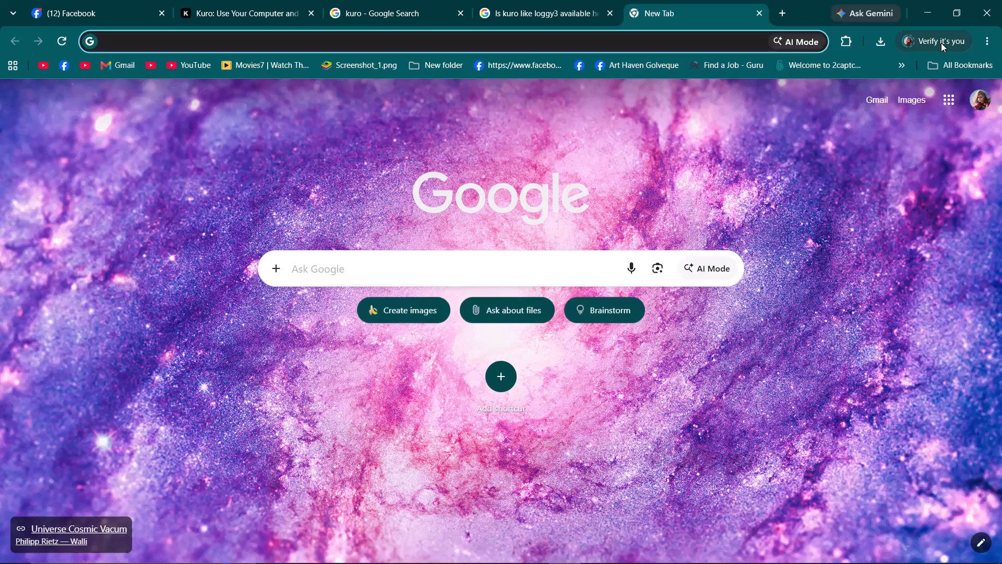
# Switch to the school Chrome profile associated with msugensan.edu.ph.
pyautogui.click(941, 43)
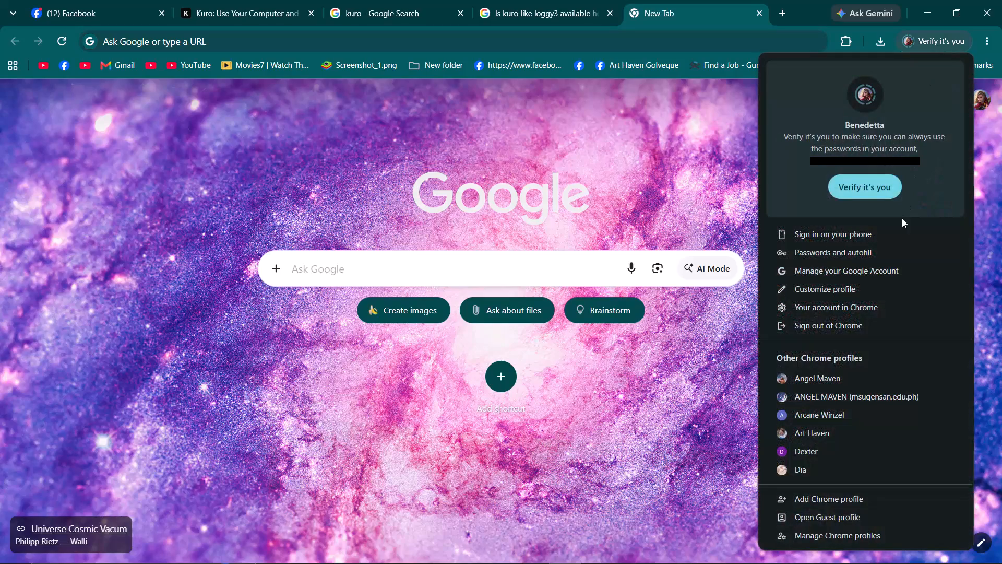
pyautogui.click(846, 392)
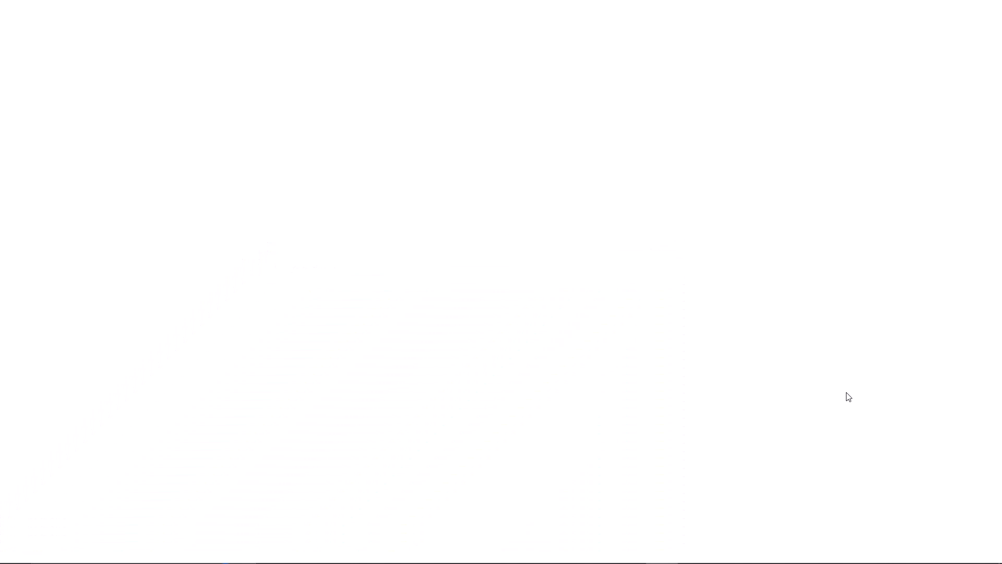
# Search Google for Canva and open the canva.com website from the results.
pyautogui.write('can')
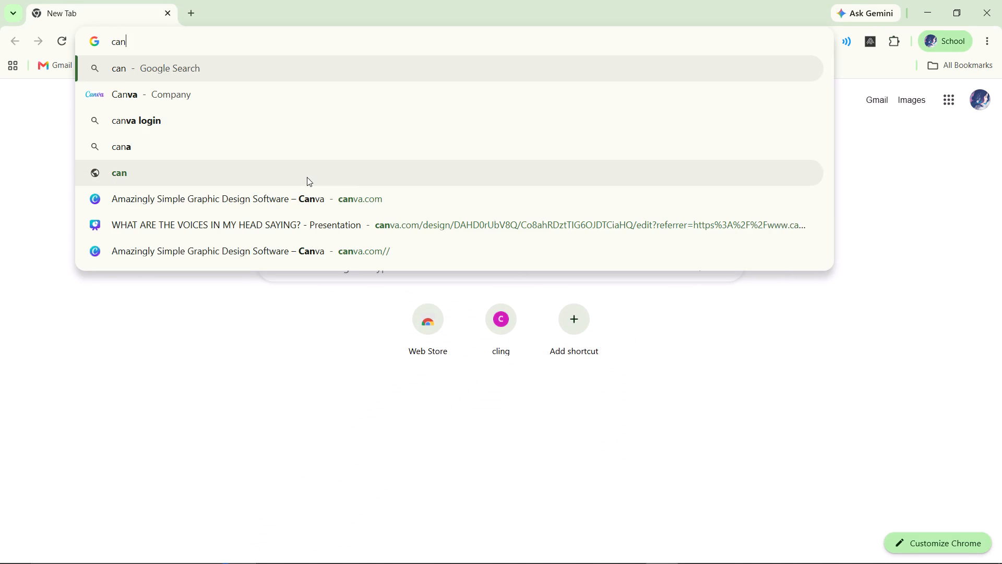
pyautogui.click(223, 104)
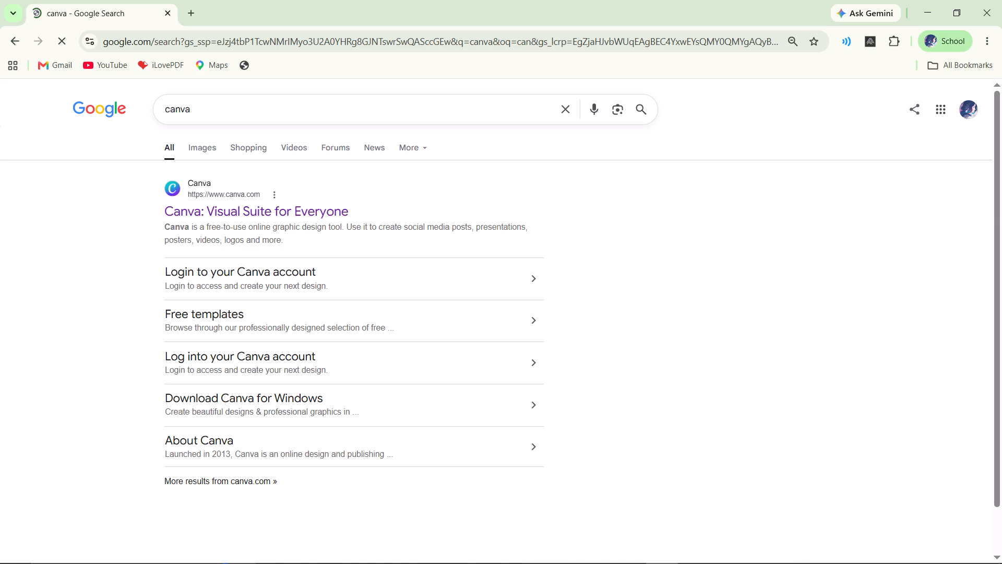
pyautogui.click(235, 202)
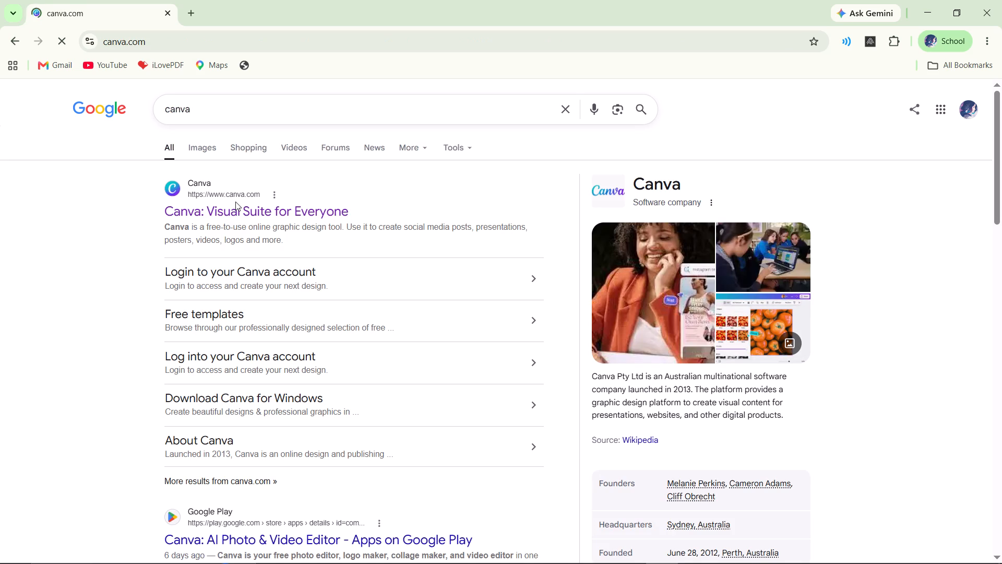
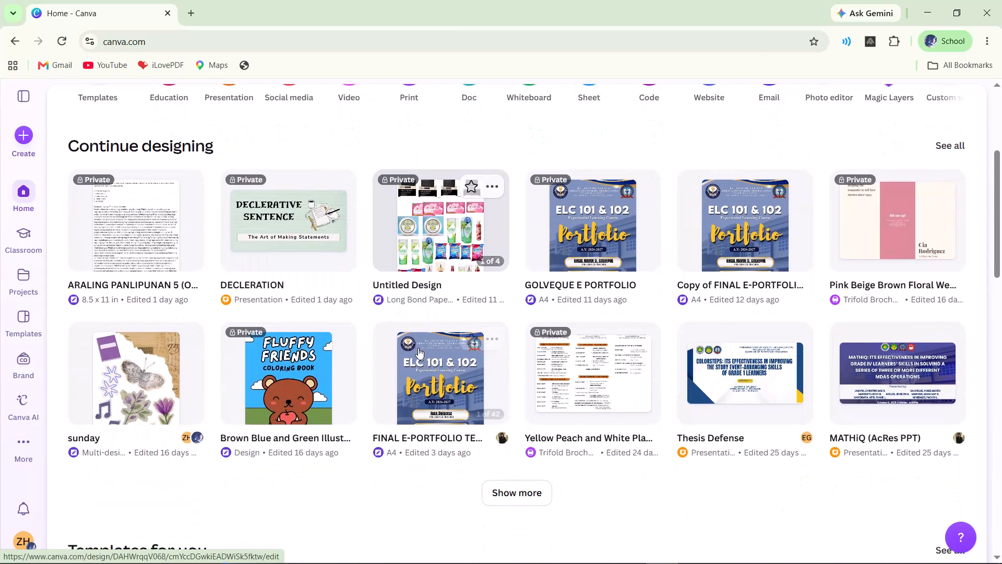
# Look through the recent designs and template sections on the Canva home page for the needed design.
pyautogui.scroll(1, 418, 348)
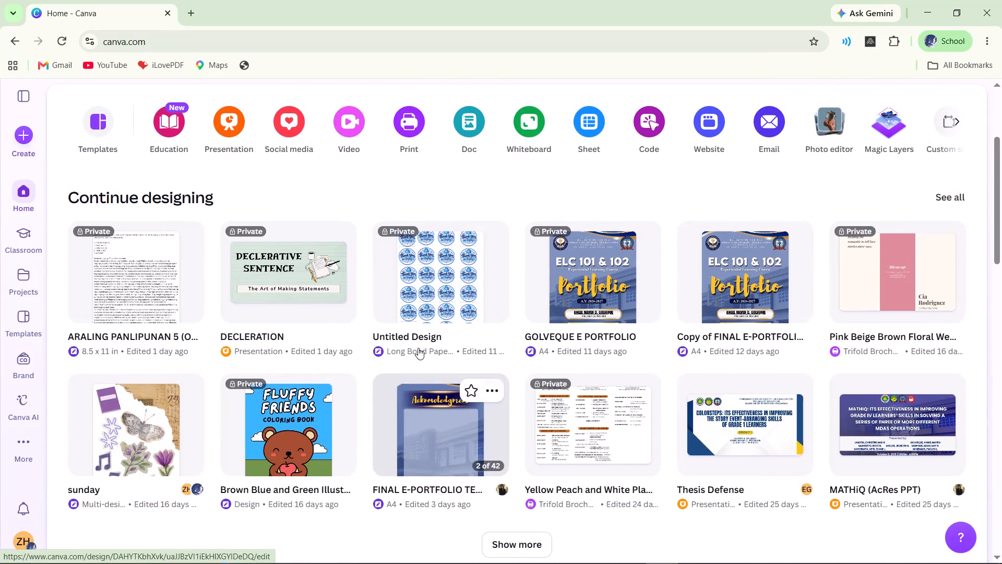
pyautogui.scroll(1, 418, 348)
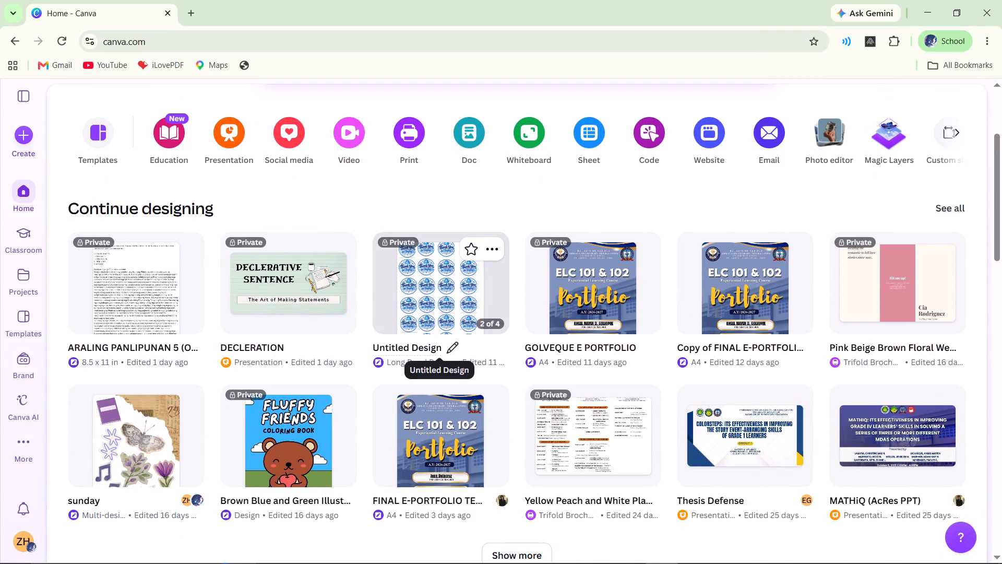
pyautogui.scroll(-6, 418, 348)
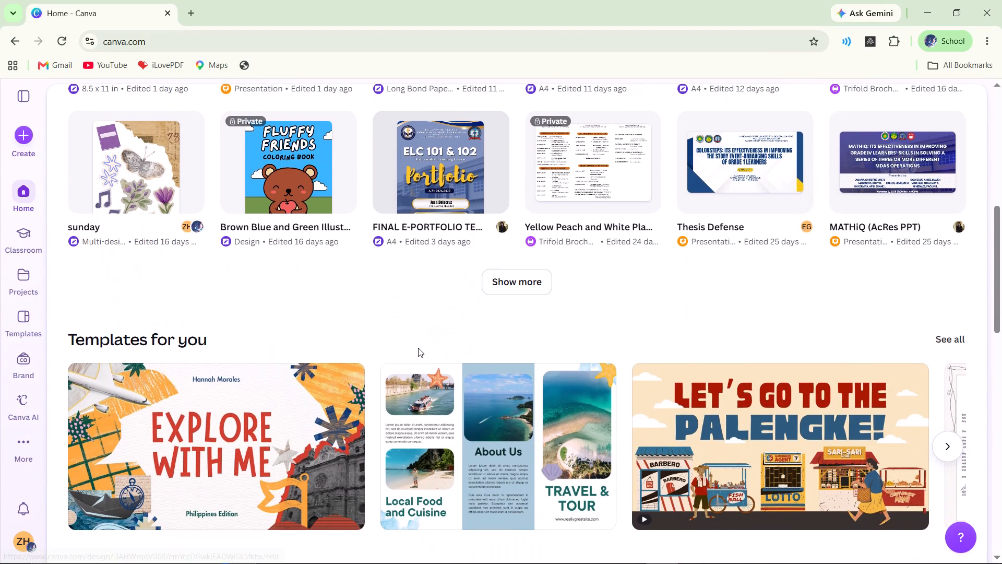
pyautogui.scroll(-6, 418, 348)
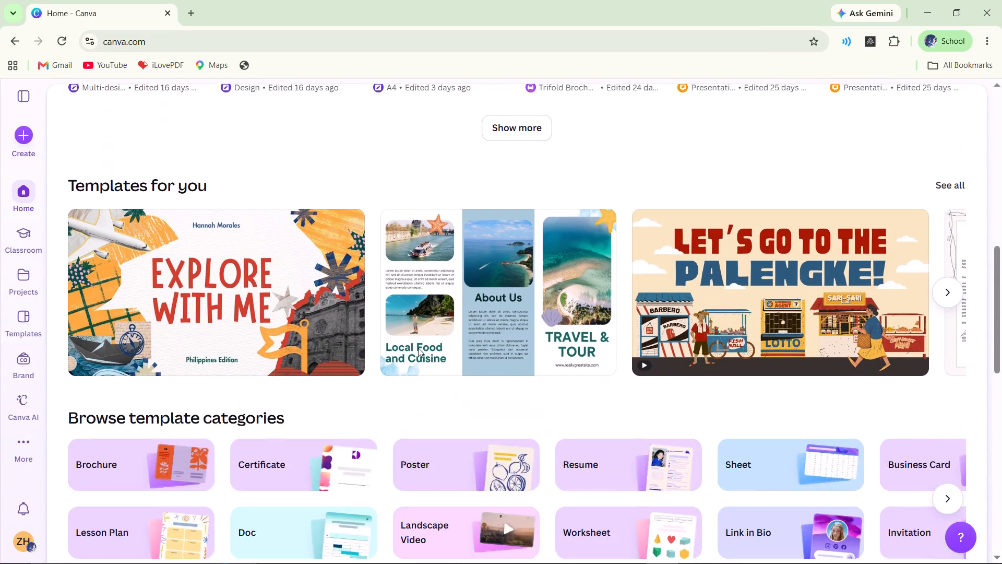
pyautogui.scroll(-6, 418, 348)
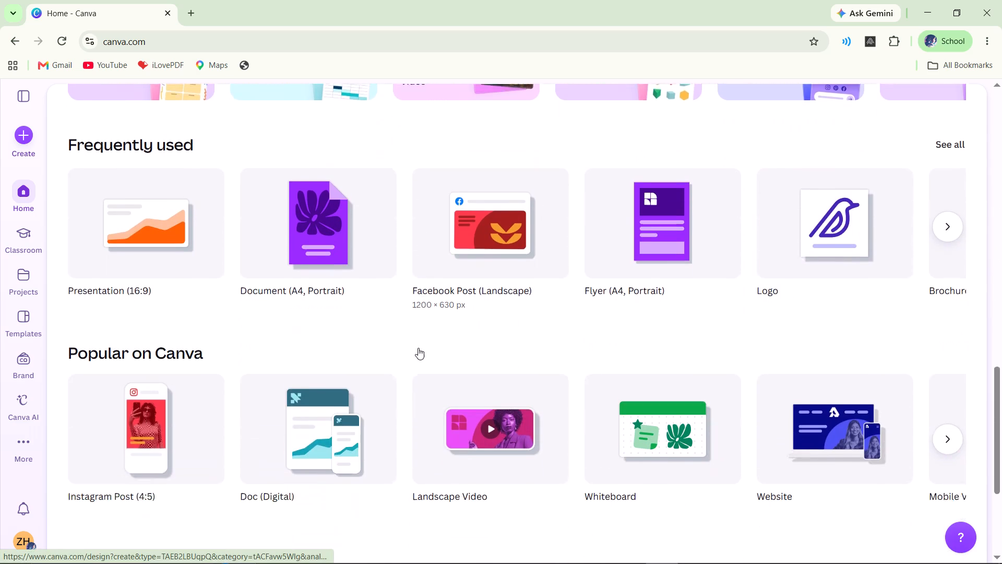
# Find the Jack 'n Jill snack price tag design "Copy of Copy of 8.50" among all projects and open it for editing.
pyautogui.click(18, 272)
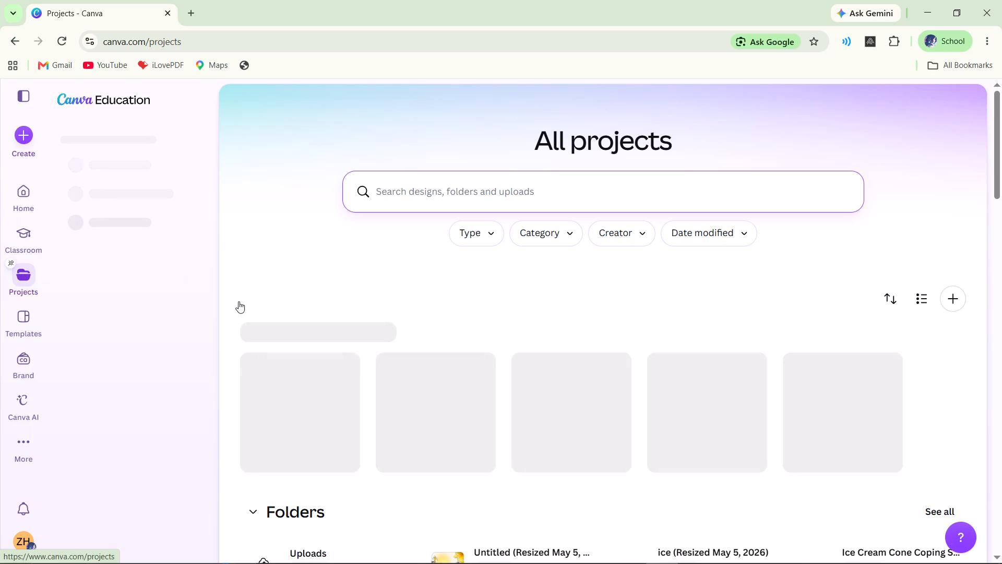
pyautogui.scroll(-1, 408, 328)
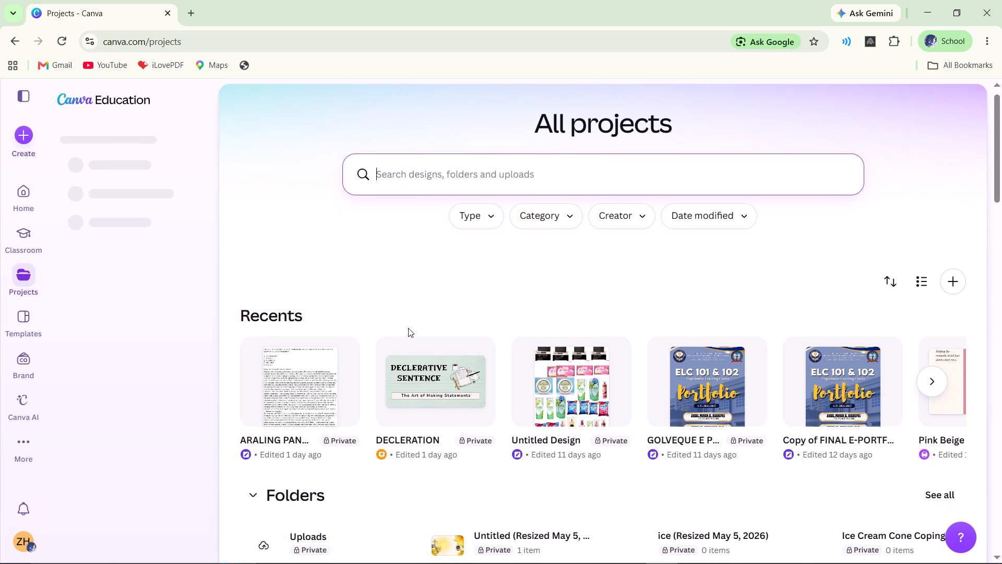
pyautogui.scroll(-3, 408, 328)
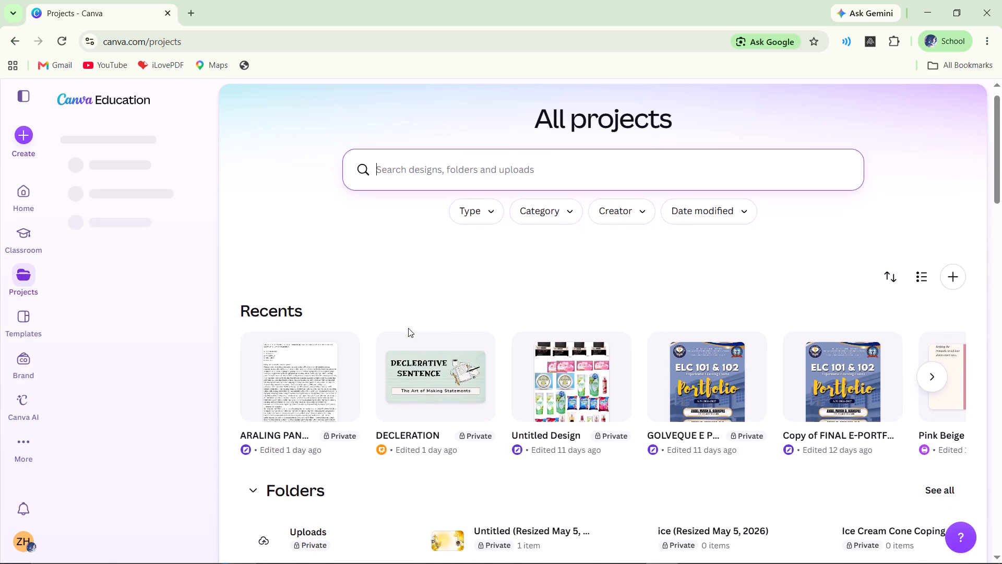
pyautogui.scroll(-2, 408, 328)
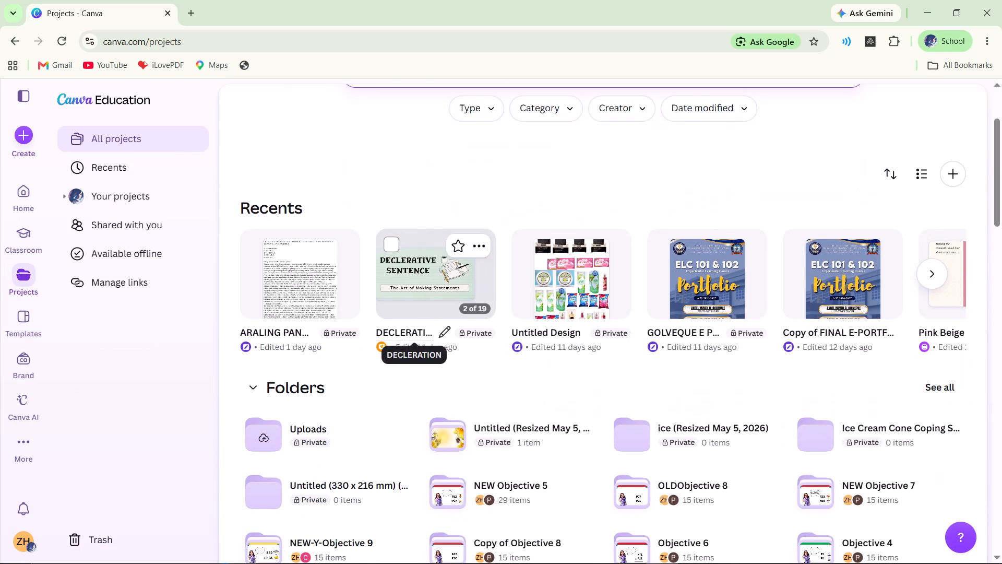
pyautogui.scroll(-8, 408, 328)
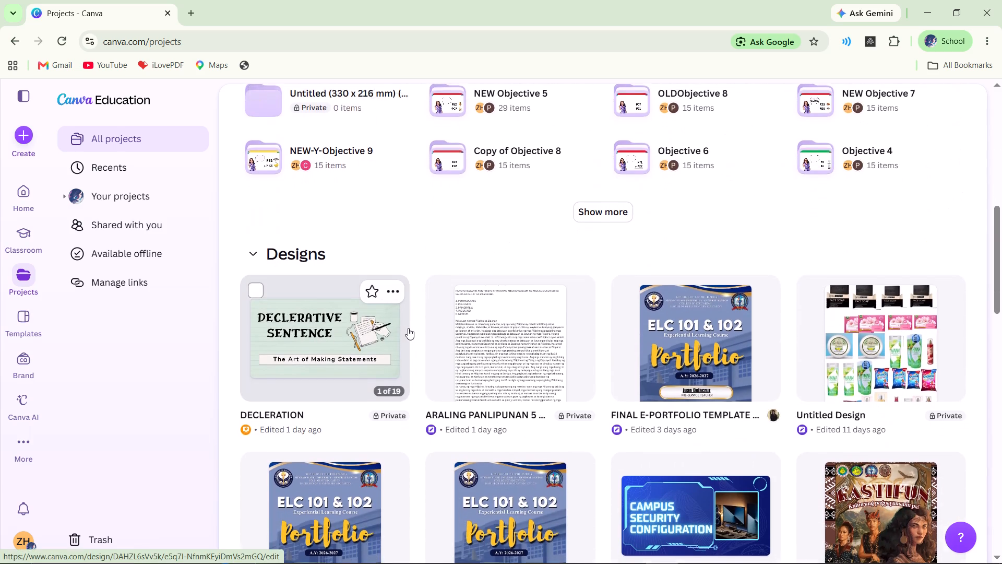
pyautogui.scroll(-5, 408, 328)
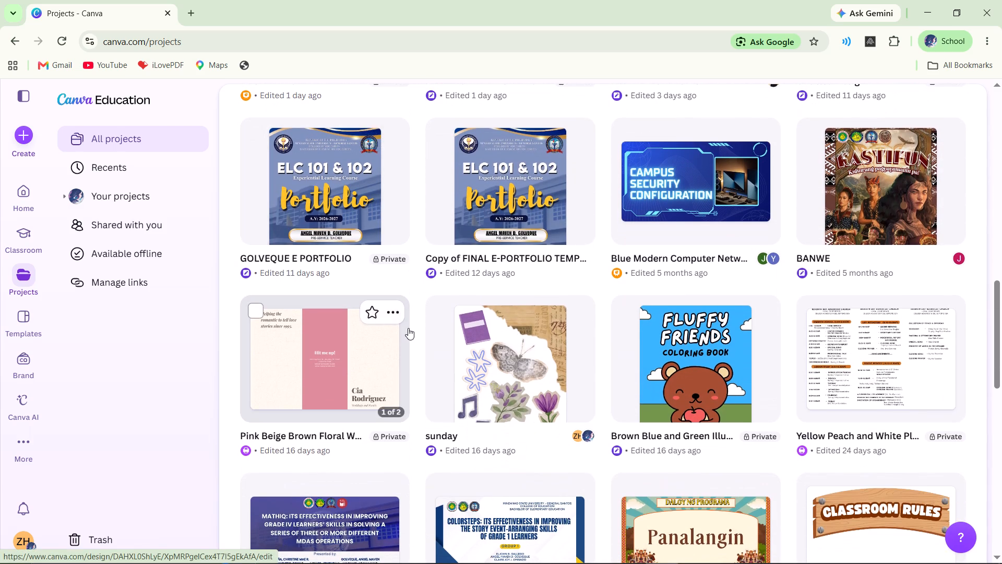
pyautogui.scroll(-8, 408, 328)
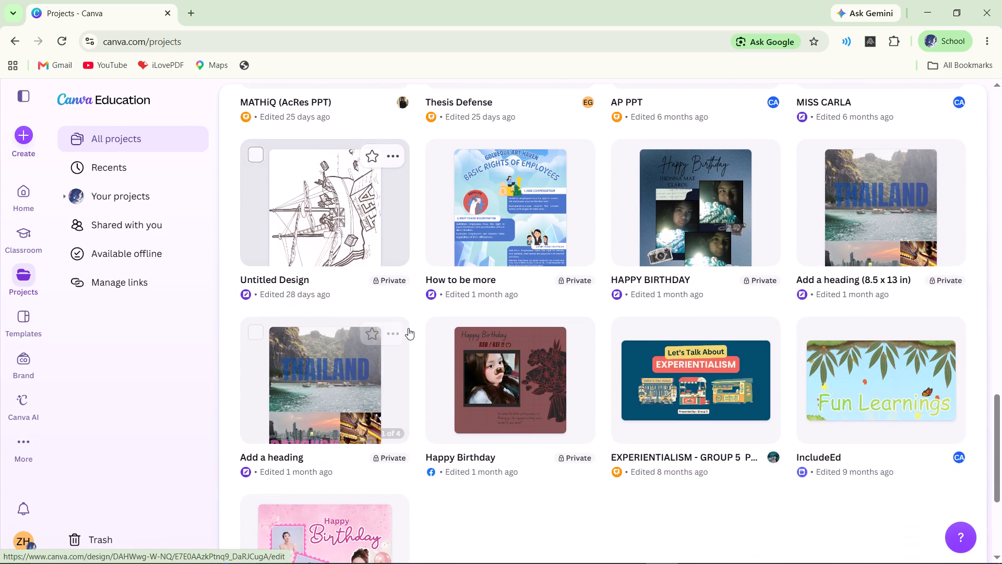
pyautogui.scroll(-2, 408, 328)
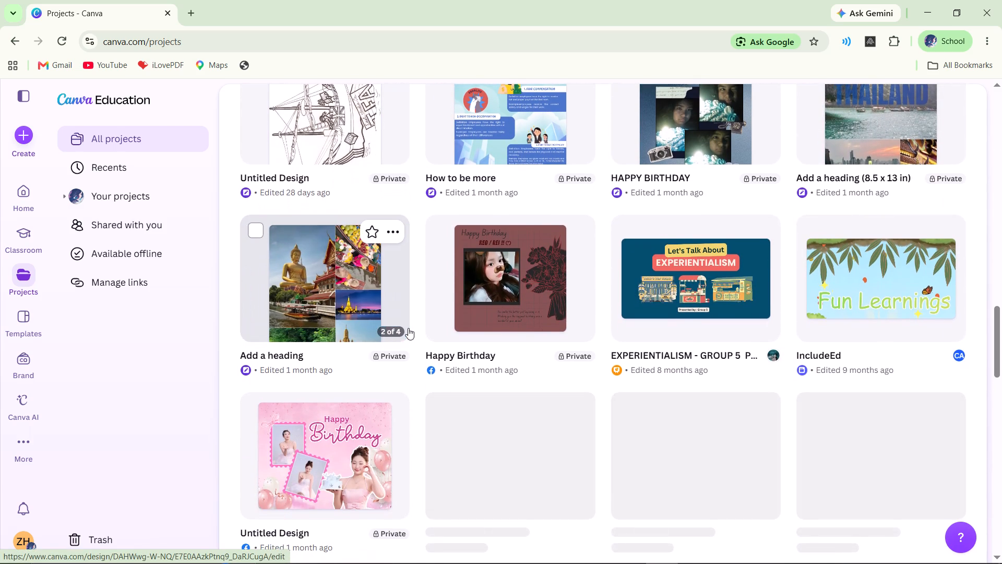
pyautogui.scroll(4, 408, 328)
pyautogui.scroll(-8, 408, 328)
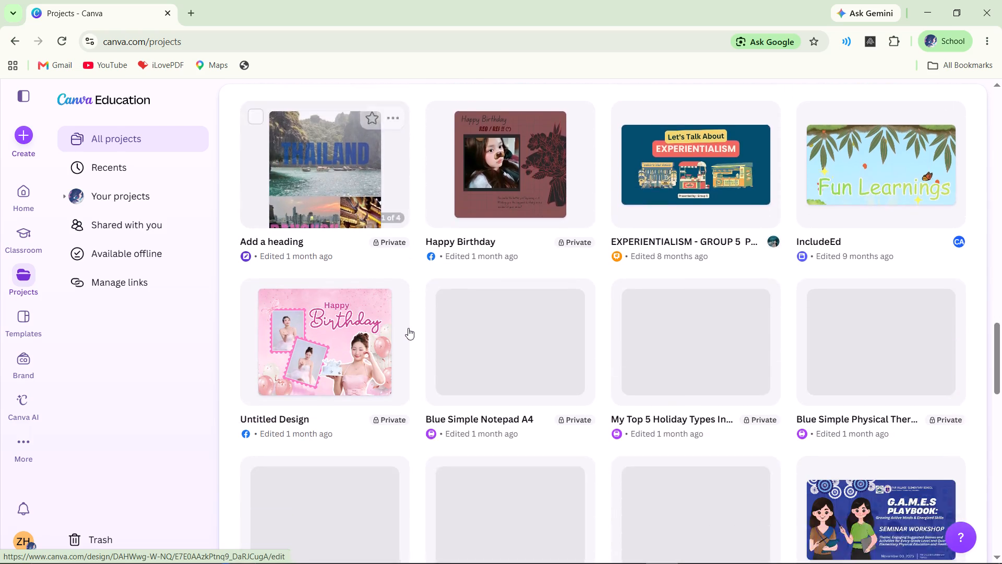
pyautogui.scroll(-5, 408, 328)
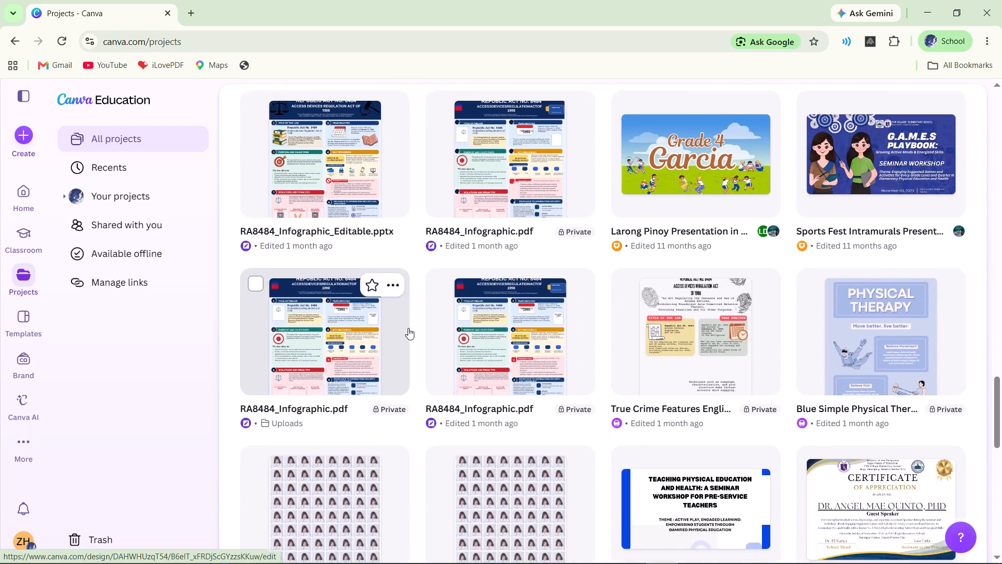
pyautogui.scroll(-4, 408, 328)
pyautogui.click(697, 368)
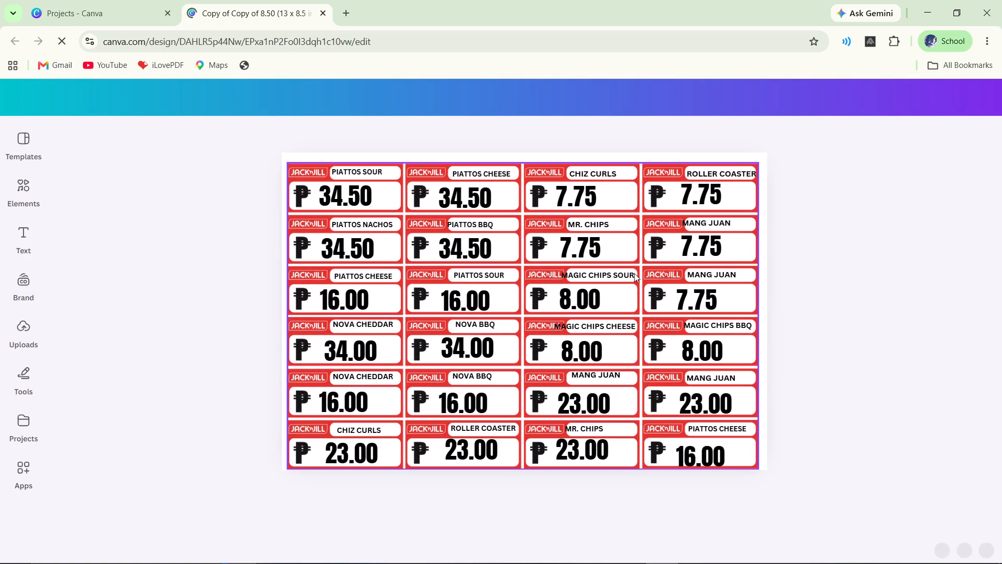
# Look over the first pages of the price tag design.
pyautogui.scroll(-2, 597, 230)
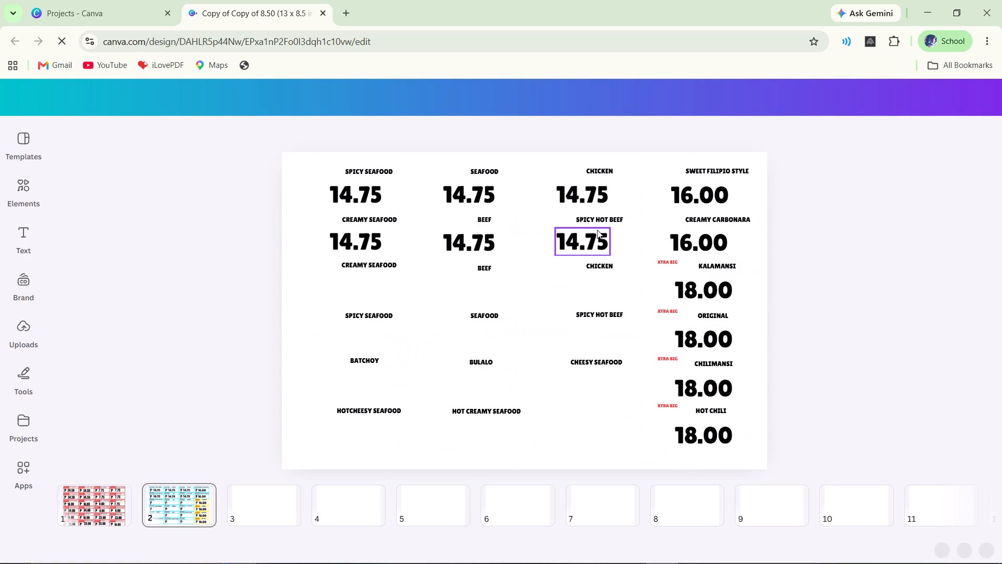
pyautogui.scroll(2, 597, 230)
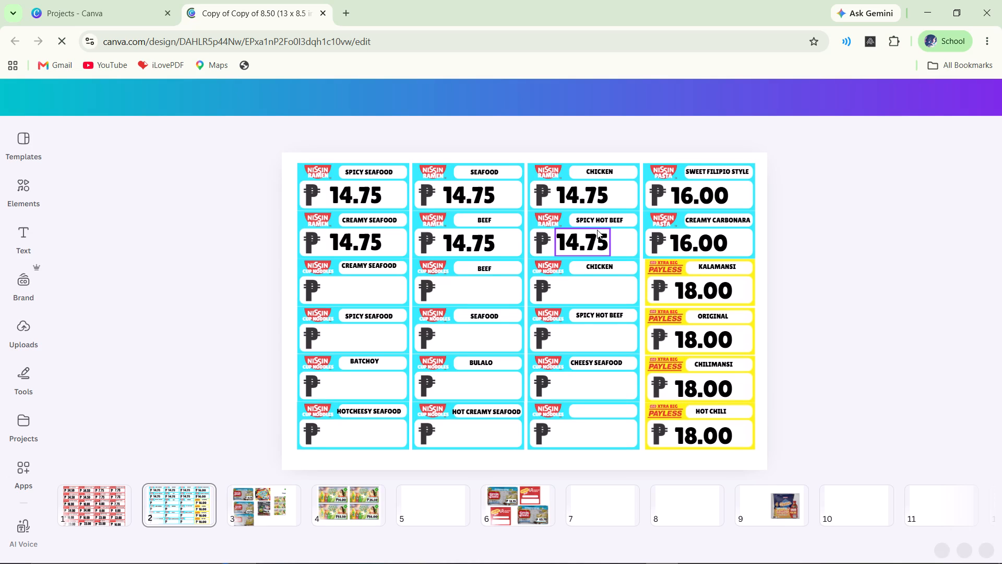
pyautogui.scroll(2, 597, 230)
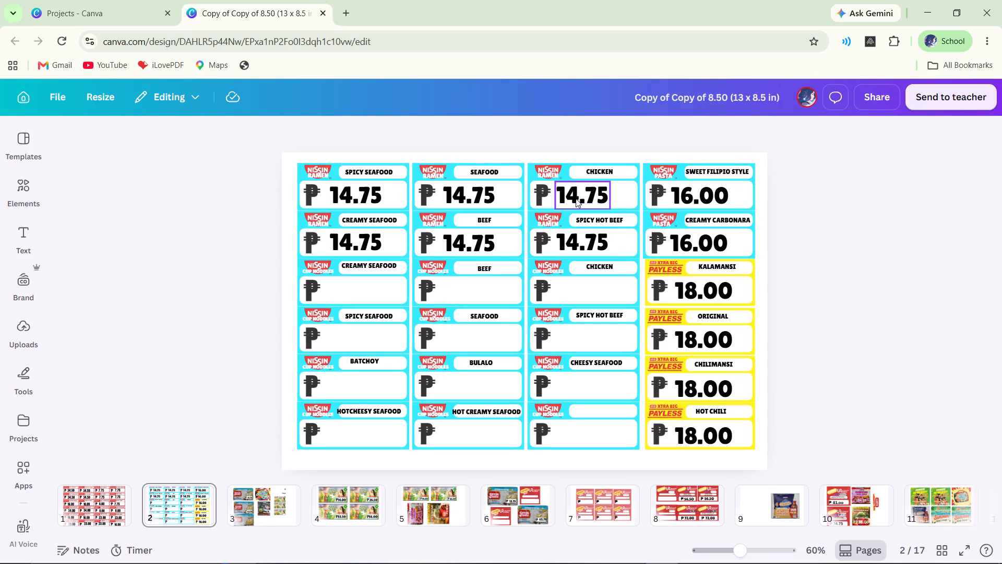
pyautogui.scroll(4, 576, 198)
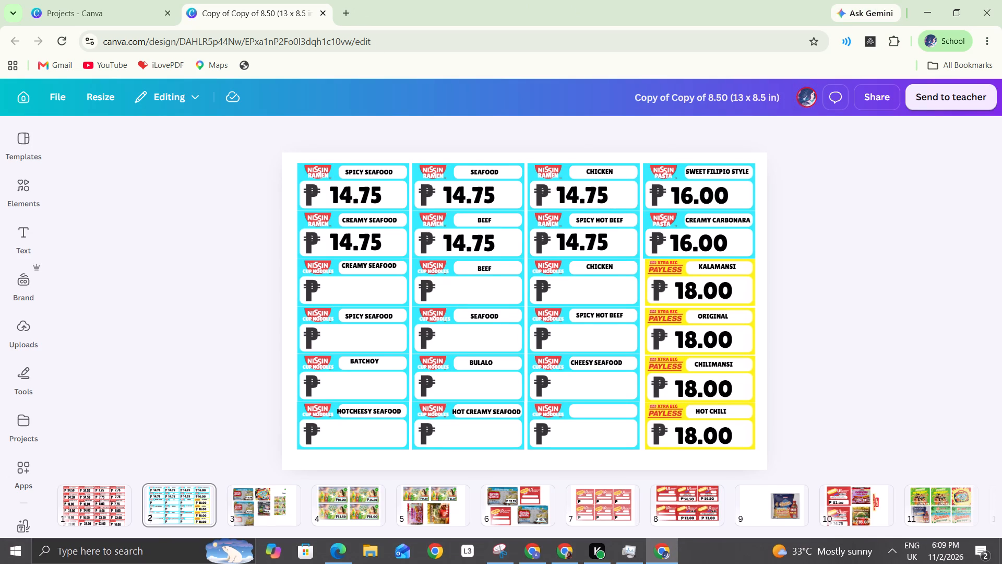
# Switch to Facebook in the other Chrome window, search the Messenger chats for "lucy" and open the matching contact's conversation.
pyautogui.click(571, 552)
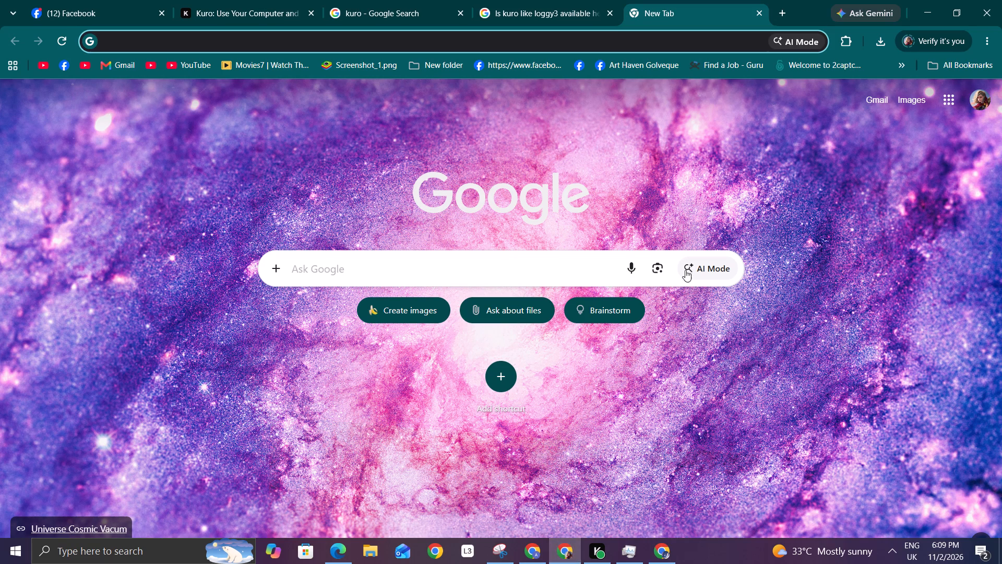
pyautogui.click(130, 7)
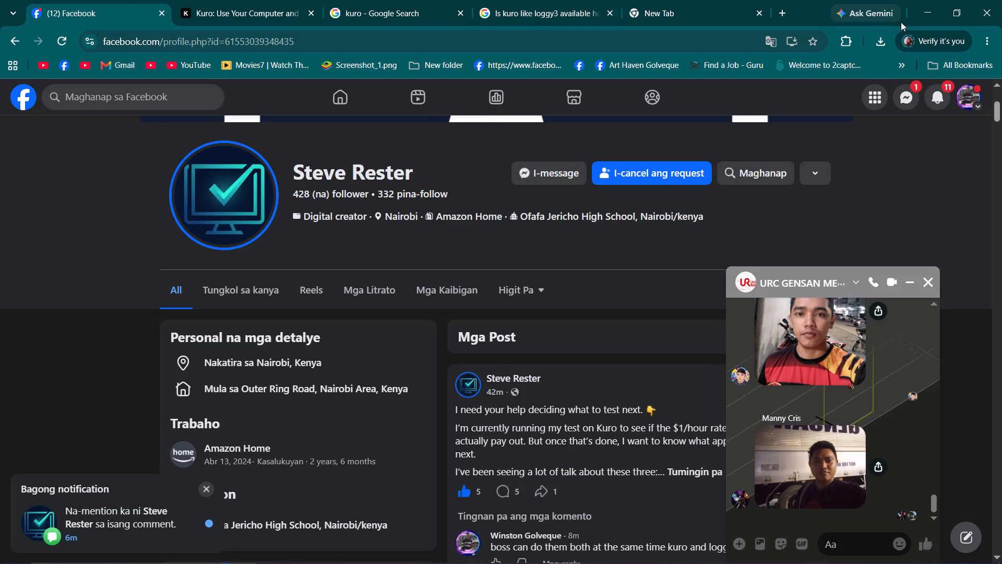
pyautogui.click(905, 92)
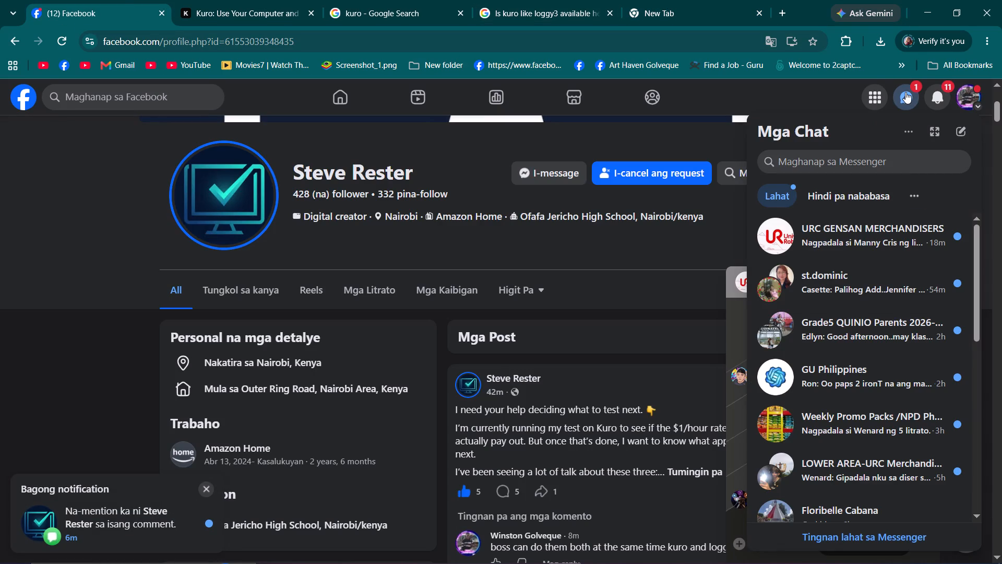
pyautogui.click(873, 145)
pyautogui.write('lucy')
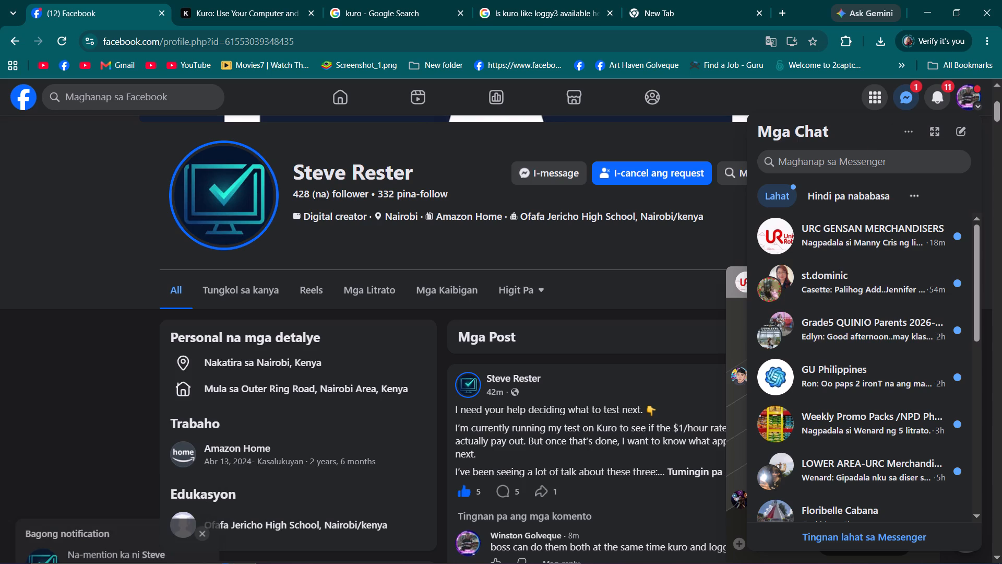
pyautogui.click(866, 156)
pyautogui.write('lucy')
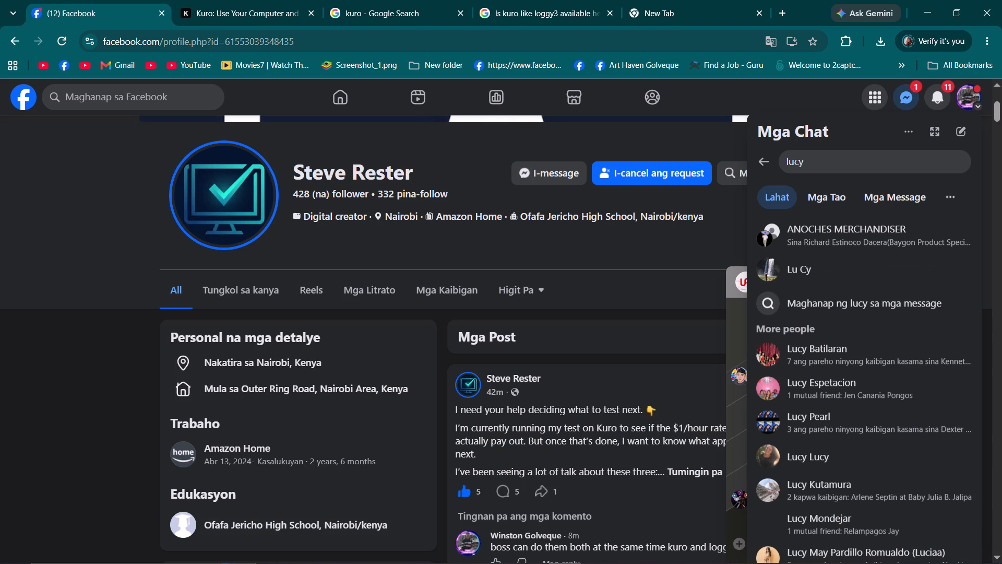
pyautogui.click(801, 252)
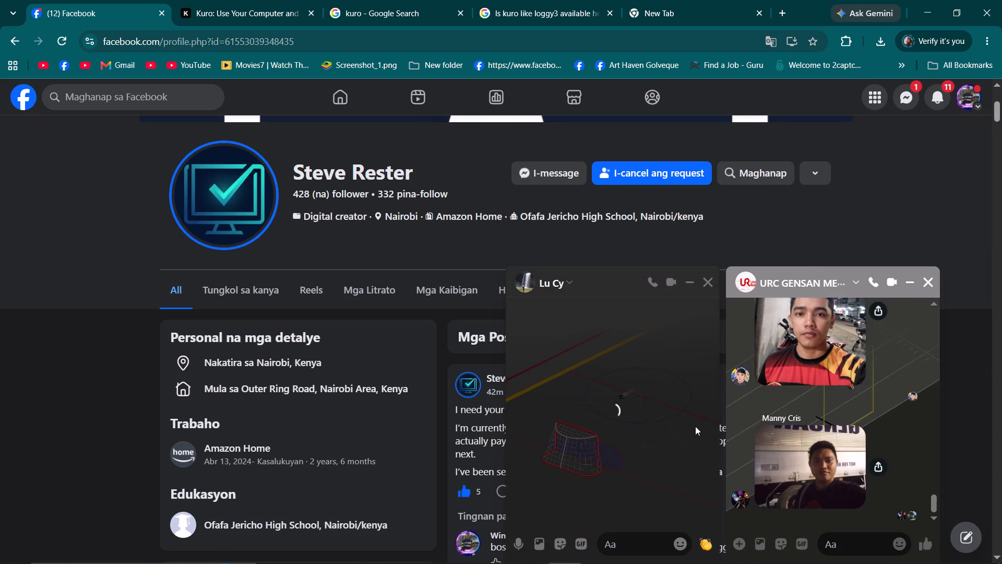
# Look back through the recent messages in the conversation and send the greeting "maam lucy".
pyautogui.click(640, 540)
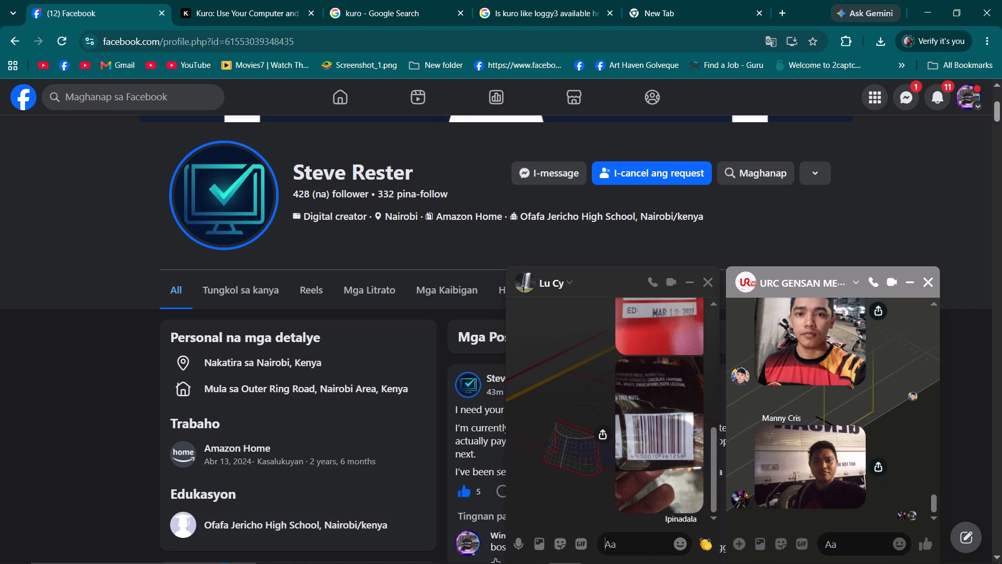
pyautogui.scroll(1, 630, 434)
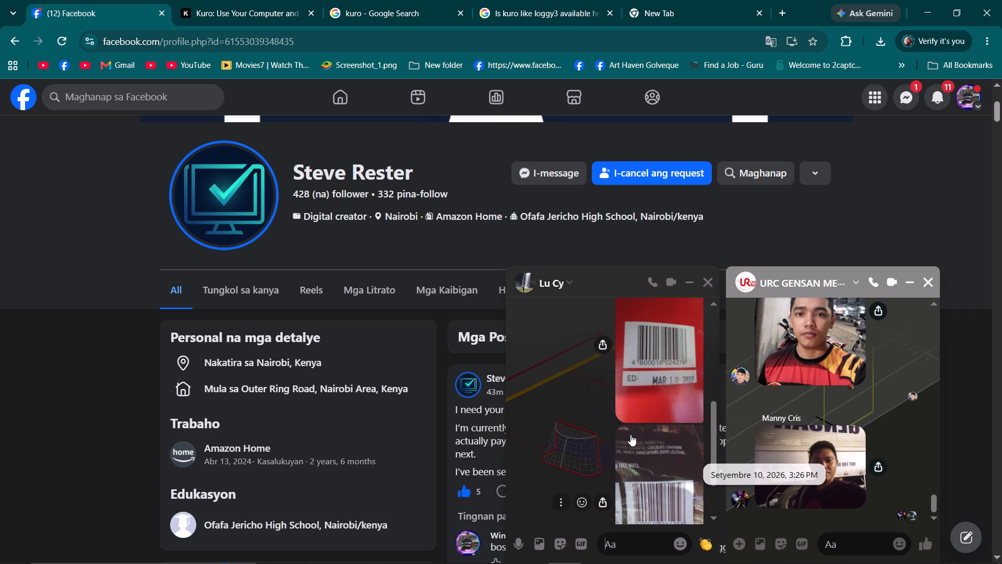
pyautogui.scroll(4, 630, 434)
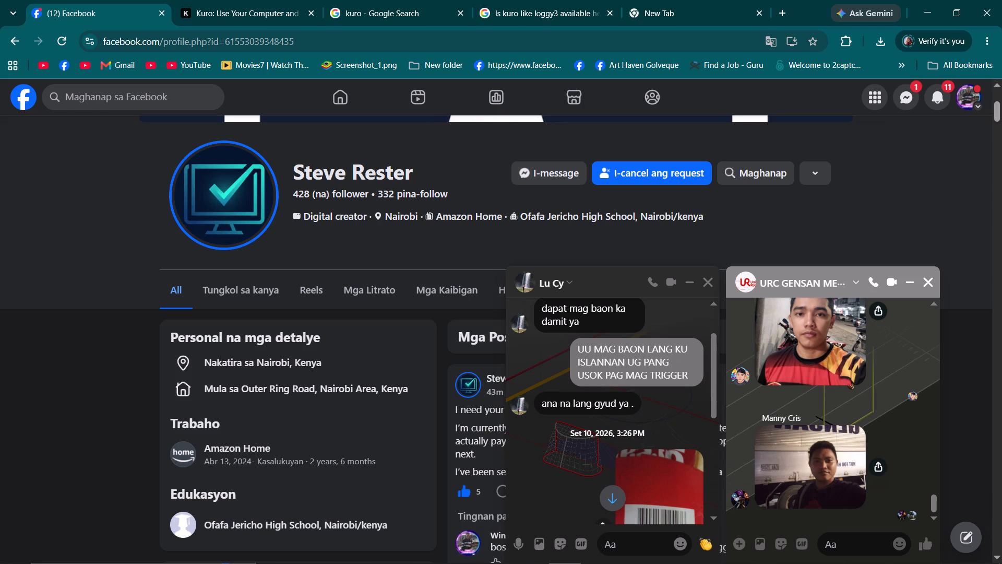
pyautogui.scroll(-5, 630, 434)
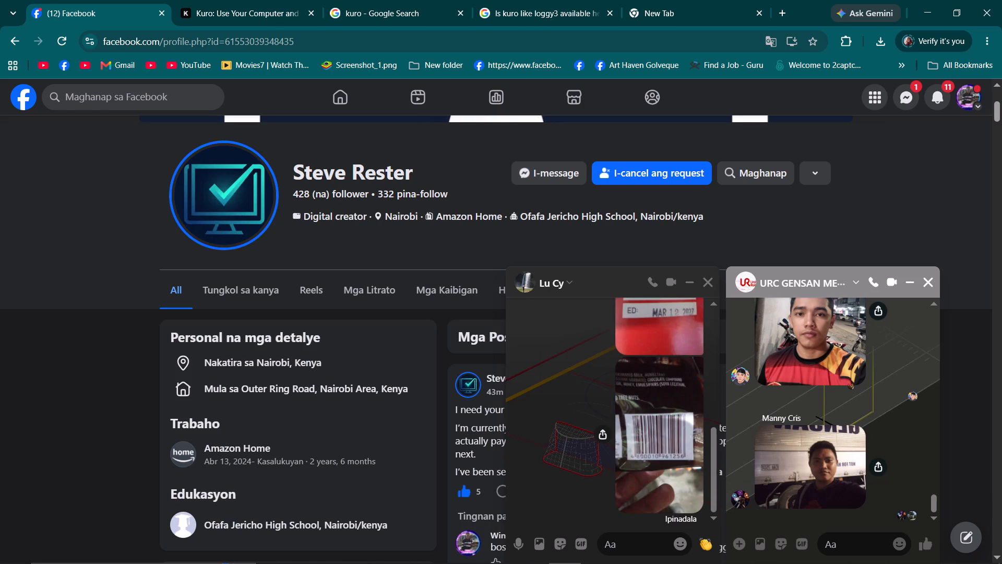
pyautogui.scroll(-2, 630, 434)
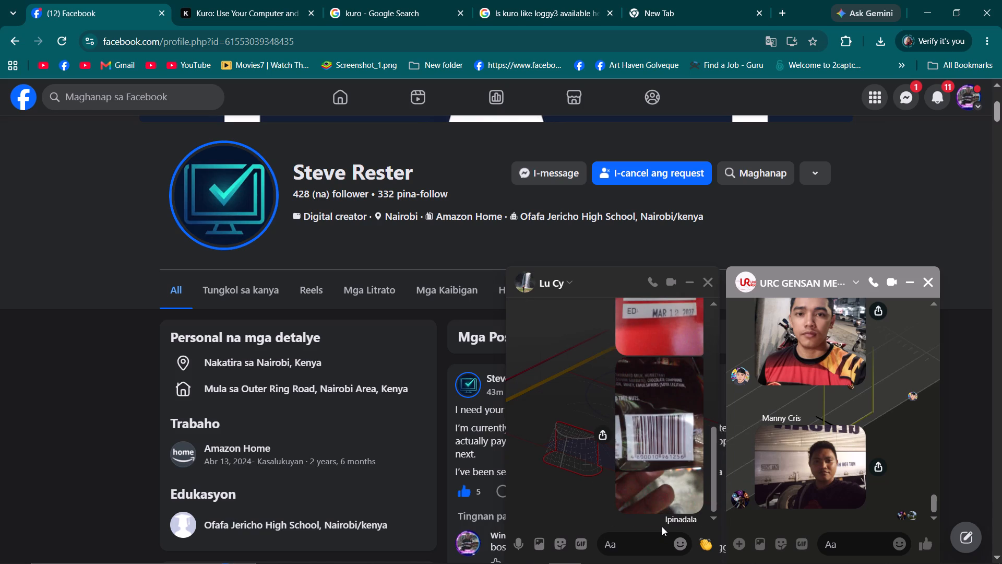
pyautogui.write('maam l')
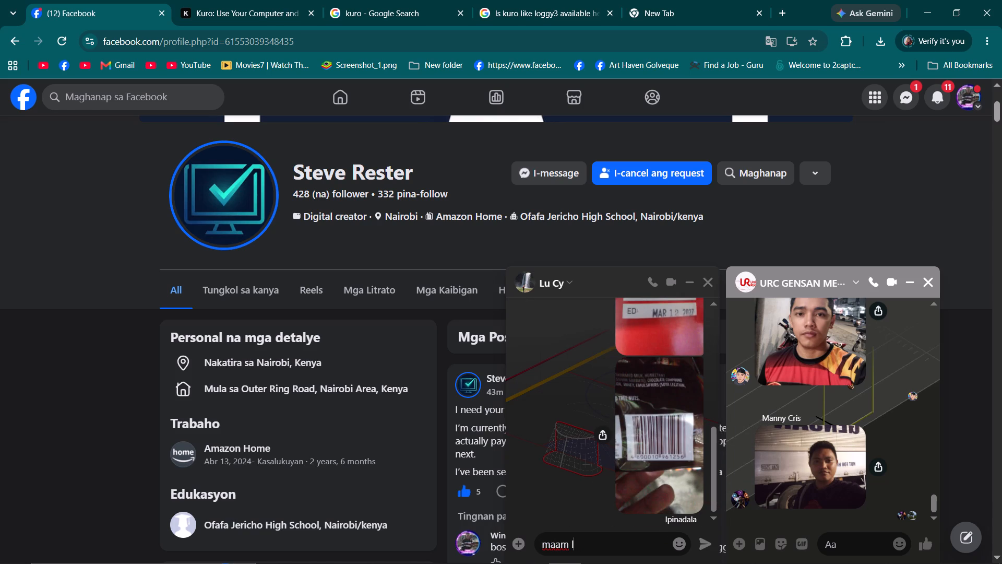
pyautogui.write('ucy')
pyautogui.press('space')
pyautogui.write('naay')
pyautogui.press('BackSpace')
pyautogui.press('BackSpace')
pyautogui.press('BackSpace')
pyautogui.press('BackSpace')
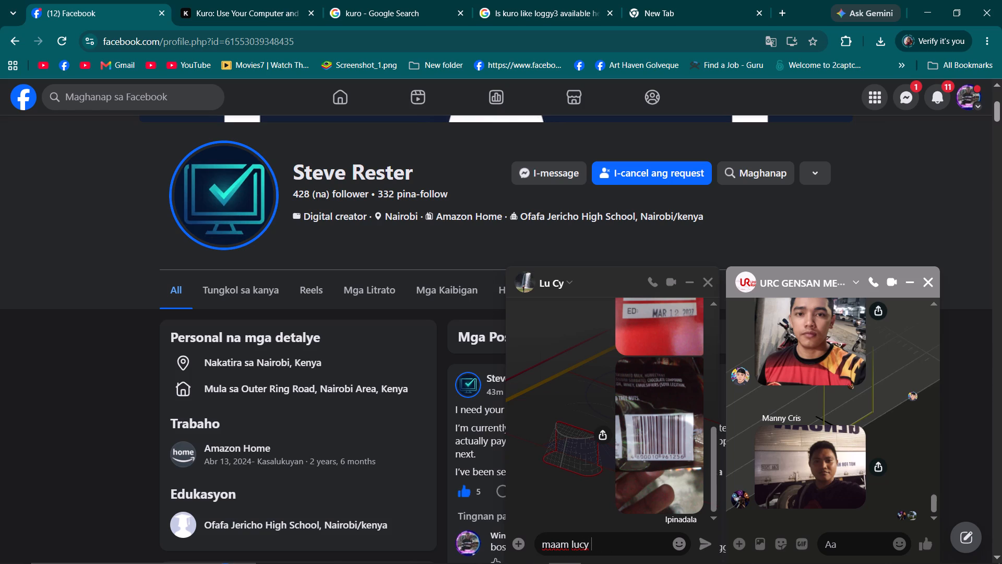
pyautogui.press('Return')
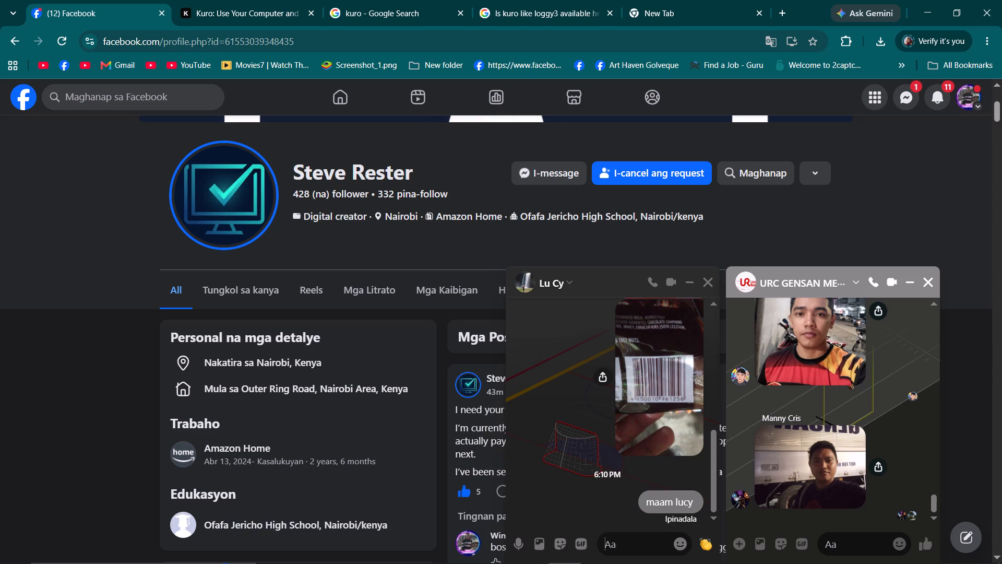
# Send the question "may side line ako kanina?" in the same conversation.
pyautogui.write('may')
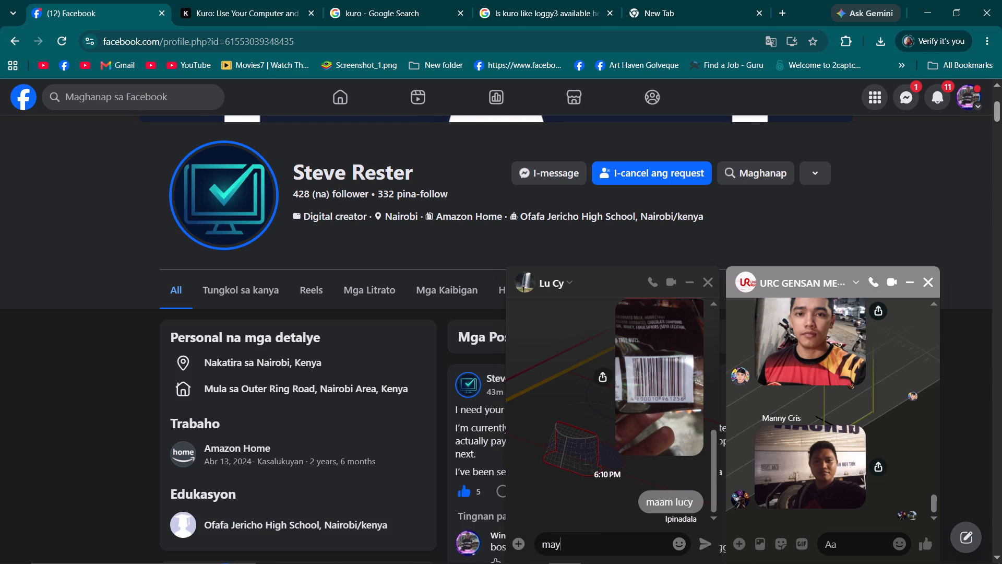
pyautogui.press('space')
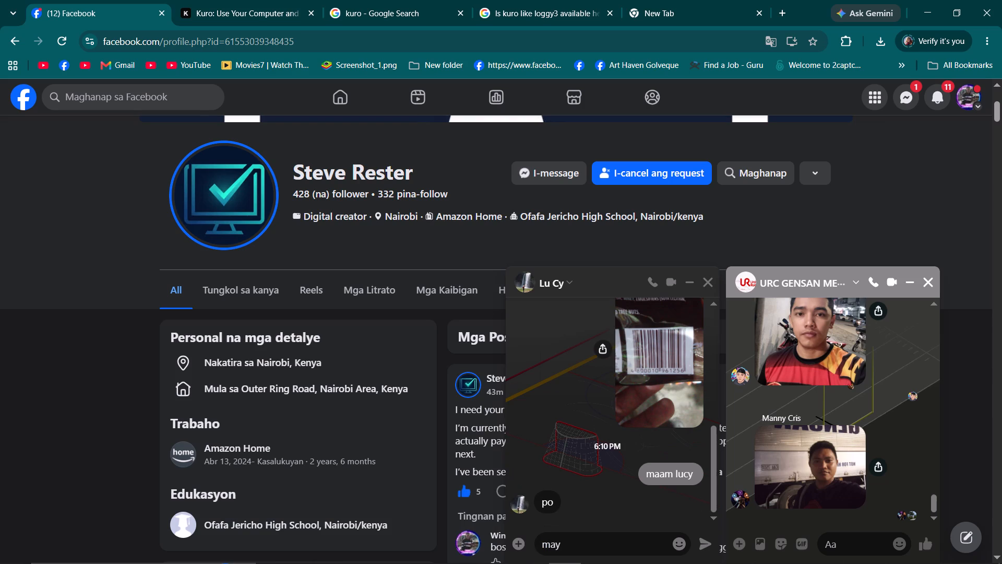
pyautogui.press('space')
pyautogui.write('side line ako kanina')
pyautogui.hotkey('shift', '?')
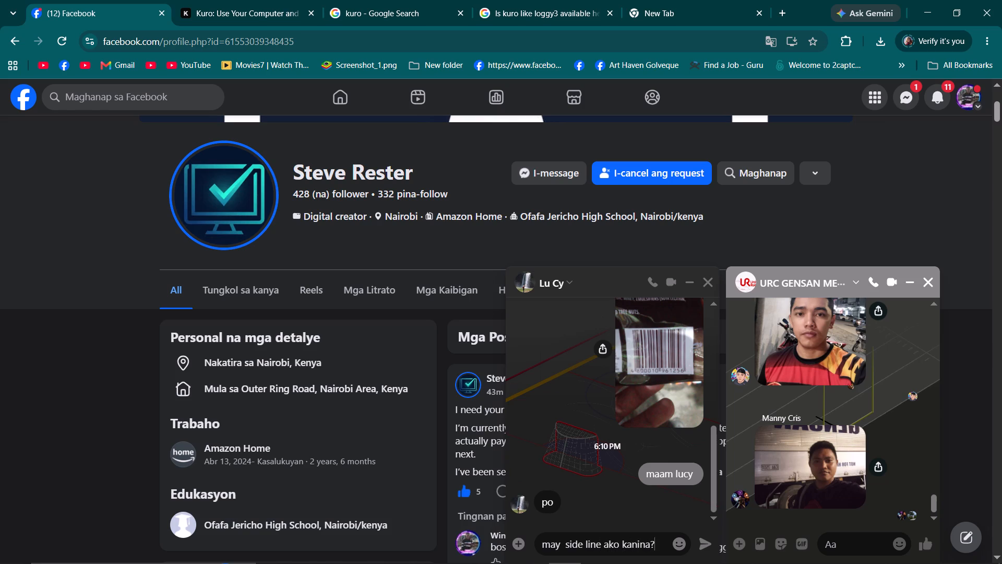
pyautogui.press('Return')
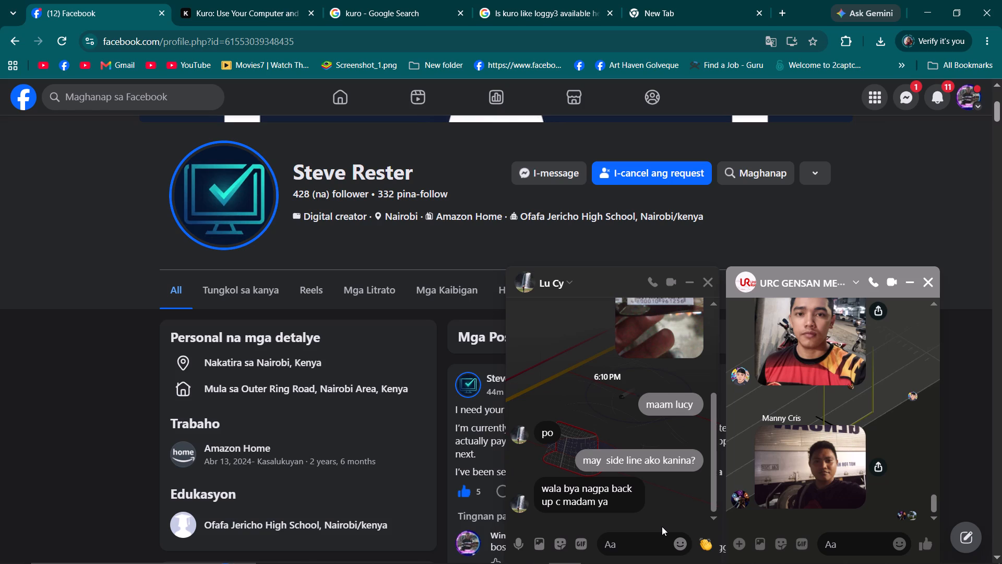
# Reply "ok po" to the contact's answer.
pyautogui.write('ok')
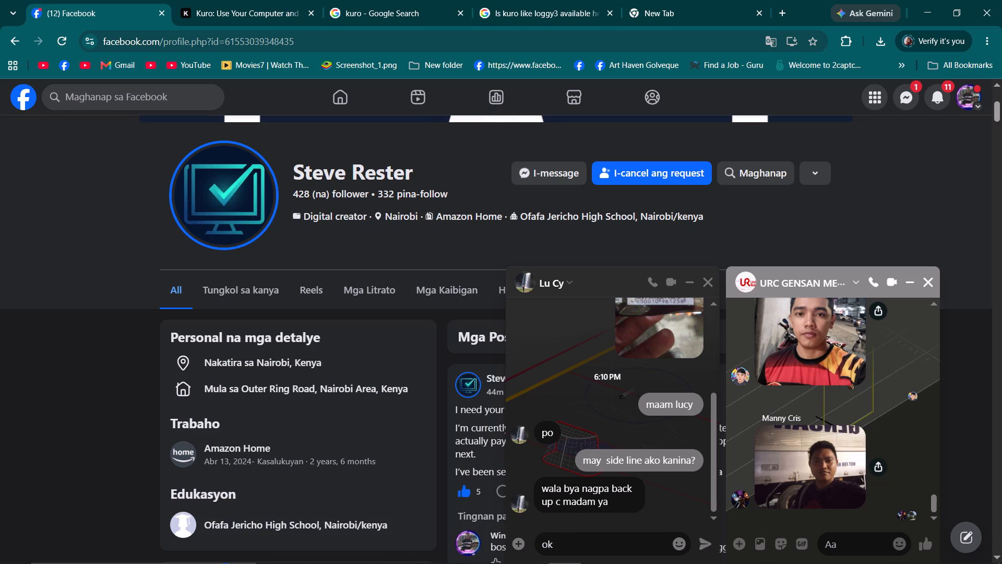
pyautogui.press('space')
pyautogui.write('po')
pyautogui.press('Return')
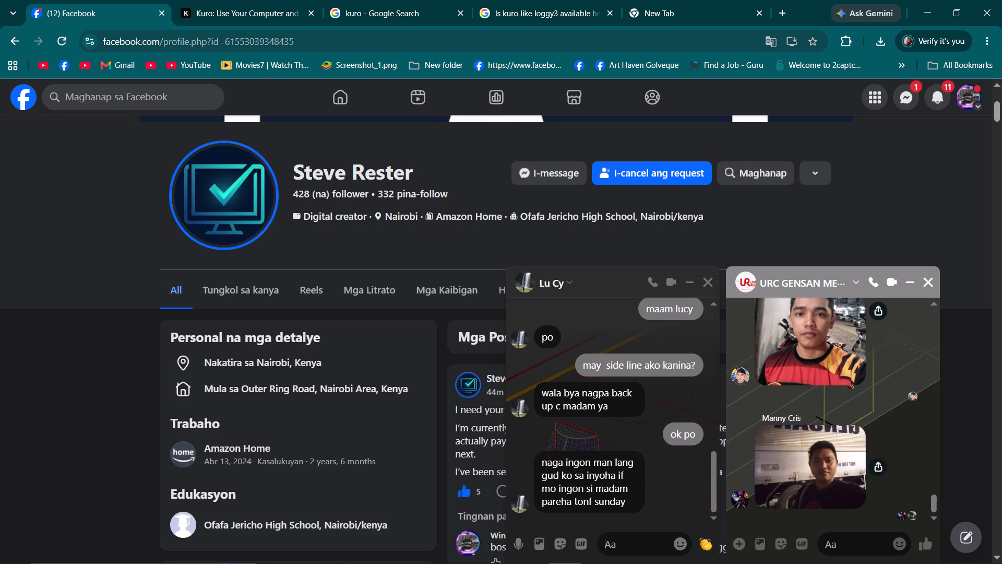
# Send "akala ko kasi initiative ko kanina kulang kasi sila kaya nag work ako kaninang umaga pag diskarga ng mga stock sa truck".
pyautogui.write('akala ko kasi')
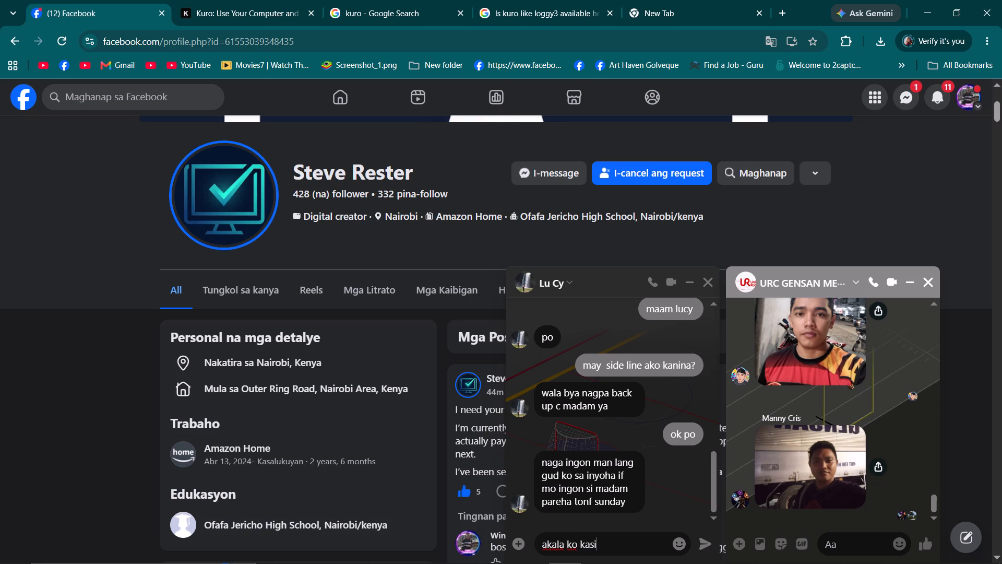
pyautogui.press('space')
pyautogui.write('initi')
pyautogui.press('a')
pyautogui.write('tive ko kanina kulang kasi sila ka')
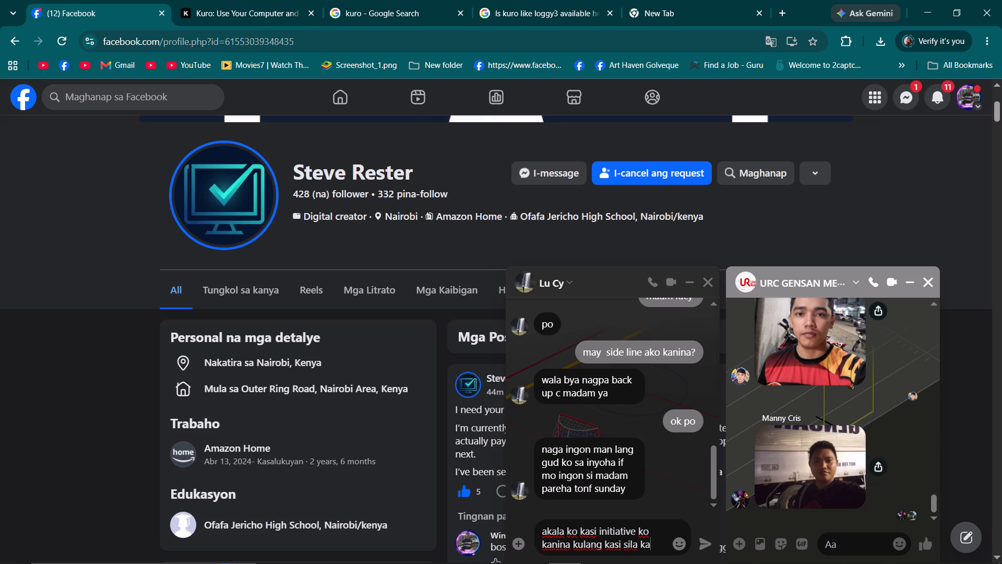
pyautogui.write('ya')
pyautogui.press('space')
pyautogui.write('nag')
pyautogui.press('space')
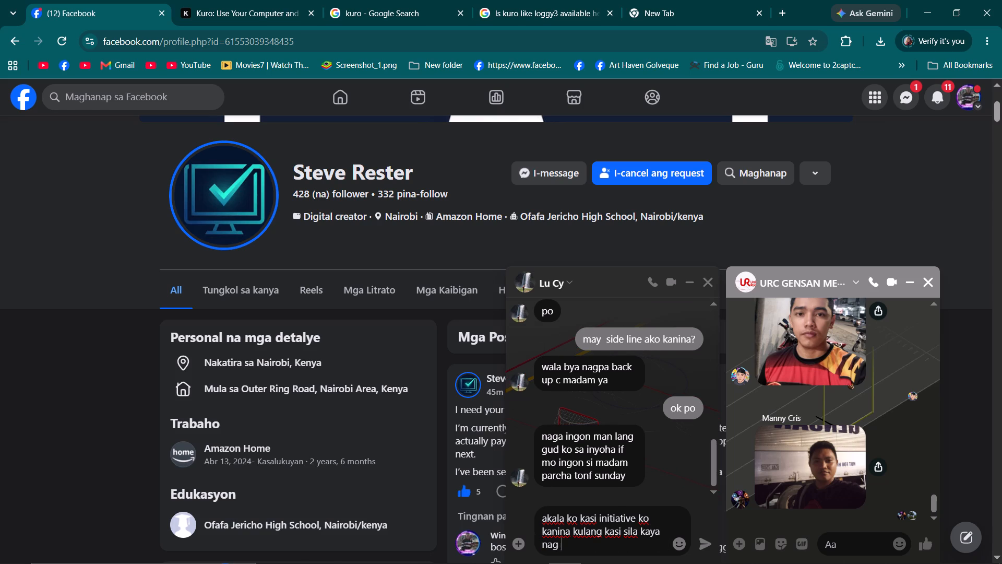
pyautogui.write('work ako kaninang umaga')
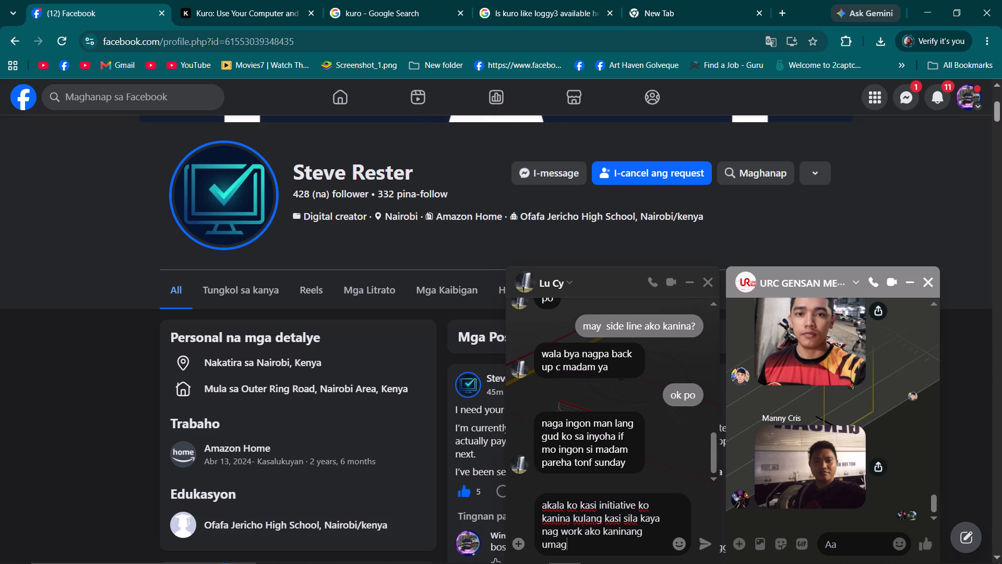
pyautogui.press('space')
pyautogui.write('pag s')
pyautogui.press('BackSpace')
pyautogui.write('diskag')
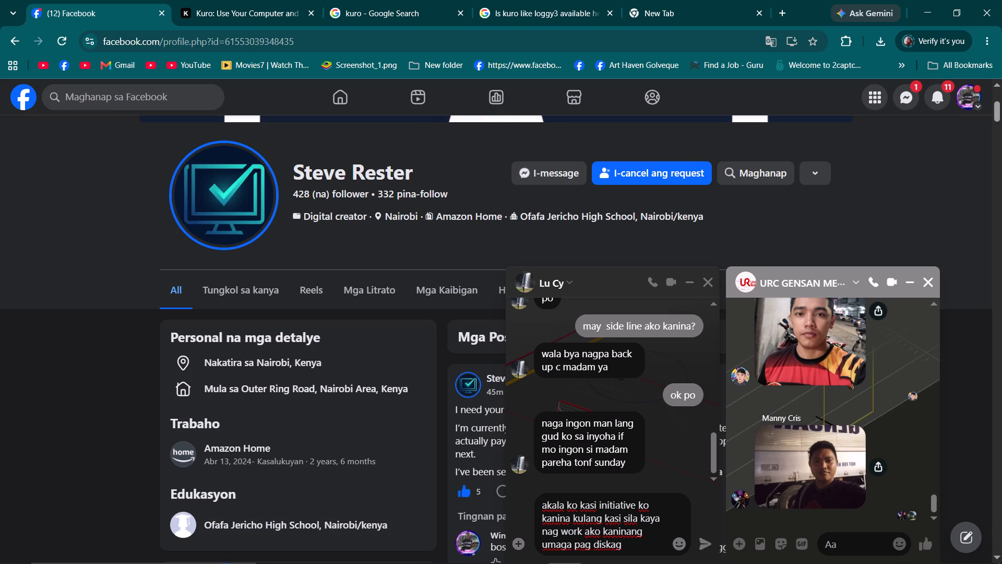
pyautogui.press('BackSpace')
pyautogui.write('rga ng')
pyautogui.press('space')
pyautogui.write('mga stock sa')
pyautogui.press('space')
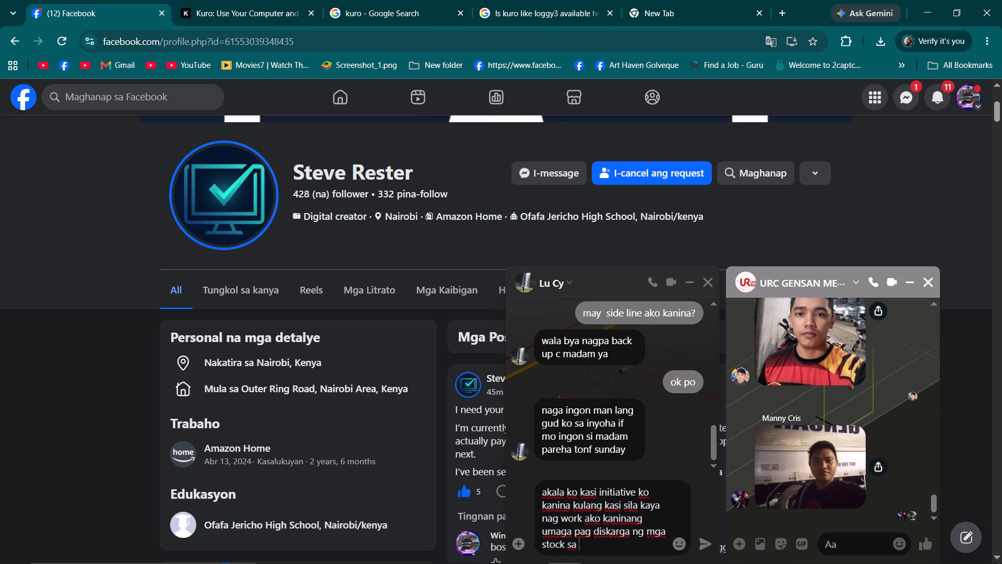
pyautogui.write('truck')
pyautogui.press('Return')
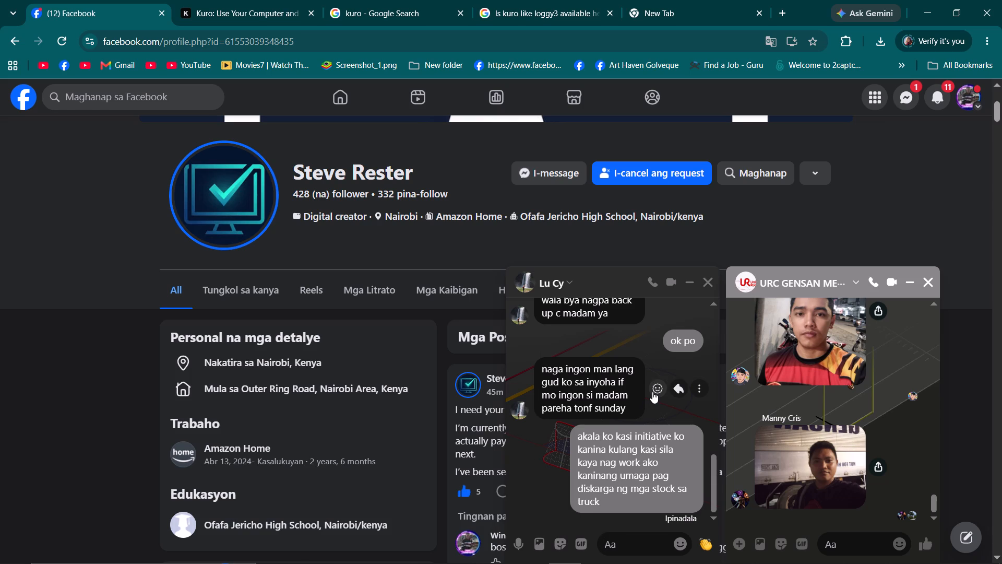
# Add a red heart reaction to the contact's message that mentions Sunday.
pyautogui.click(652, 392)
pyautogui.click(584, 368)
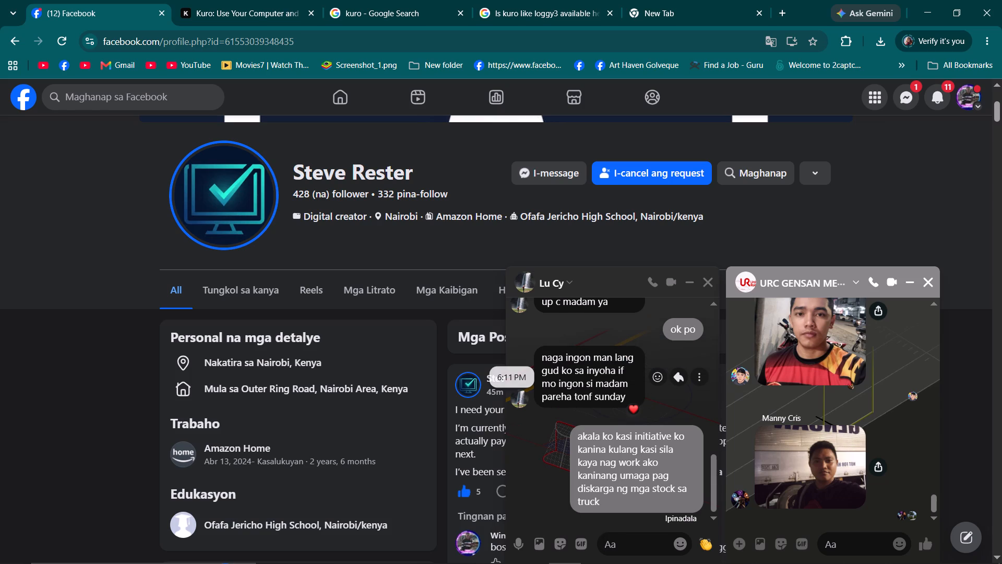
# Send the closing message "ok thanks na lang heheheh" to the contact.
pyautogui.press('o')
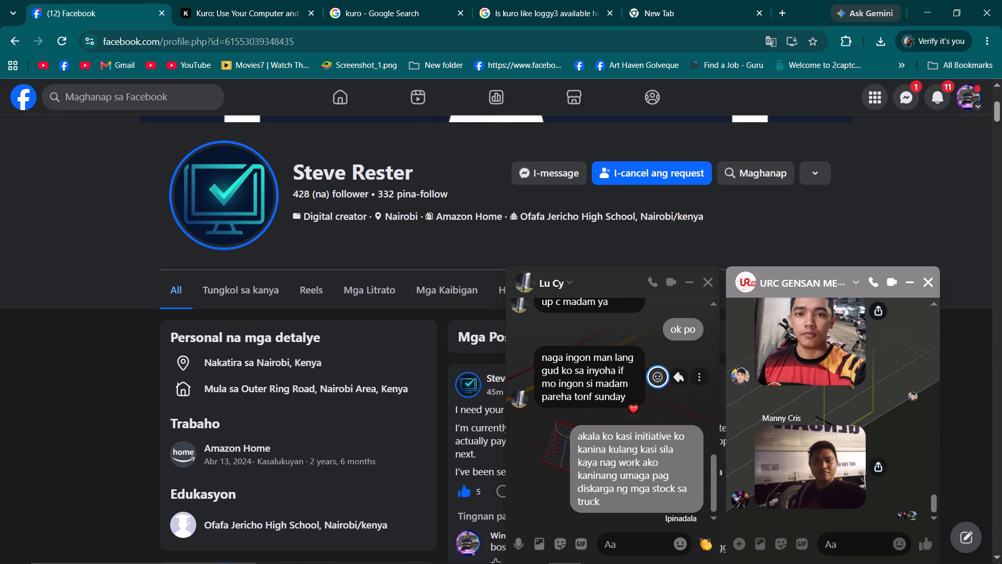
pyautogui.click(612, 549)
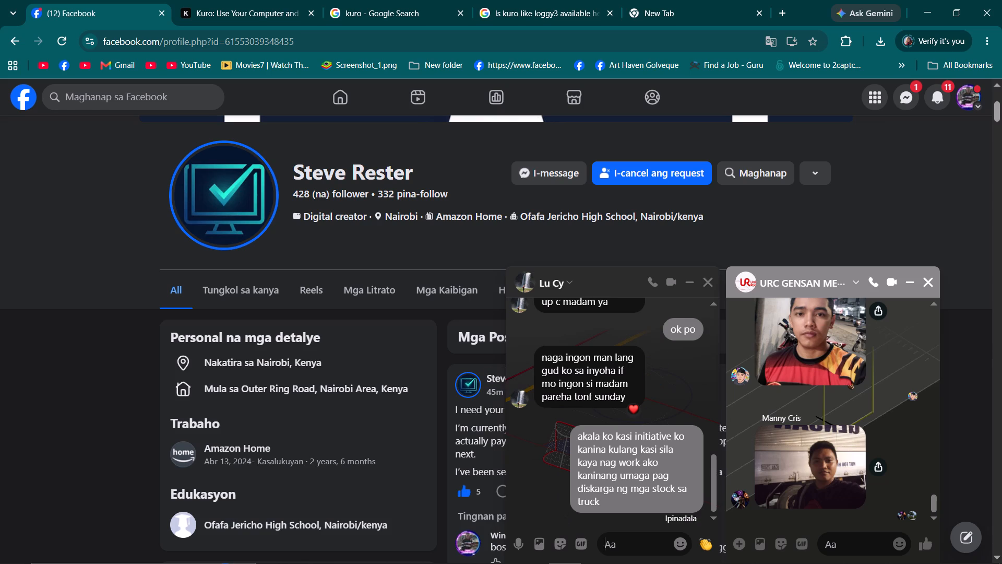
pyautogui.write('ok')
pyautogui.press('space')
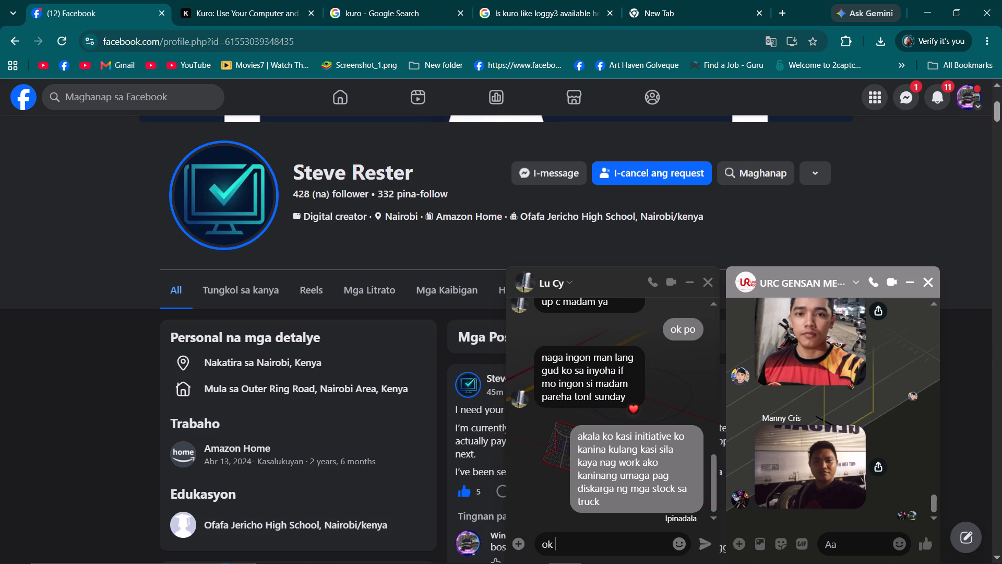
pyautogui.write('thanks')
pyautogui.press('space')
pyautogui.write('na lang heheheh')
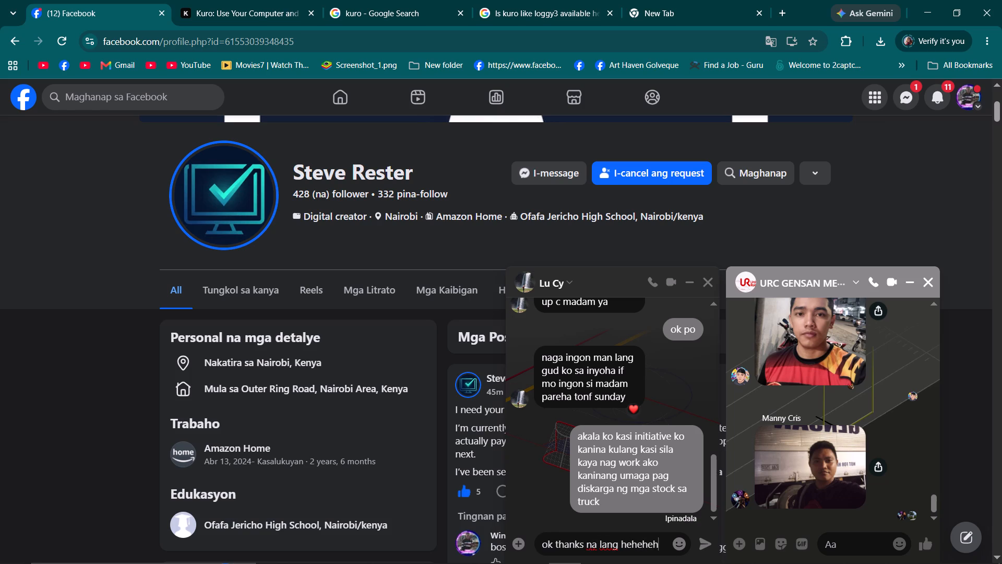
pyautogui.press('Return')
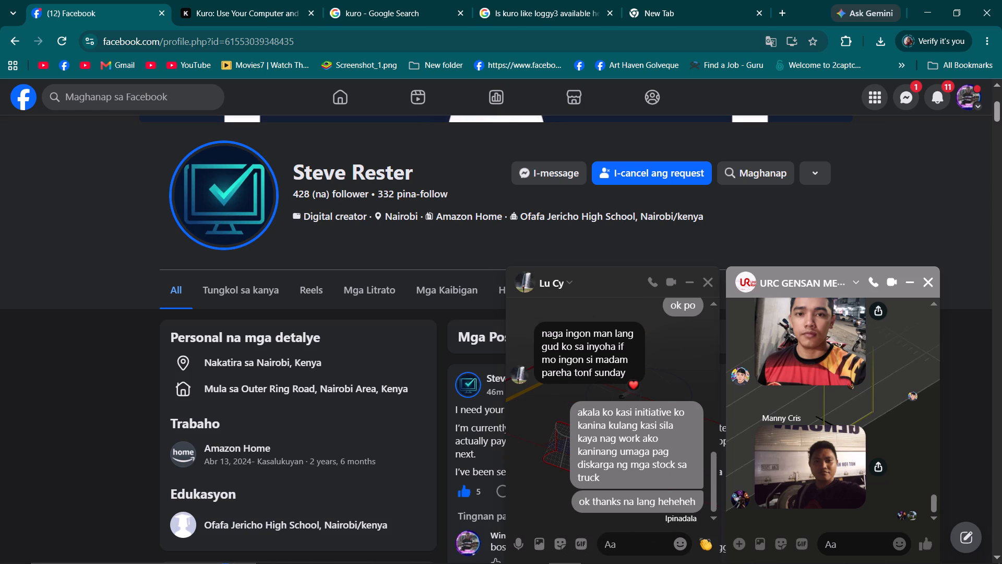
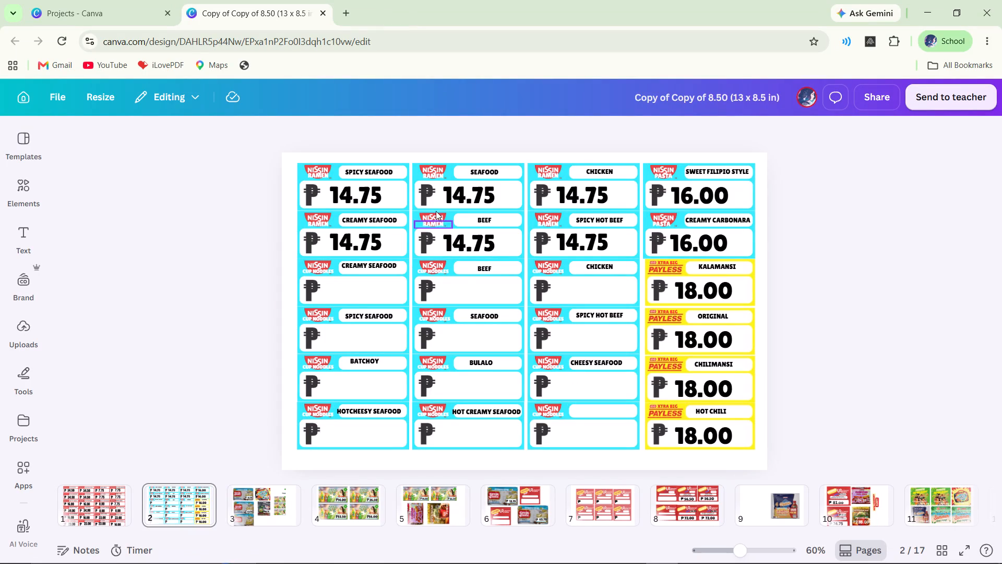
# Return to the Canva projects page and try to open the "DECLERATION" design, the first one under Designs.
pyautogui.click(134, 0)
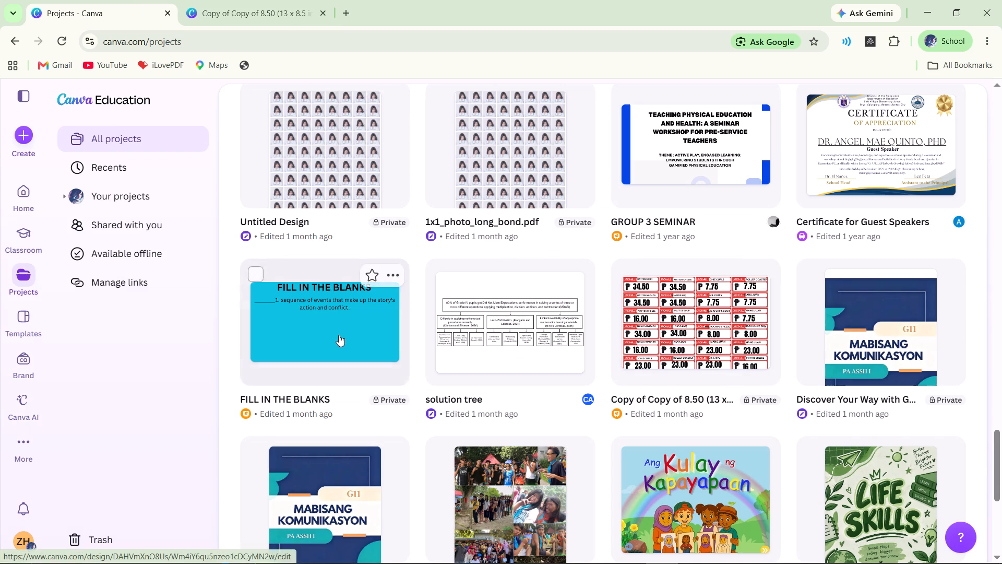
pyautogui.scroll(18, 339, 335)
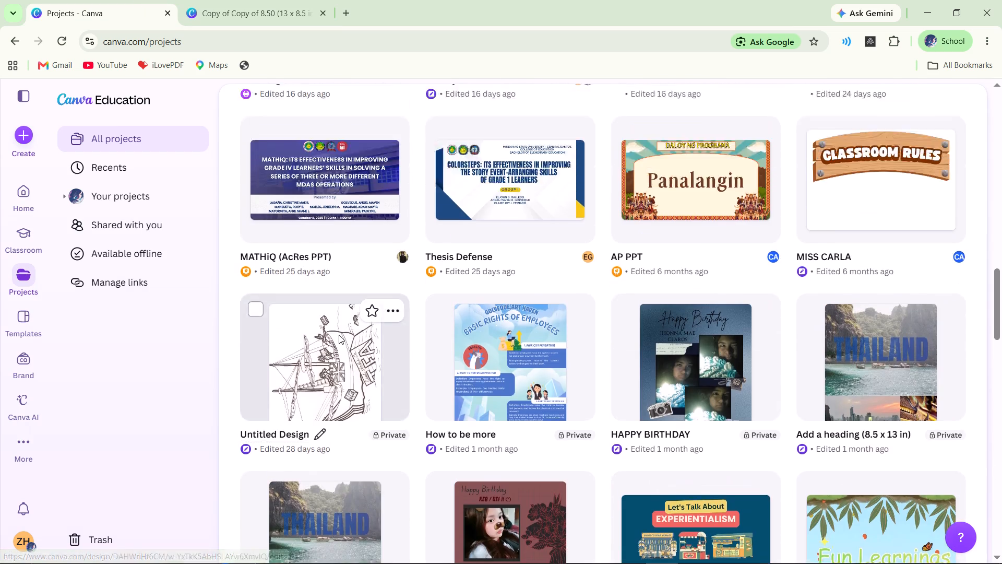
pyautogui.scroll(12, 339, 335)
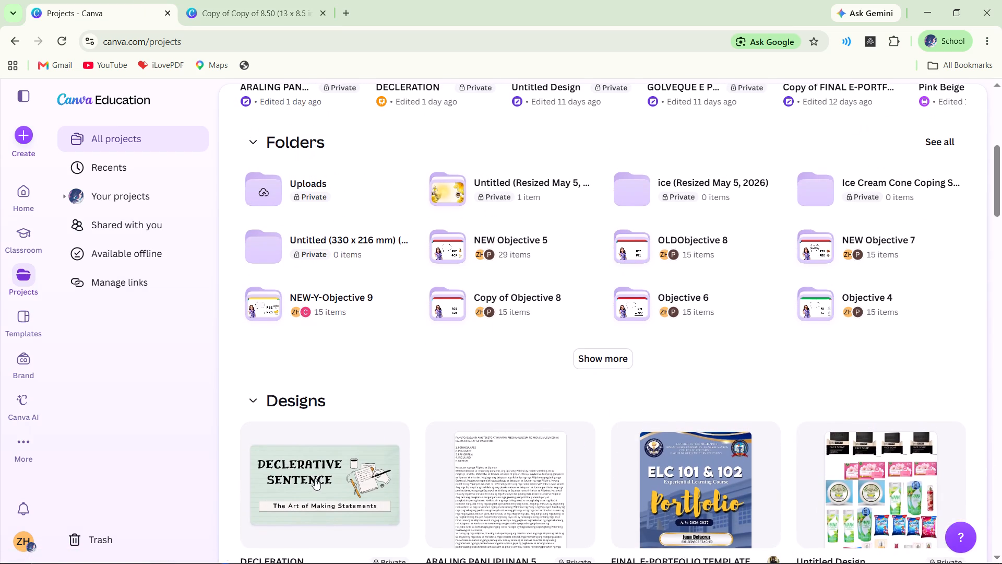
pyautogui.click(315, 479)
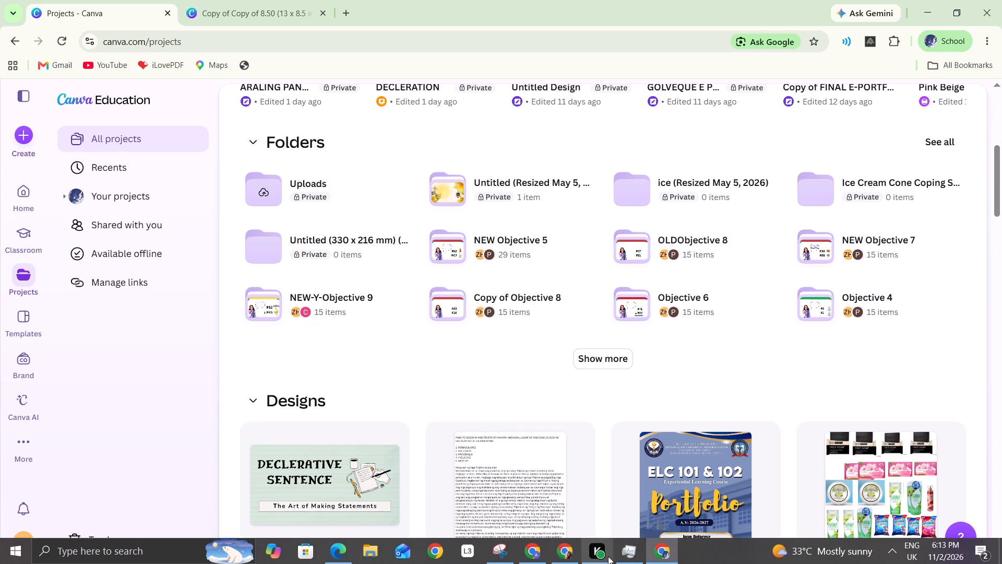
# Close the unneeded background windows: Task Manager, the extra blank Chrome window and Snipping Tool.
pyautogui.click(631, 549)
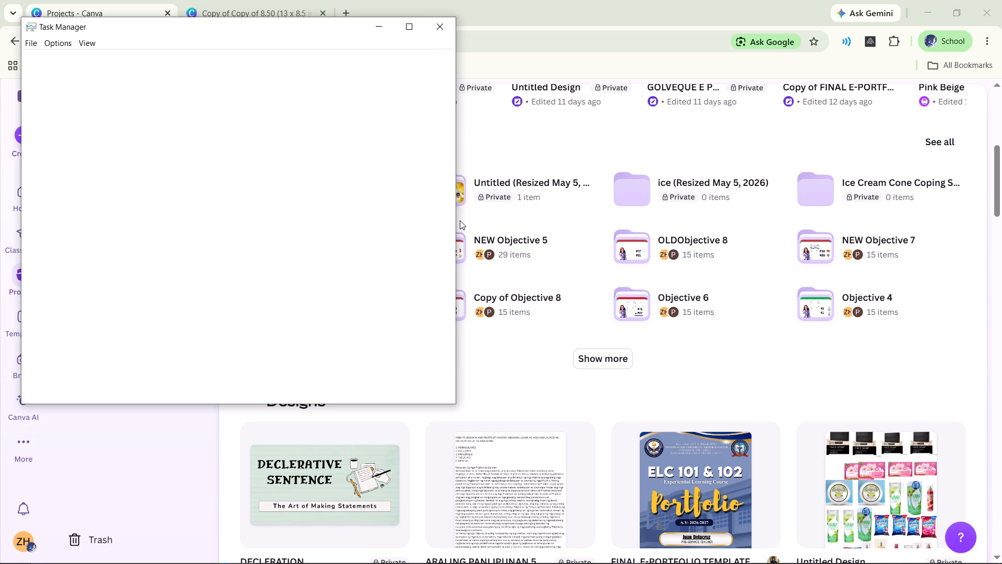
pyautogui.click(530, 558)
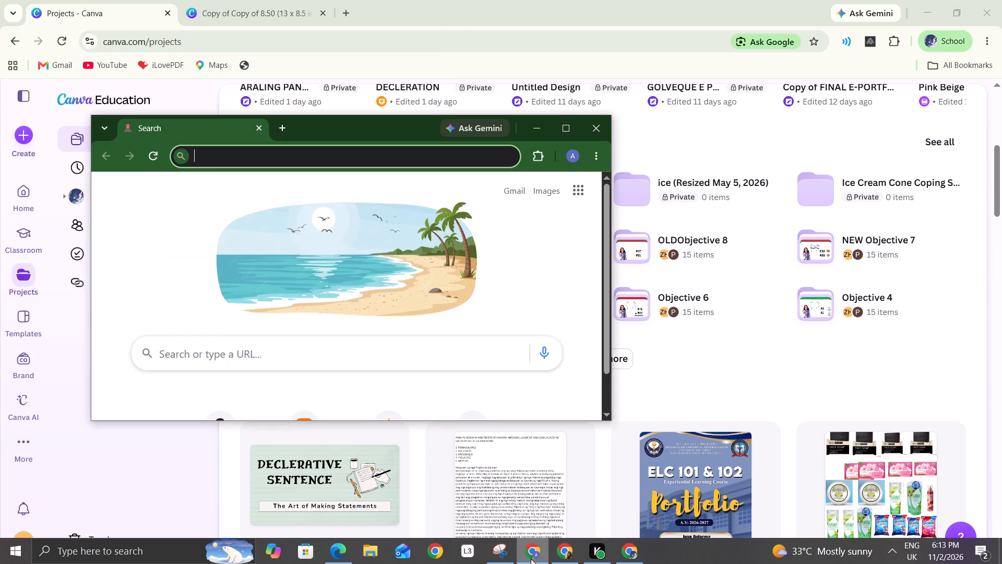
pyautogui.click(595, 128)
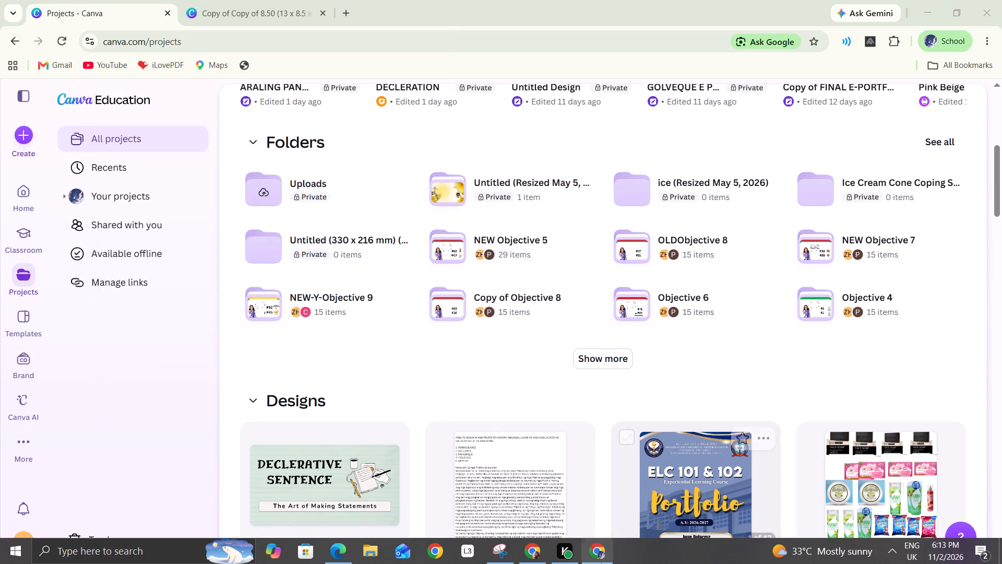
pyautogui.click(501, 554)
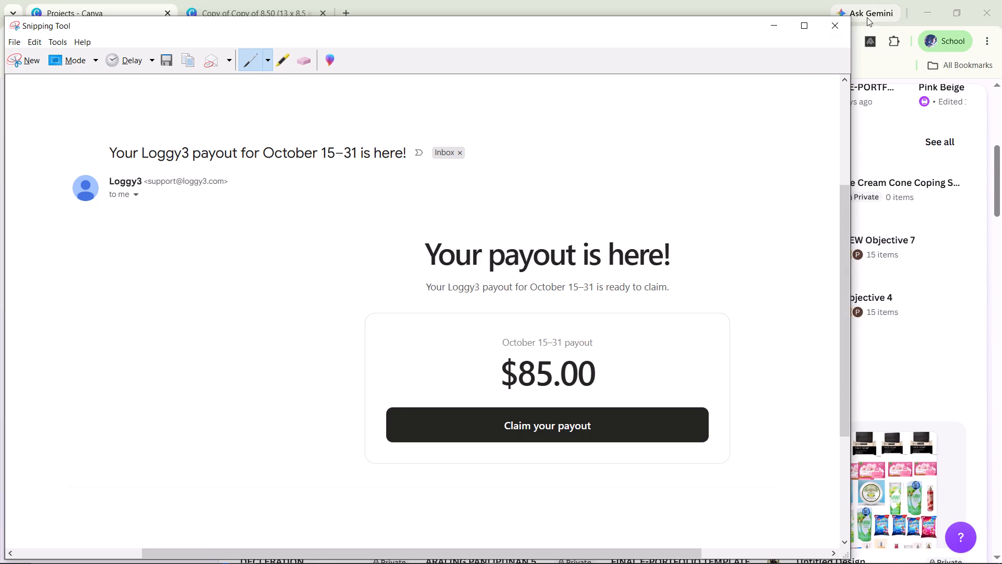
pyautogui.click(850, 22)
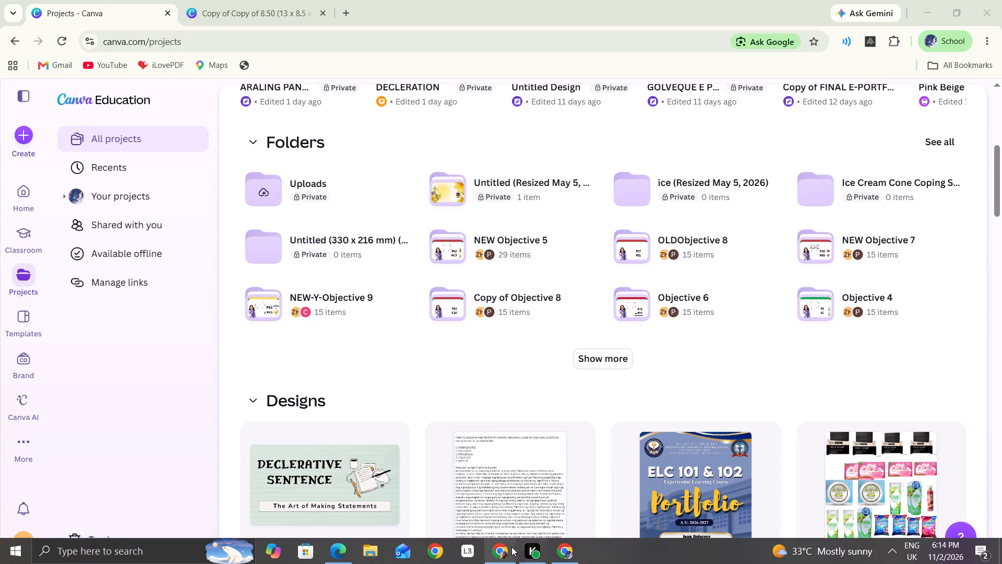
# Switch back from the Facebook window to the Canva projects page and open the "DECLERATION" design for editing.
pyautogui.click(508, 548)
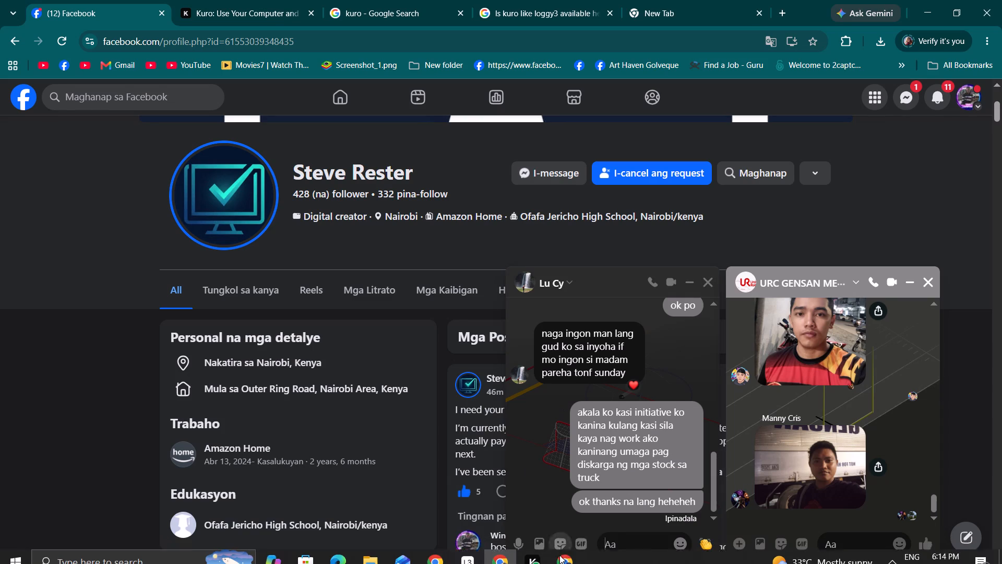
pyautogui.click(565, 558)
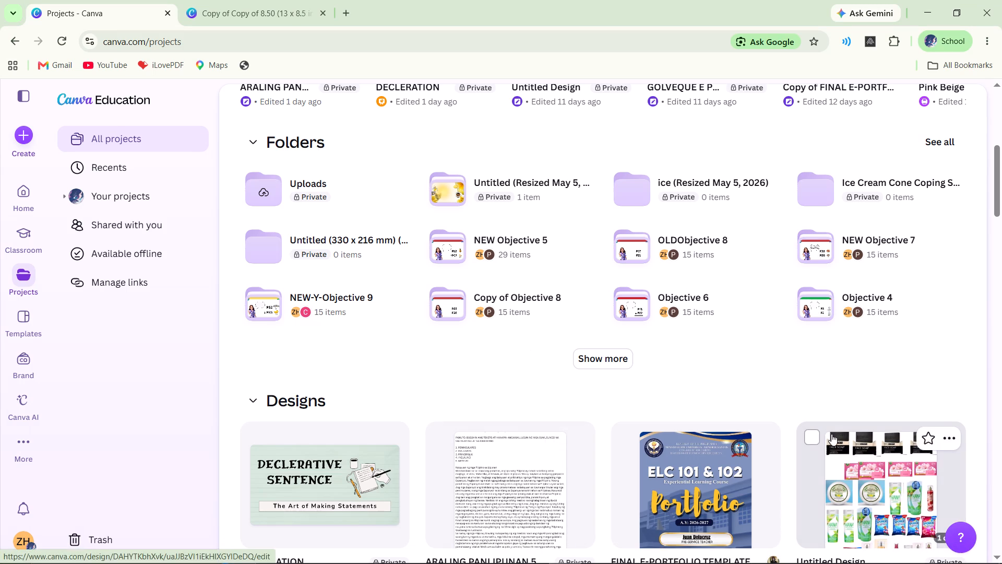
pyautogui.click(342, 449)
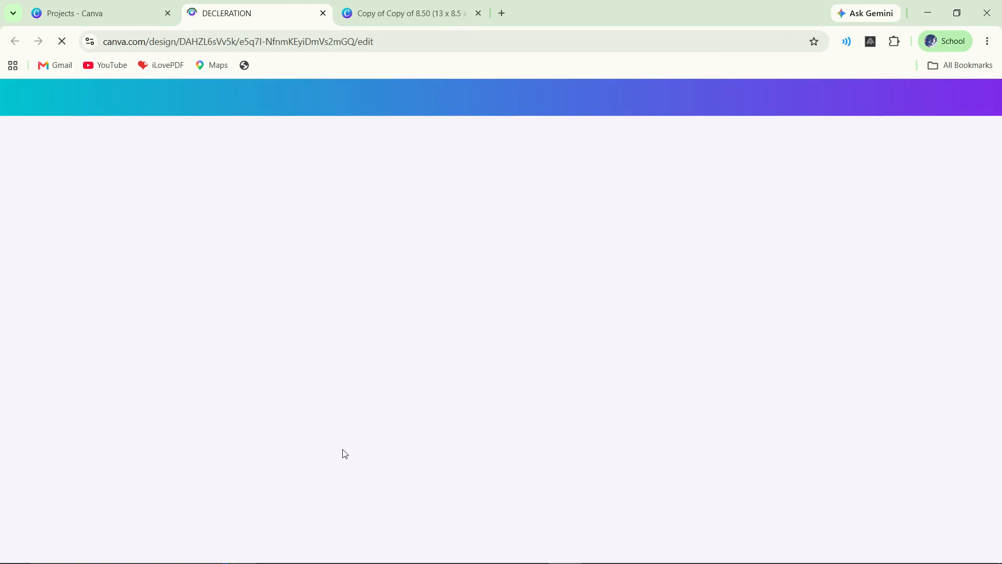
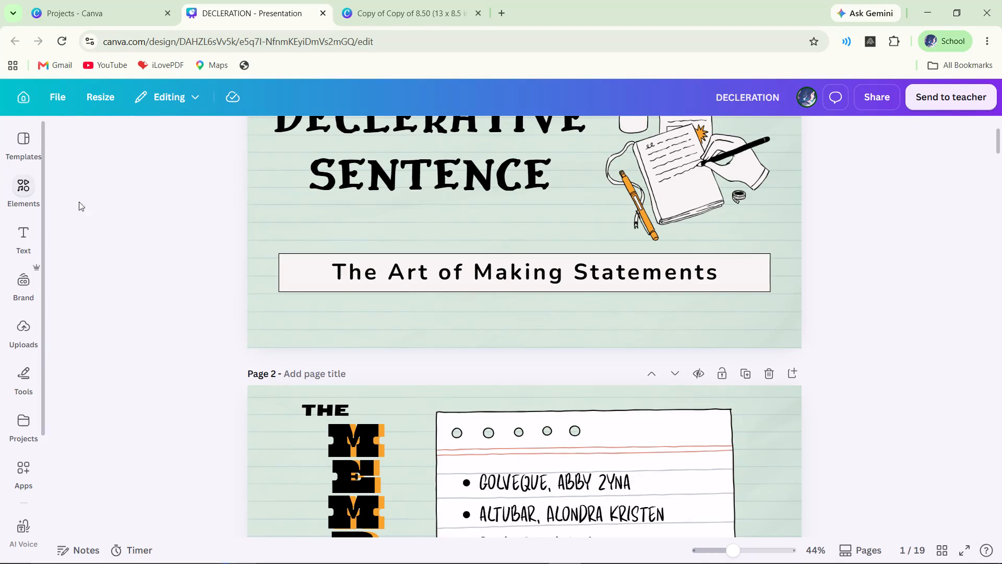
# On the Learning Objectives page, set the first card's text size to 48.1 and remove the italics from "Define".
pyautogui.click(1001, 320)
pyautogui.scroll(-2, 870, 340)
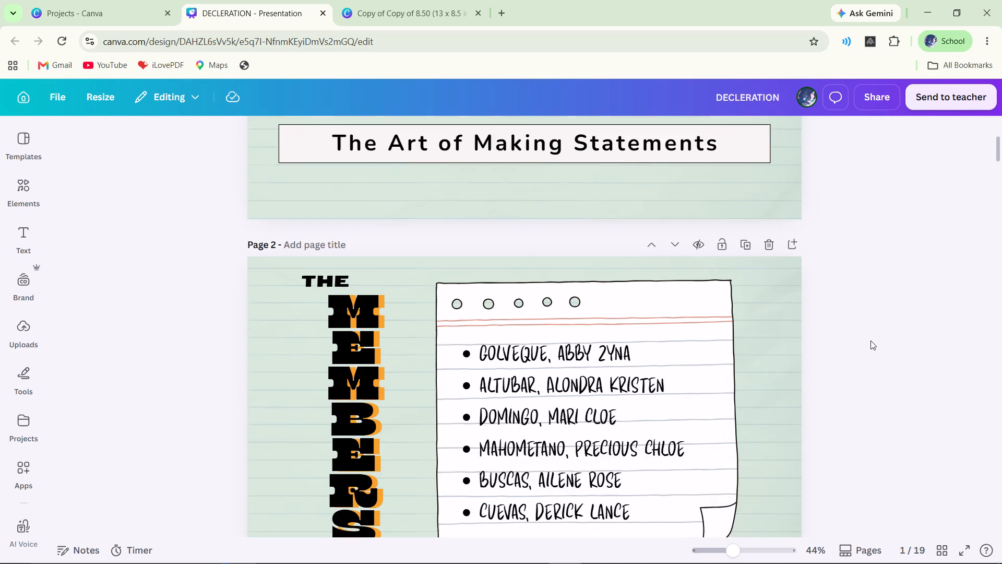
pyautogui.scroll(-4, 871, 350)
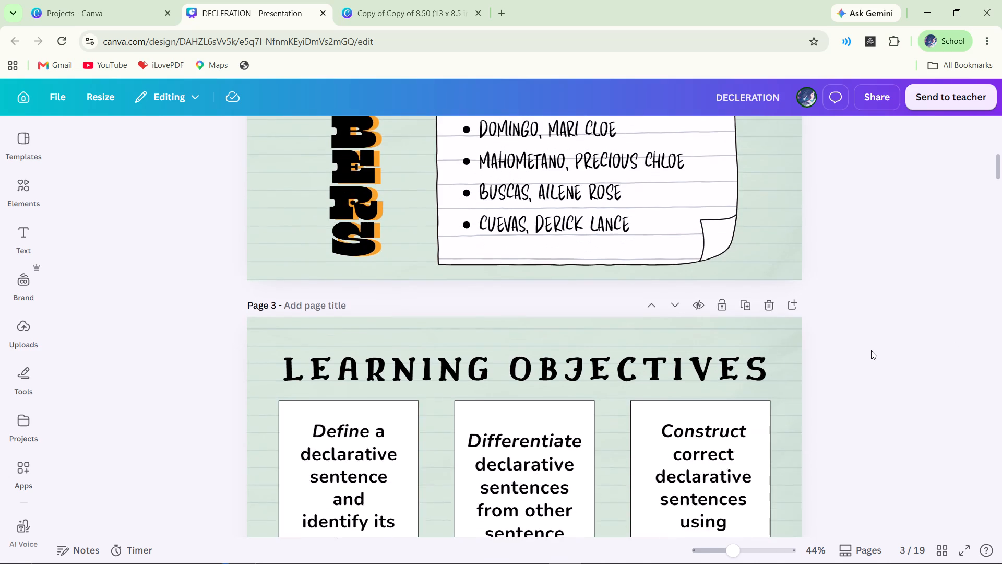
pyautogui.scroll(-2, 871, 350)
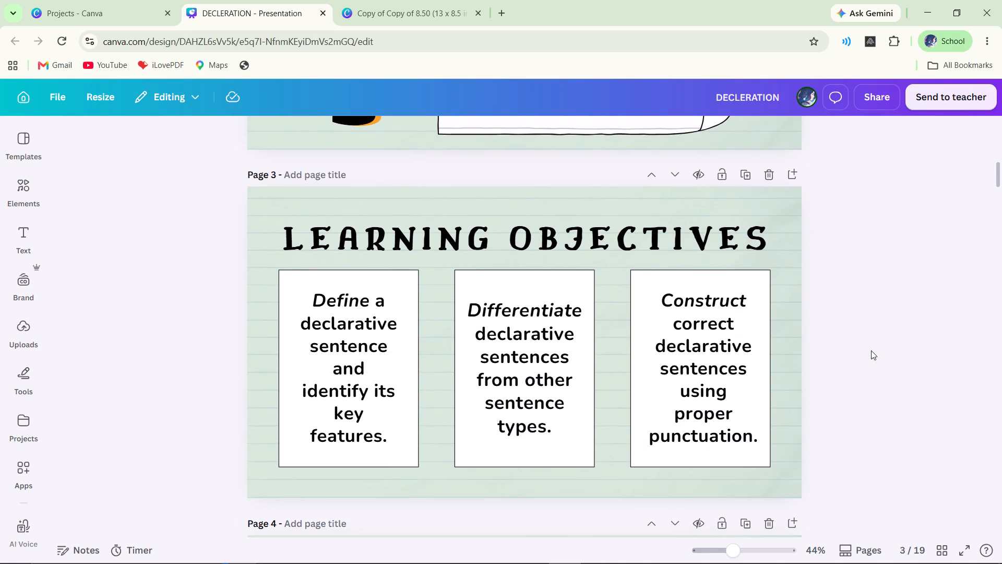
pyautogui.scroll(-1, 871, 350)
pyautogui.scroll(-1, 319, 267)
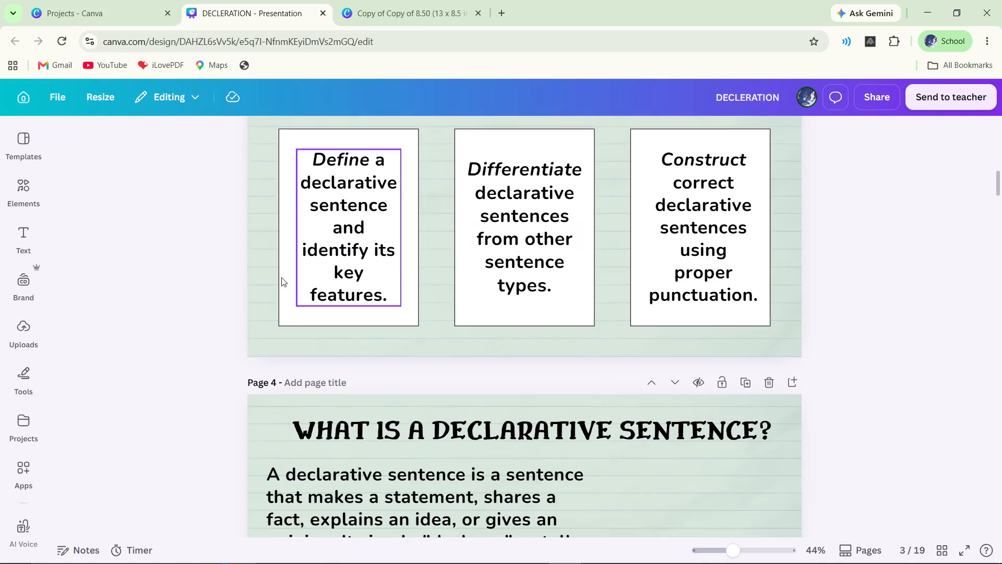
pyautogui.scroll(-1, 194, 277)
pyautogui.scroll(2, 194, 277)
pyautogui.click(328, 255)
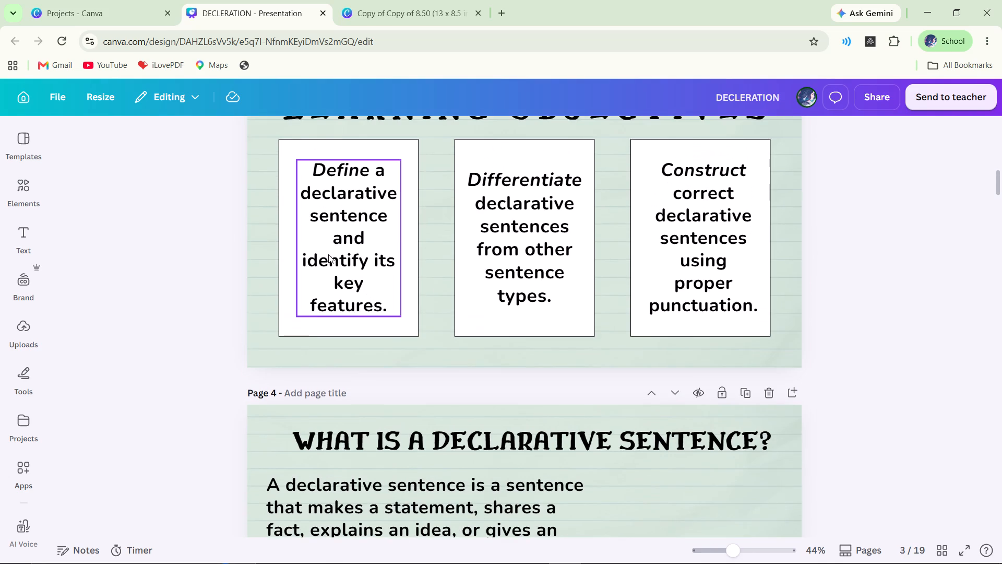
pyautogui.click(365, 174)
pyautogui.moveTo(369, 174); pyautogui.dragTo(326, 163)
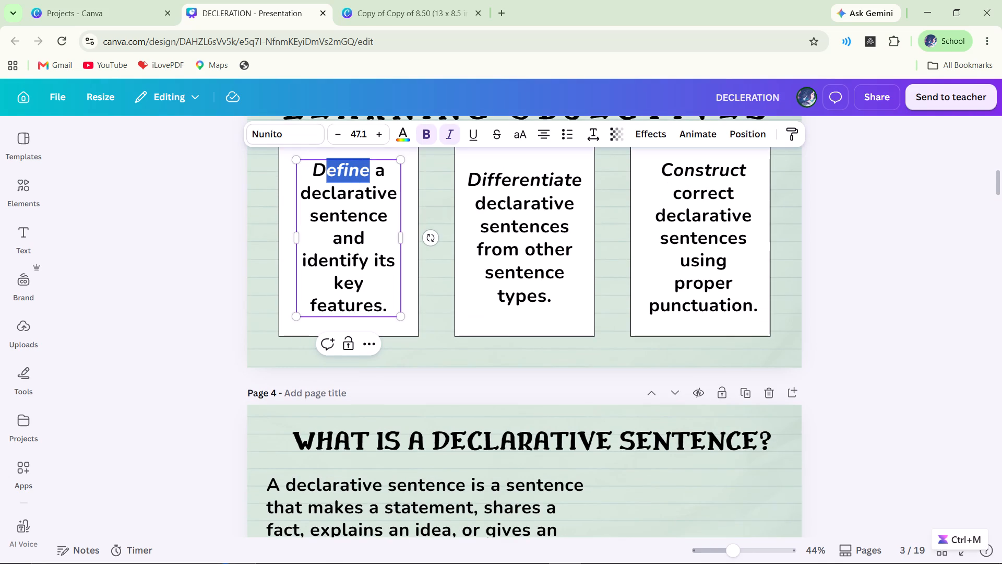
pyautogui.moveTo(326, 163); pyautogui.dragTo(317, 162)
pyautogui.click(317, 162)
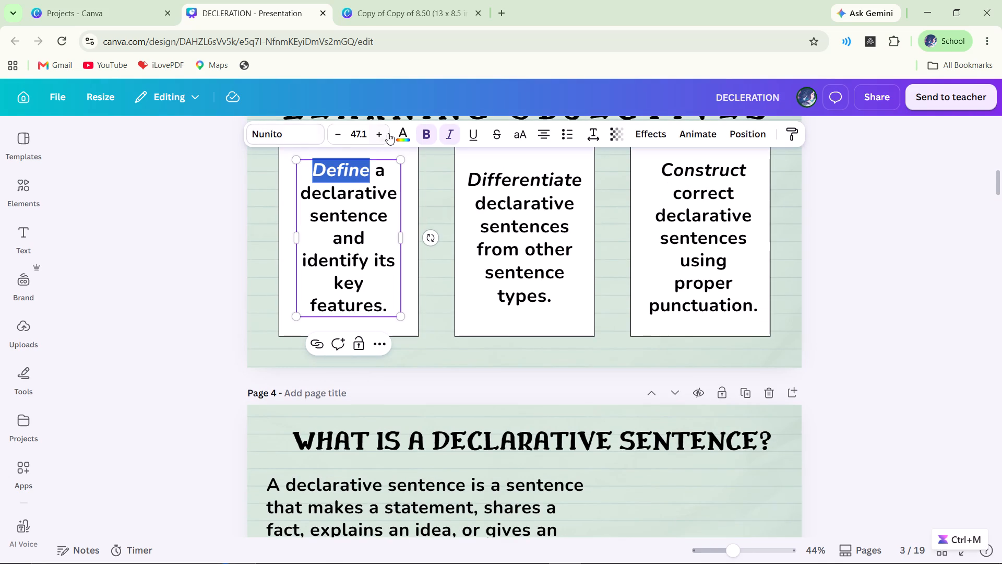
pyautogui.doubleClick(385, 132)
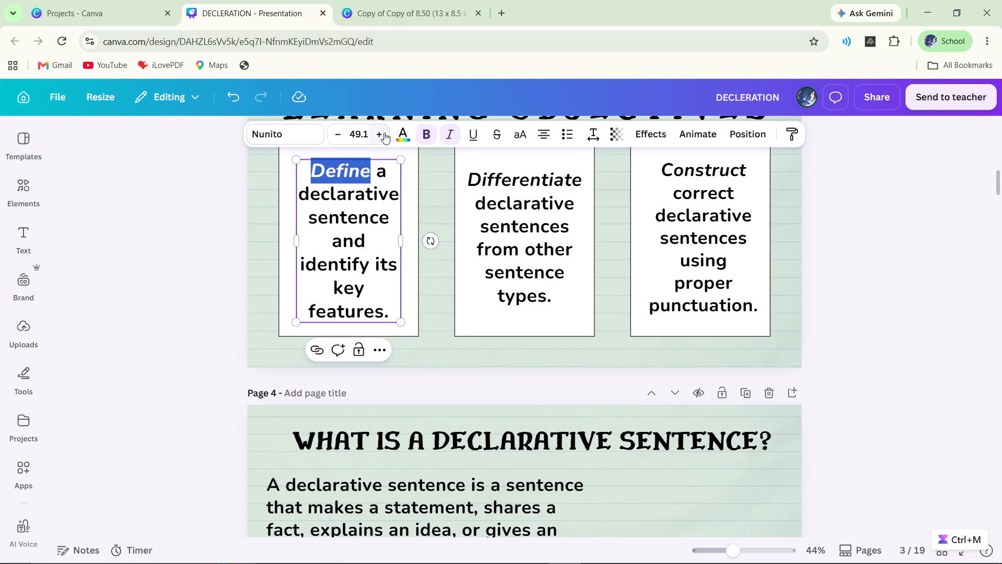
pyautogui.click(342, 127)
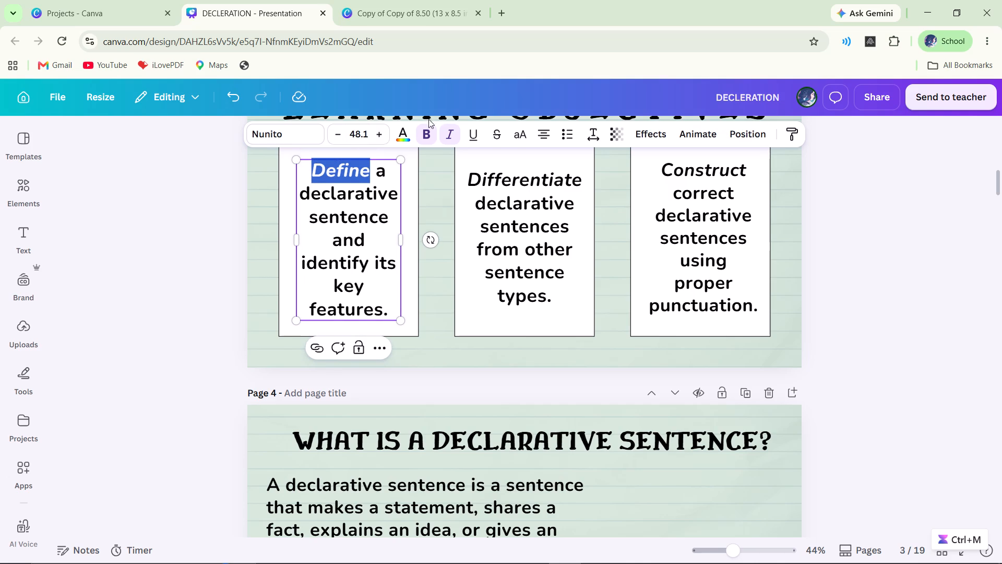
pyautogui.click(443, 135)
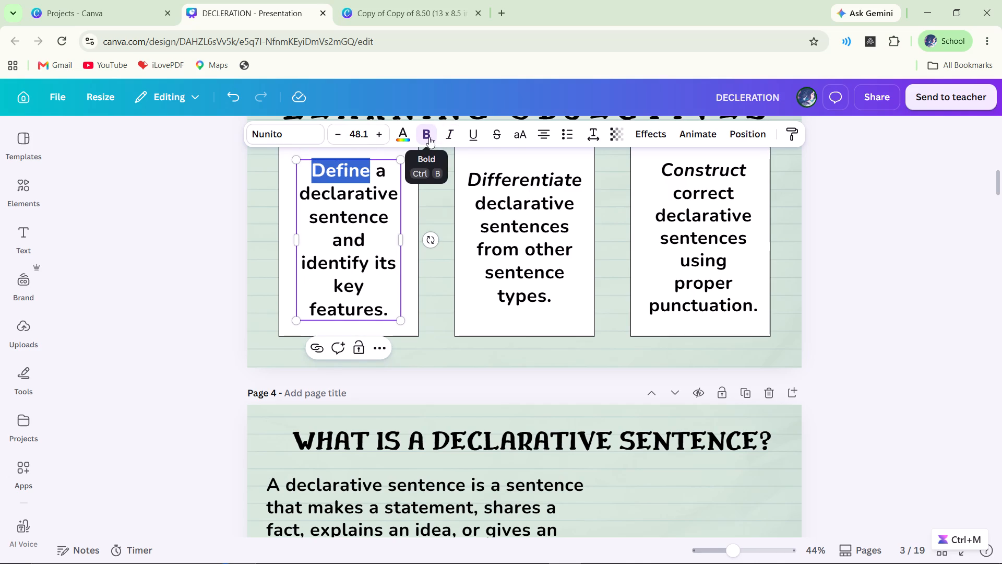
# Change the first card's remaining text after "Define" from bold to non-bold italic.
pyautogui.click(356, 216)
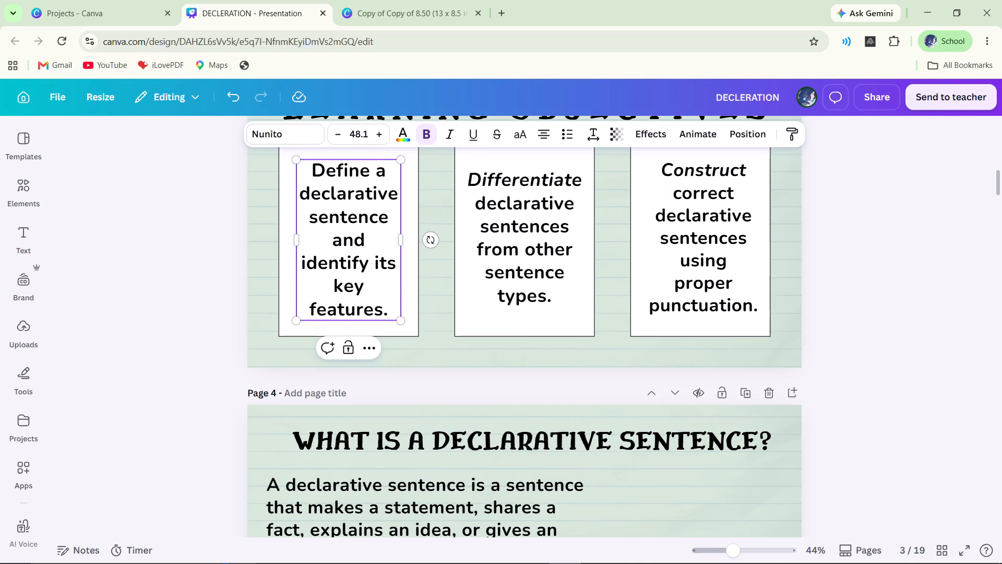
pyautogui.moveTo(374, 169); pyautogui.dragTo(388, 317)
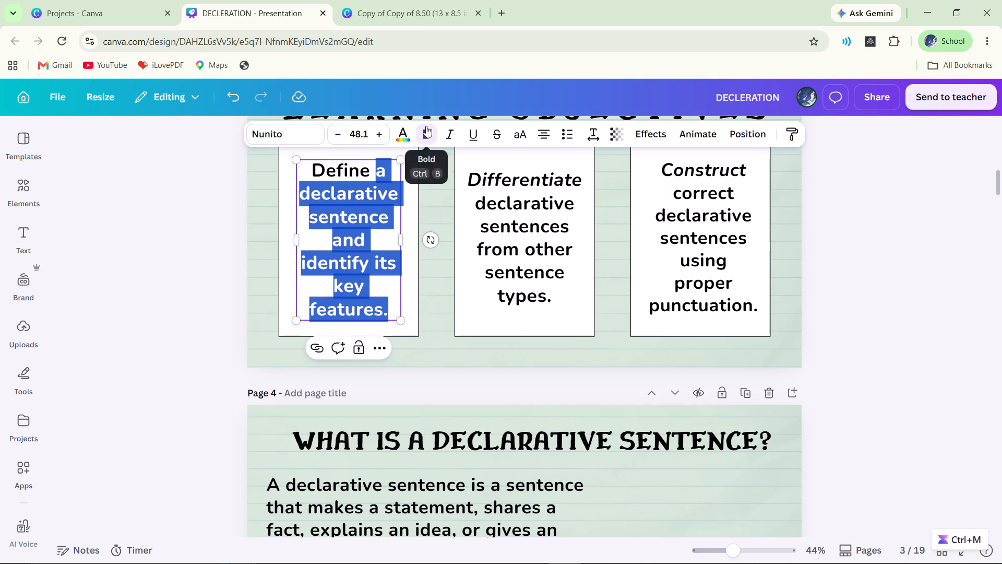
pyautogui.click(426, 126)
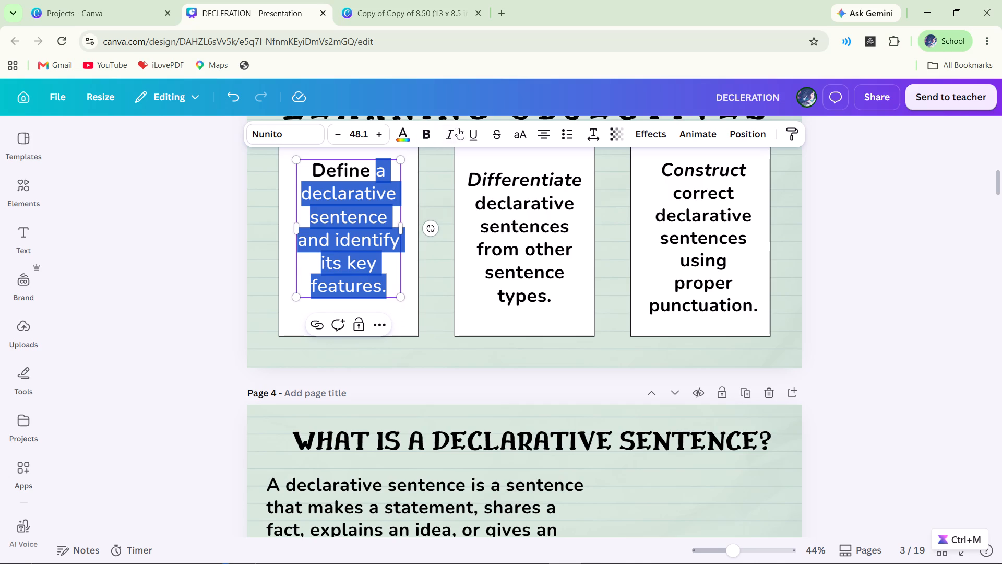
pyautogui.click(453, 131)
pyautogui.click(104, 404)
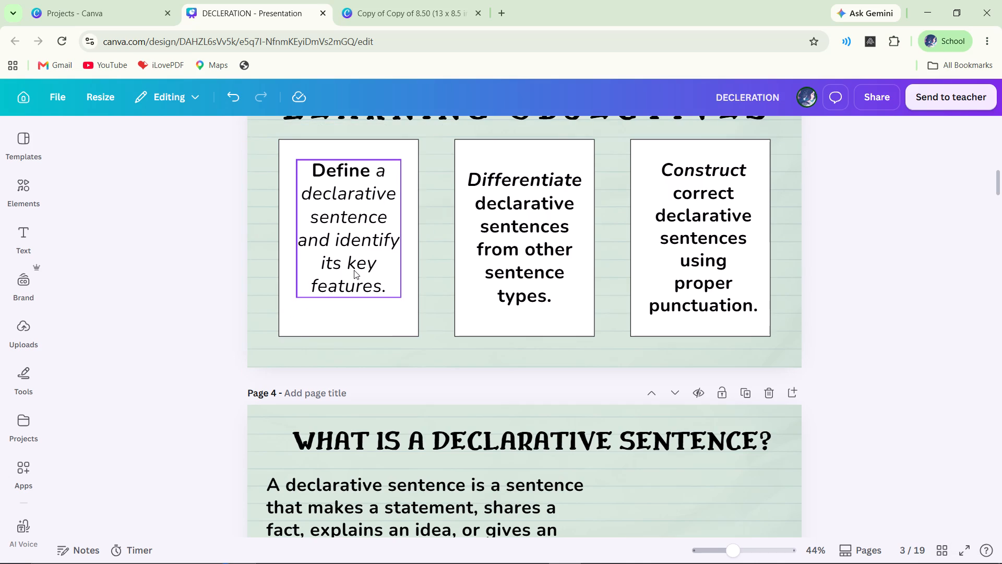
# Enlarge the first card's text box slightly and reposition it to sit centred within its white card.
pyautogui.click(354, 270)
pyautogui.moveTo(398, 297); pyautogui.dragTo(399, 297)
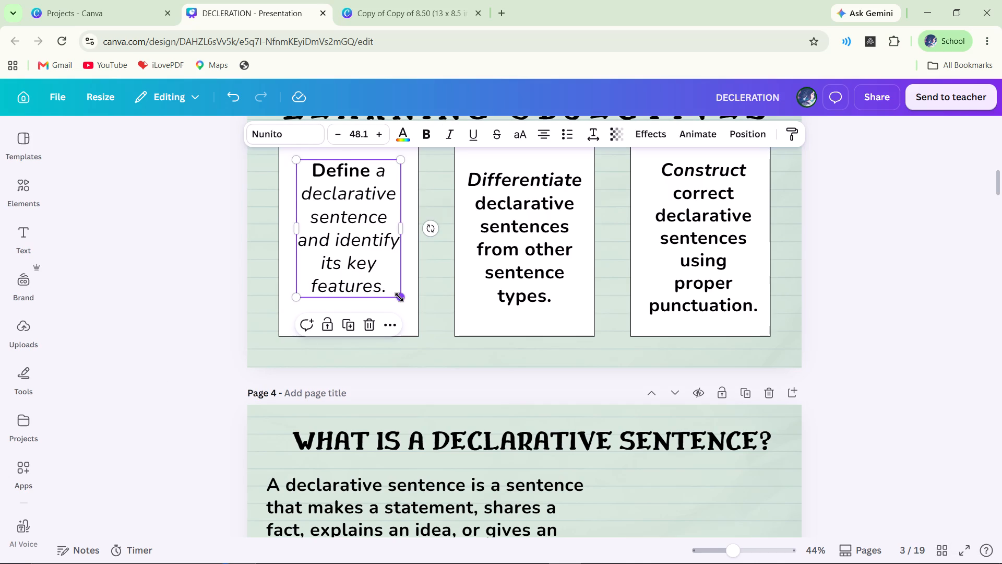
pyautogui.moveTo(399, 297); pyautogui.dragTo(399, 310)
pyautogui.tripleClick(399, 310)
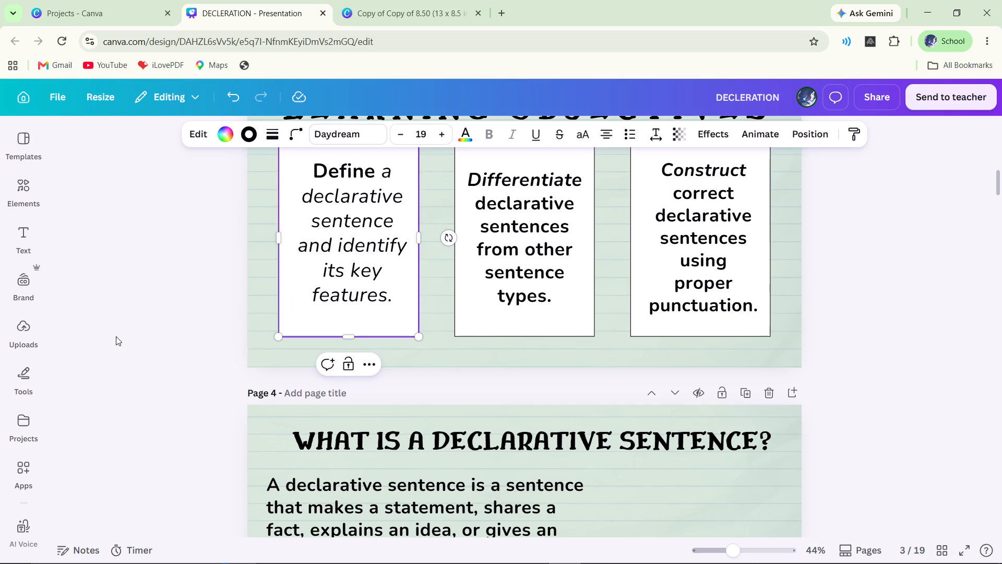
pyautogui.click(116, 336)
pyautogui.scroll(1, 142, 340)
pyautogui.click(364, 325)
pyautogui.moveTo(368, 335); pyautogui.dragTo(360, 338)
# Remove bold from the second card's text, then make only the word "Differentiate" bold and non-italic.
pyautogui.click(536, 333)
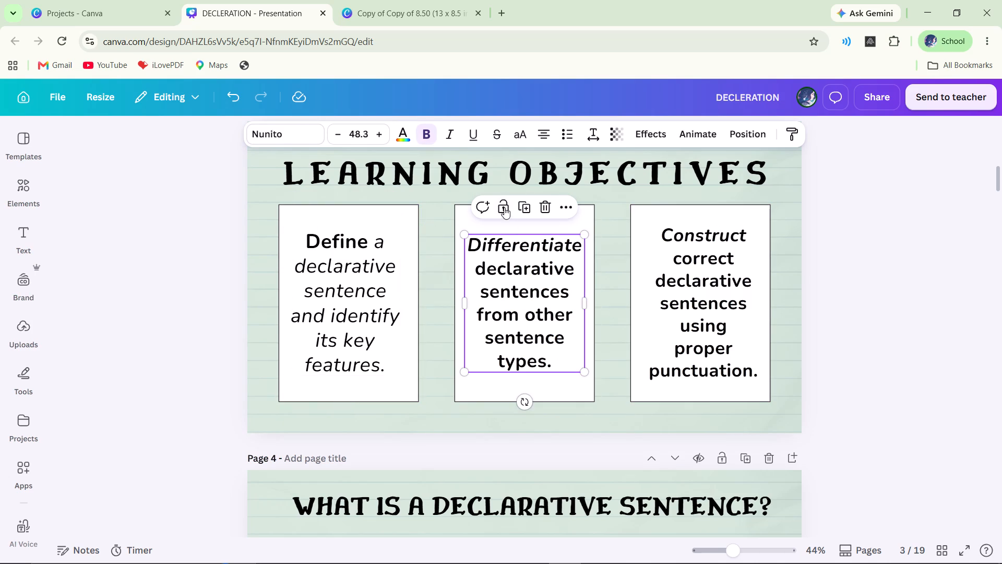
pyautogui.click(432, 135)
pyautogui.click(509, 251)
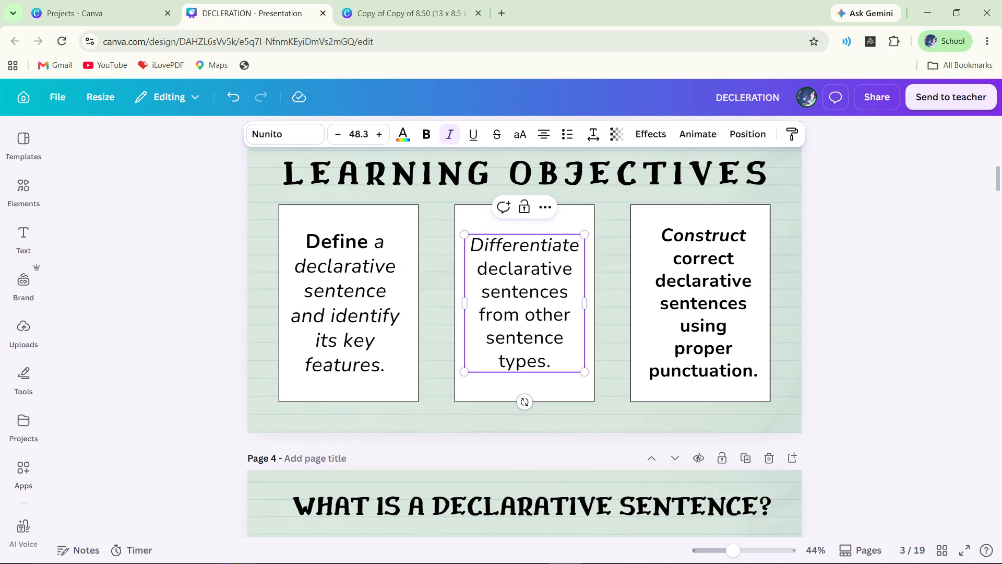
pyautogui.moveTo(470, 244); pyautogui.dragTo(577, 244)
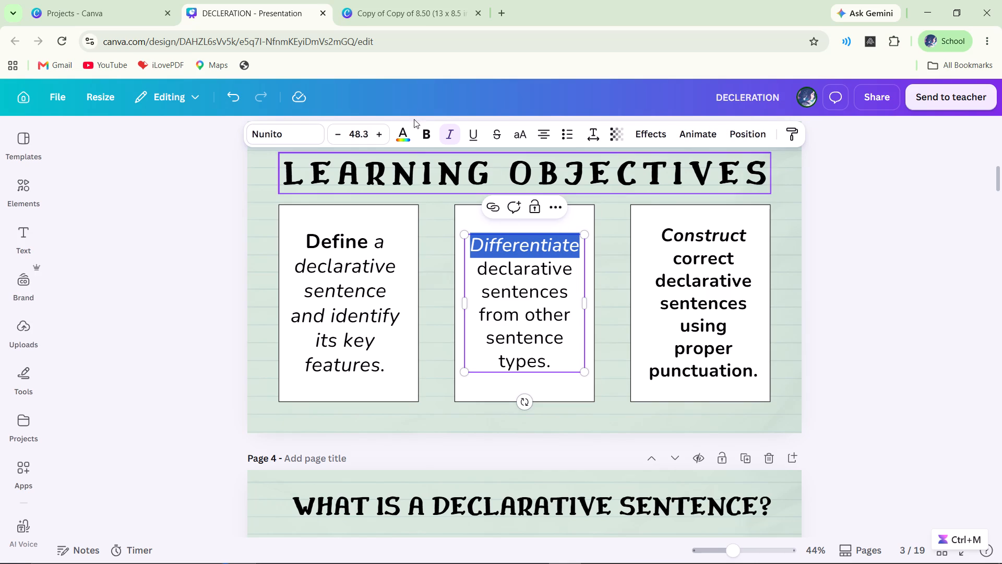
pyautogui.click(448, 137)
pyautogui.click(434, 132)
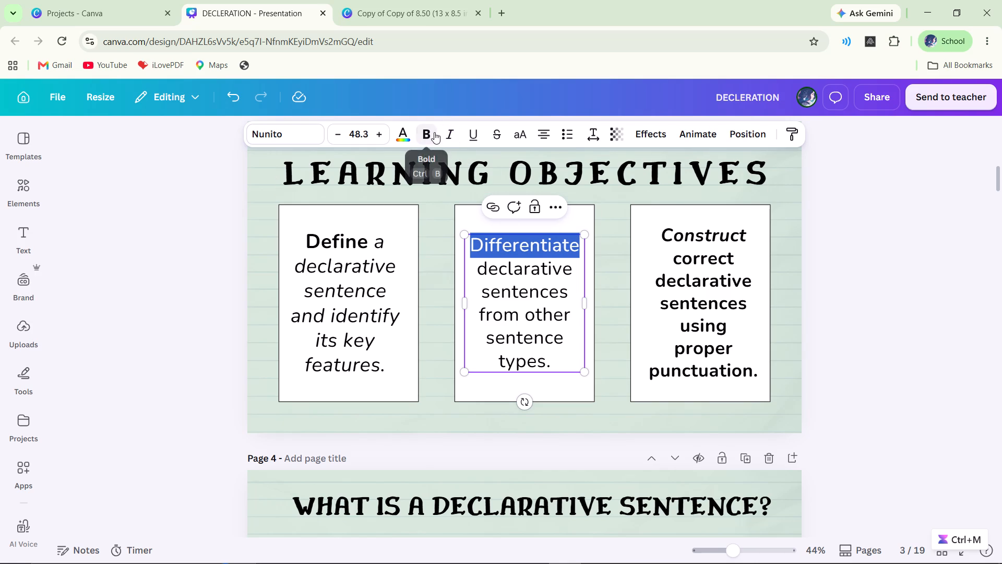
pyautogui.click(477, 269)
pyautogui.moveTo(477, 269); pyautogui.dragTo(579, 321)
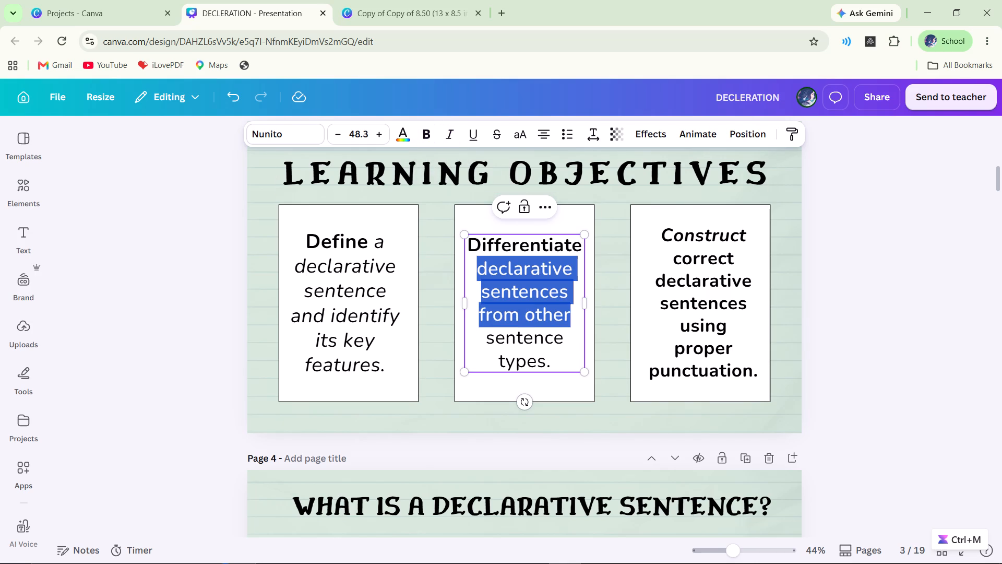
pyautogui.moveTo(579, 321); pyautogui.dragTo(571, 348)
pyautogui.click(859, 395)
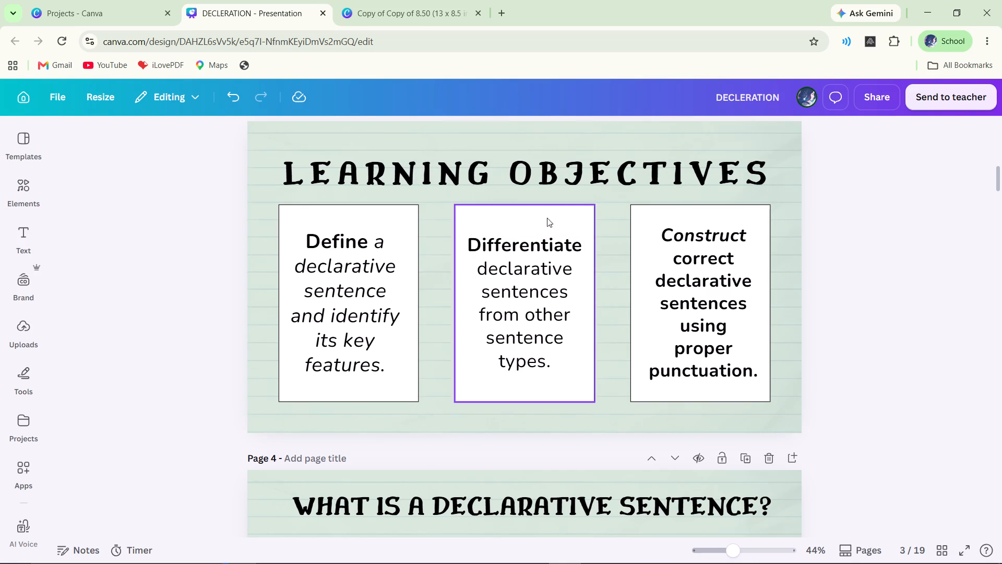
# Enlarge the "Differentiate" text box to a font size of about 51.7 and centre it within the second card.
pyautogui.click(532, 263)
pyautogui.moveTo(587, 372); pyautogui.dragTo(591, 384)
pyautogui.doubleClick(591, 384)
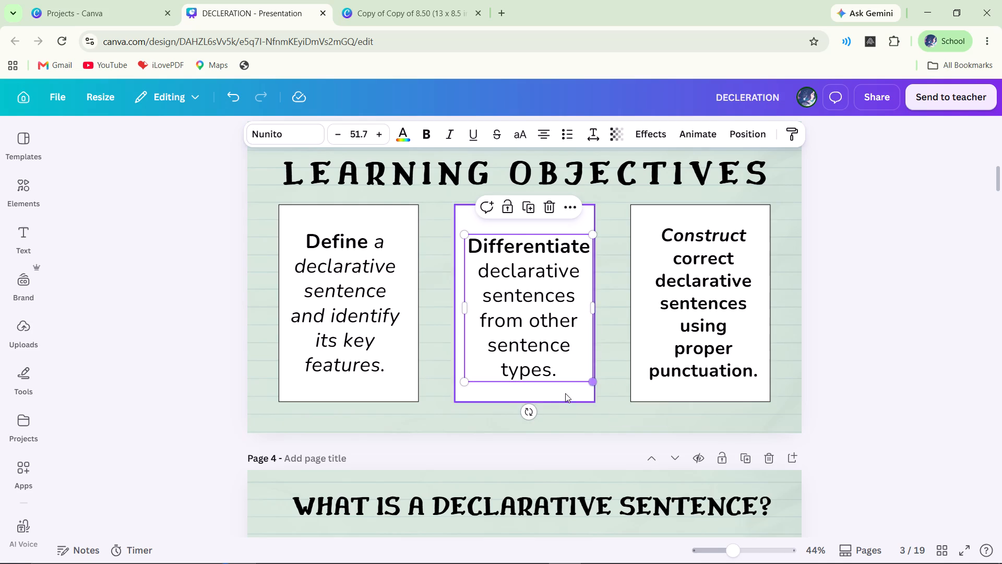
pyautogui.moveTo(571, 303); pyautogui.dragTo(567, 298)
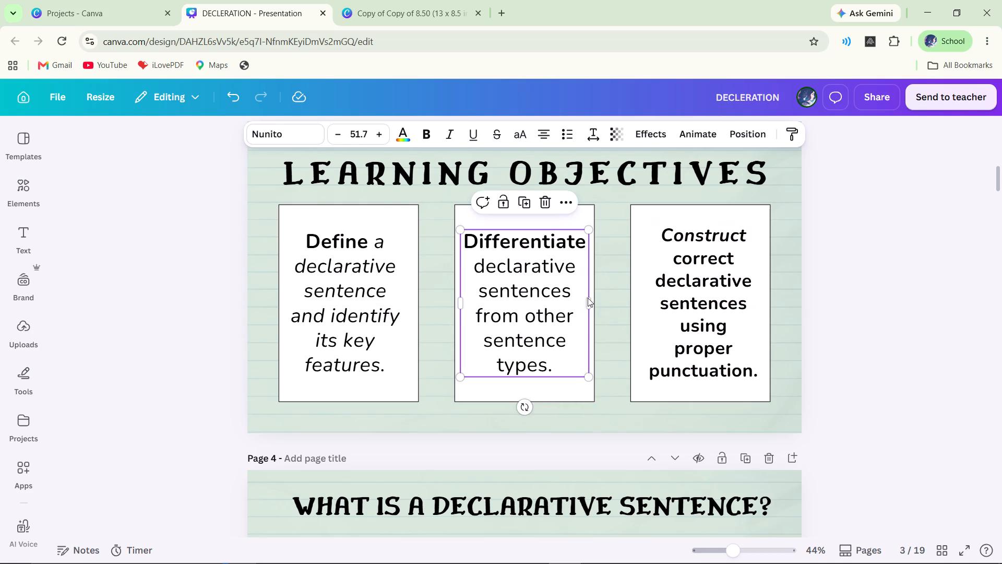
# Remove bold from the third card's text, enlarge it to a font size of about 53.3 and centre it within the card.
pyautogui.click(727, 290)
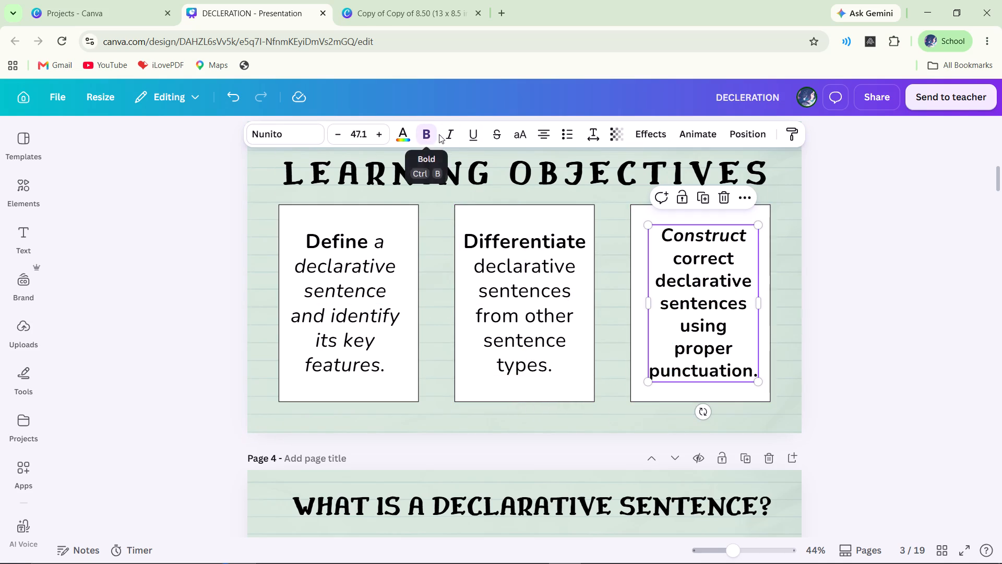
pyautogui.click(428, 133)
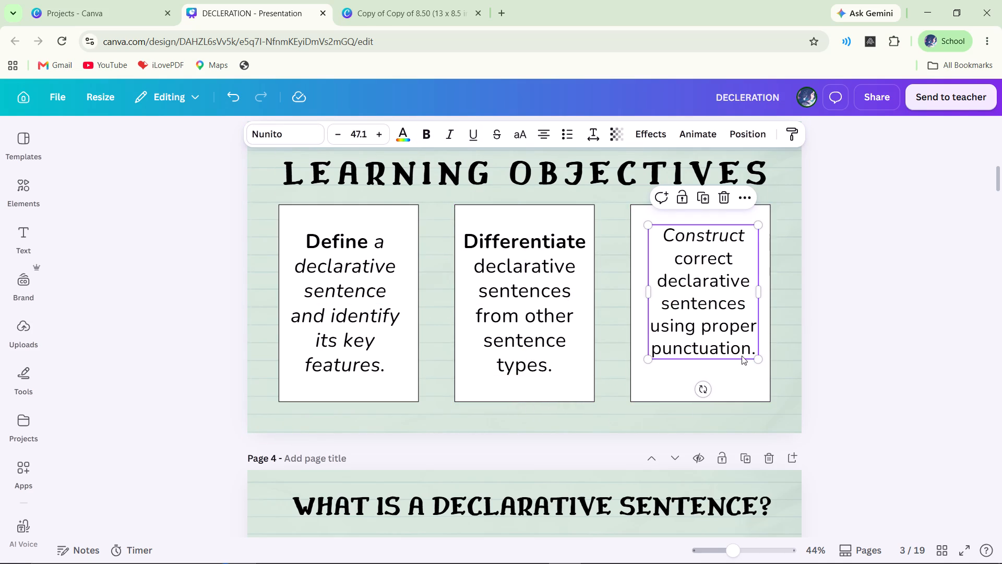
pyautogui.moveTo(759, 358); pyautogui.dragTo(772, 378)
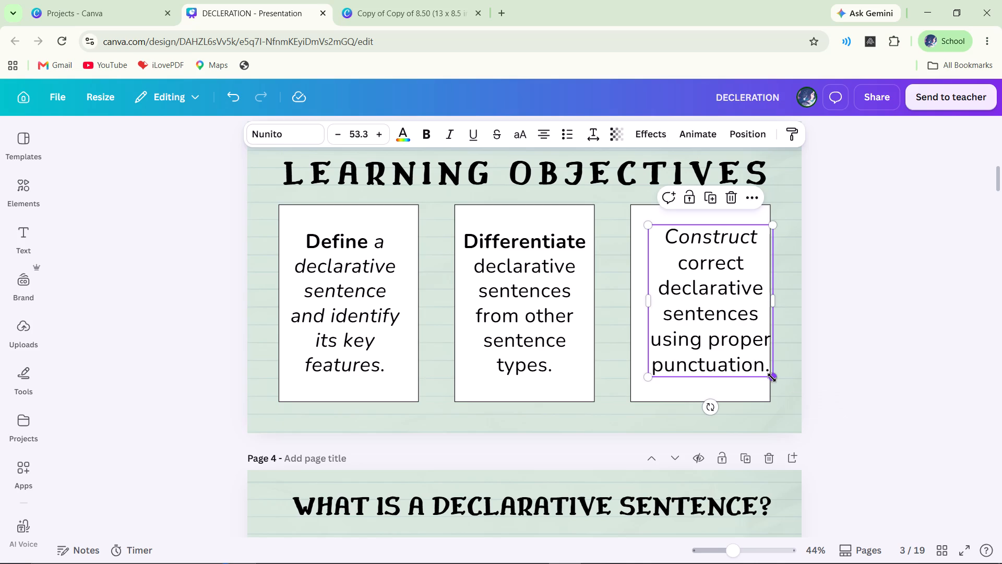
pyautogui.click(935, 413)
pyautogui.moveTo(754, 336); pyautogui.dragTo(744, 336)
# Make the word "Construct" bold in the third objectives card.
pyautogui.click(659, 238)
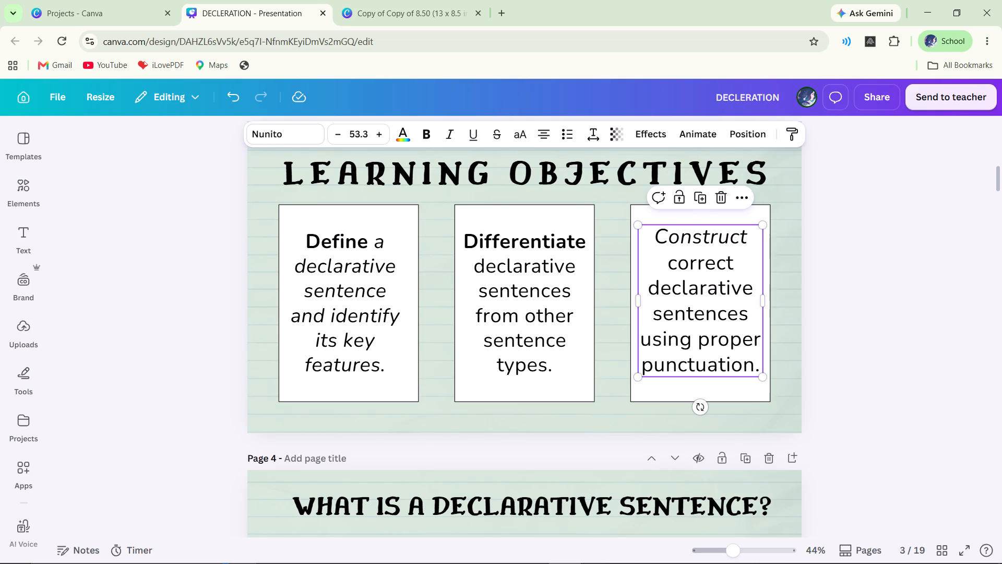
pyautogui.moveTo(659, 238); pyautogui.dragTo(716, 239)
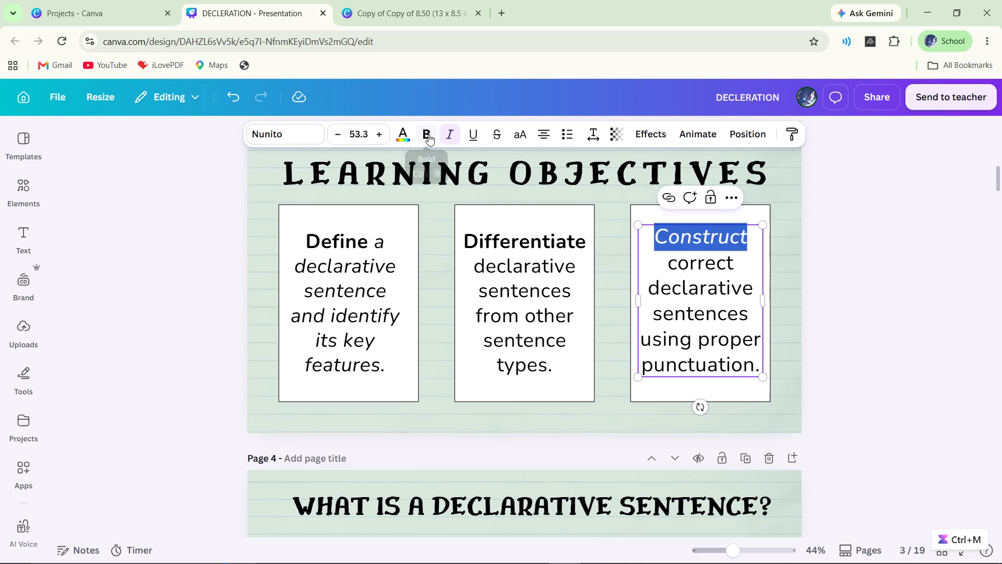
pyautogui.click(428, 134)
pyautogui.click(825, 370)
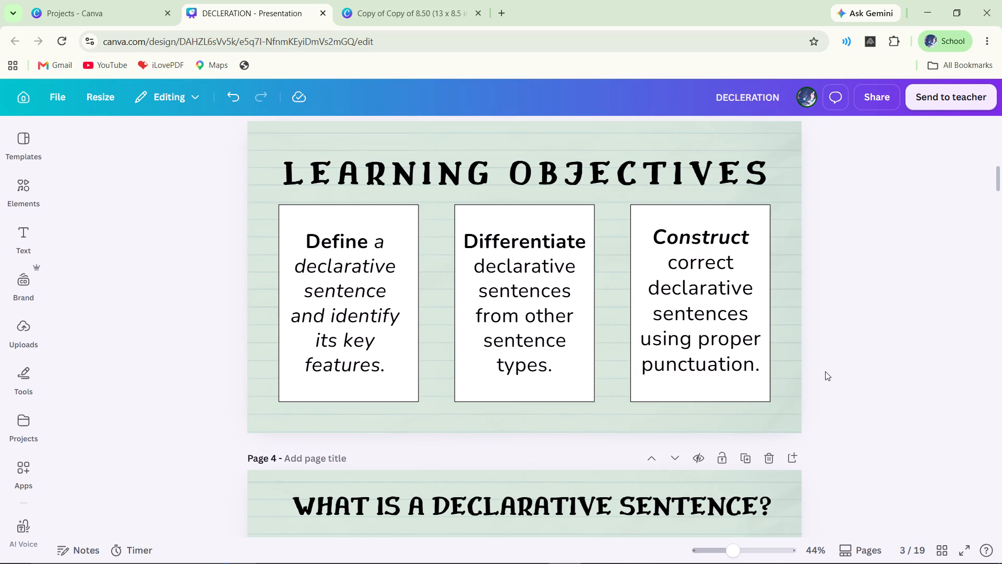
# Check the neighbouring slides, then select the grouped "Examples" box on page 5 and open its editing options.
pyautogui.scroll(-4, 715, 410)
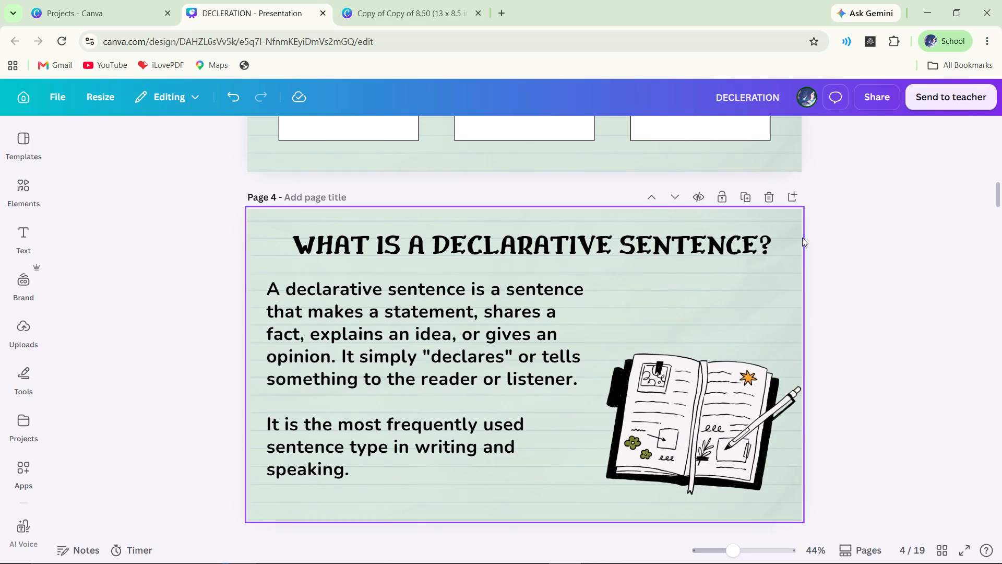
pyautogui.scroll(10, 780, 332)
pyautogui.scroll(4, 847, 367)
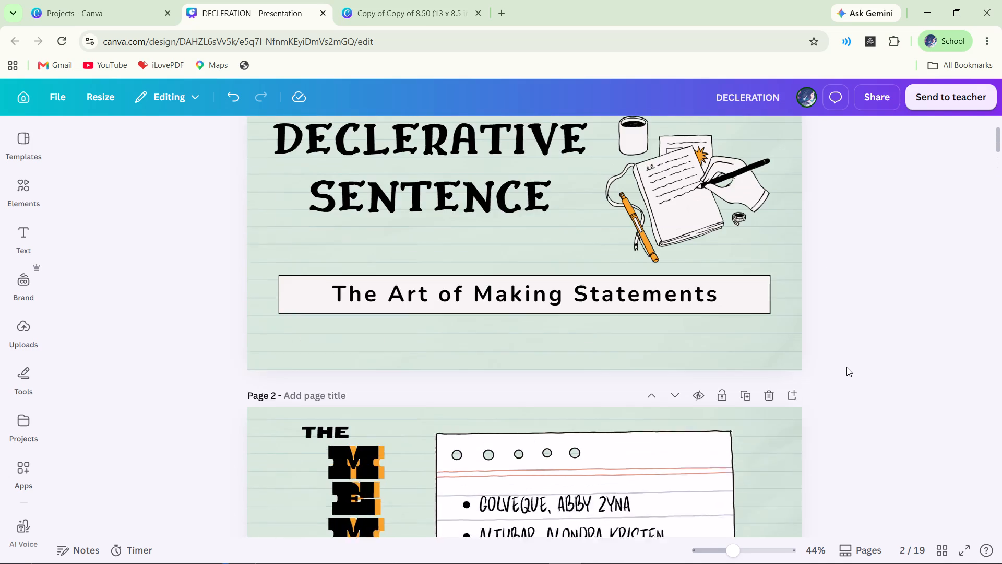
pyautogui.scroll(-12, 846, 367)
pyautogui.scroll(-4, 805, 382)
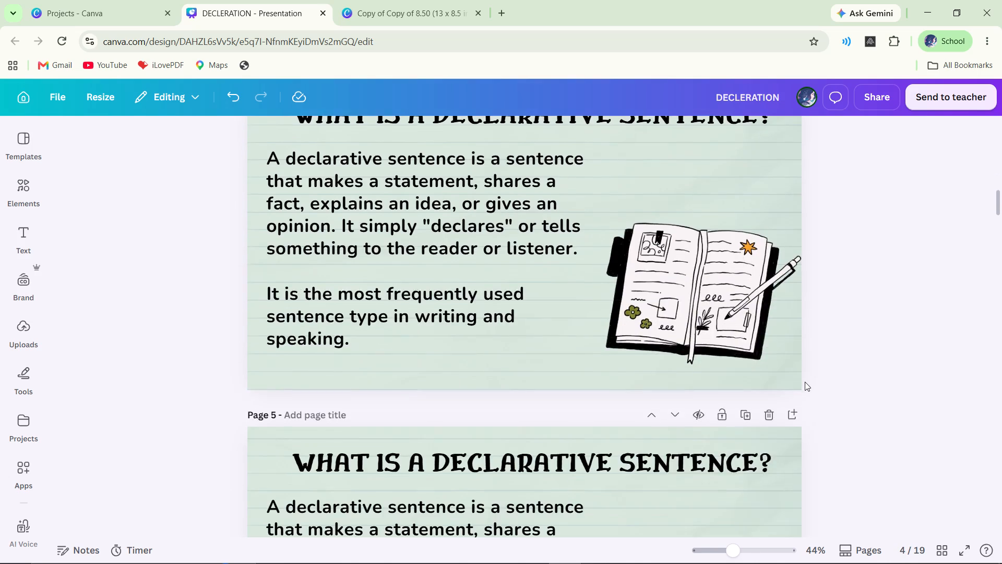
pyautogui.scroll(-3, 805, 383)
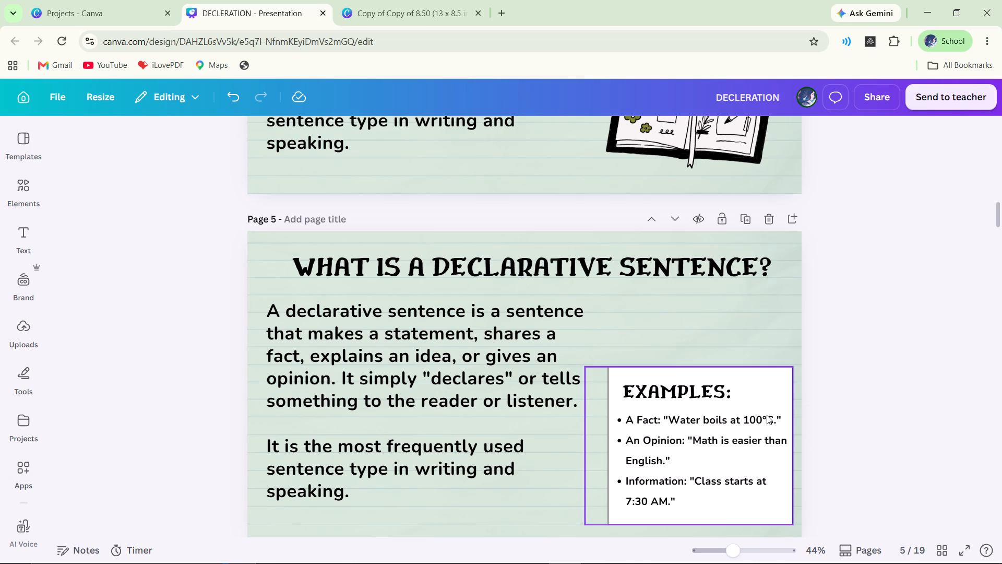
pyautogui.rightClick(767, 415)
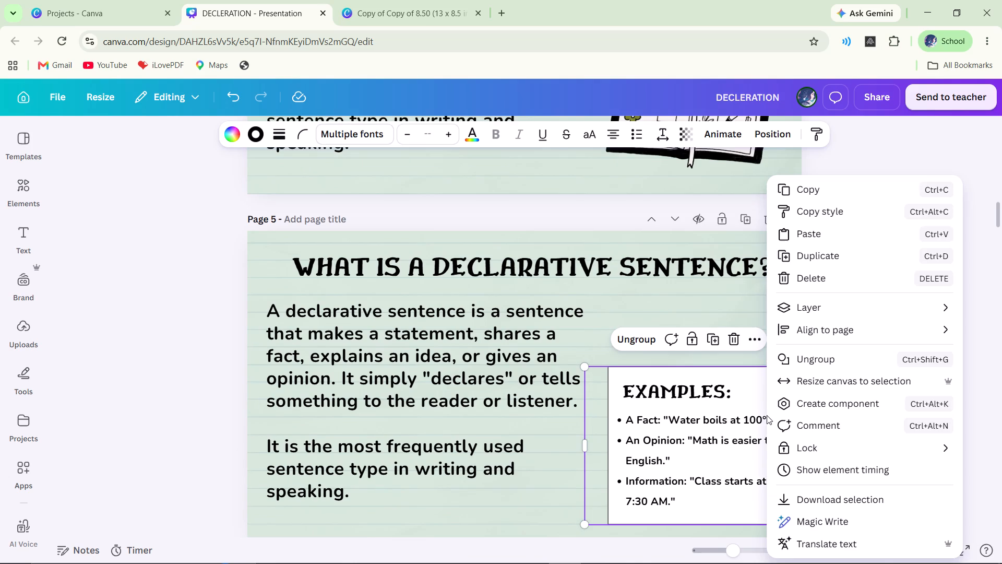
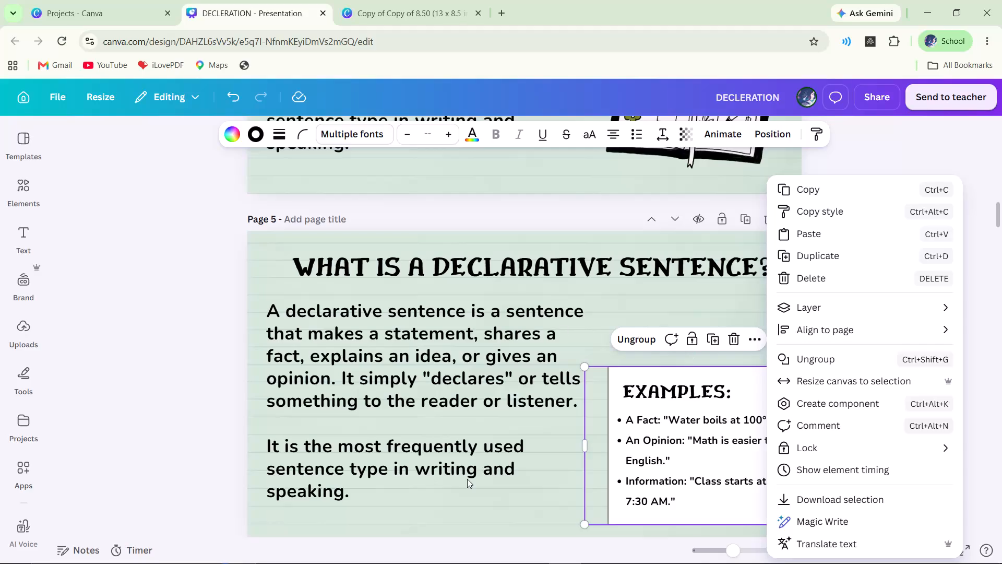
# Look over pages 4 to 6 of the presentation to check which content is still missing.
pyautogui.doubleClick(943, 156)
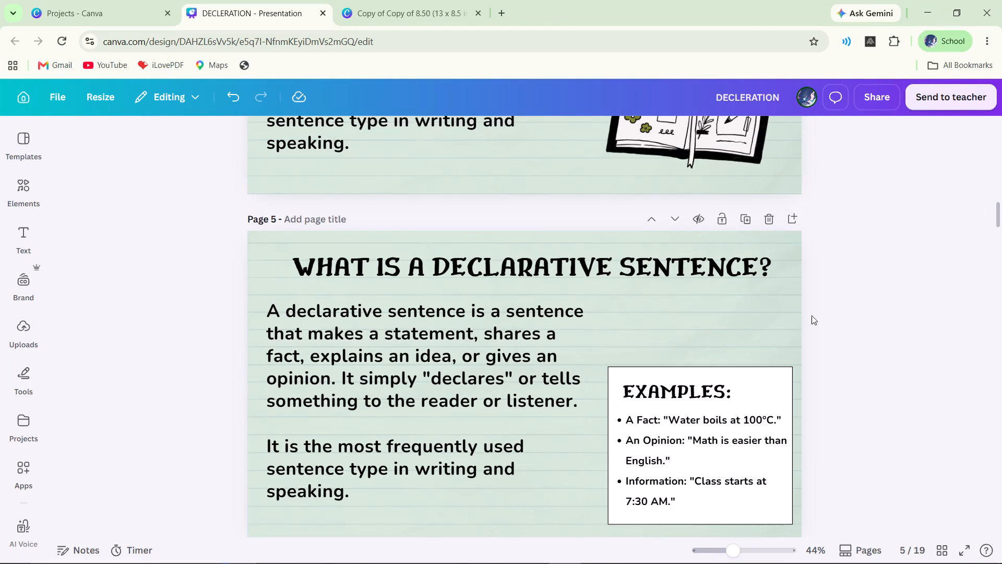
pyautogui.scroll(-1, 862, 324)
pyautogui.scroll(5, 853, 332)
pyautogui.scroll(-3, 851, 327)
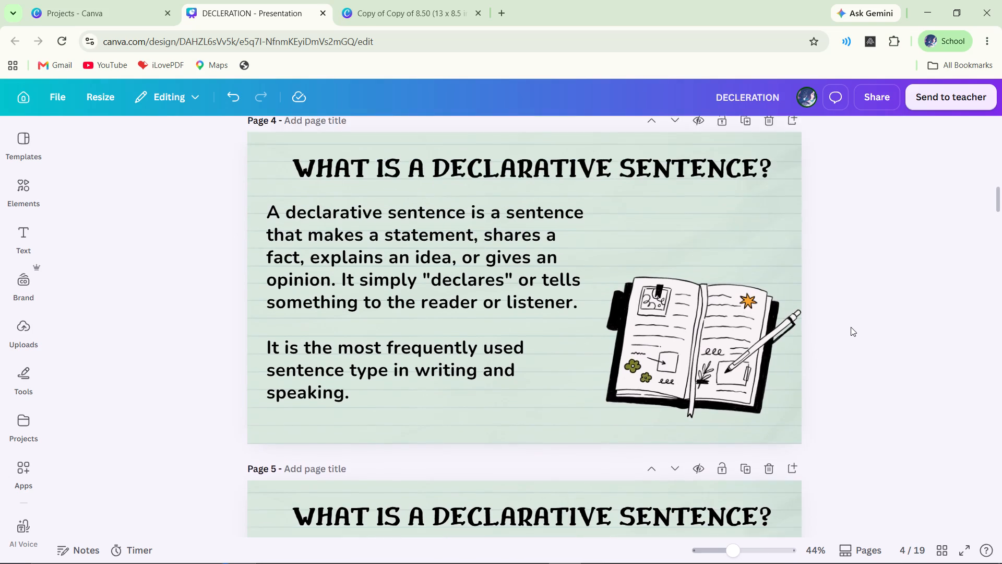
pyautogui.scroll(1, 851, 326)
pyautogui.scroll(-3, 851, 325)
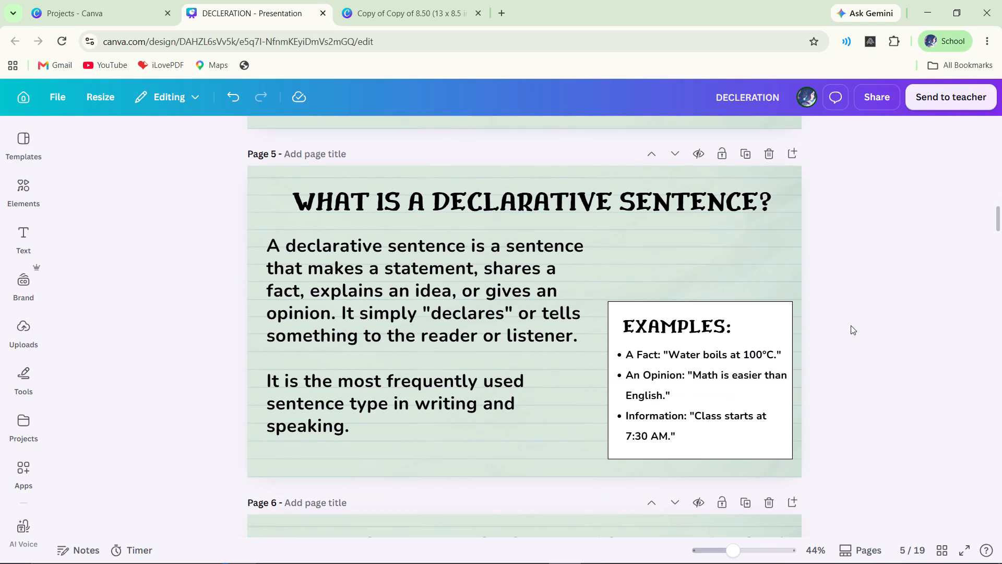
pyautogui.scroll(-5, 851, 325)
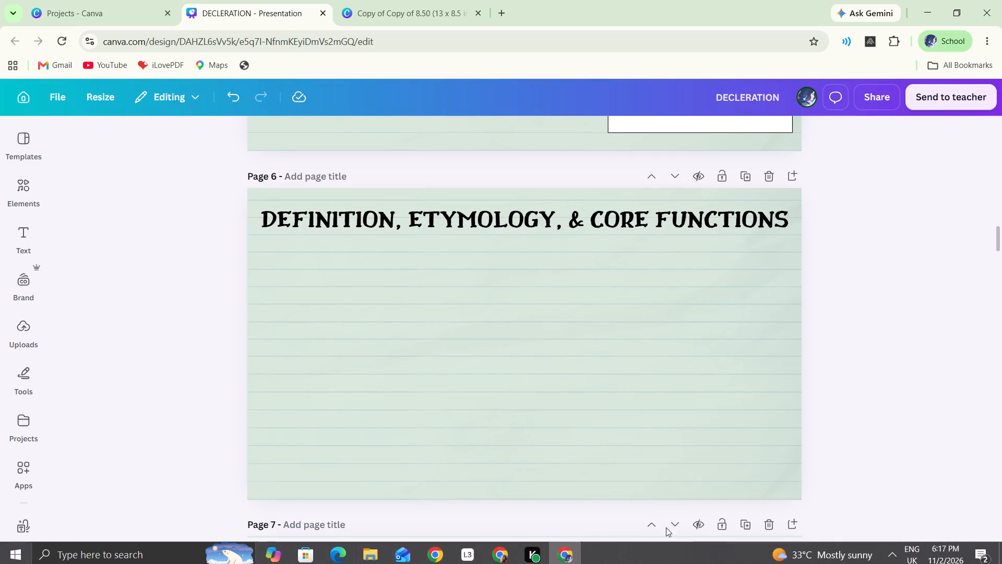
# Switch to the Chrome profile named Dia.
pyautogui.doubleClick(943, 41)
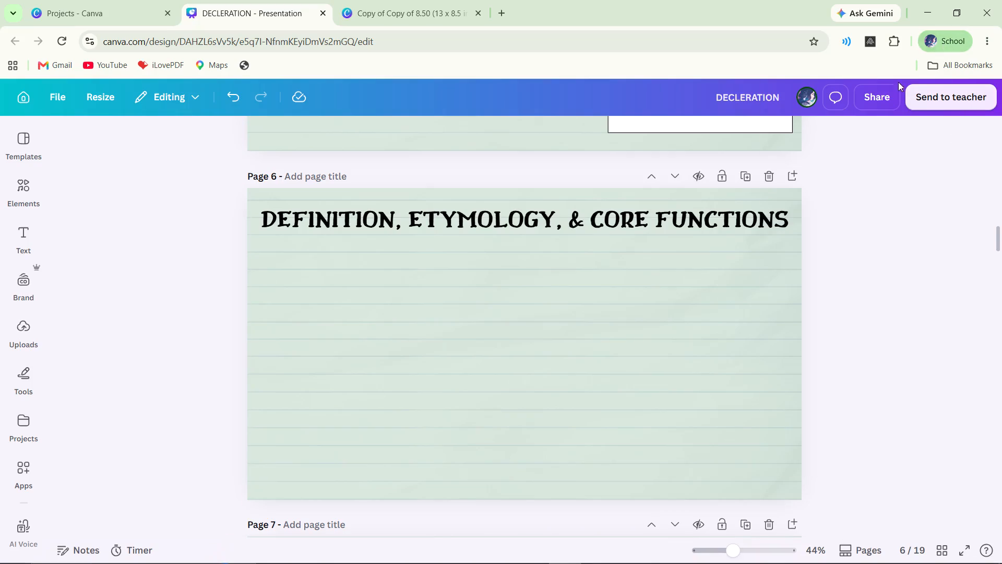
pyautogui.click(953, 48)
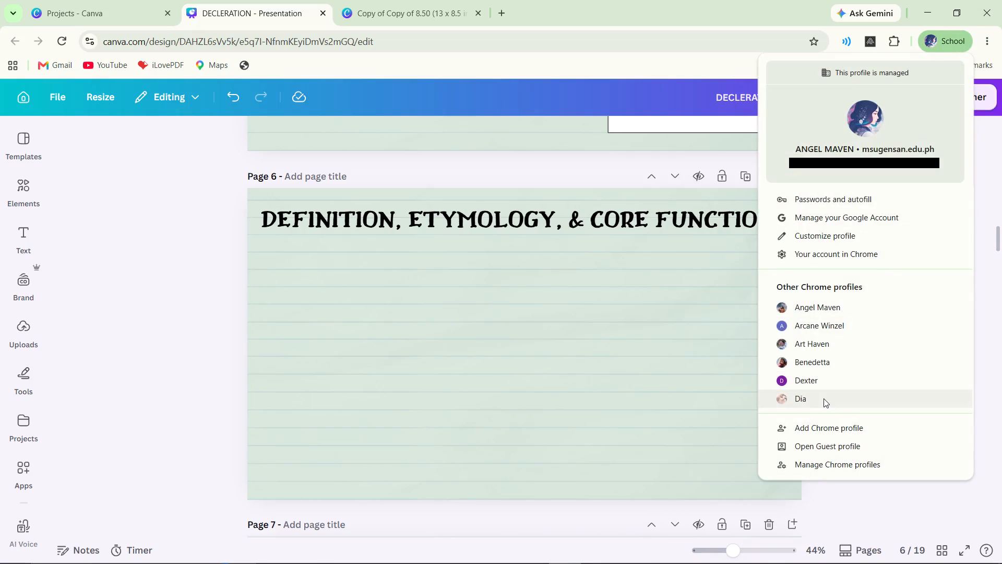
pyautogui.doubleClick(823, 398)
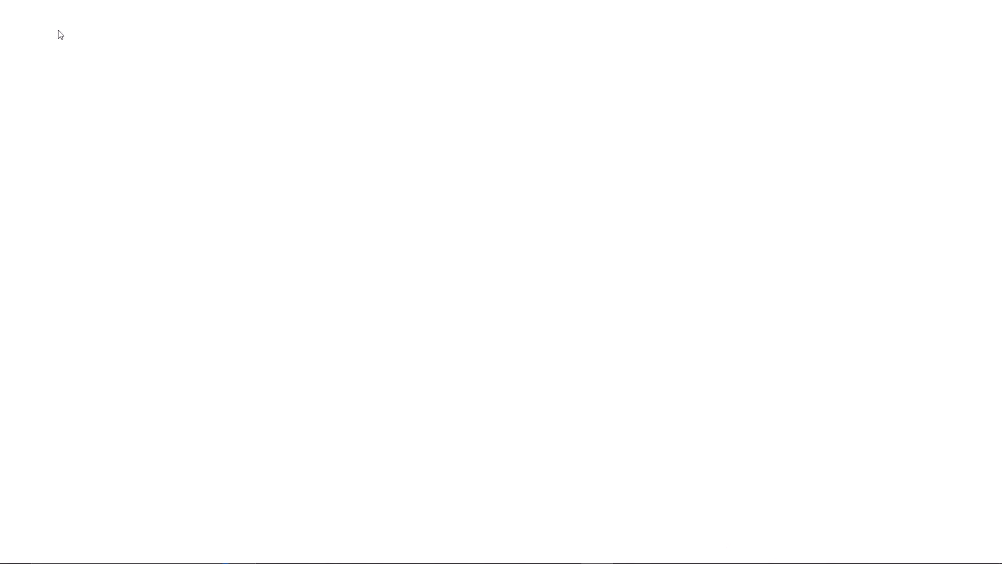
pyautogui.click(30, 17)
pyautogui.doubleClick(194, 10)
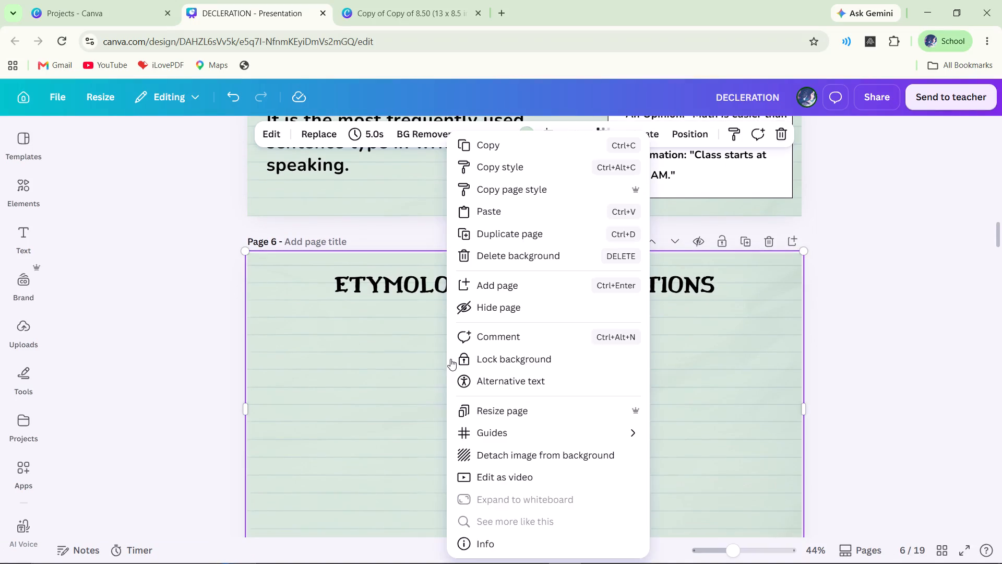
pyautogui.click(501, 214)
# Check the font of the body text on Page 5 and apply Nunito to the Etymological Root text on Page 6.
pyautogui.scroll(-1, 134, 365)
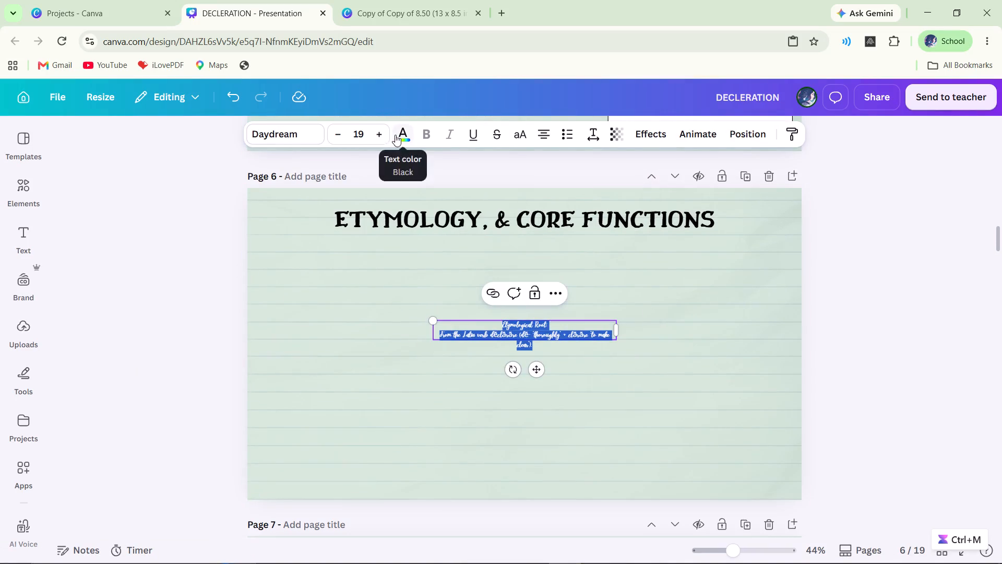
pyautogui.click(290, 135)
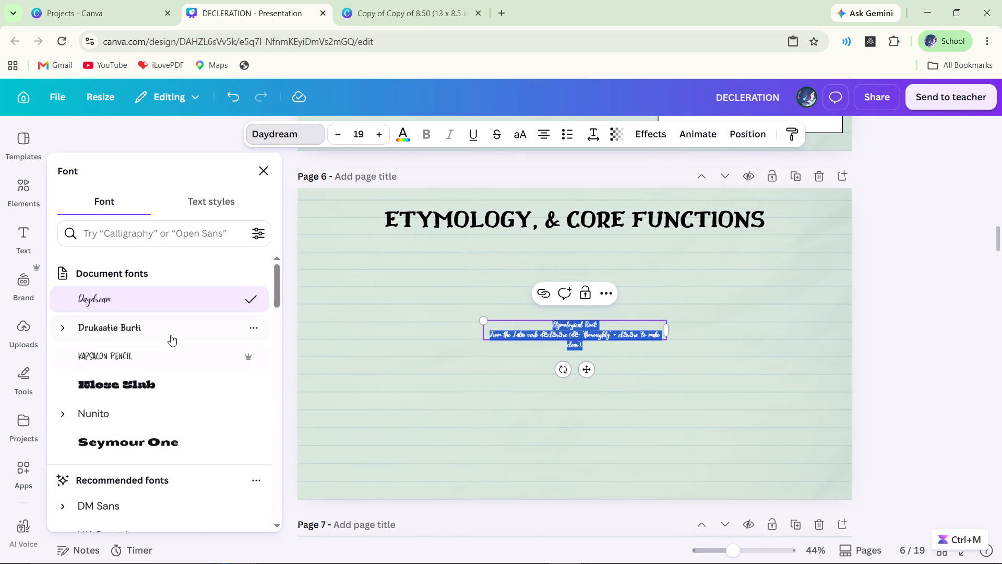
pyautogui.scroll(-2, 174, 410)
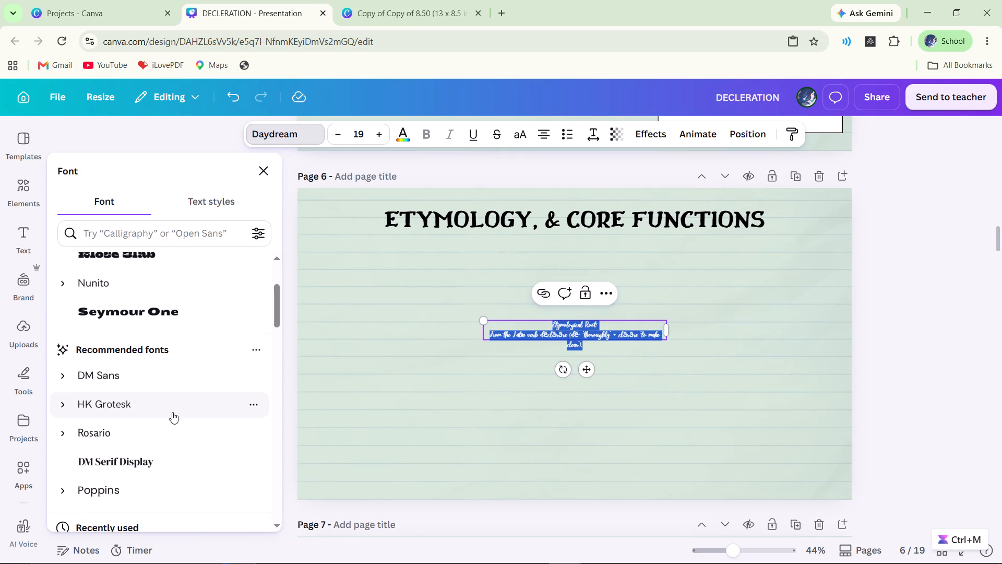
pyautogui.scroll(3, 173, 413)
pyautogui.scroll(3, 469, 351)
pyautogui.click(421, 256)
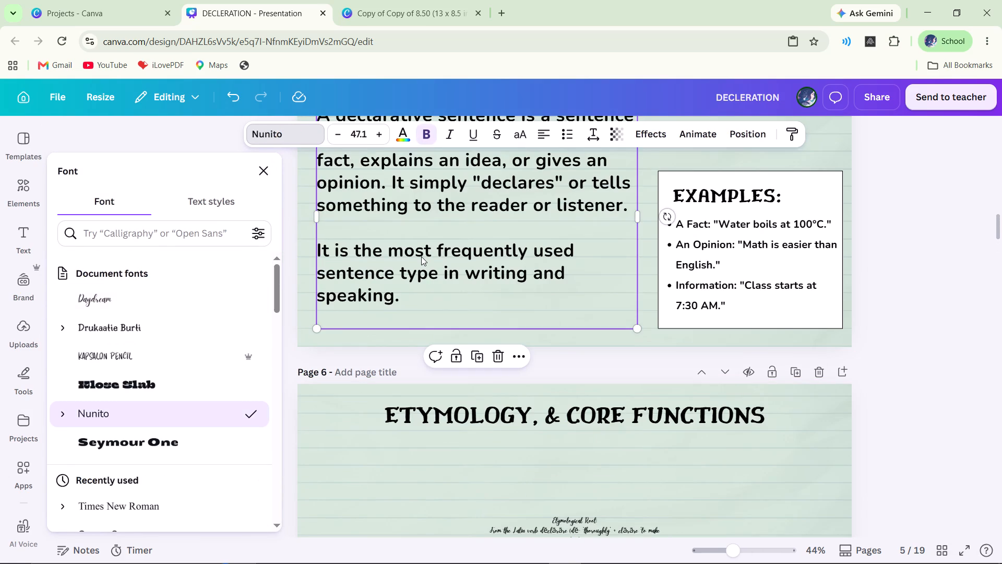
pyautogui.scroll(-1, 444, 322)
pyautogui.click(592, 413)
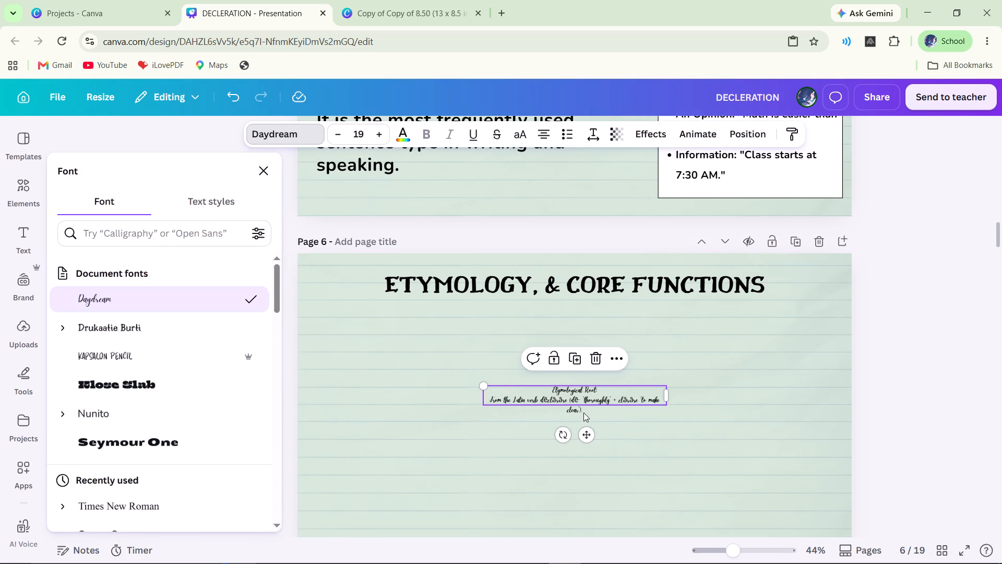
pyautogui.click(571, 412)
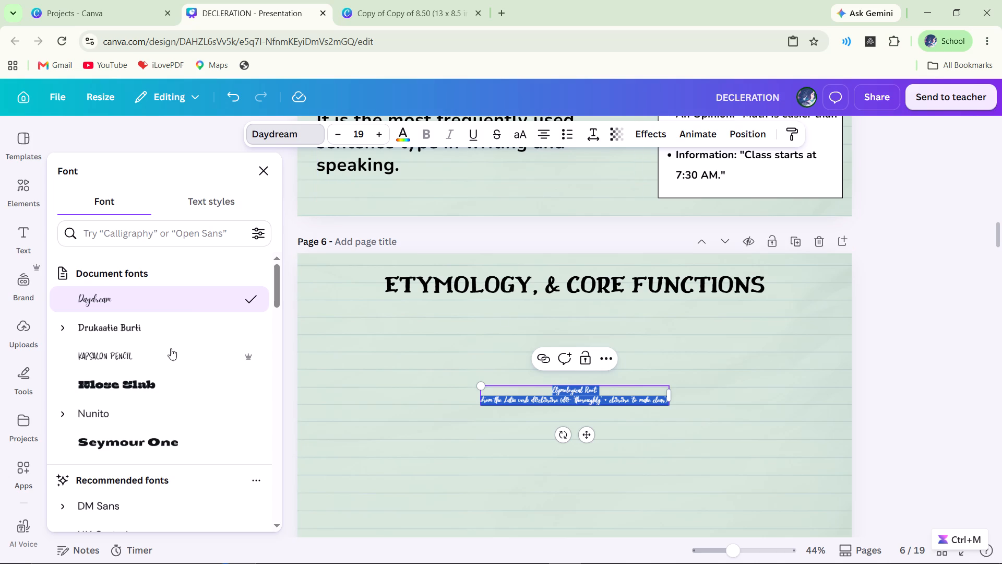
pyautogui.click(138, 422)
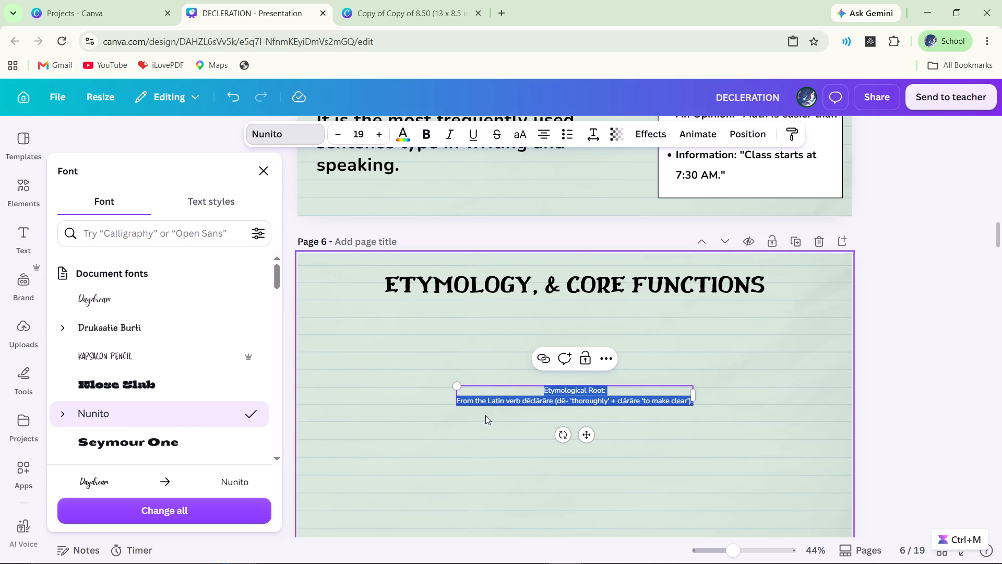
# Enlarge the Etymological Root text to about size 38.6 and widen its box so the Latin verb explanation wraps onto fewer lines.
pyautogui.moveTo(694, 399); pyautogui.dragTo(617, 426)
pyautogui.moveTo(617, 426); pyautogui.dragTo(581, 436)
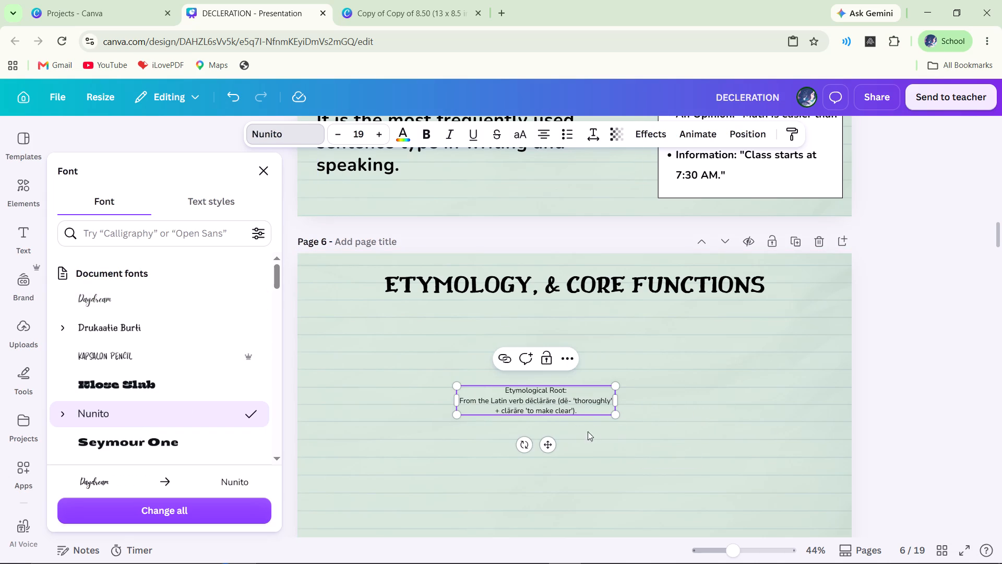
pyautogui.tripleClick(619, 417)
pyautogui.moveTo(618, 417); pyautogui.dragTo(678, 498)
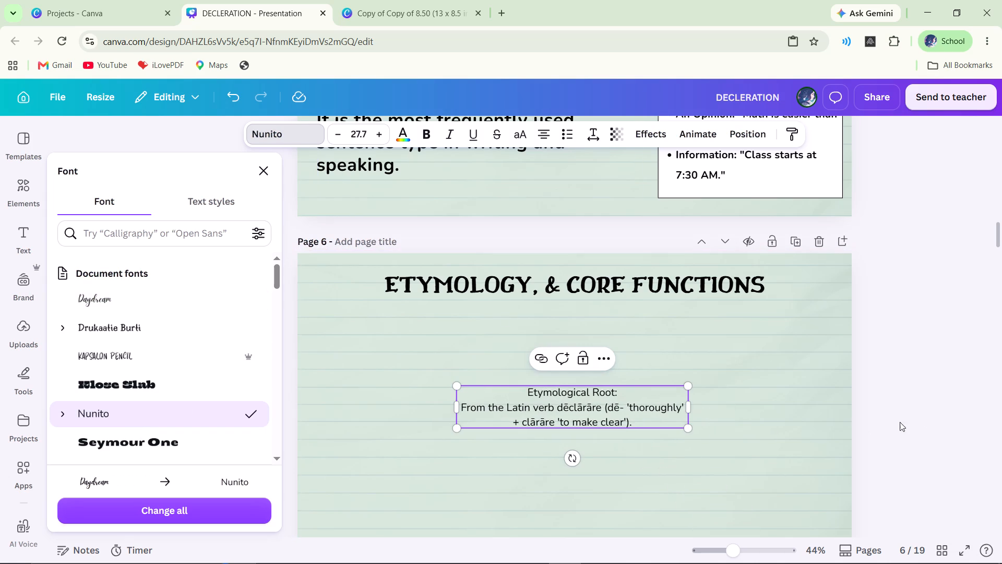
pyautogui.scroll(-1, 905, 406)
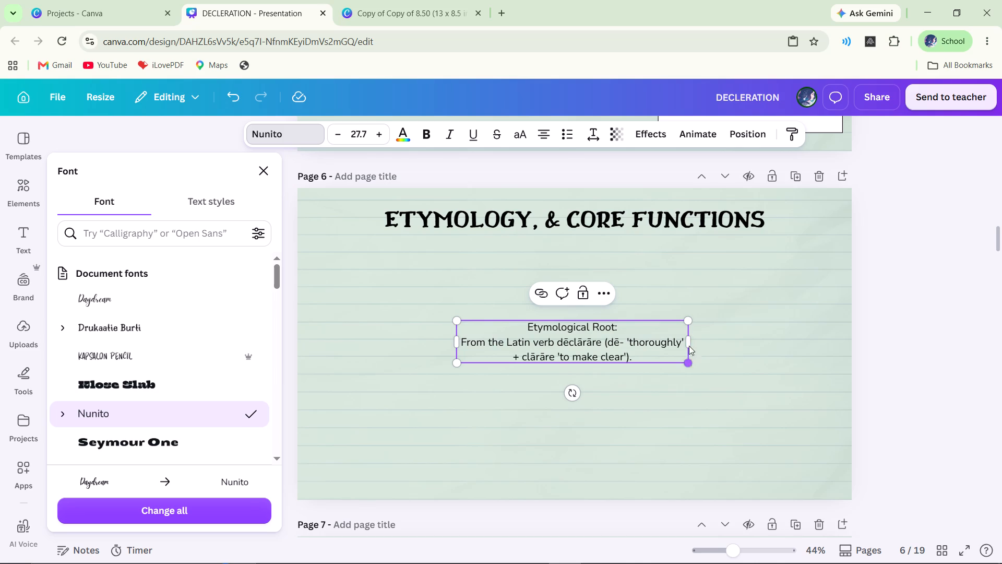
pyautogui.moveTo(692, 340); pyautogui.dragTo(571, 355)
pyautogui.moveTo(568, 392); pyautogui.dragTo(604, 430)
pyautogui.moveTo(613, 375); pyautogui.dragTo(615, 375)
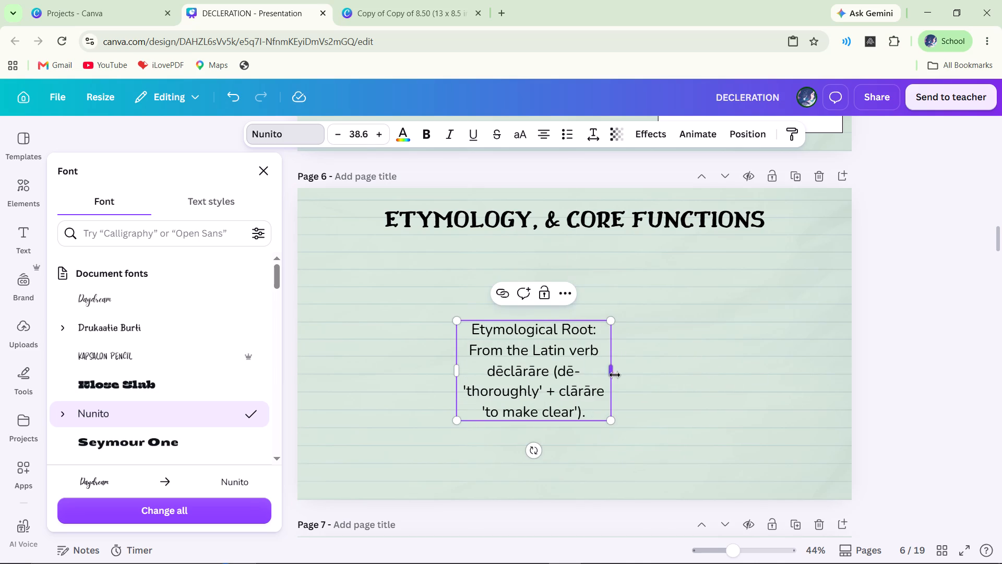
pyautogui.moveTo(615, 375); pyautogui.dragTo(705, 349)
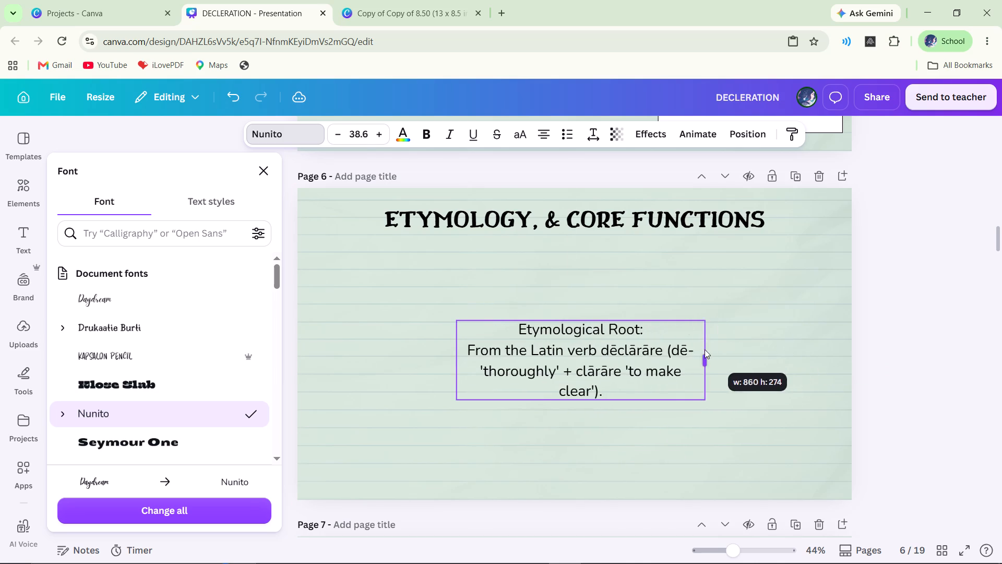
pyautogui.moveTo(705, 349); pyautogui.dragTo(684, 341)
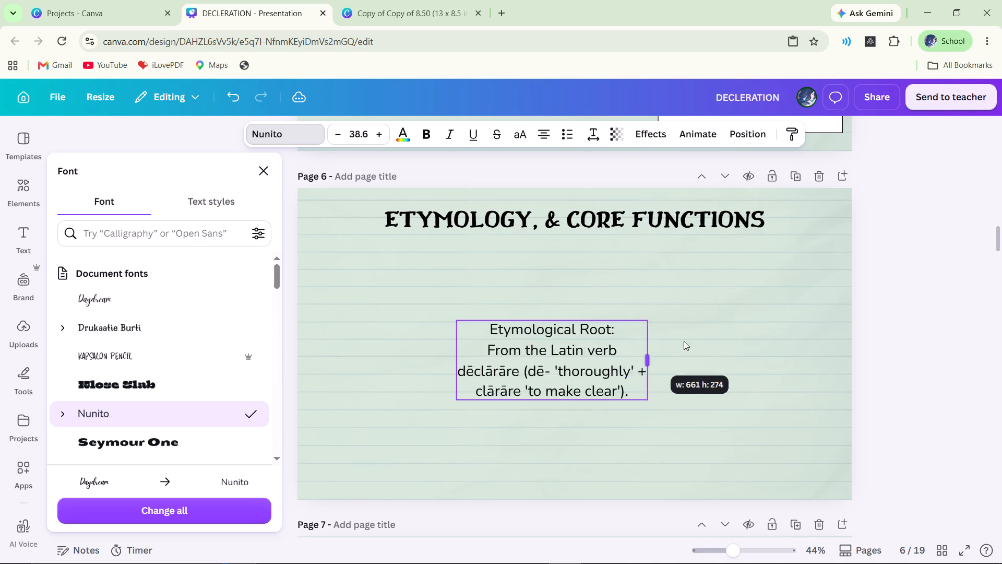
pyautogui.moveTo(684, 341); pyautogui.dragTo(834, 329)
pyautogui.click(910, 324)
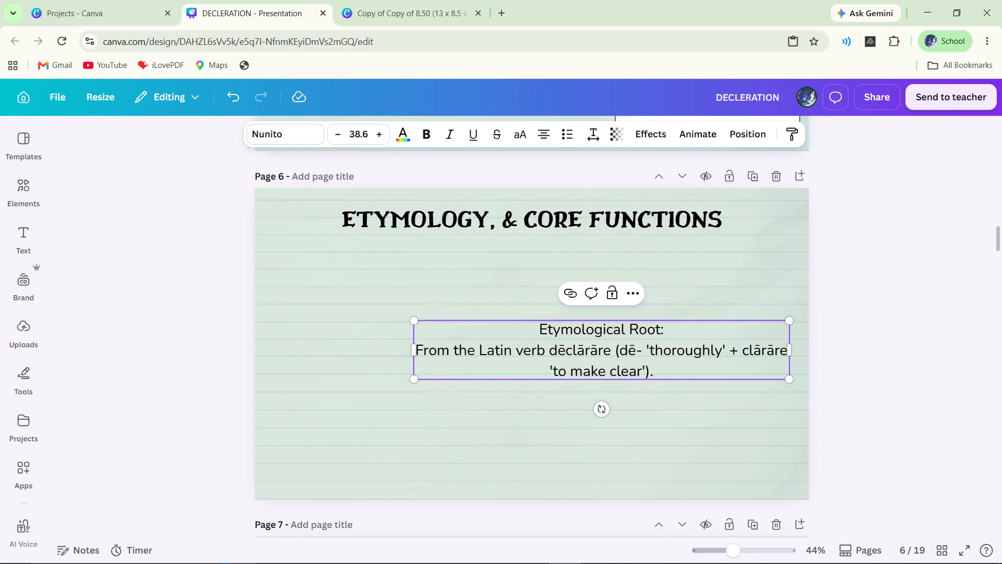
pyautogui.click(723, 370)
pyautogui.click(918, 385)
# Move the Etymological Root text box up beneath the Page 6 heading and extend it to the page's far edge.
pyautogui.moveTo(721, 350); pyautogui.dragTo(638, 347)
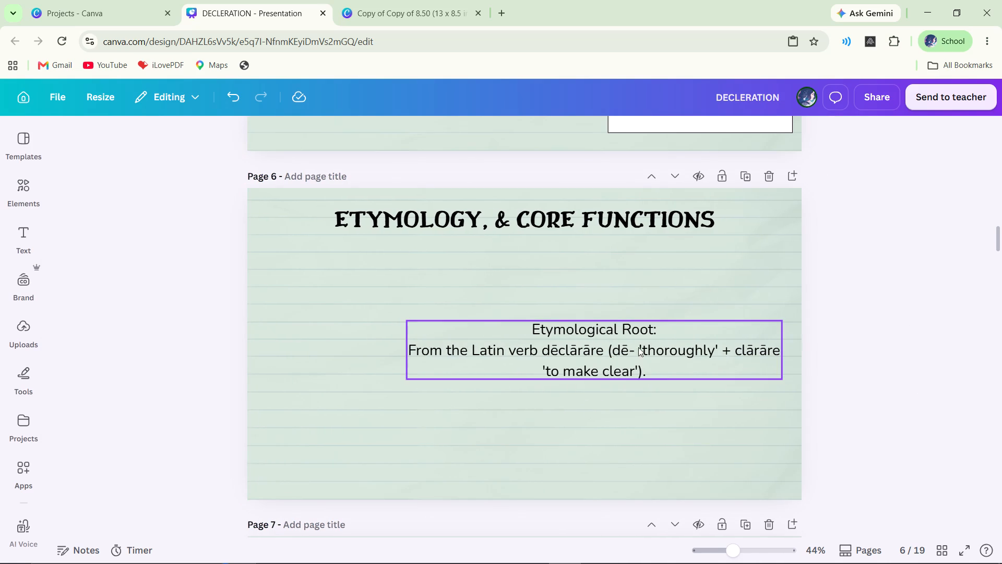
pyautogui.moveTo(638, 347); pyautogui.dragTo(583, 303)
pyautogui.moveTo(651, 303); pyautogui.dragTo(747, 296)
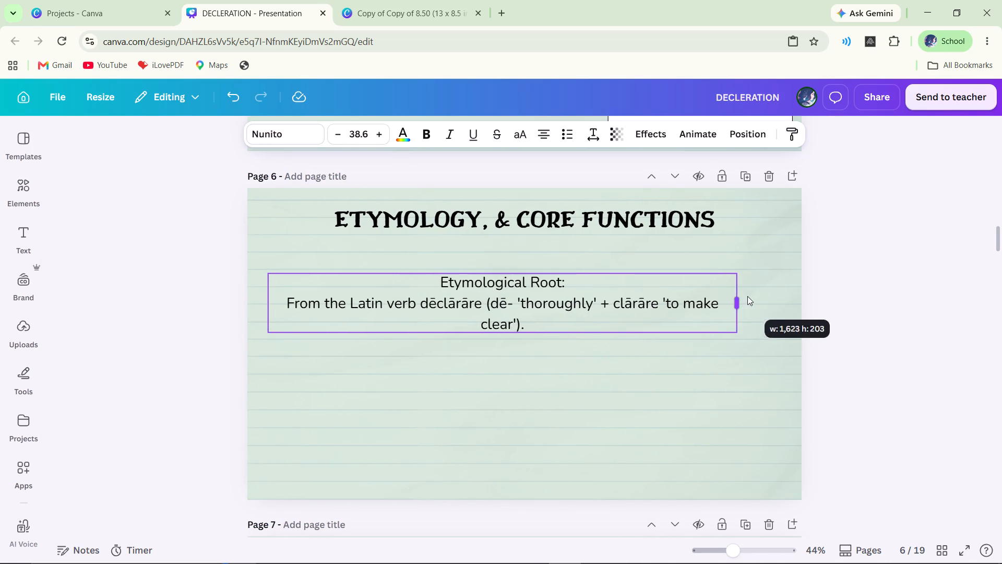
pyautogui.moveTo(747, 296); pyautogui.dragTo(812, 298)
# Join the Latin verb sentence onto the "Etymological Root:" line, separated by two spaces.
pyautogui.click(432, 283)
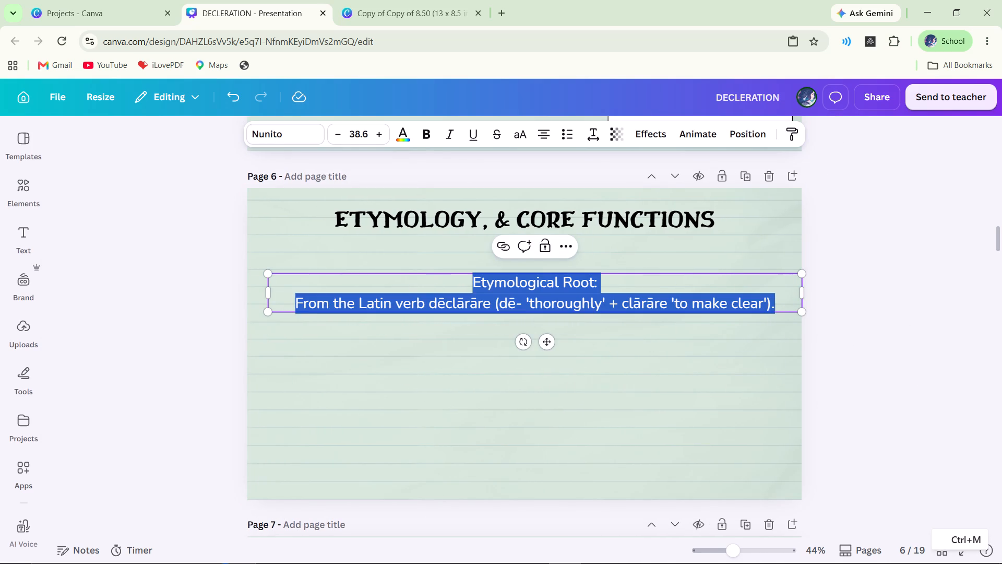
pyautogui.click(476, 284)
pyautogui.click(290, 305)
pyautogui.press('BackSpace')
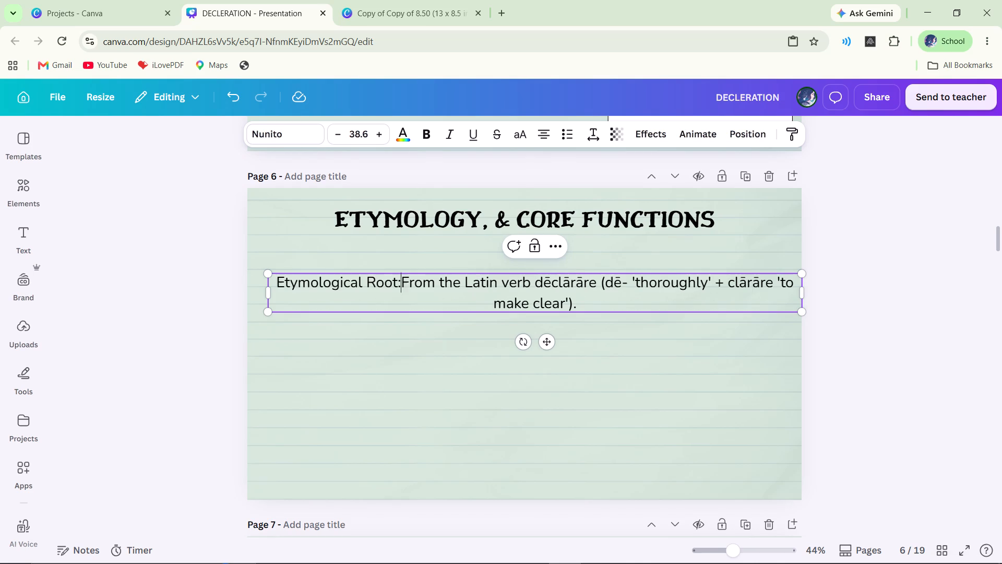
pyautogui.press('space')
pyautogui.press('space')
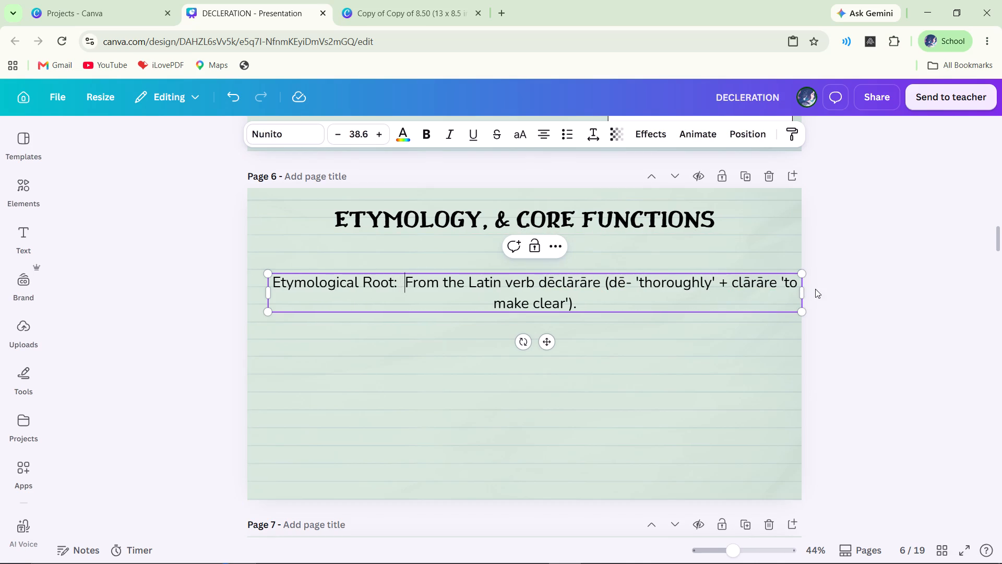
# Narrow the Etymological Root text box so its second line begins with 'thoroughly'.
pyautogui.moveTo(803, 296); pyautogui.dragTo(700, 321)
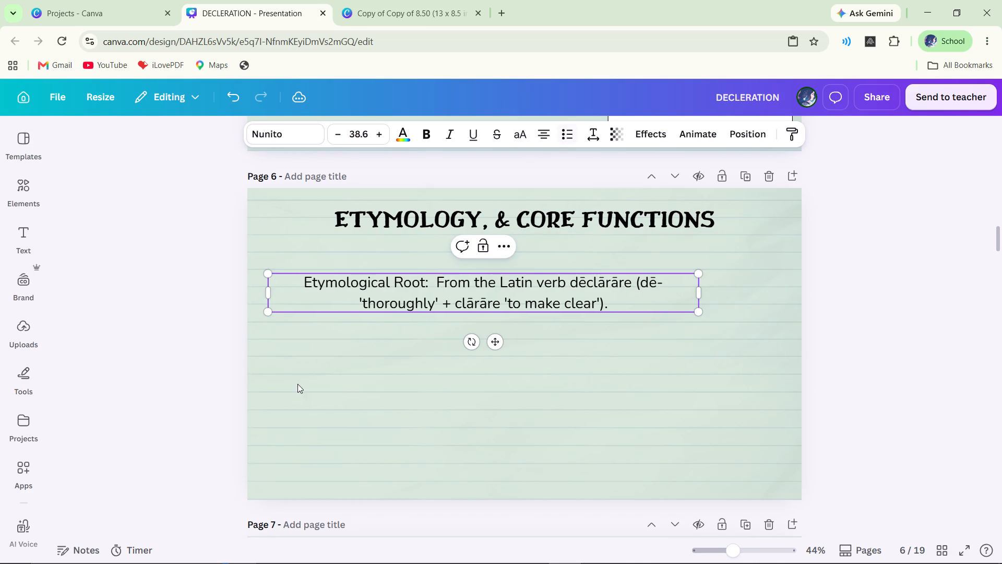
# Try to shift the second line of the Etymological Root text by inserting spaces before 'thoroughly'.
pyautogui.click(348, 301)
pyautogui.press('space')
pyautogui.press('space')
pyautogui.press('space')
pyautogui.press('space')
pyautogui.press('space')
pyautogui.press('space')
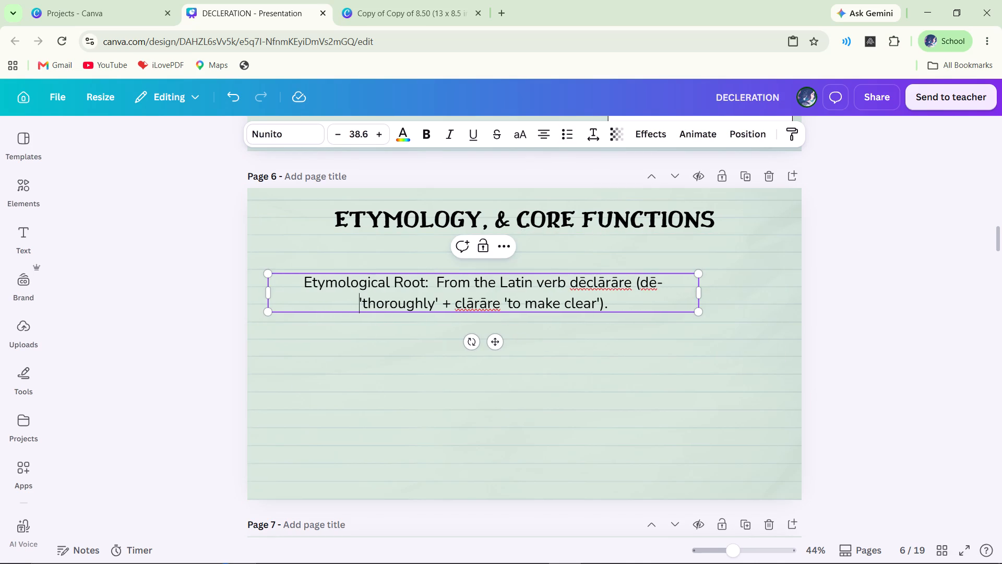
pyautogui.press('space')
pyautogui.press('space')
pyautogui.click(349, 305)
pyautogui.press('space')
pyautogui.press('space')
pyautogui.press('space')
pyautogui.press('space')
pyautogui.press('space')
pyautogui.press('space')
# Left-align the Etymological Root text.
pyautogui.click(544, 127)
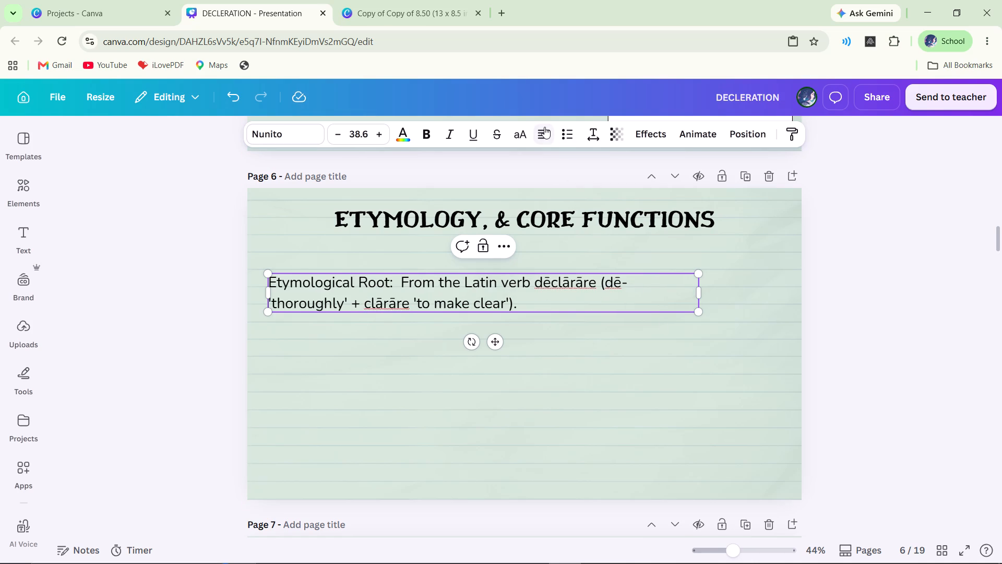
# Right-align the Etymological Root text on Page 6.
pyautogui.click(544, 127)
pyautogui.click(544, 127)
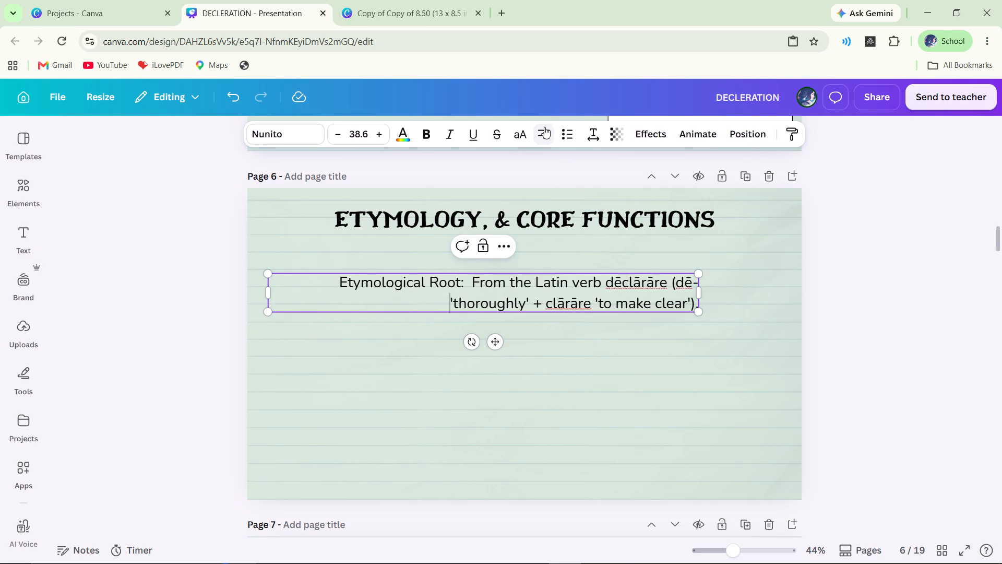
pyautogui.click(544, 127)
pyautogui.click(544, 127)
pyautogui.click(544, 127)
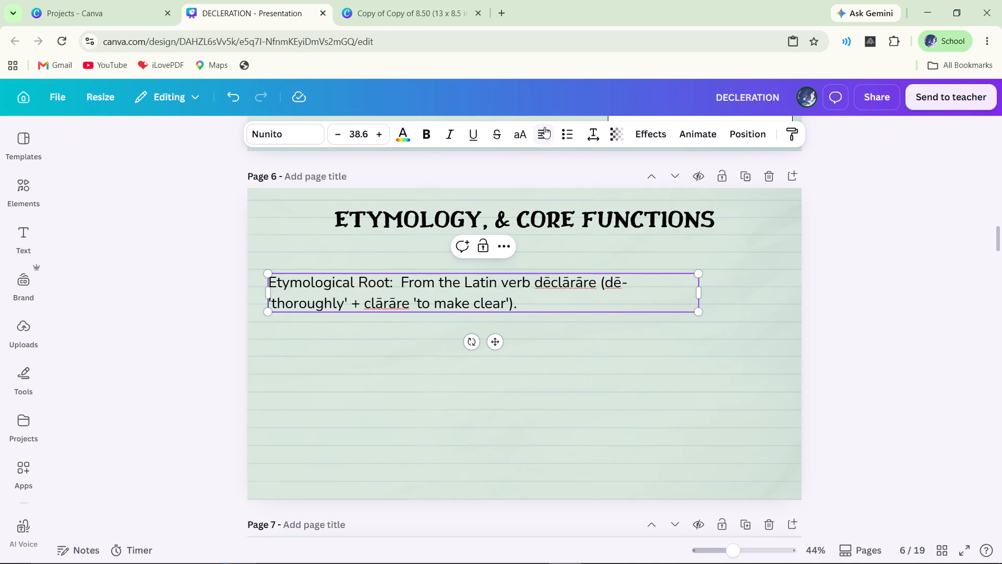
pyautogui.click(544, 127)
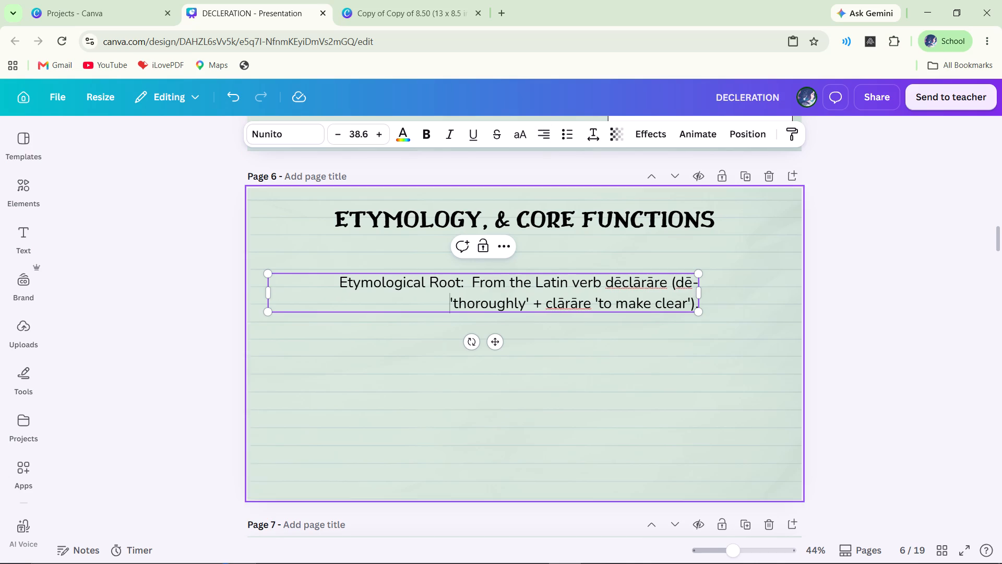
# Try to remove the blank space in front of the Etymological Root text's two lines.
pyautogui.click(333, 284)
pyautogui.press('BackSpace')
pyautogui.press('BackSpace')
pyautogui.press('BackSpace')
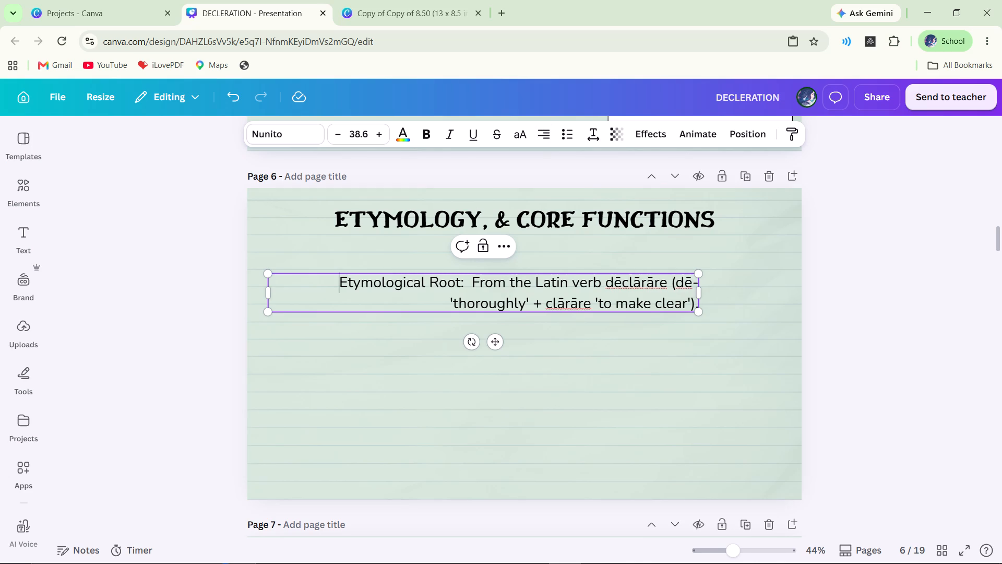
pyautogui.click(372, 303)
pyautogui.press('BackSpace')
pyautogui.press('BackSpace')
# Move the Etymological Root text box to the page's left margin below the heading and narrow it to fit its text.
pyautogui.moveTo(264, 294); pyautogui.dragTo(228, 294)
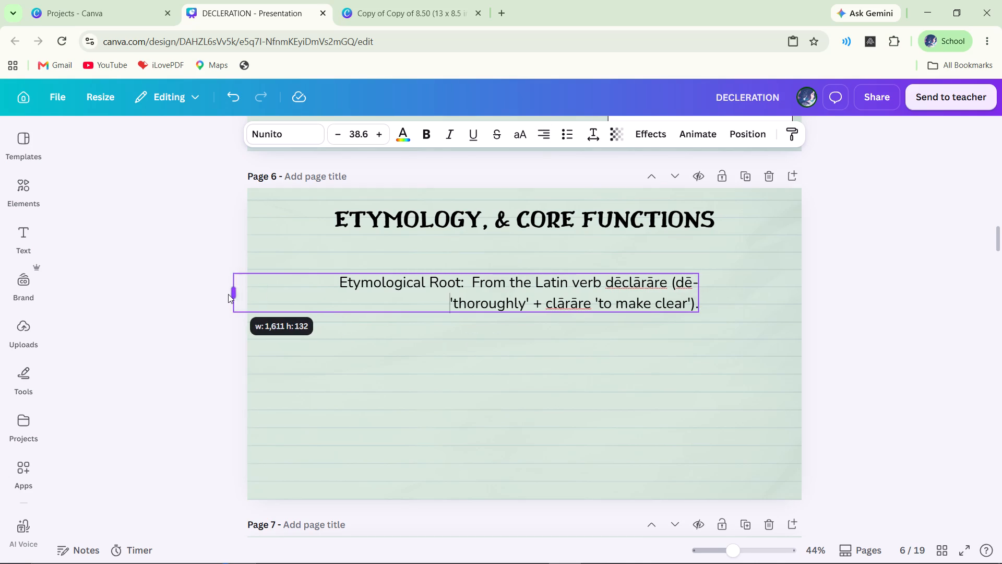
pyautogui.moveTo(228, 294); pyautogui.dragTo(328, 286)
pyautogui.press('BackSpace')
pyautogui.moveTo(702, 292); pyautogui.dragTo(795, 293)
pyautogui.click(970, 311)
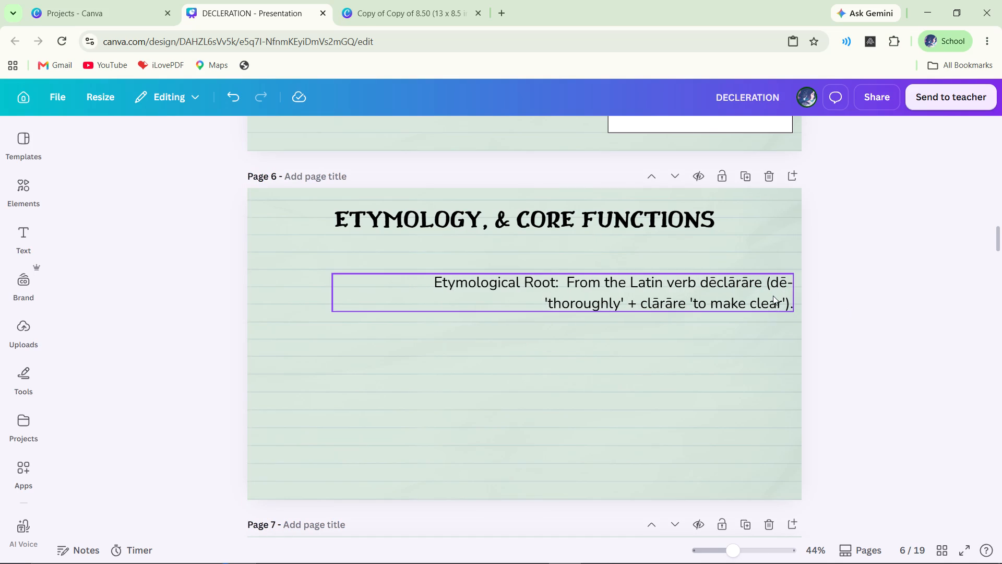
pyautogui.moveTo(772, 296); pyautogui.dragTo(599, 277)
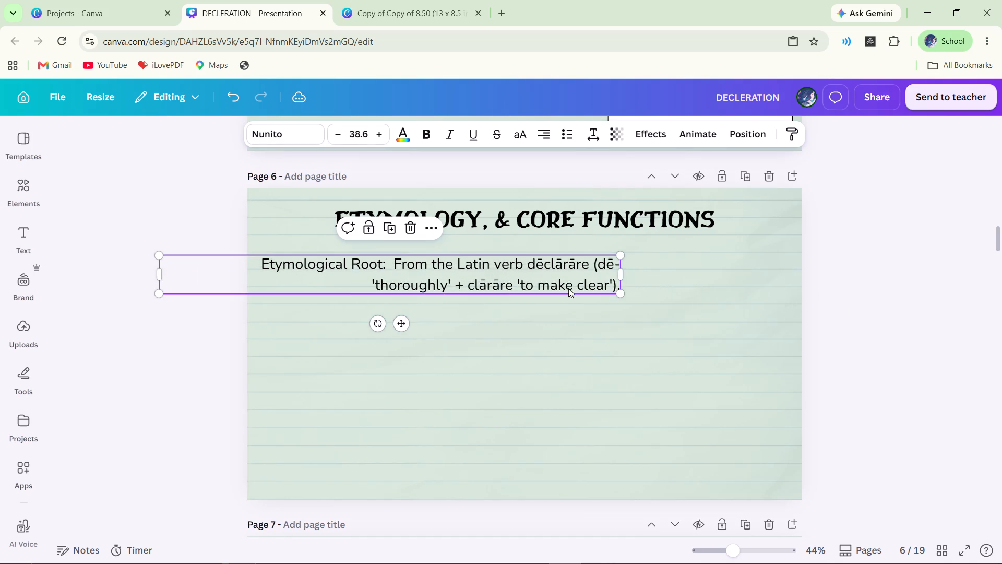
pyautogui.moveTo(158, 284); pyautogui.dragTo(255, 273)
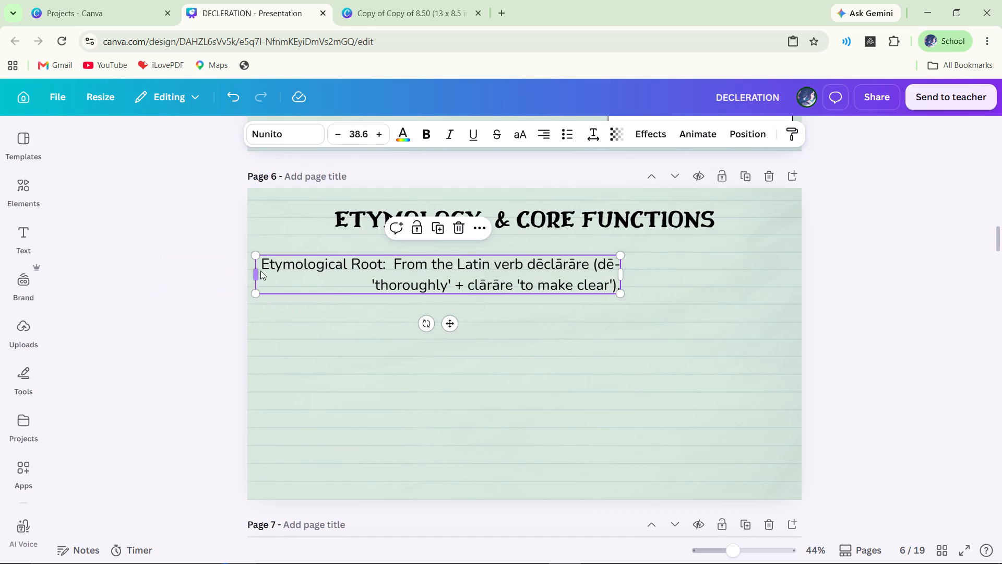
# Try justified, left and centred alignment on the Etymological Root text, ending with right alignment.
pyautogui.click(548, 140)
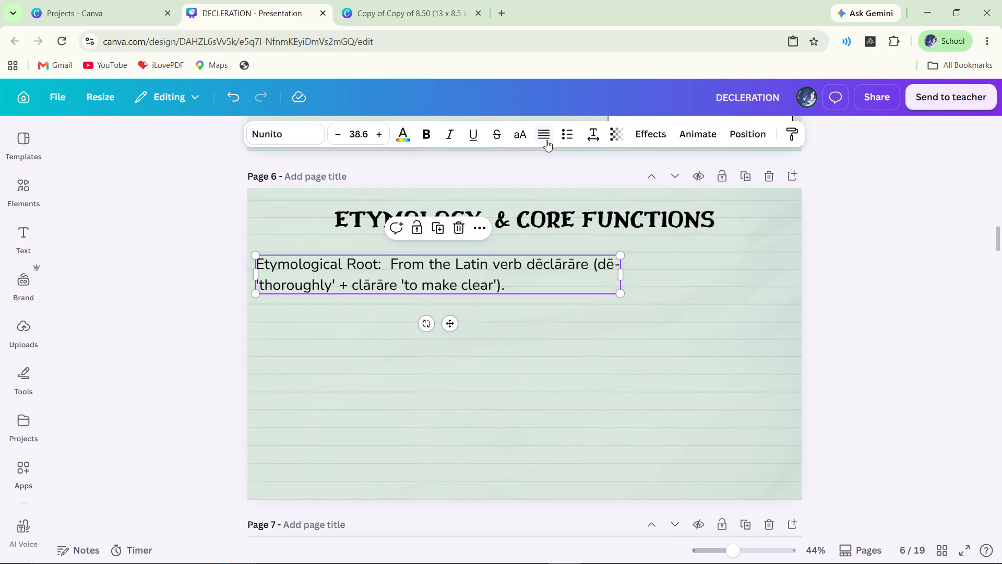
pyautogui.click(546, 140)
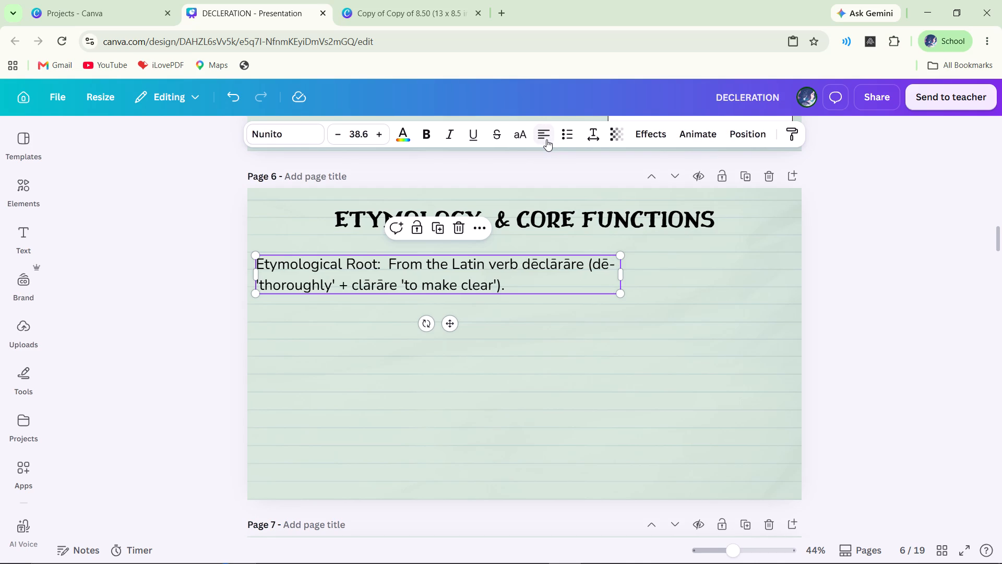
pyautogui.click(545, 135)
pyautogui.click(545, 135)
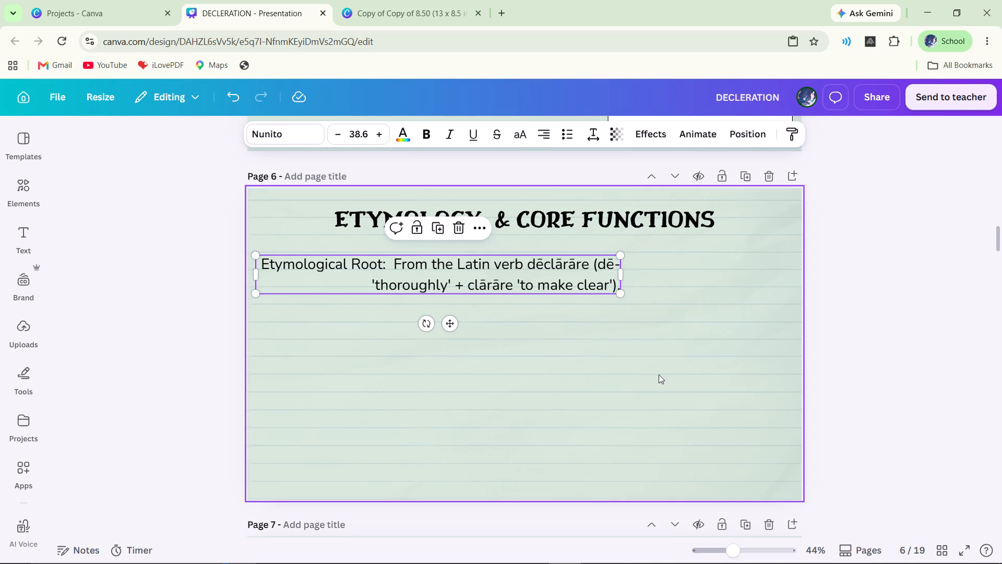
# Scale down the Etymological Root text box to a font size of 34.7.
pyautogui.moveTo(622, 299); pyautogui.dragTo(609, 298)
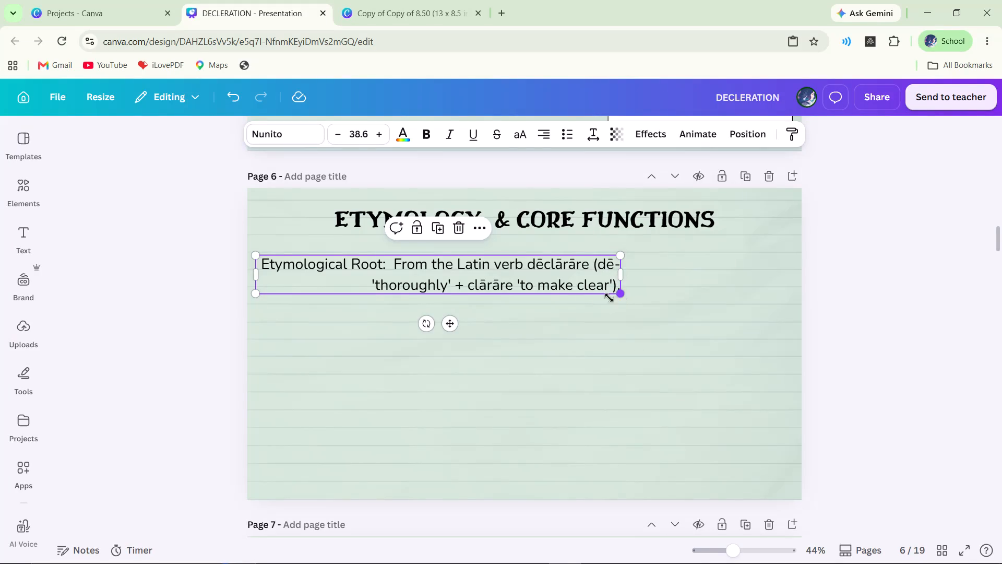
pyautogui.moveTo(609, 298); pyautogui.dragTo(584, 297)
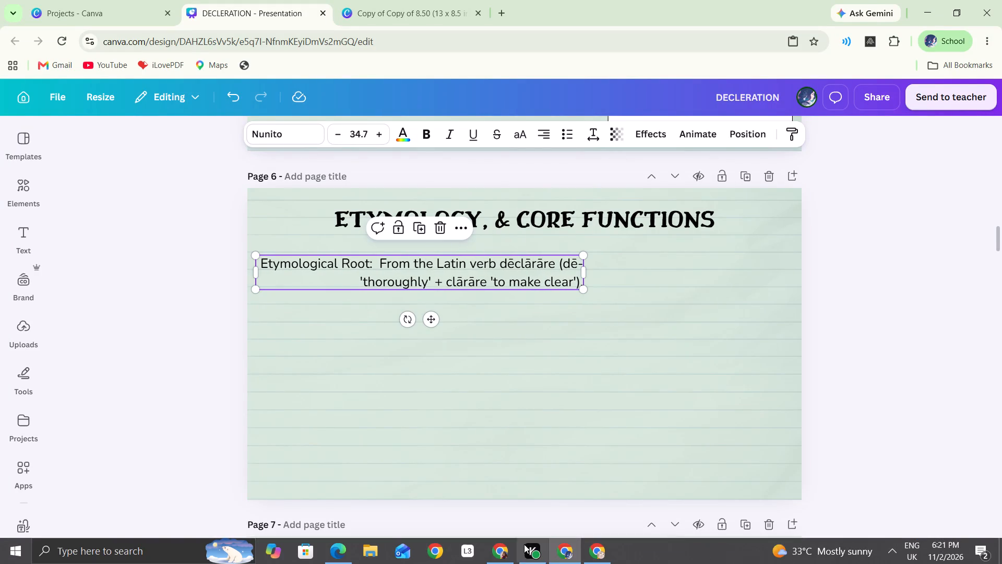
# Insert a line break before "(dē-" so the parenthesised explanation starts on the second line.
pyautogui.click(462, 277)
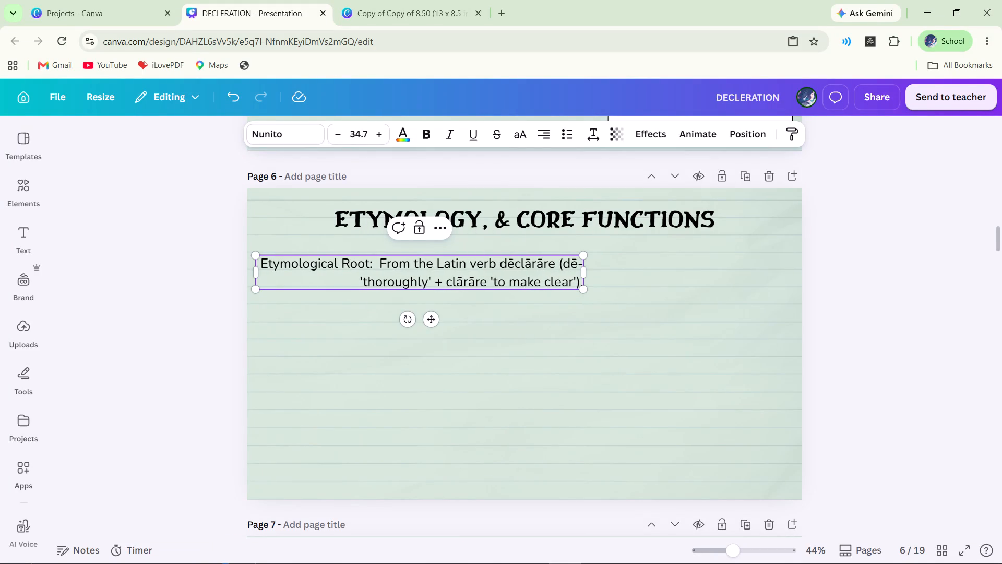
pyautogui.click(554, 264)
pyautogui.click(559, 267)
pyautogui.press('BackSpace')
pyautogui.press('Return')
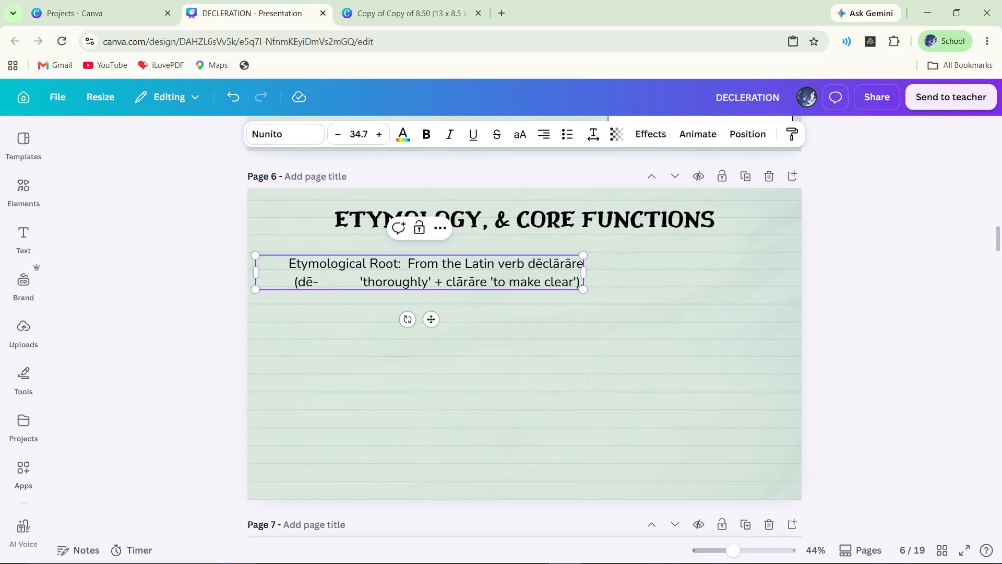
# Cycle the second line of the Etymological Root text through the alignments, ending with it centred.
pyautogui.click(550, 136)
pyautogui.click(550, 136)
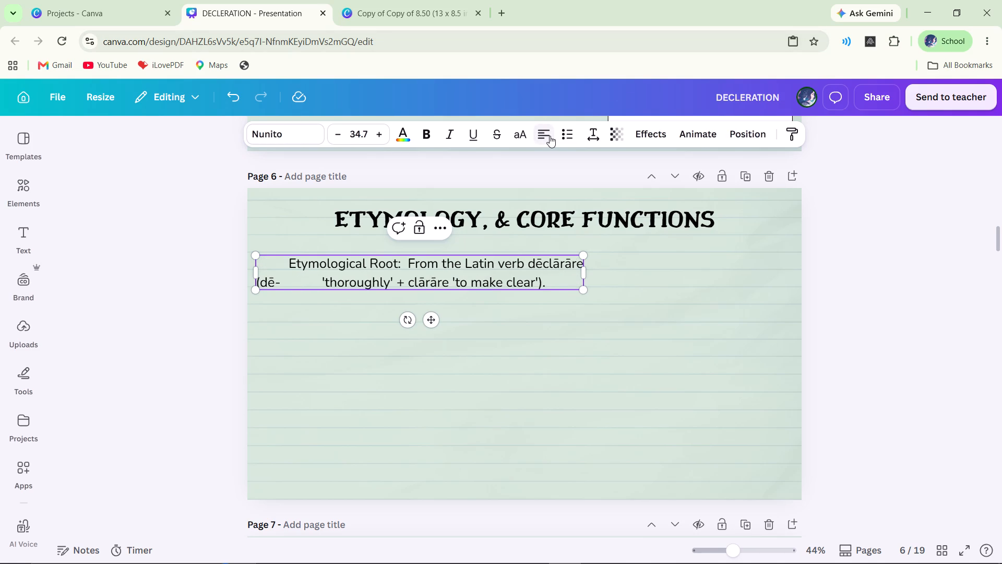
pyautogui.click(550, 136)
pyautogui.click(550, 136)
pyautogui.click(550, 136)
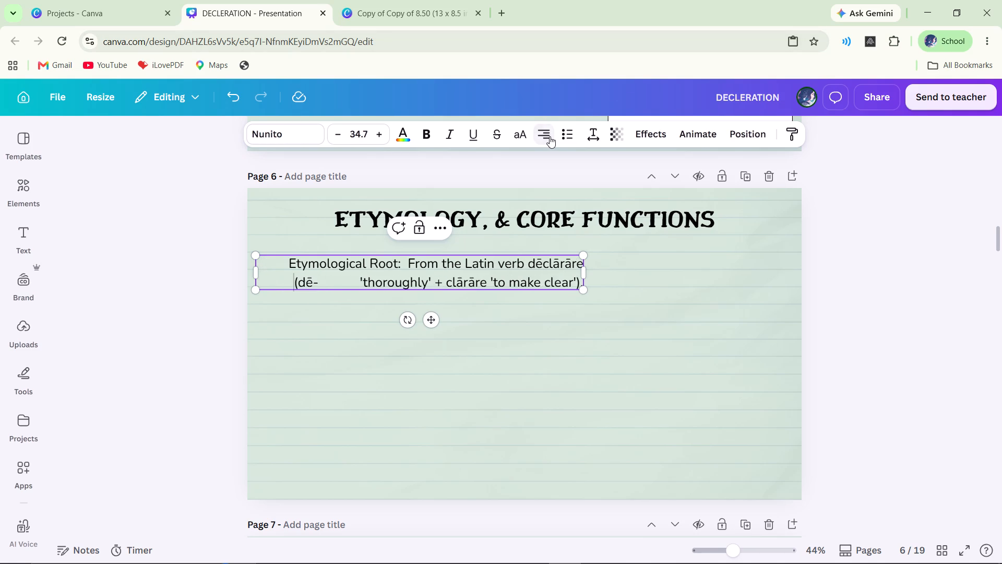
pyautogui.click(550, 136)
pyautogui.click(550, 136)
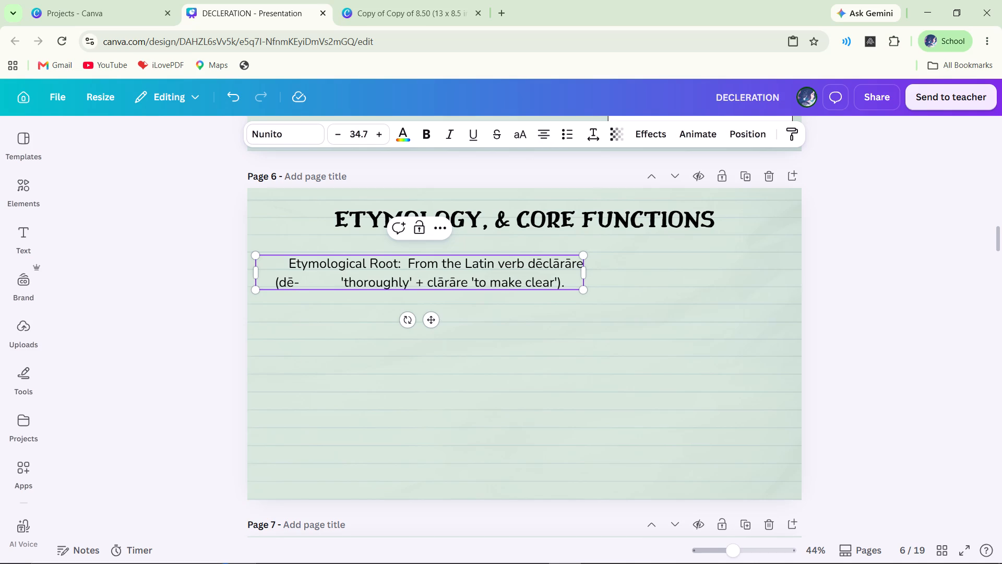
# Delete the extra spaces between "(dē-" and 'thoroughly', leaving a single space.
pyautogui.click(331, 282)
pyautogui.press('BackSpace')
pyautogui.press('BackSpace')
pyautogui.press('BackSpace')
pyautogui.press('BackSpace')
pyautogui.press('BackSpace')
pyautogui.press('BackSpace')
pyautogui.press('BackSpace')
pyautogui.press('BackSpace')
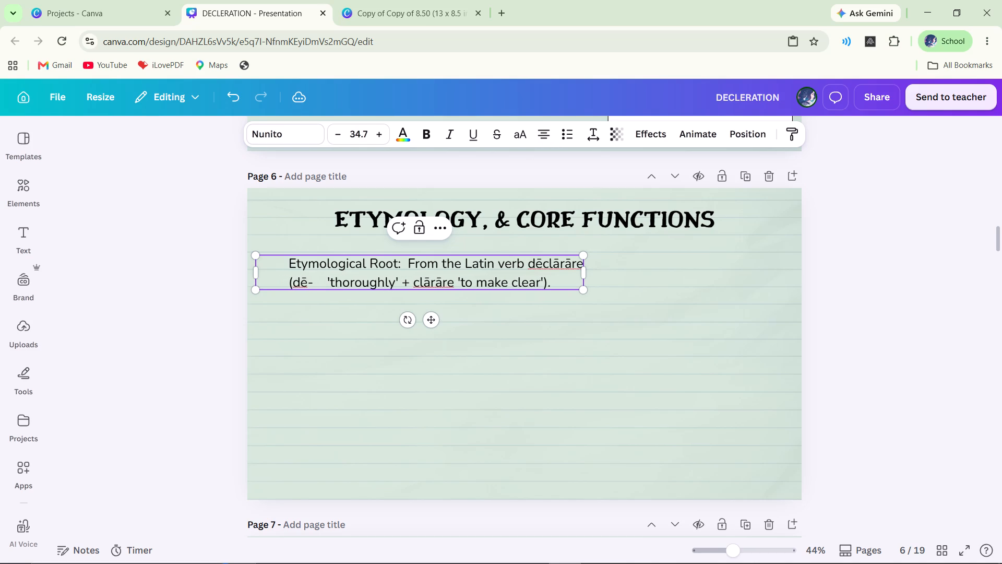
pyautogui.click(325, 281)
pyautogui.press('BackSpace')
pyautogui.press('BackSpace')
pyautogui.press('BackSpace')
pyautogui.click(323, 278)
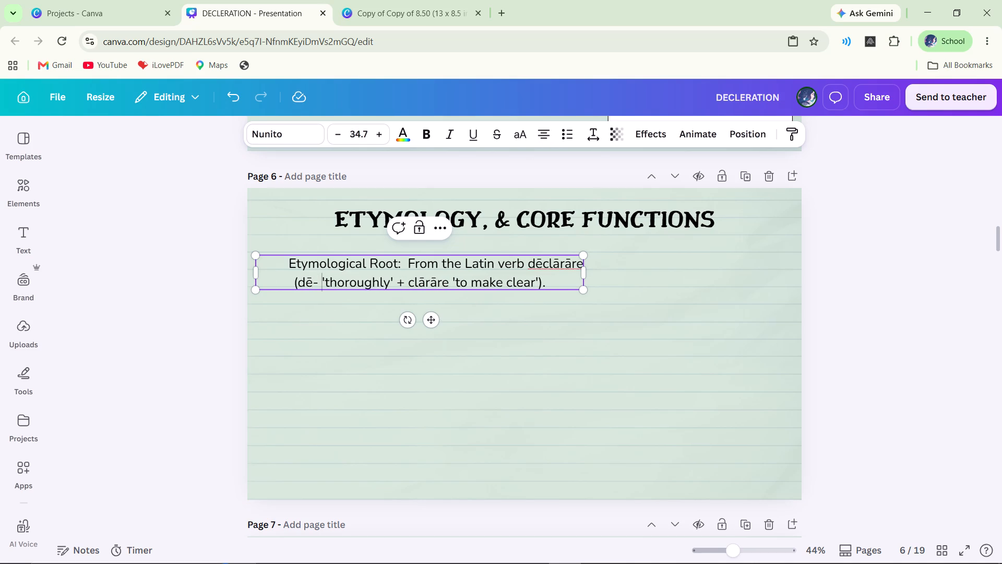
pyautogui.press('BackSpace')
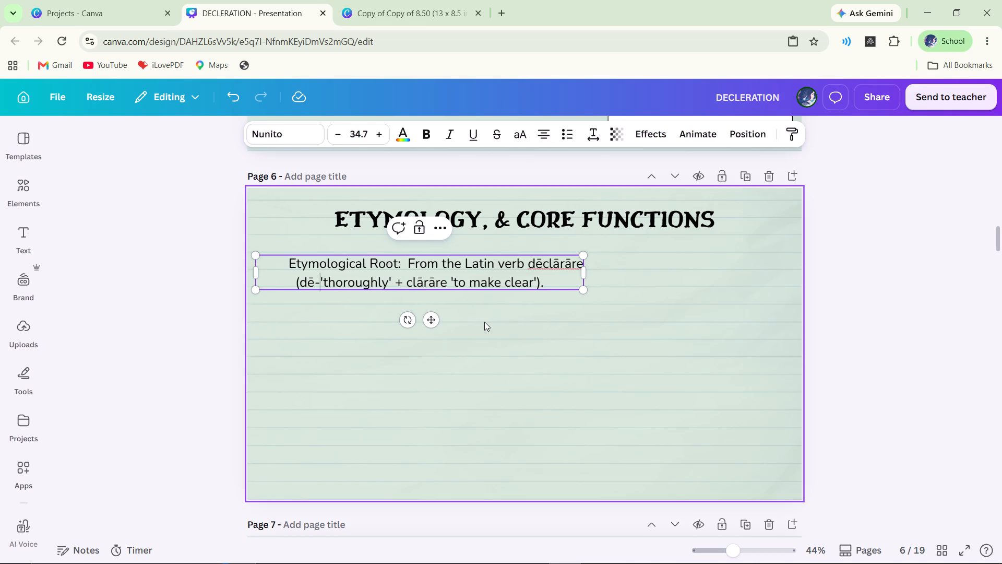
pyautogui.press('space')
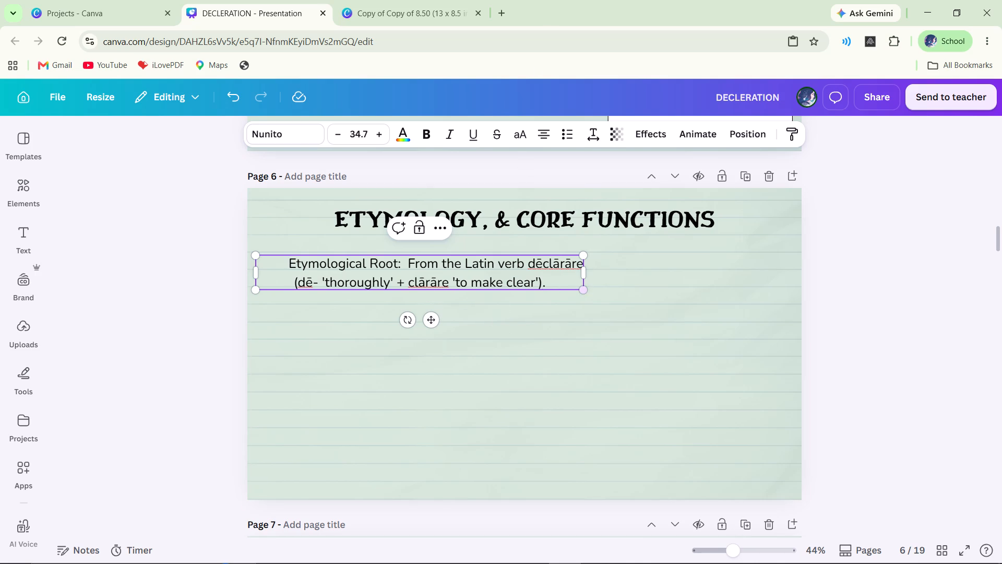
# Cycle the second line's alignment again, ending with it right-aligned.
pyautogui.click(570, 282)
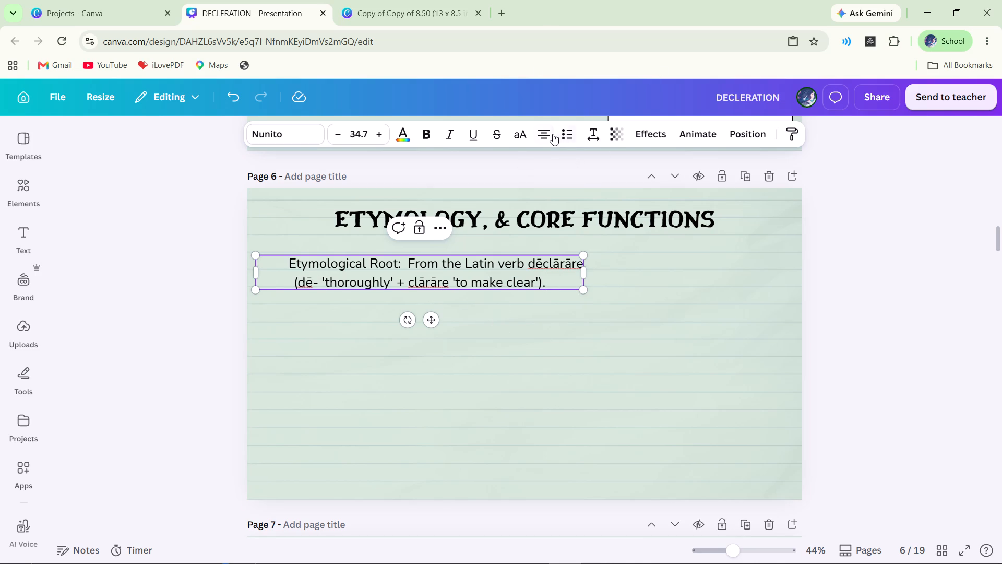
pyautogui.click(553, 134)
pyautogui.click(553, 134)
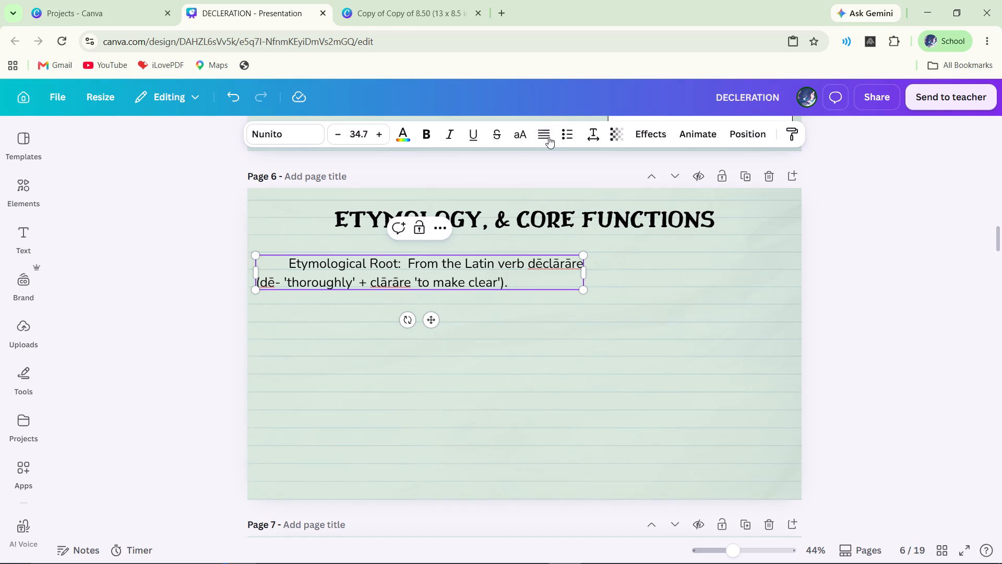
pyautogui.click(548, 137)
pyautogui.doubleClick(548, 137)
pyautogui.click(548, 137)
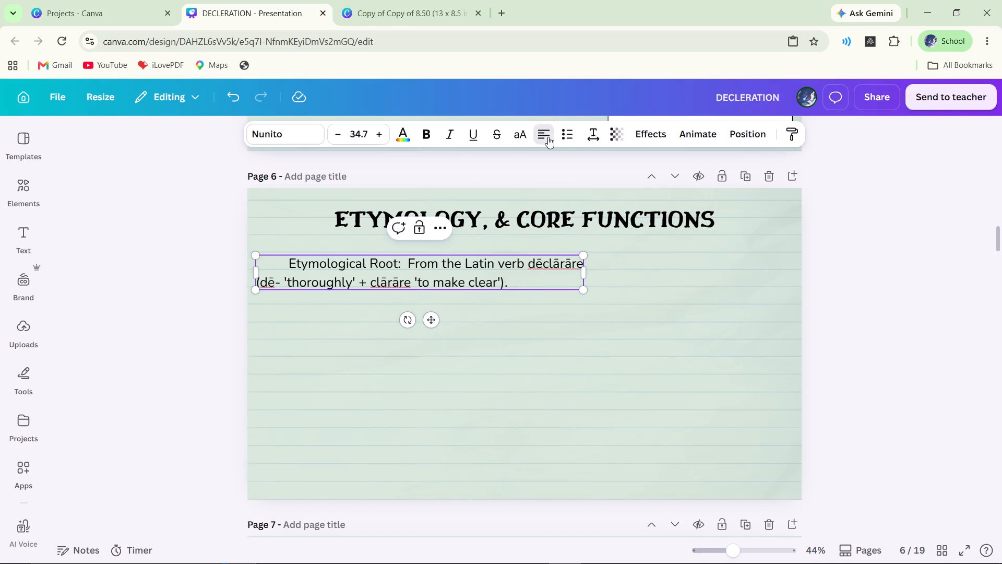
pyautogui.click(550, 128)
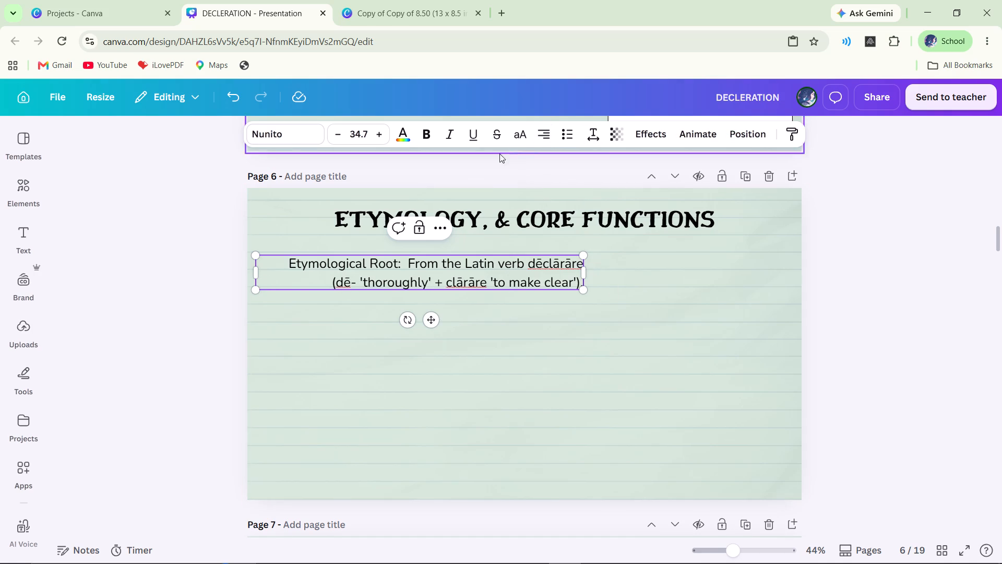
# Check the text alignment of the declarative sentence definition on Page 5.
pyautogui.doubleClick(676, 274)
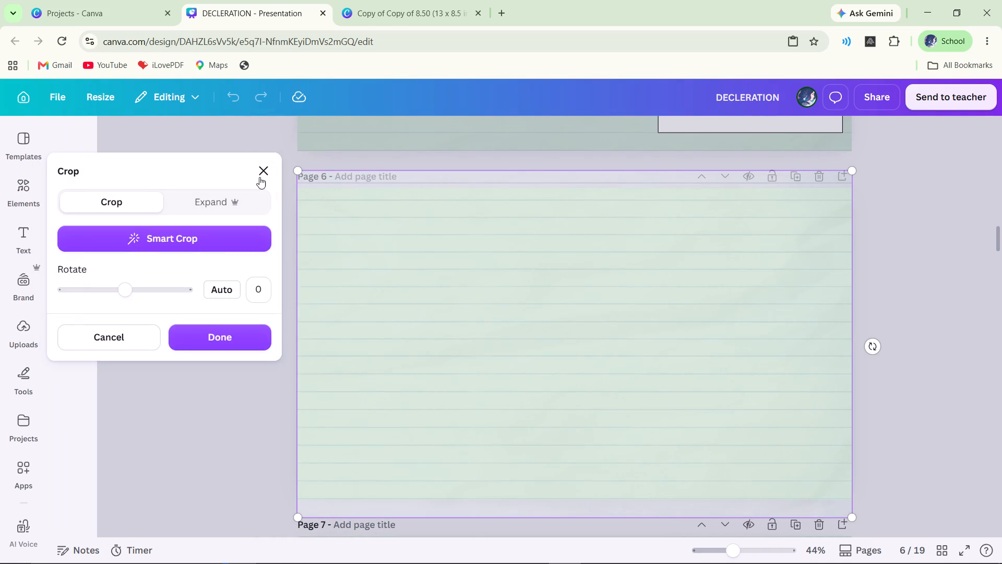
pyautogui.click(260, 174)
pyautogui.scroll(2, 273, 203)
pyautogui.click(410, 209)
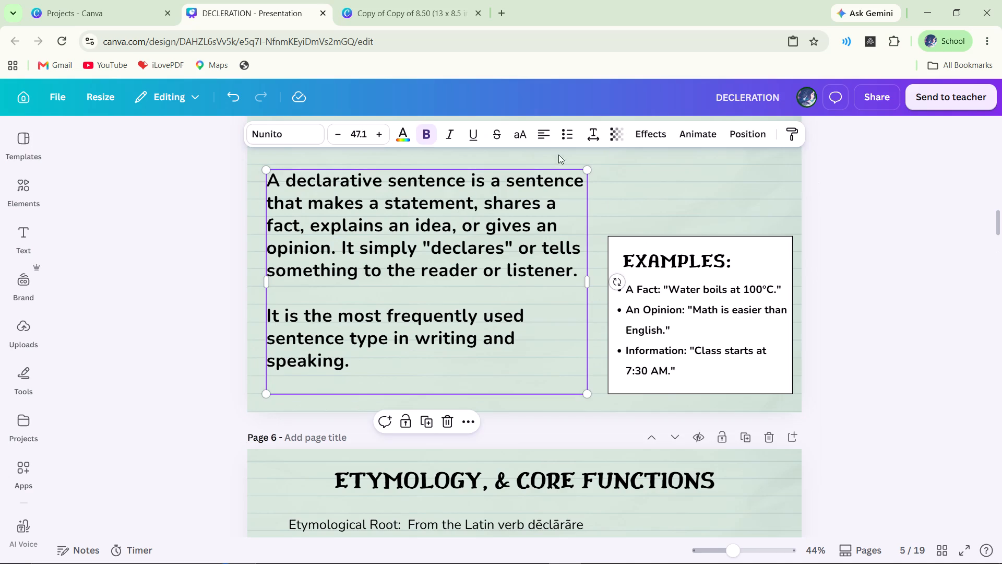
pyautogui.scroll(-3, 479, 253)
pyautogui.scroll(1, 475, 234)
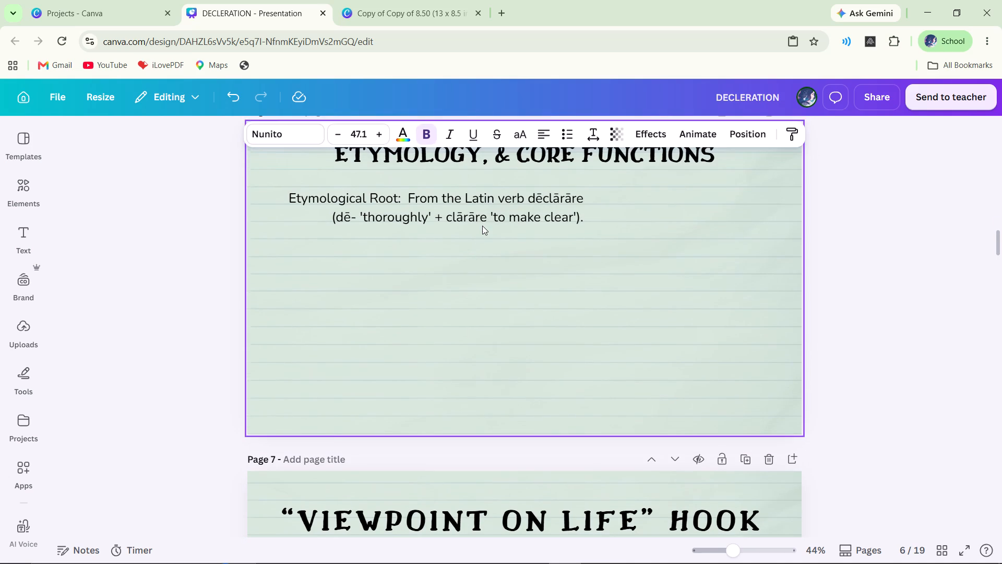
# Justify the whole Etymological Root text box so both lines start at its left edge.
pyautogui.click(485, 217)
pyautogui.click(550, 132)
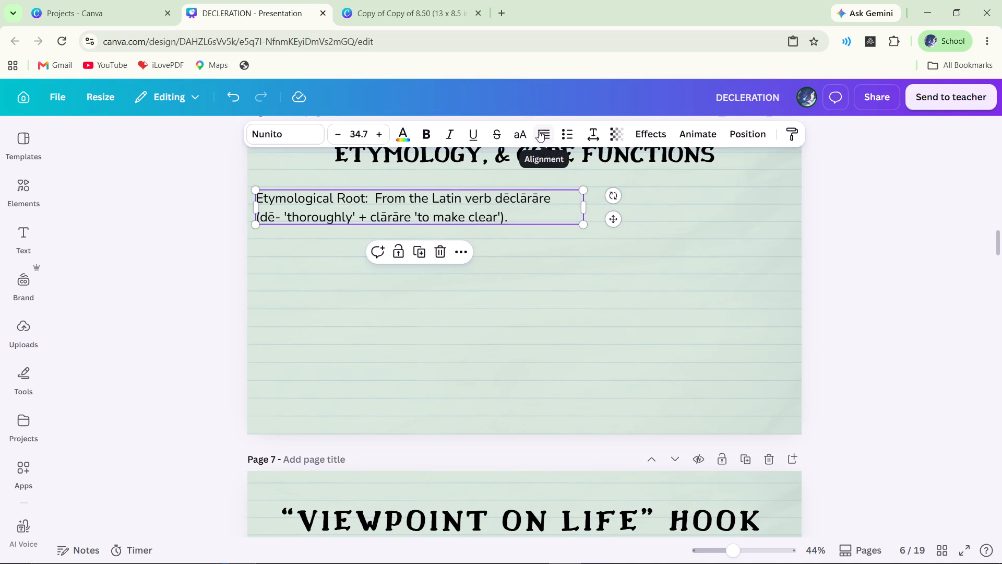
pyautogui.click(908, 315)
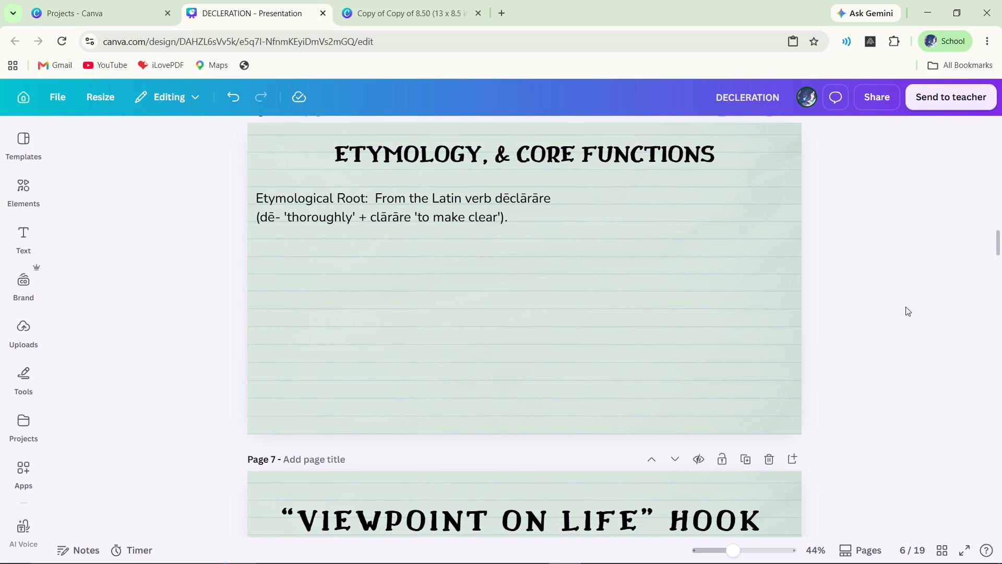
pyautogui.scroll(1, 902, 301)
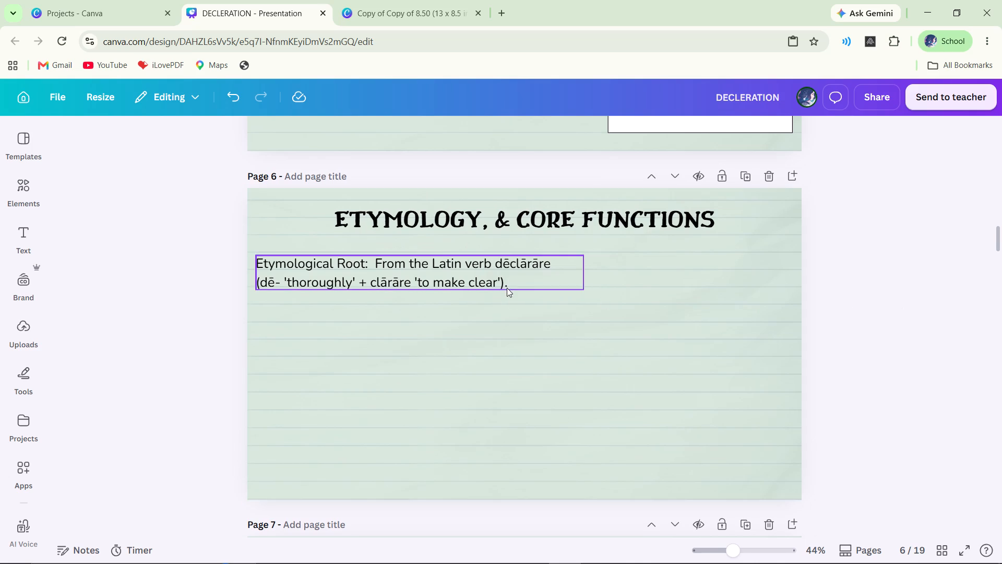
# Widen the Etymological Root text box by extending its right edge close to the page's right margin.
pyautogui.click(507, 288)
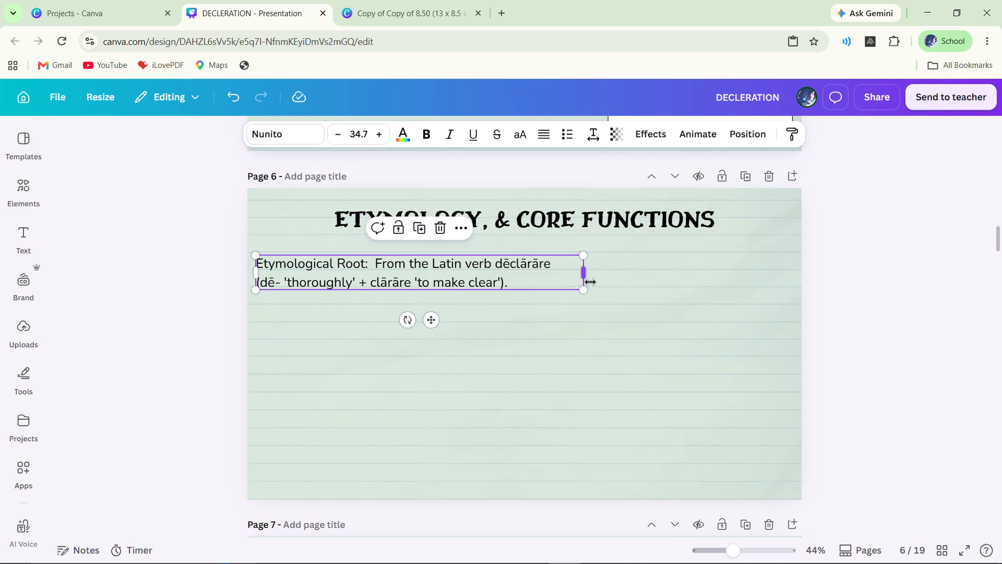
pyautogui.moveTo(584, 277); pyautogui.dragTo(738, 267)
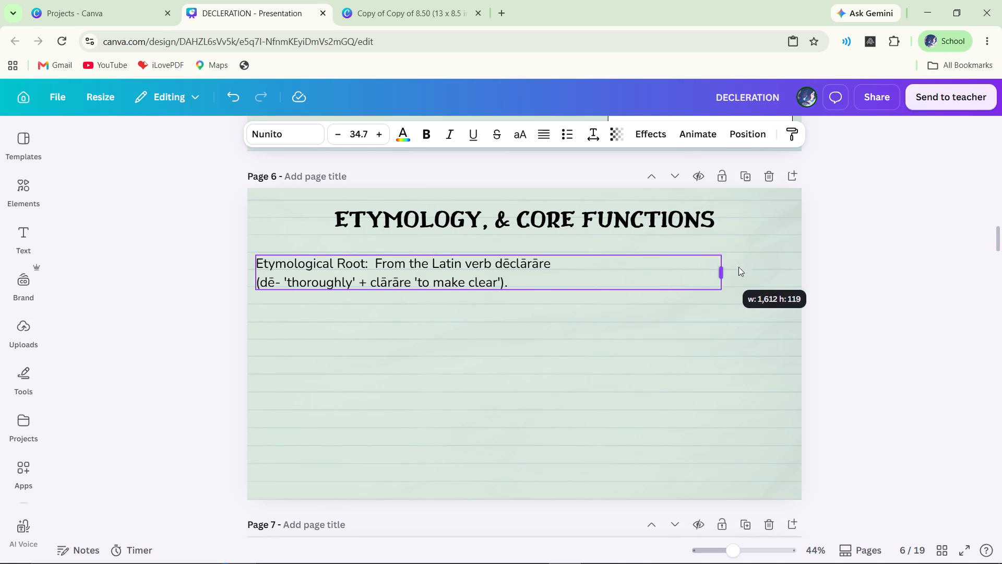
pyautogui.moveTo(738, 267); pyautogui.dragTo(756, 267)
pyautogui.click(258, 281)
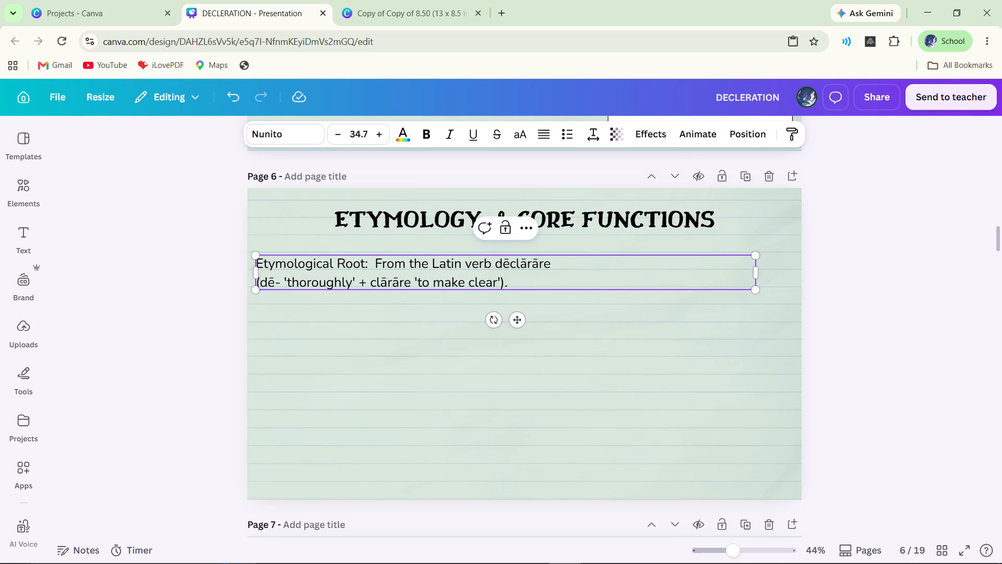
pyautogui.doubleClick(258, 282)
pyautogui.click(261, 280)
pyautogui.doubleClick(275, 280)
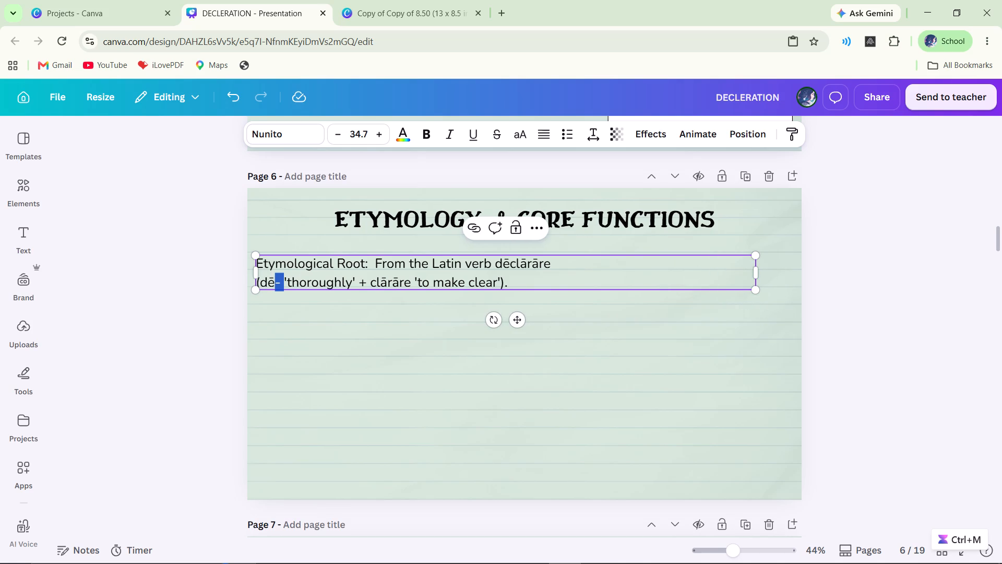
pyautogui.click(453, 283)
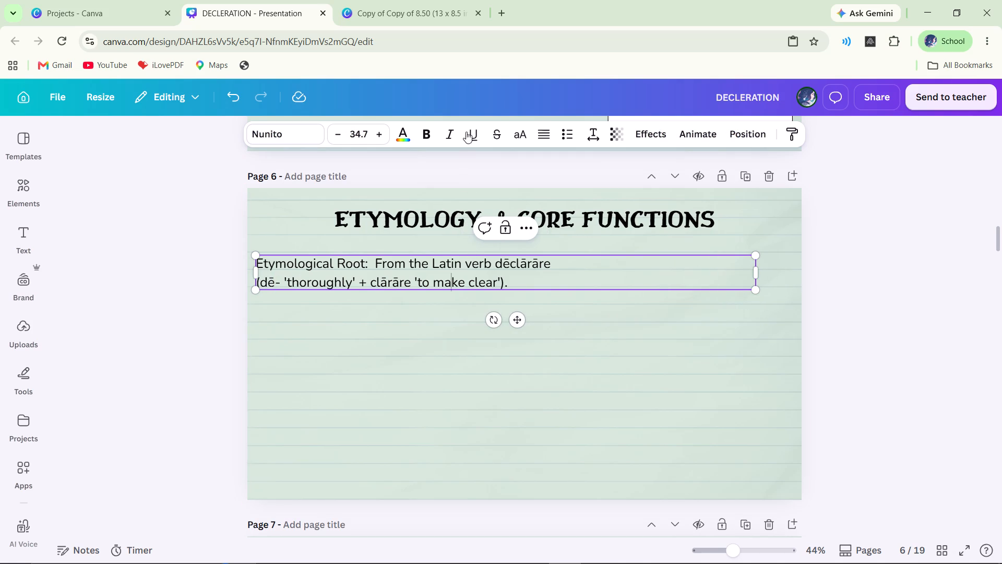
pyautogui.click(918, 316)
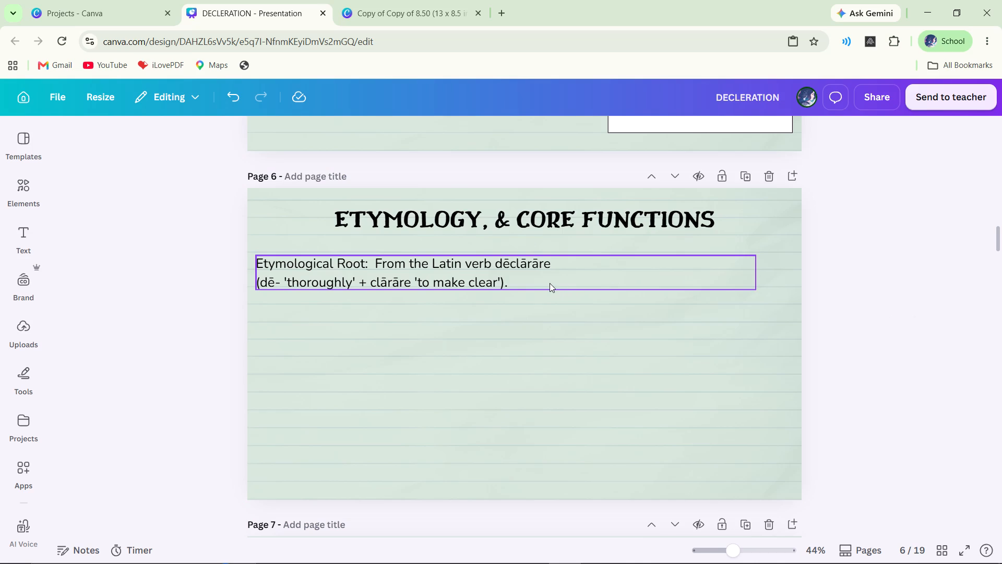
# Replace the line break before "(dē-" with a space, joining the two Etymological Root lines into one paragraph.
pyautogui.click(550, 284)
pyautogui.click(261, 280)
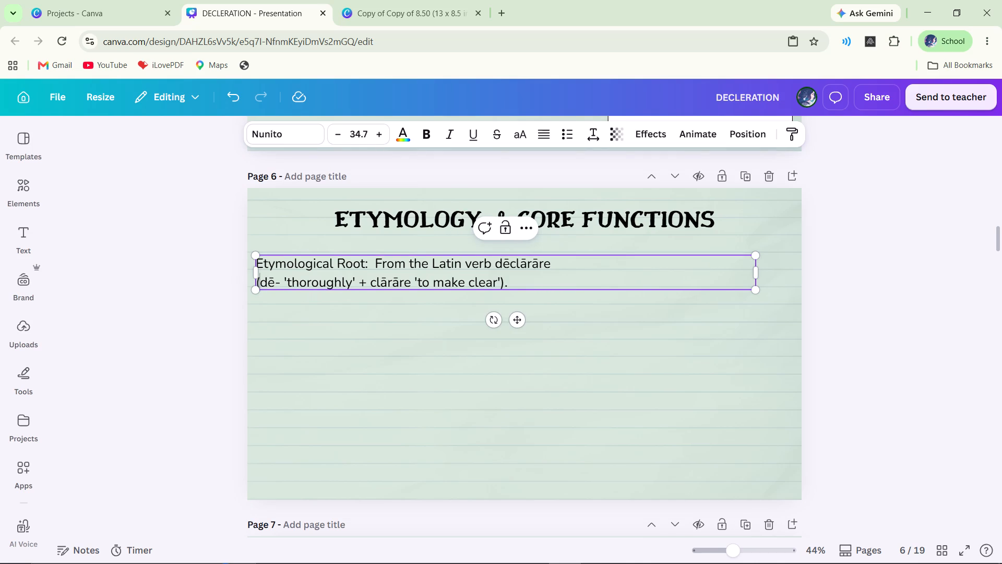
pyautogui.press('Left')
pyautogui.press('BackSpace')
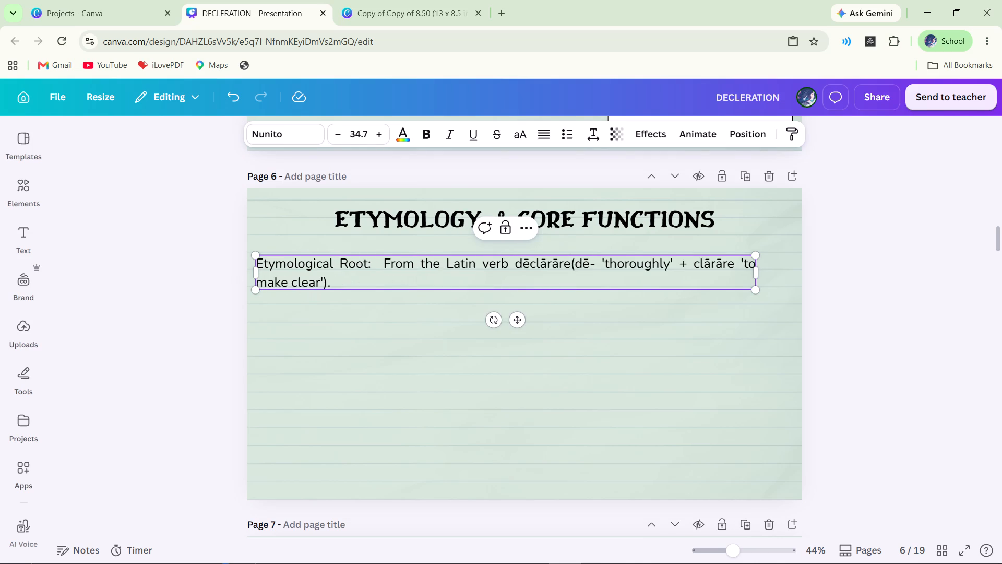
pyautogui.press('space')
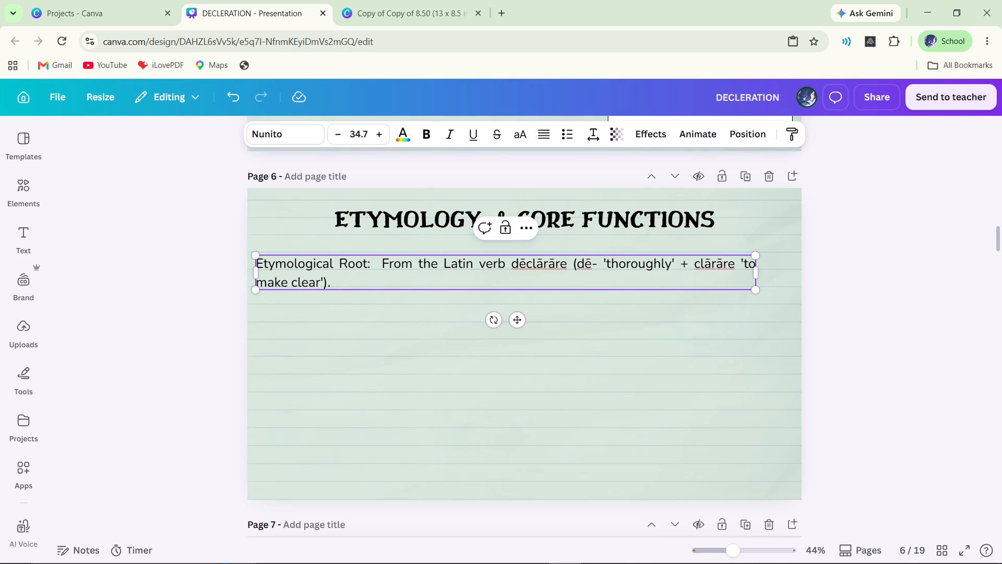
# Narrow the Etymological Root text box so its first line ends just after "dēclārāre".
pyautogui.moveTo(758, 279); pyautogui.dragTo(530, 285)
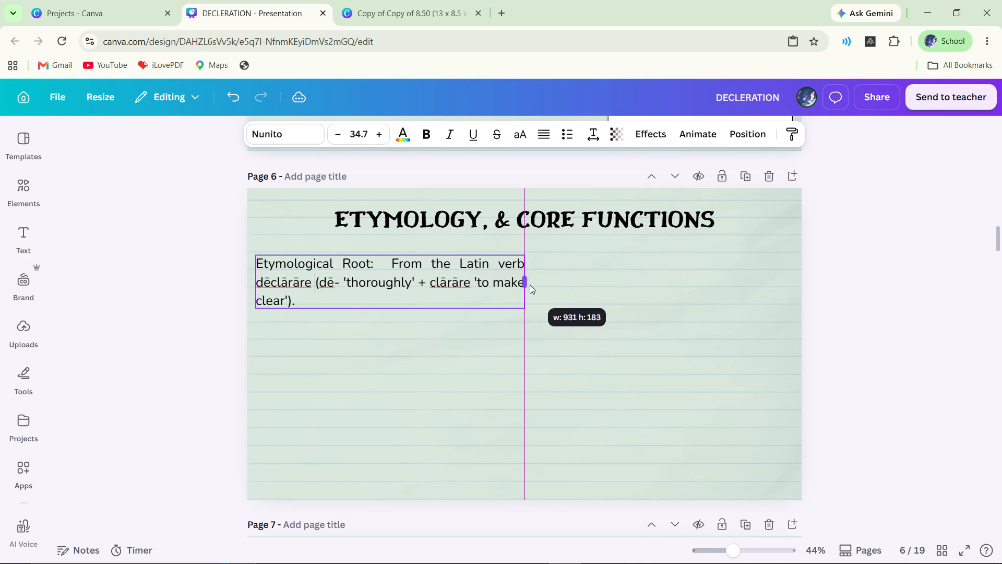
pyautogui.moveTo(530, 285); pyautogui.dragTo(568, 281)
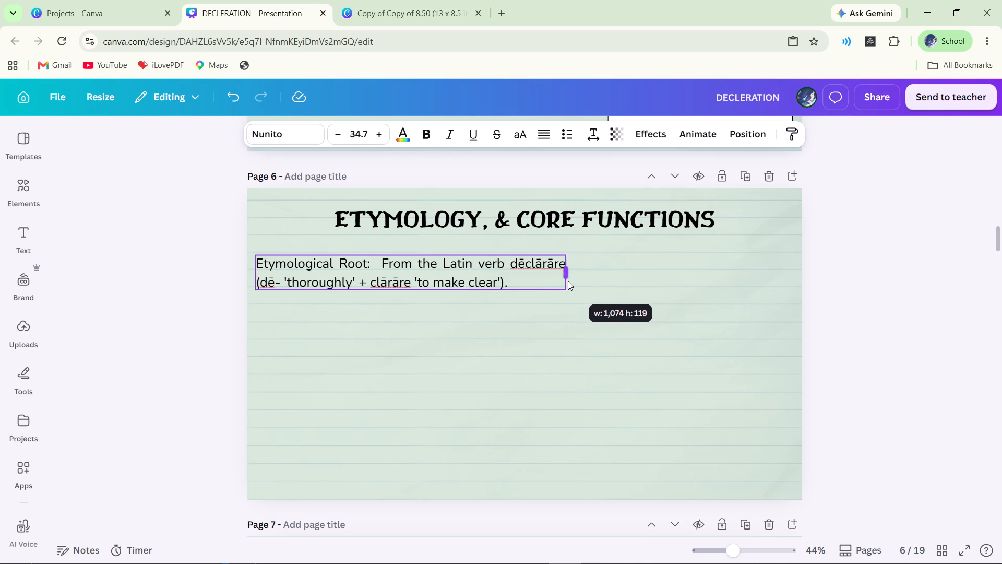
pyautogui.moveTo(568, 281); pyautogui.dragTo(559, 279)
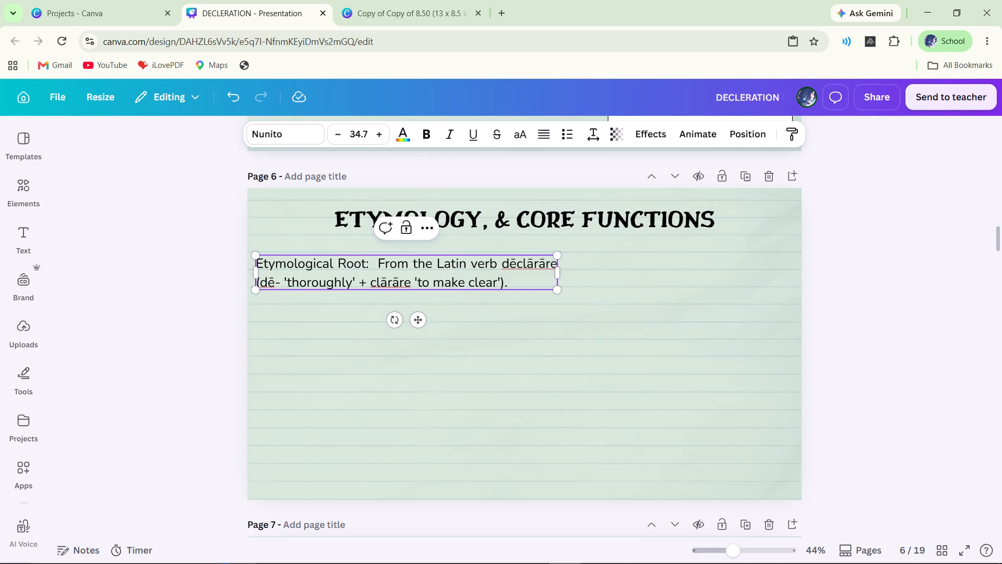
# Insert fourteen extra spaces directly before "(dē-" in the Etymological Root text.
pyautogui.click(267, 285)
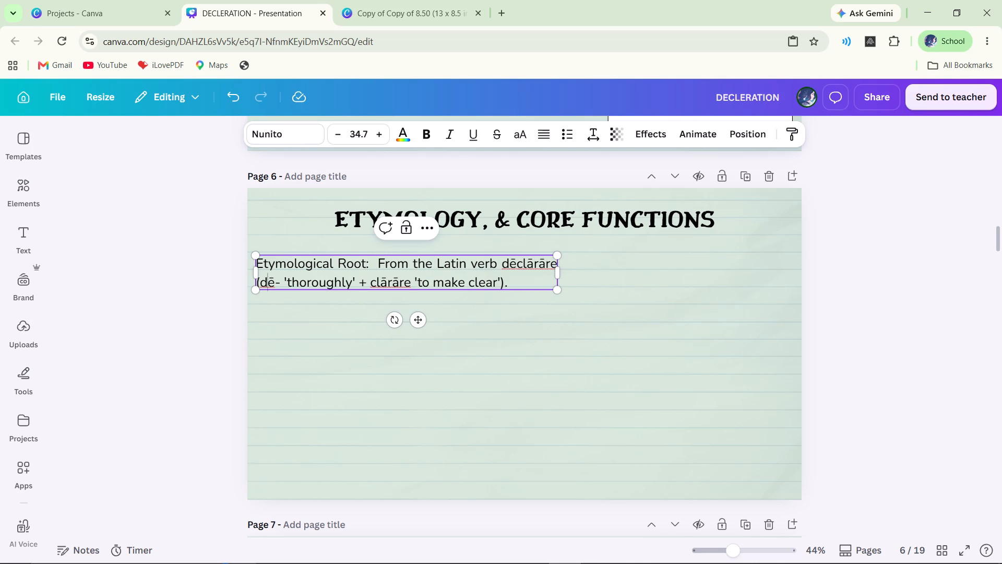
pyautogui.click(262, 284)
pyautogui.press('Left')
pyautogui.press('space')
pyautogui.press('space')
pyautogui.press('space')
pyautogui.press('space')
pyautogui.press('space')
pyautogui.press('space')
pyautogui.press('space')
pyautogui.press('space')
pyautogui.press('space')
pyautogui.press('space')
pyautogui.press('space')
pyautogui.press('space')
pyautogui.press('space')
pyautogui.press('space')
# Left-align the Etymological Root text.
pyautogui.click(541, 144)
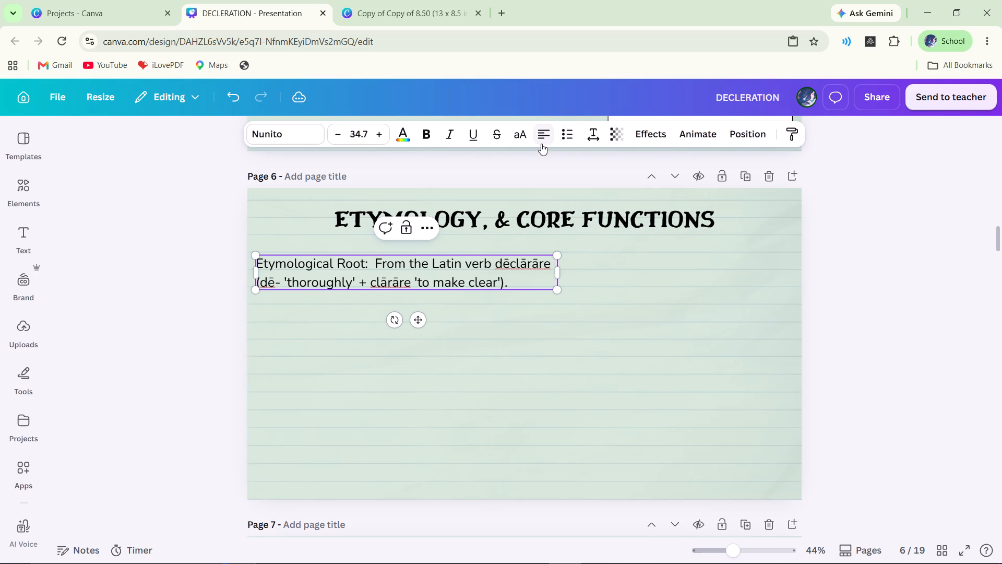
# Insert five more spaces directly before "(dē-" in the Etymological Root text.
pyautogui.click(273, 280)
pyautogui.press('Left')
pyautogui.press('Left')
pyautogui.press('Left')
pyautogui.press('space')
pyautogui.press('space')
pyautogui.press('space')
pyautogui.press('space')
pyautogui.press('space')
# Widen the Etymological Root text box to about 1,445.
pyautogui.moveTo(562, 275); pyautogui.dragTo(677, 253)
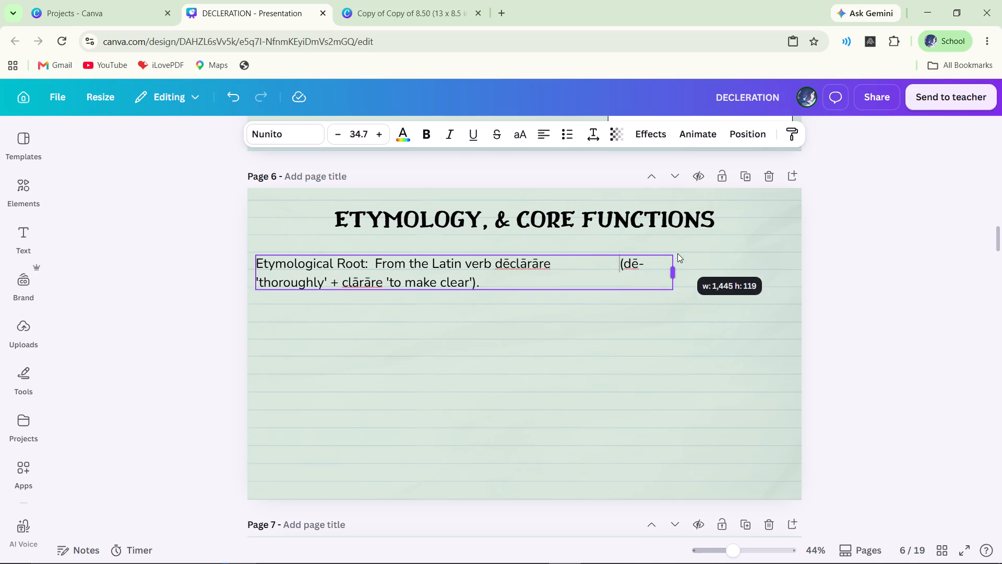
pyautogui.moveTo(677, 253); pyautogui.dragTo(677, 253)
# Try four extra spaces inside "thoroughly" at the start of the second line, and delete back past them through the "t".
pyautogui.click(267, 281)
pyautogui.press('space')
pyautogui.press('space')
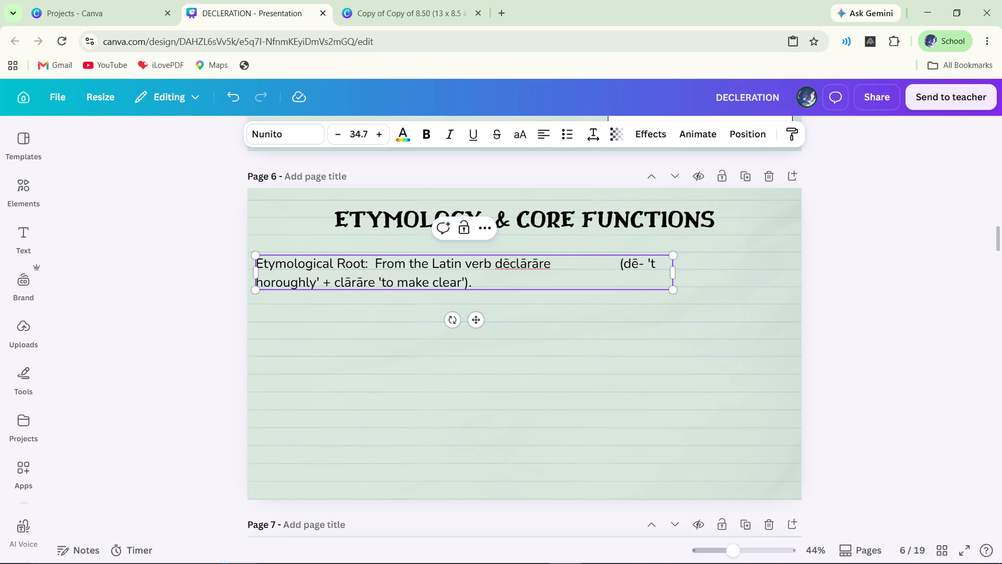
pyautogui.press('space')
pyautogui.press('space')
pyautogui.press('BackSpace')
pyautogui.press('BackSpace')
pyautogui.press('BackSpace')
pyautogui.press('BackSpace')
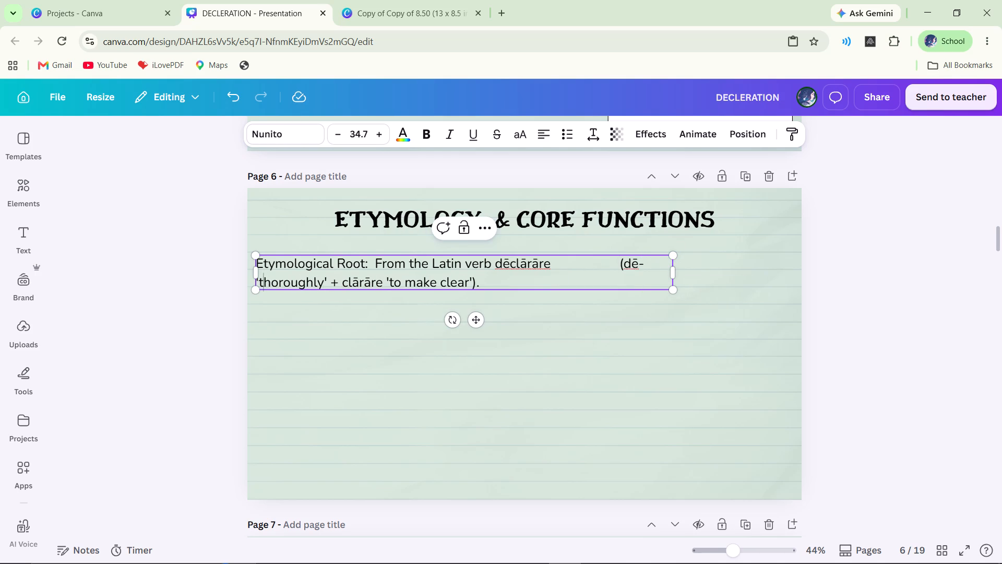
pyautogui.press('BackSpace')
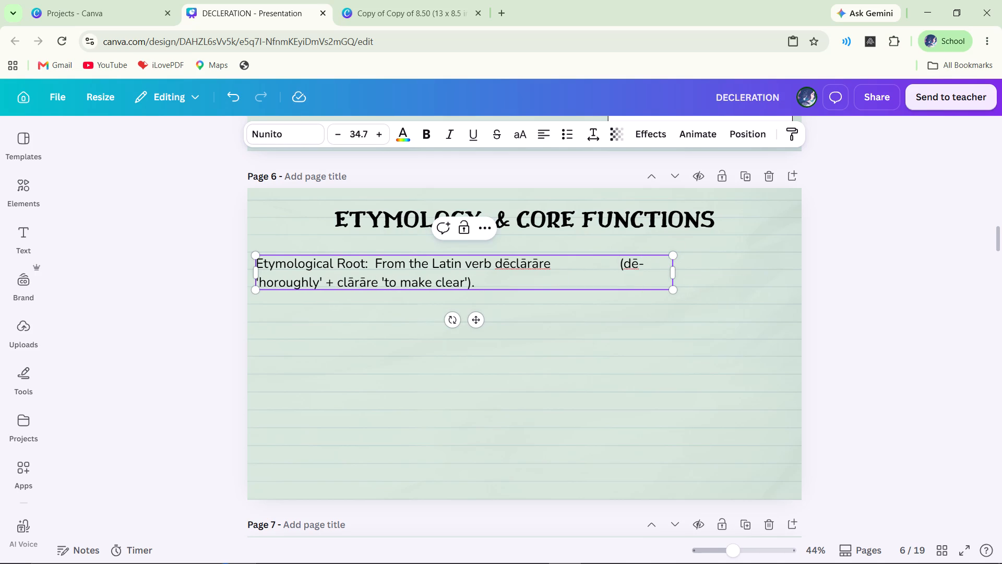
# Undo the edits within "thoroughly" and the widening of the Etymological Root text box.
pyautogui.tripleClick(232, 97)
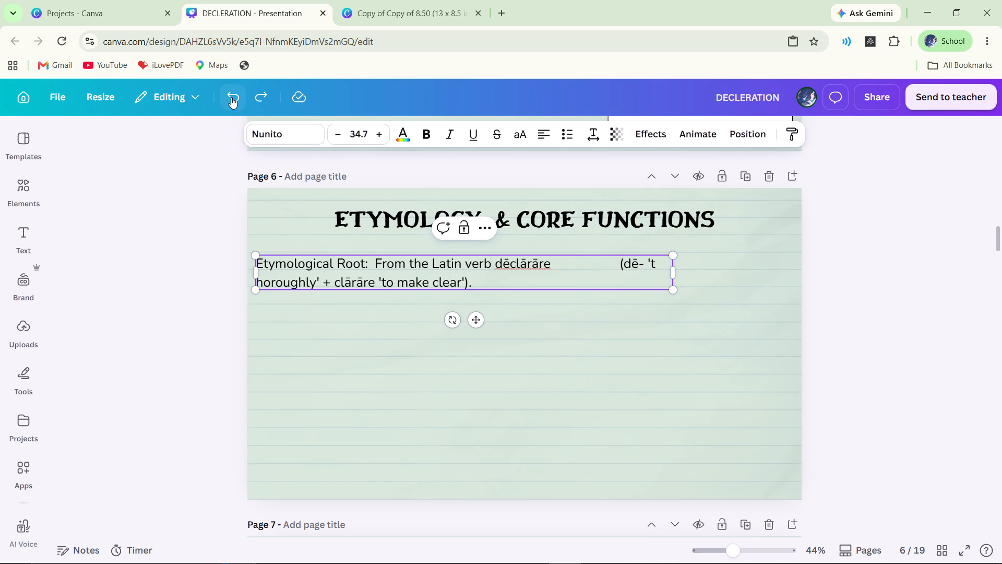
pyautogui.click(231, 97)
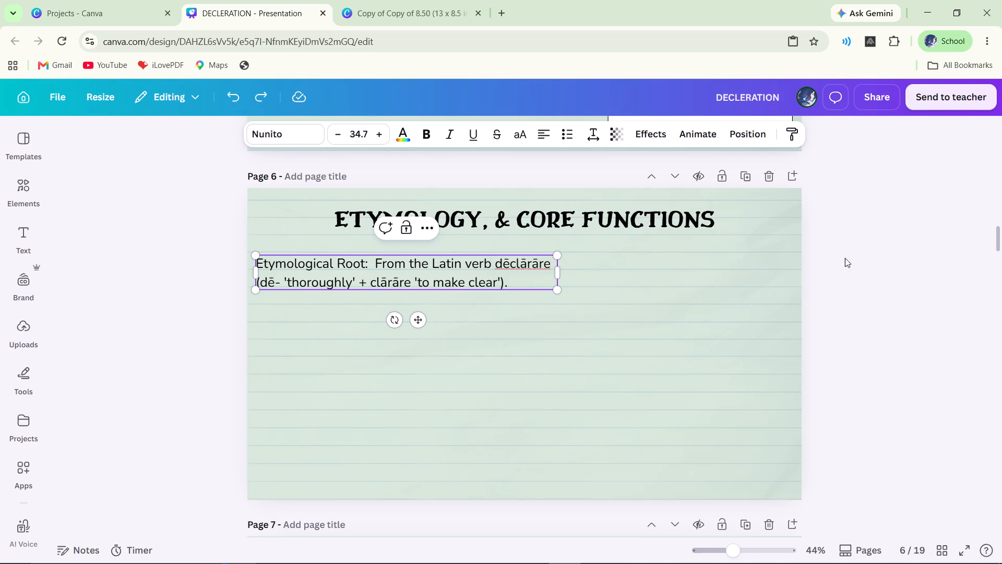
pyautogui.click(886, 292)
# Compare the text layout of the declarative sentence page with that of the etymology and core functions page.
pyautogui.scroll(4, 874, 300)
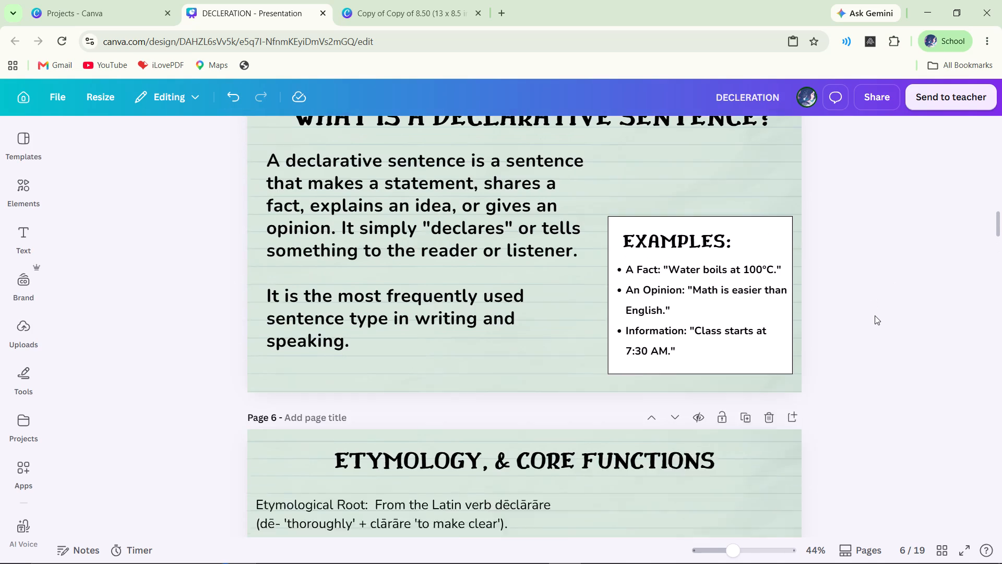
pyautogui.scroll(-1, 874, 315)
pyautogui.scroll(-1, 751, 366)
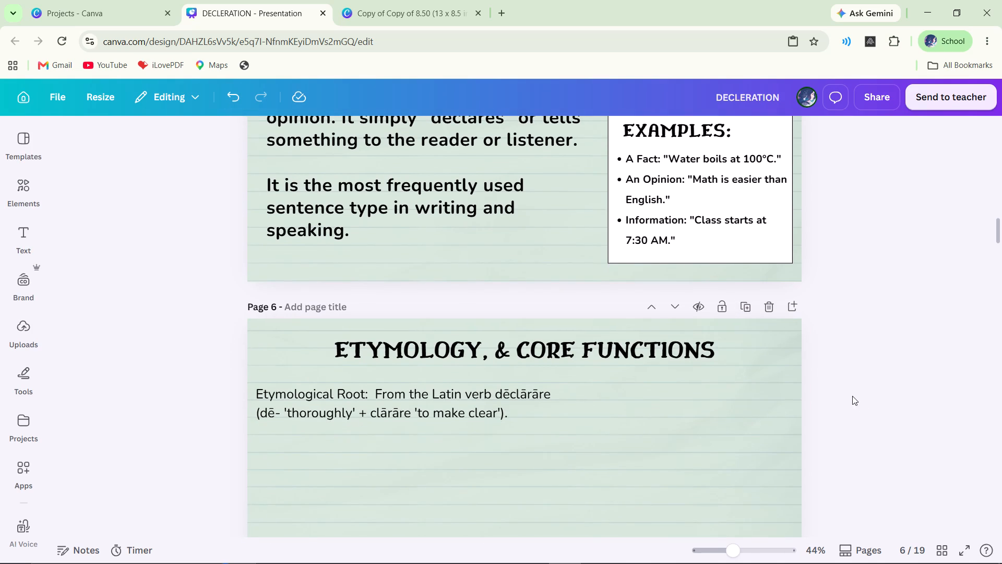
pyautogui.scroll(-1, 880, 385)
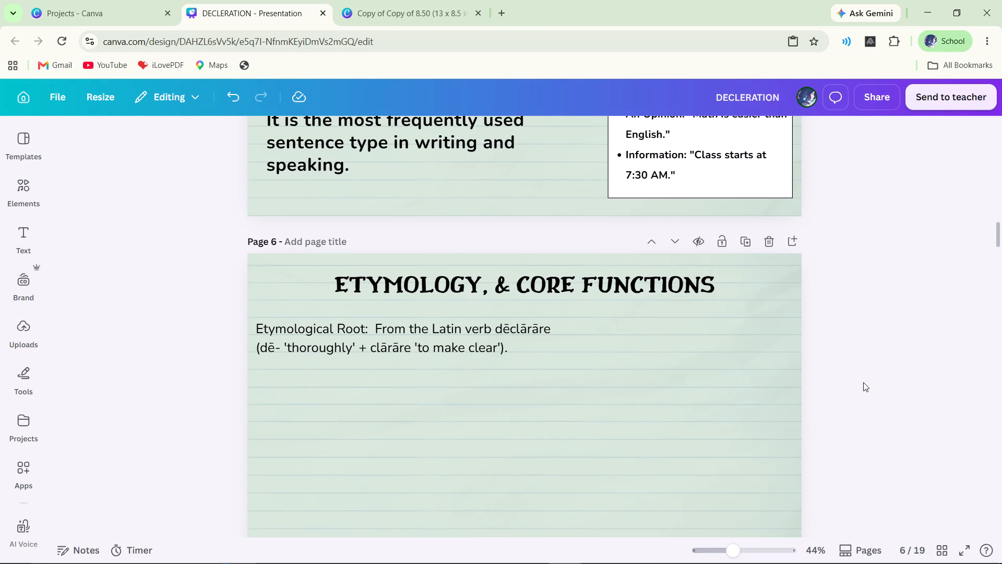
pyautogui.scroll(8, 881, 375)
pyautogui.scroll(-11, 870, 384)
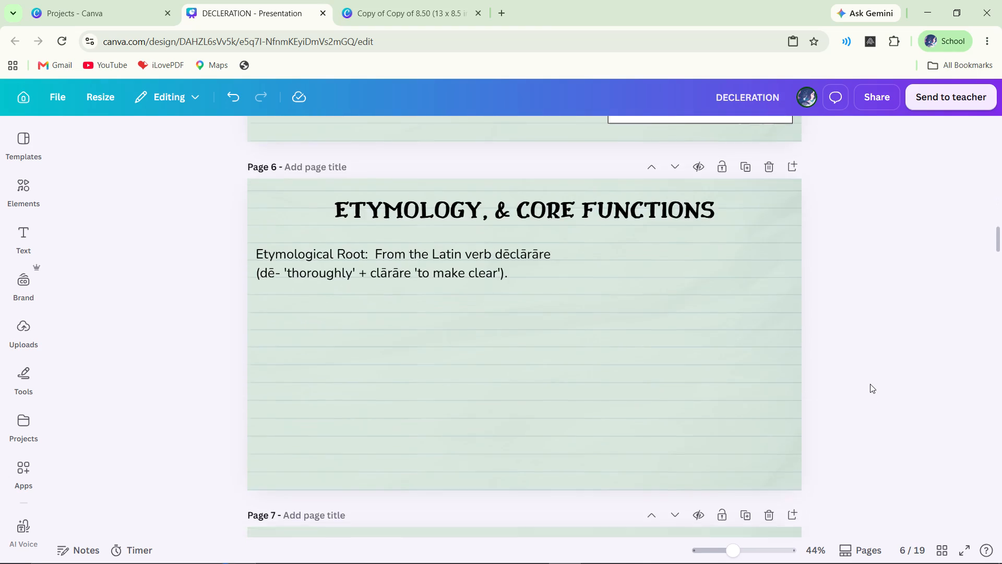
pyautogui.scroll(-2, 870, 384)
pyautogui.scroll(9, 870, 384)
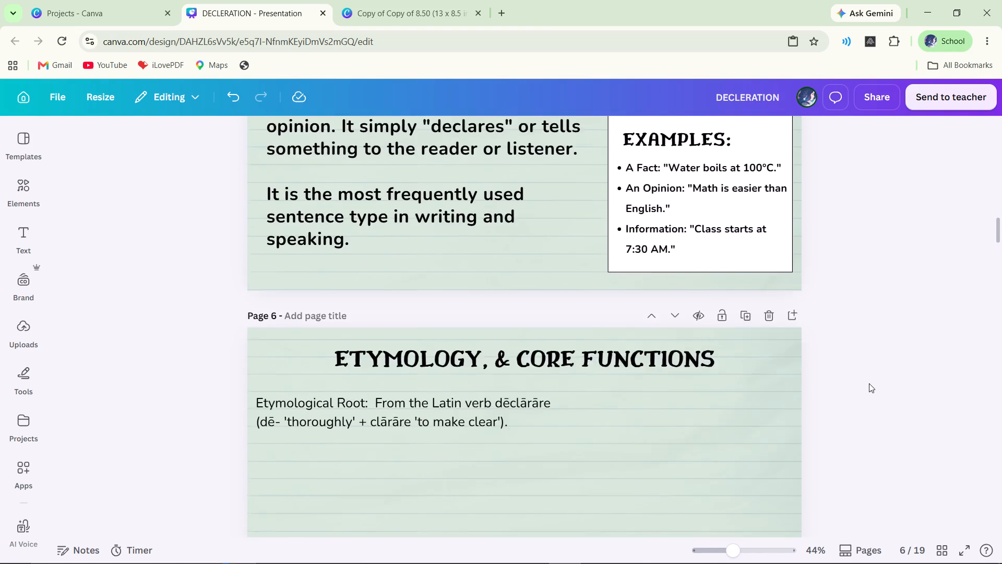
pyautogui.scroll(1, 869, 383)
pyautogui.scroll(-5, 869, 383)
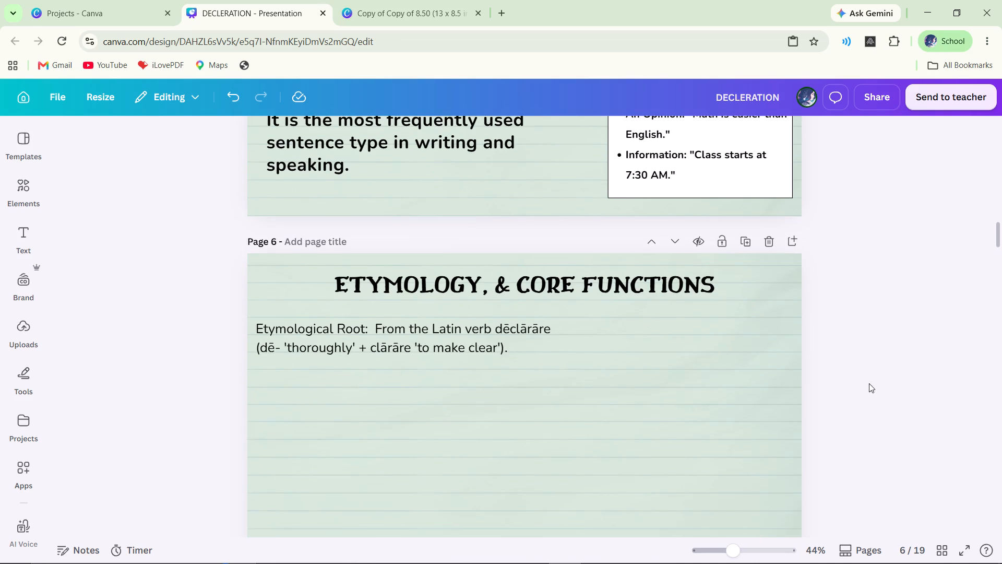
pyautogui.scroll(3, 869, 383)
pyautogui.scroll(-2, 866, 381)
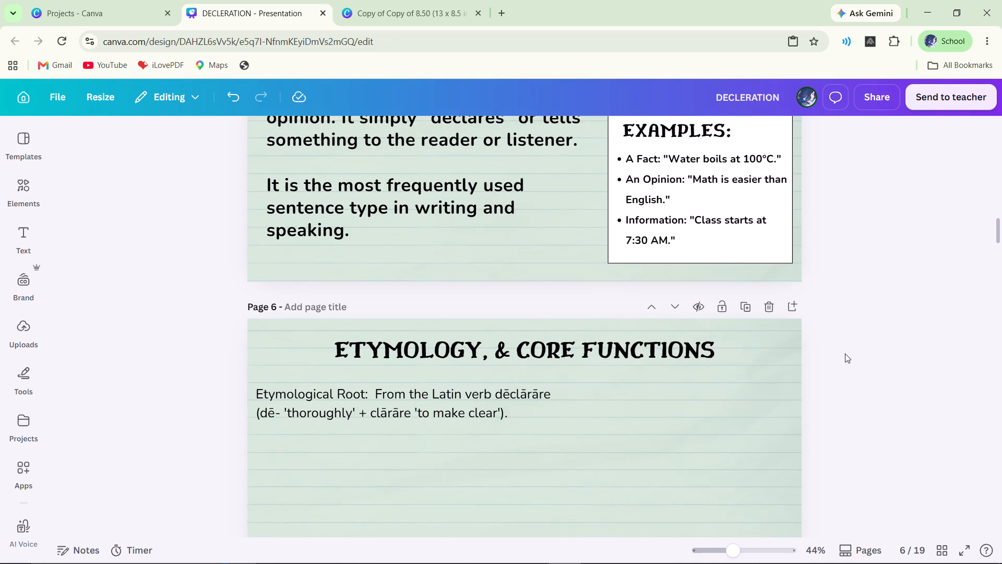
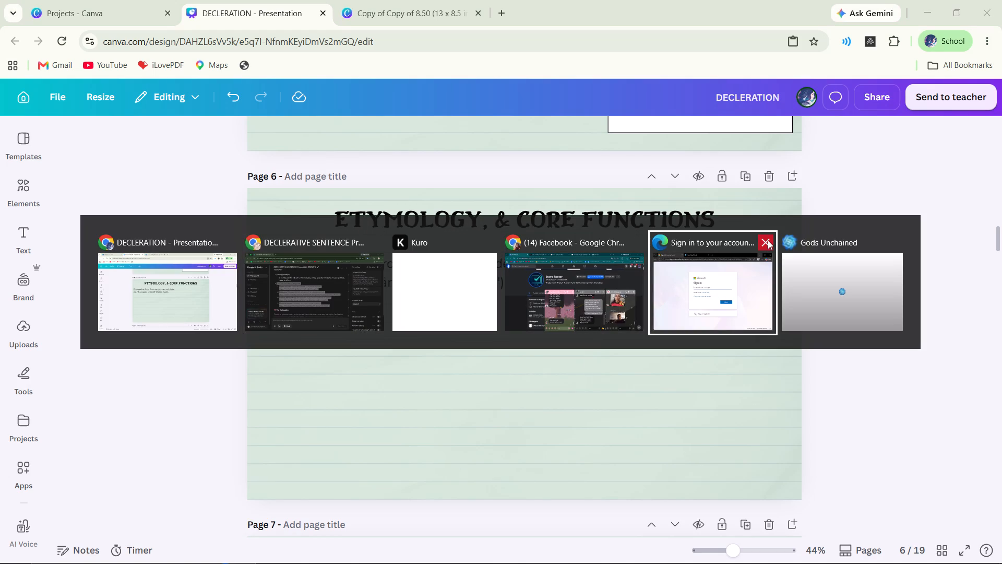
# Close the account sign-in window and the Gods Unchained window.
pyautogui.hotkey('alt', 'Tab')
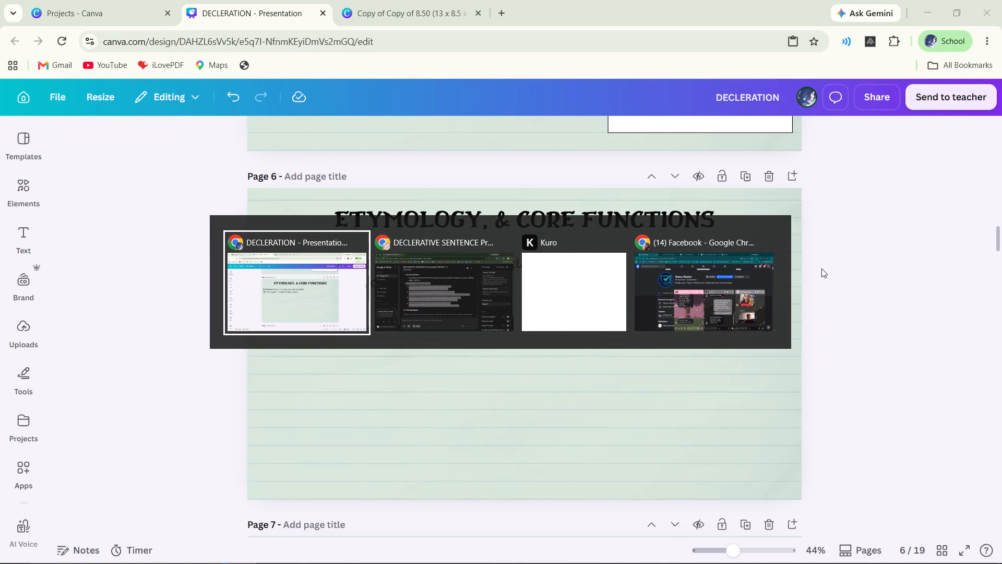
# Switch to Spotify in the other Chrome window and play the playlist "On a New Paradise".
pyautogui.hotkey('alt', 'Tab')
pyautogui.click(38, 0)
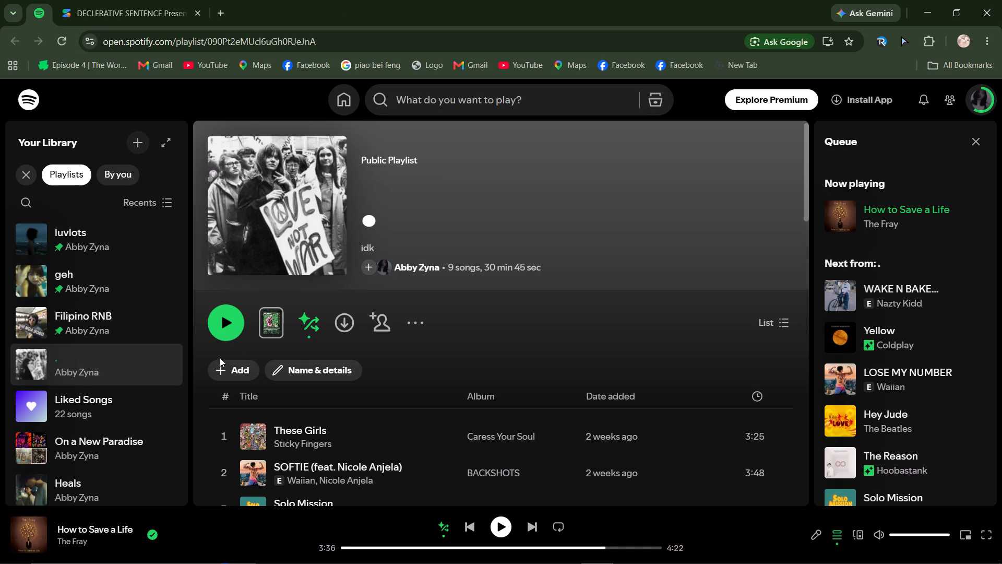
pyautogui.scroll(-3, 221, 361)
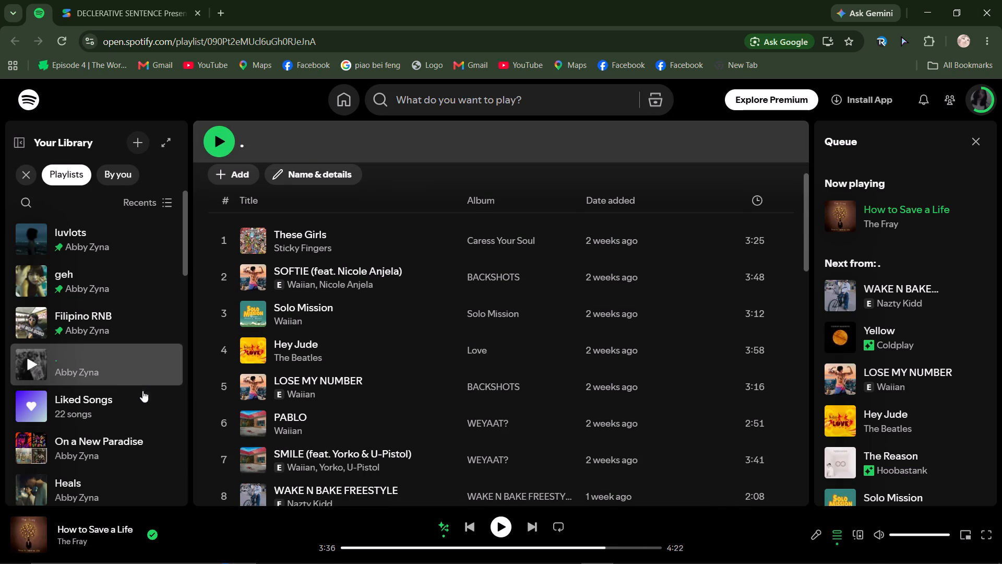
pyautogui.click(124, 445)
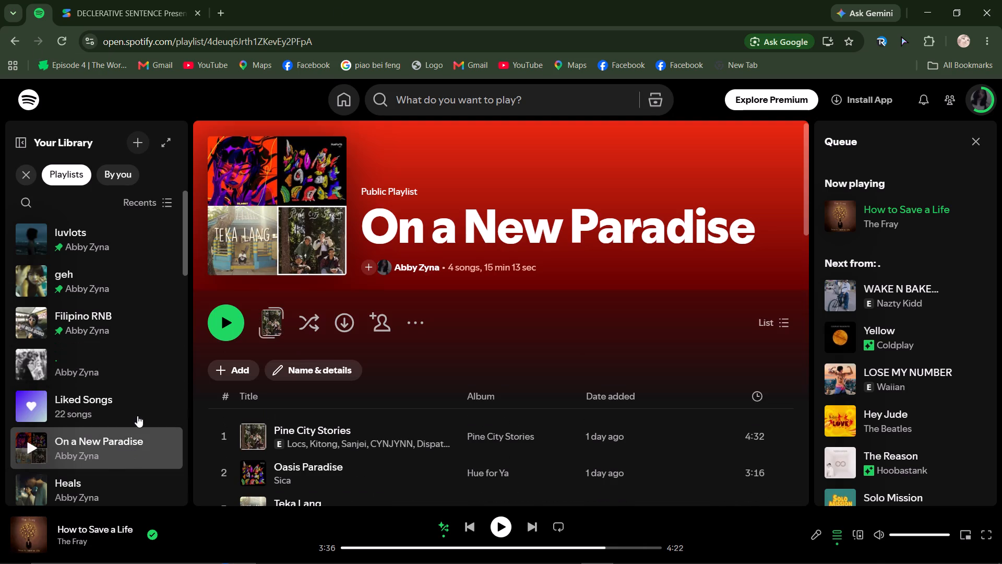
pyautogui.click(219, 322)
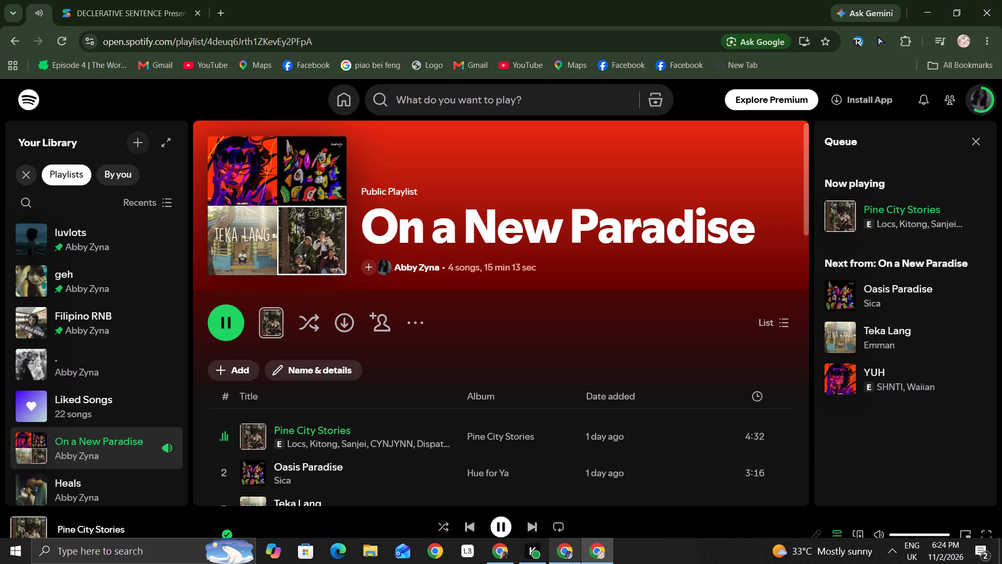
# Switch back to the DECLERATION presentation in Canva.
pyautogui.click(565, 560)
pyautogui.scroll(-2, 903, 347)
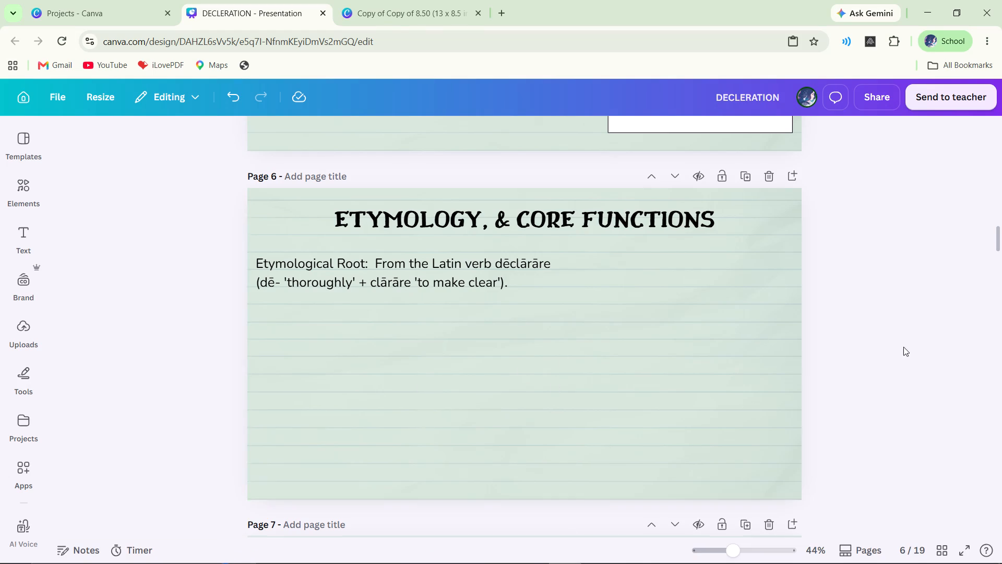
# Duplicate the cream rectangle behind the text on Page 7 and move the copy onto Page 6.
pyautogui.scroll(-2, 903, 347)
pyautogui.scroll(-1, 836, 392)
pyautogui.click(565, 359)
pyautogui.click(547, 363)
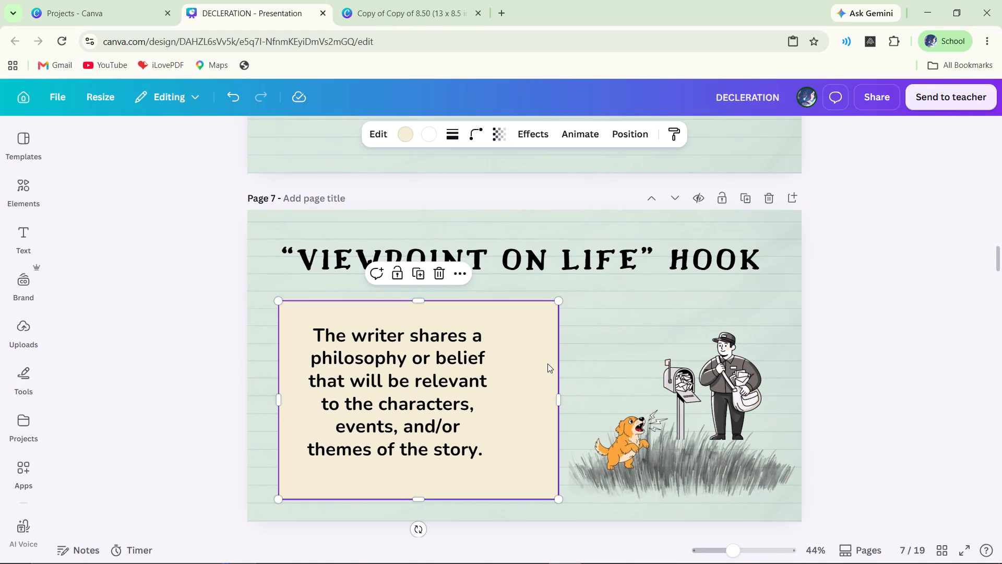
pyautogui.click(526, 389)
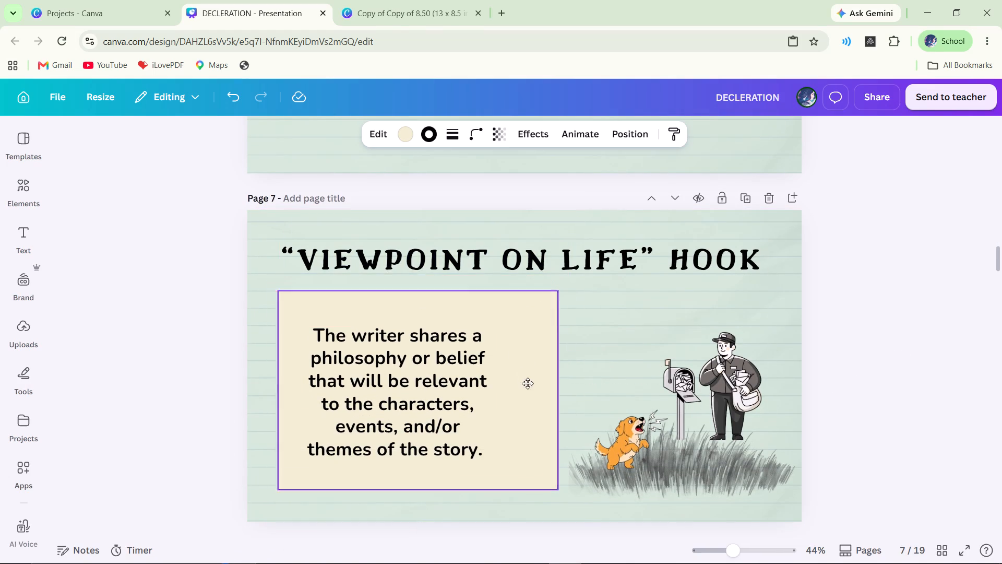
pyautogui.click(413, 273)
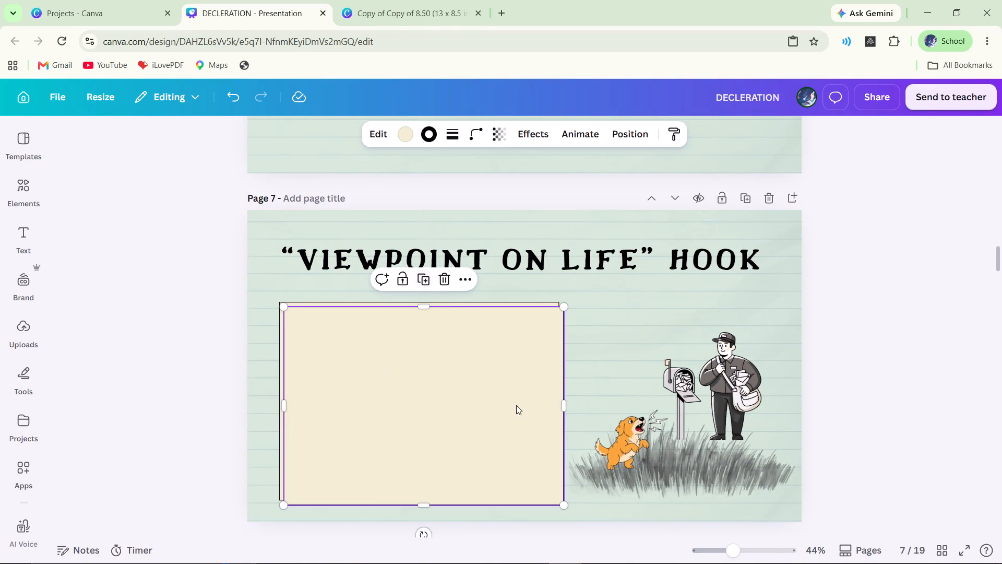
pyautogui.moveTo(516, 405); pyautogui.dragTo(646, 159)
pyautogui.scroll(2, 667, 358)
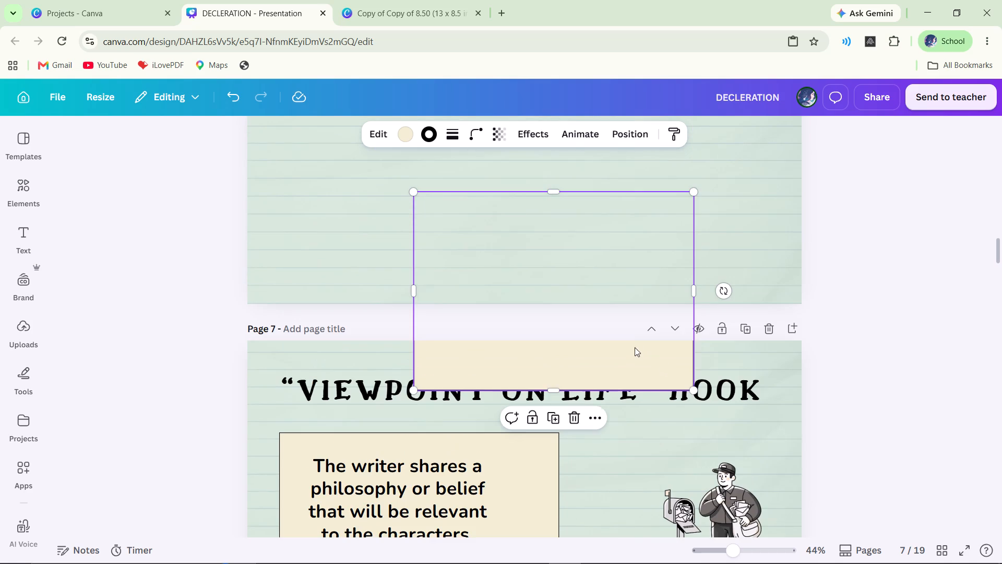
pyautogui.moveTo(631, 357); pyautogui.dragTo(666, 266)
pyautogui.scroll(3, 672, 324)
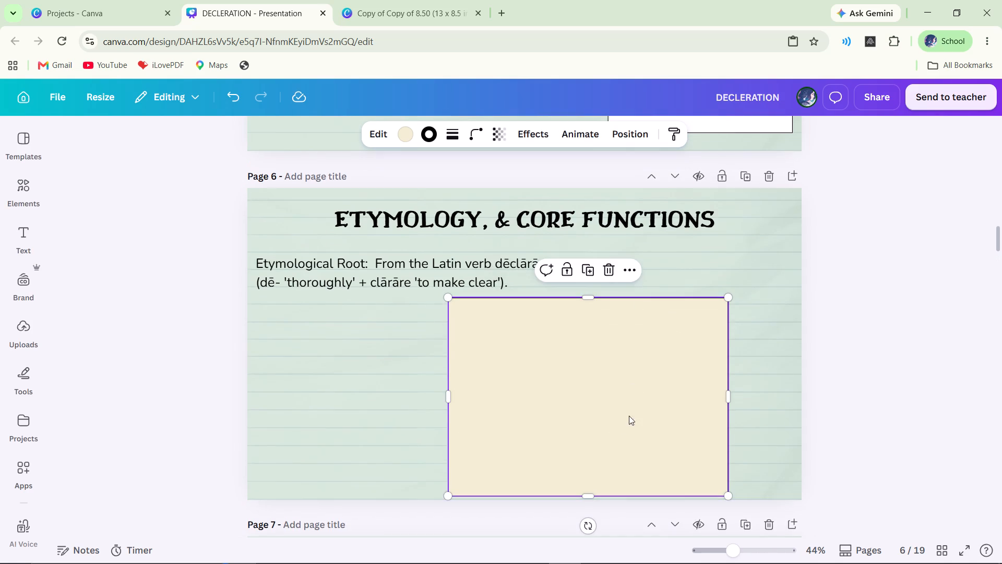
# Widen the cream rectangle on Page 6 and place it just below the Etymological Root text.
pyautogui.moveTo(625, 422); pyautogui.dragTo(566, 416)
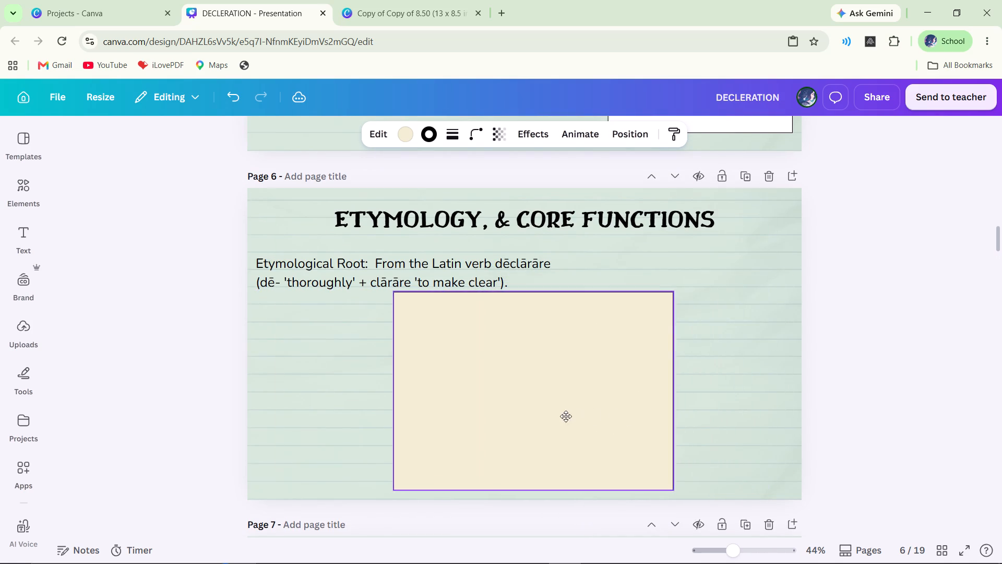
pyautogui.moveTo(566, 416); pyautogui.dragTo(652, 409)
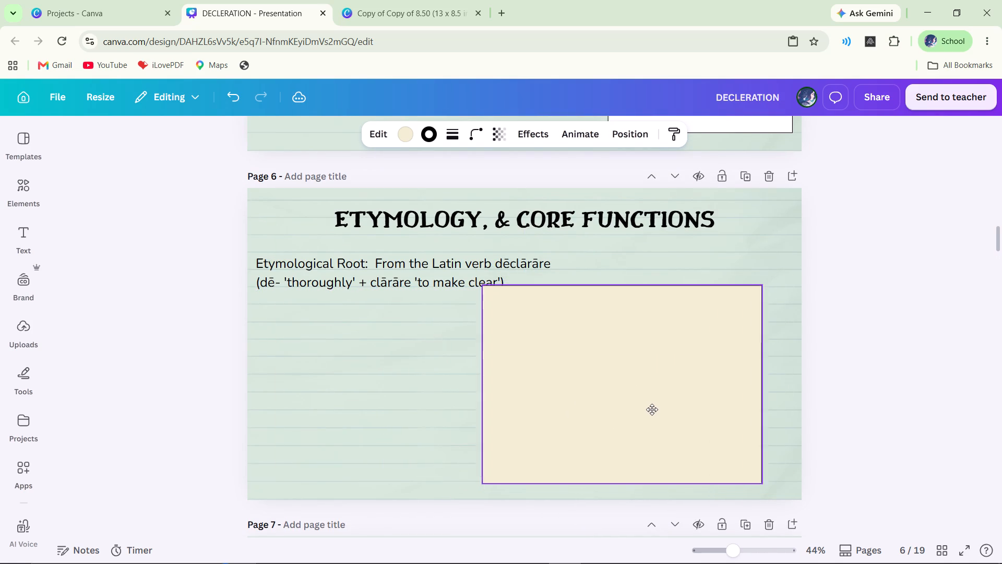
pyautogui.moveTo(652, 409); pyautogui.dragTo(486, 415)
pyautogui.moveTo(592, 389); pyautogui.dragTo(634, 389)
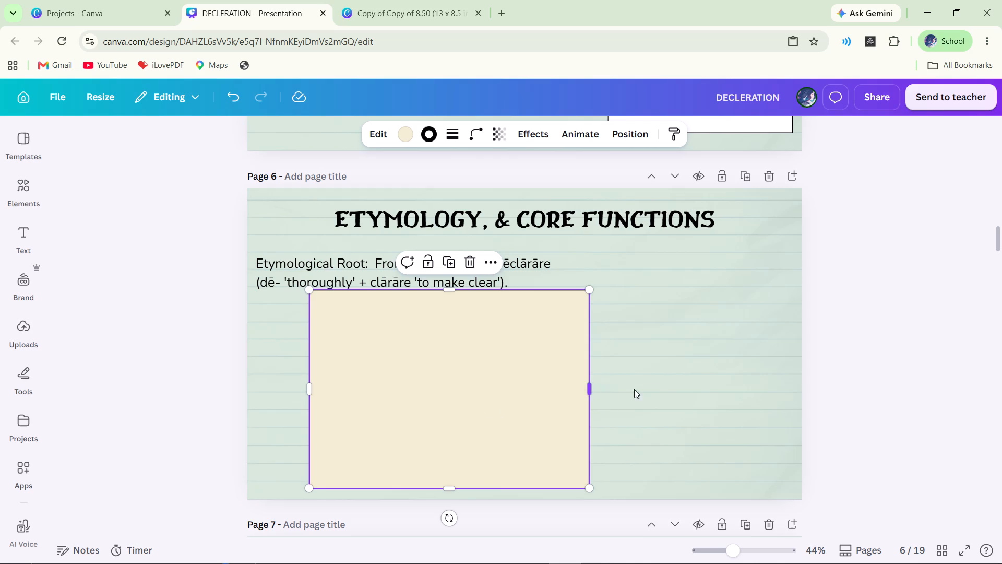
pyautogui.moveTo(634, 389); pyautogui.dragTo(757, 393)
pyautogui.moveTo(584, 389); pyautogui.dragTo(555, 393)
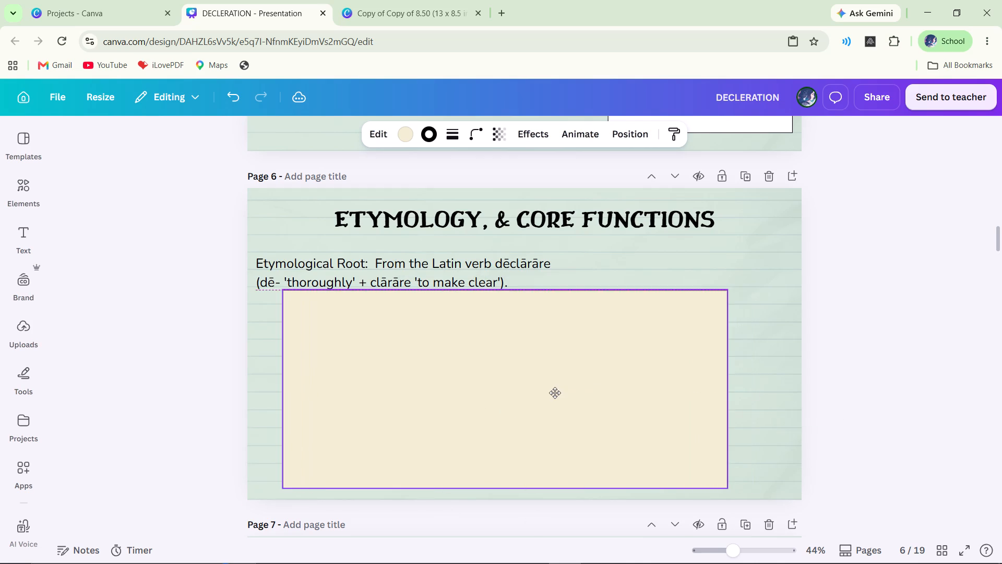
pyautogui.moveTo(555, 393); pyautogui.dragTo(566, 393)
pyautogui.moveTo(855, 324); pyautogui.dragTo(863, 324)
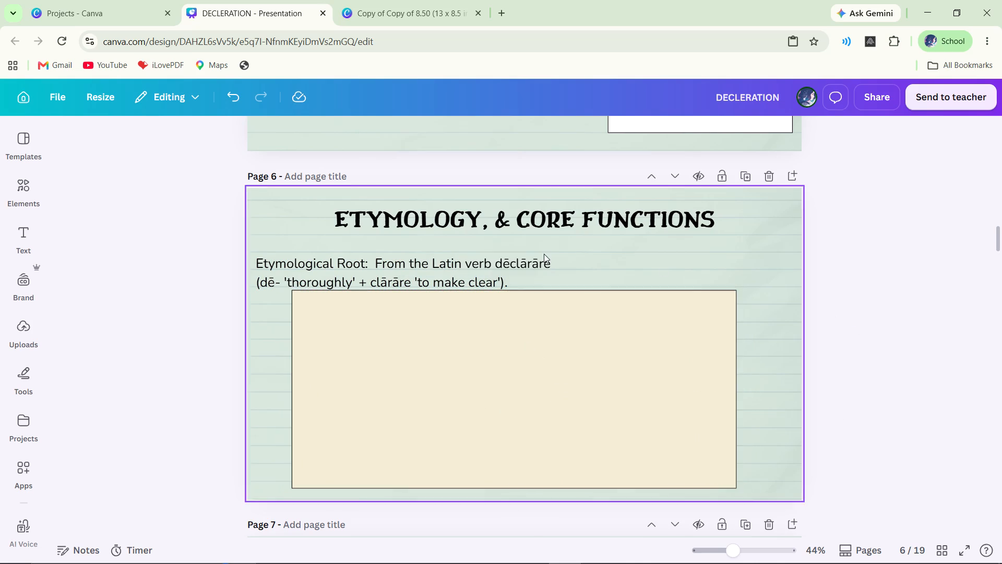
# Move the Etymological Root text toward the page's middle, with equal gaps of 38 to the title and the cream rectangle.
pyautogui.click(479, 270)
pyautogui.moveTo(485, 280); pyautogui.dragTo(538, 274)
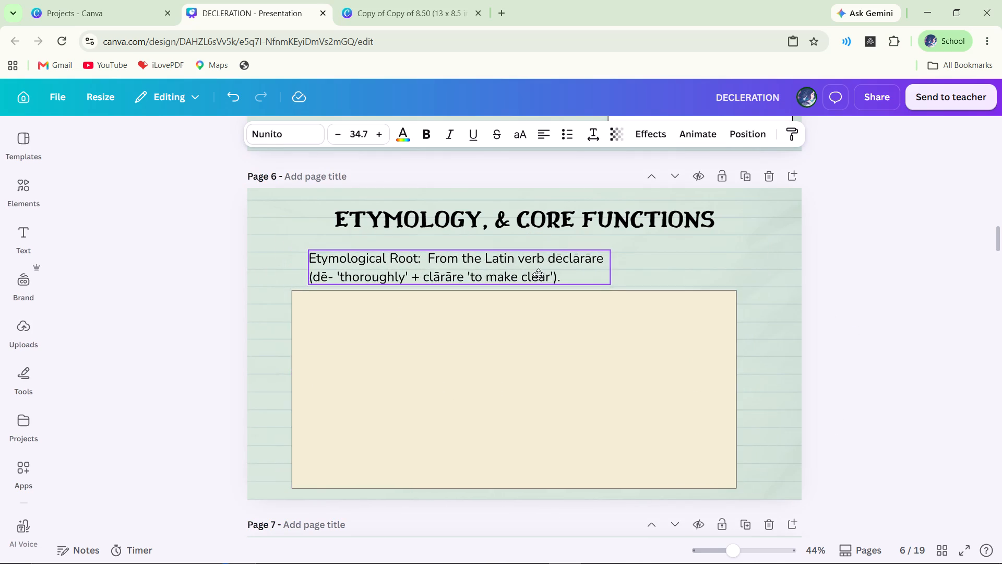
pyautogui.moveTo(538, 274); pyautogui.dragTo(588, 271)
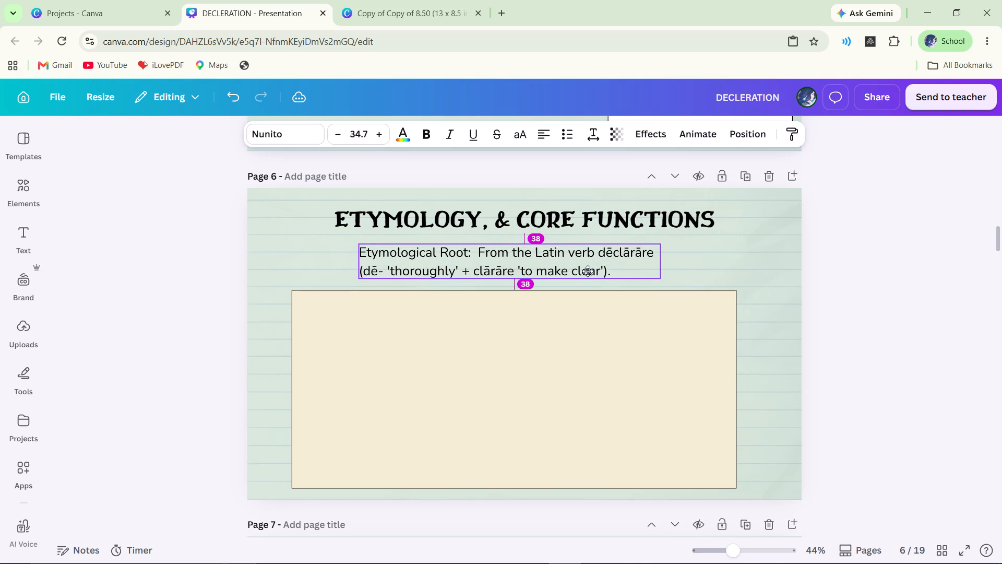
pyautogui.moveTo(588, 271); pyautogui.dragTo(592, 271)
pyautogui.click(651, 331)
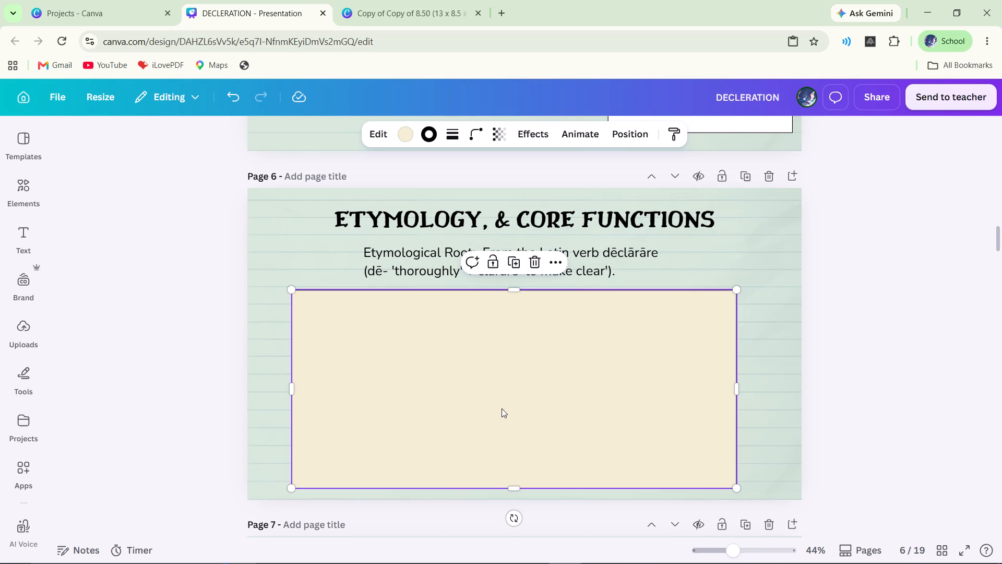
pyautogui.click(904, 393)
pyautogui.scroll(1, 796, 312)
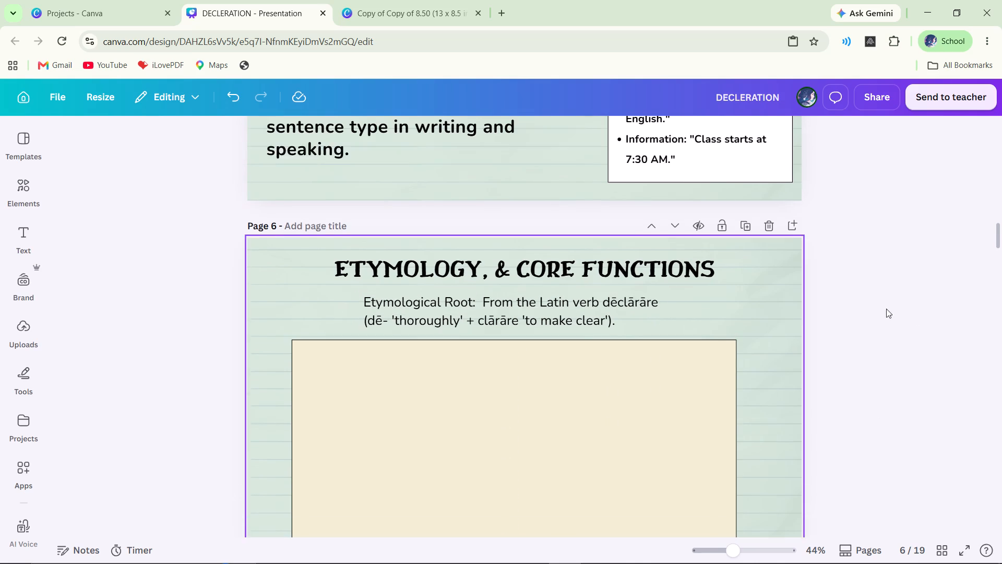
pyautogui.scroll(1, 897, 311)
pyautogui.moveTo(590, 390); pyautogui.dragTo(608, 390)
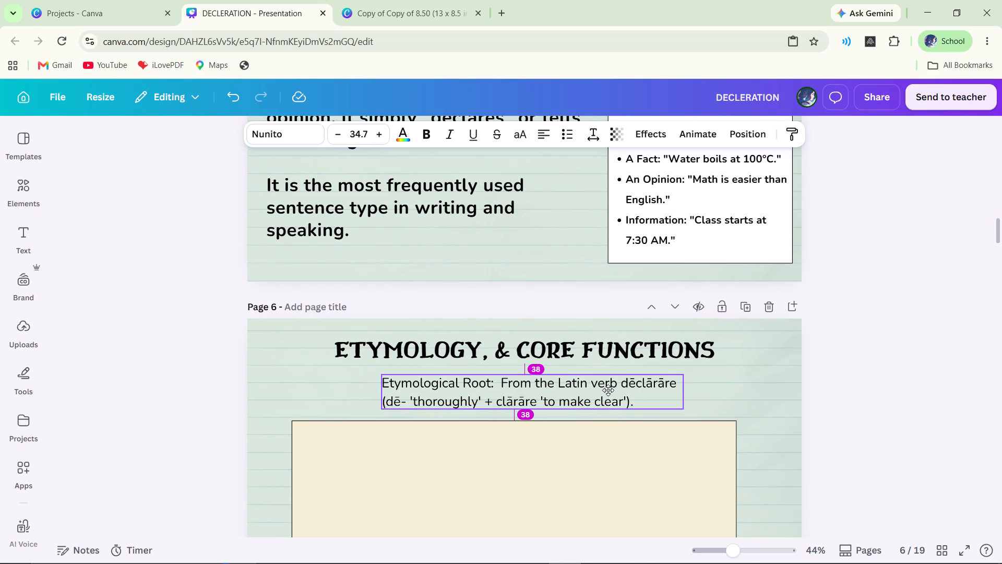
pyautogui.moveTo(608, 390); pyautogui.dragTo(609, 390)
pyautogui.click(887, 408)
pyautogui.scroll(-1, 879, 398)
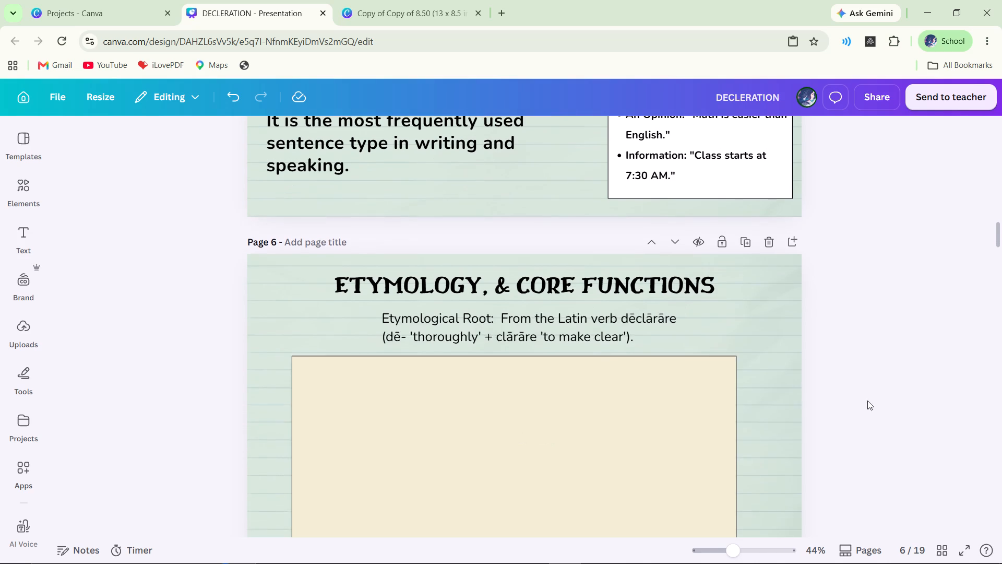
# Widen the cream rectangle on Page 6 to about 1,720 and centre it horizontally on the page.
pyautogui.click(648, 436)
pyautogui.scroll(-1, 869, 404)
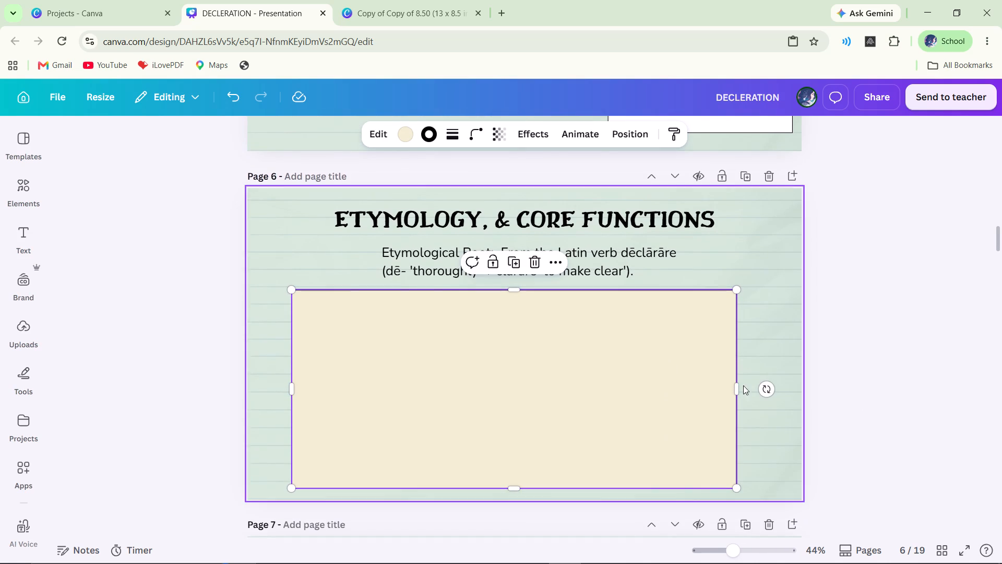
pyautogui.moveTo(736, 390); pyautogui.dragTo(771, 390)
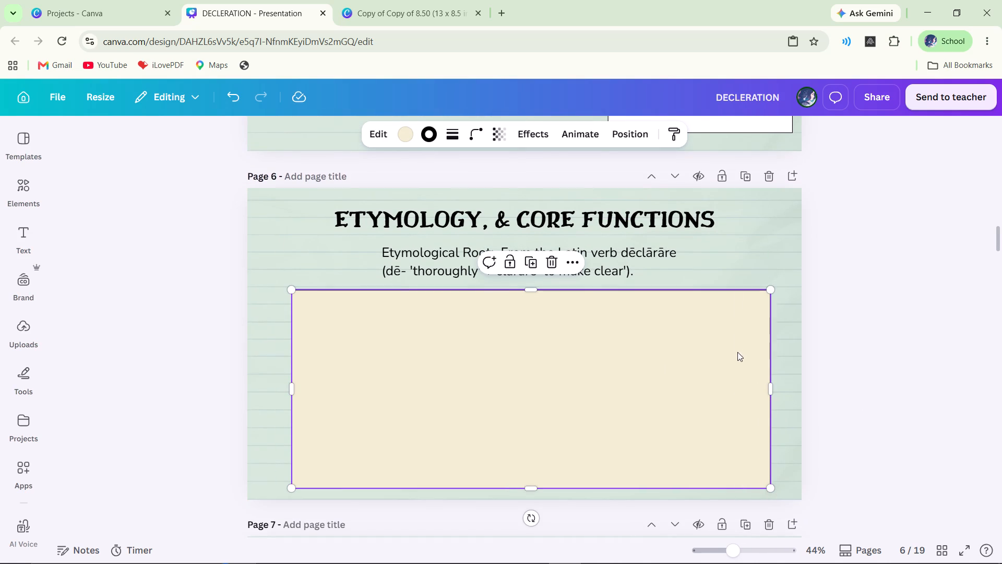
pyautogui.moveTo(771, 384); pyautogui.dragTo(788, 387)
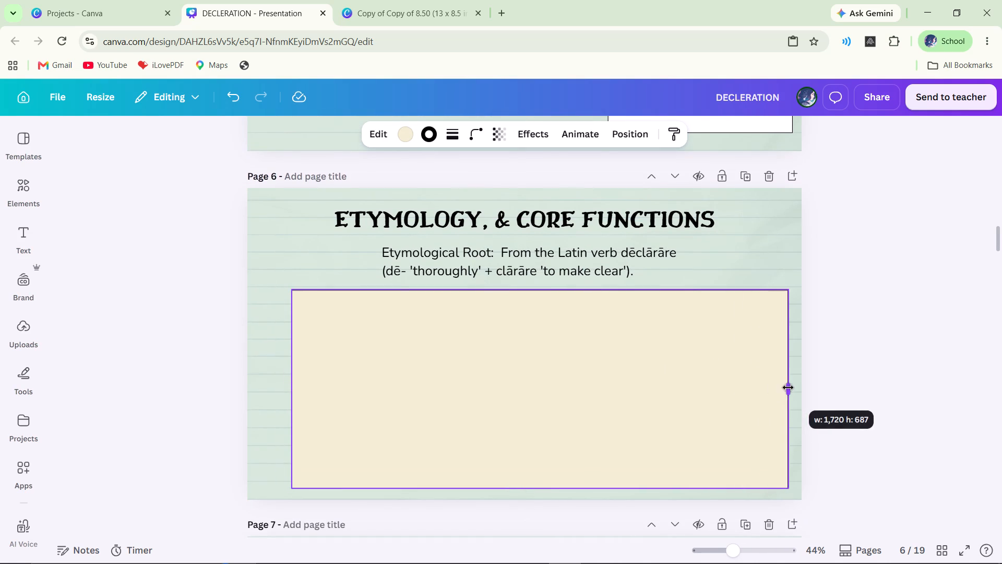
pyautogui.moveTo(788, 387); pyautogui.dragTo(790, 387)
pyautogui.moveTo(721, 399); pyautogui.dragTo(707, 400)
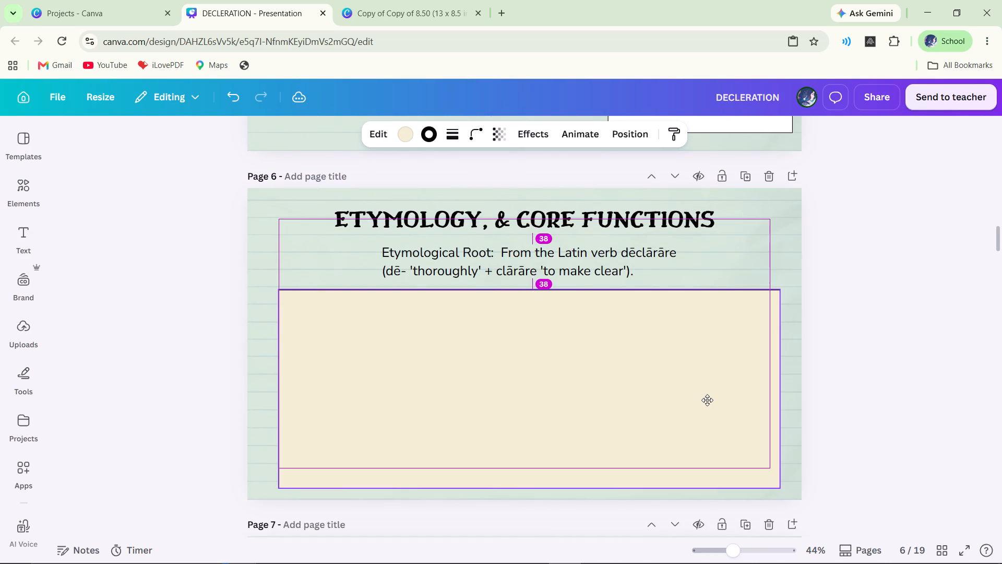
pyautogui.moveTo(707, 400); pyautogui.dragTo(701, 401)
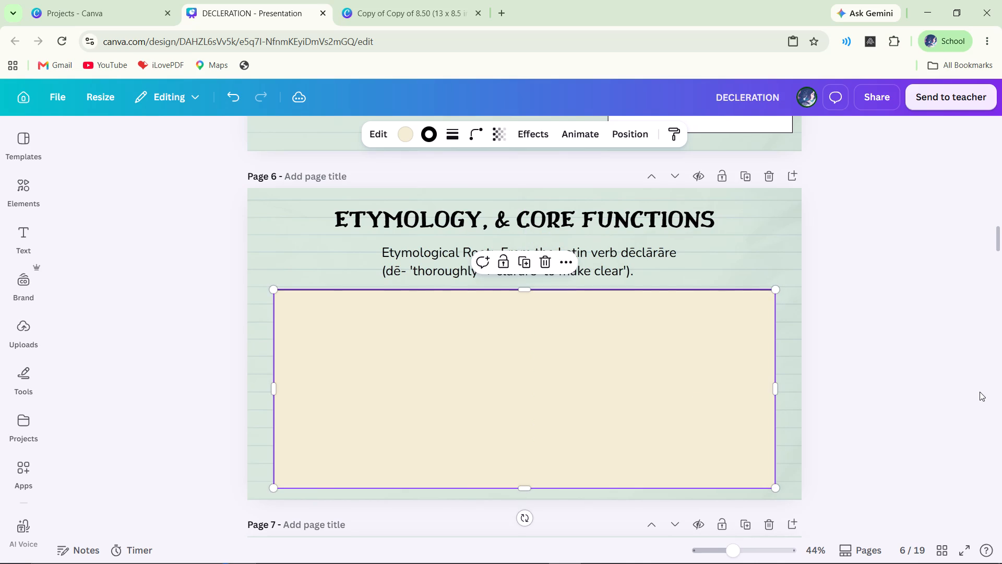
pyautogui.click(980, 392)
# Move the Etymology, & Core Functions title slightly down, keeping it horizontally centred on the page.
pyautogui.moveTo(655, 224); pyautogui.dragTo(648, 228)
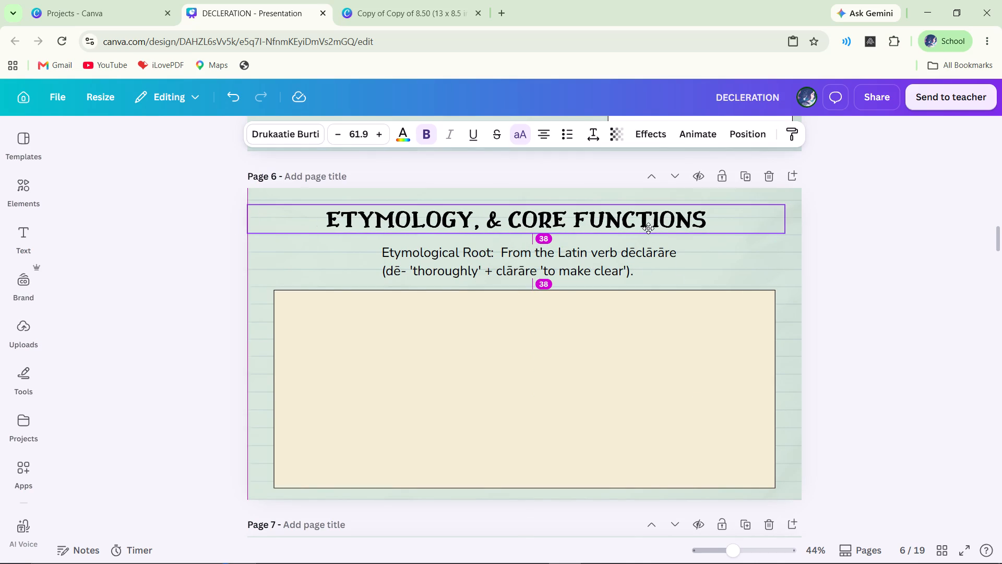
pyautogui.moveTo(648, 228); pyautogui.dragTo(653, 229)
# Reposition the Etymological Root text between the lowered title and the cream rectangle, near the page's horizontal centre.
pyautogui.moveTo(636, 272); pyautogui.dragTo(643, 271)
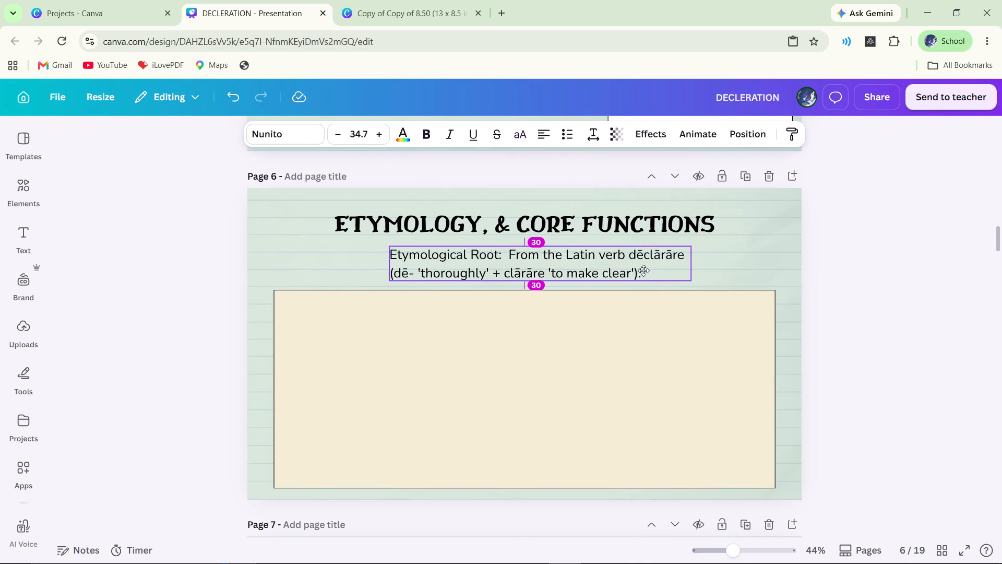
pyautogui.moveTo(643, 271); pyautogui.dragTo(630, 269)
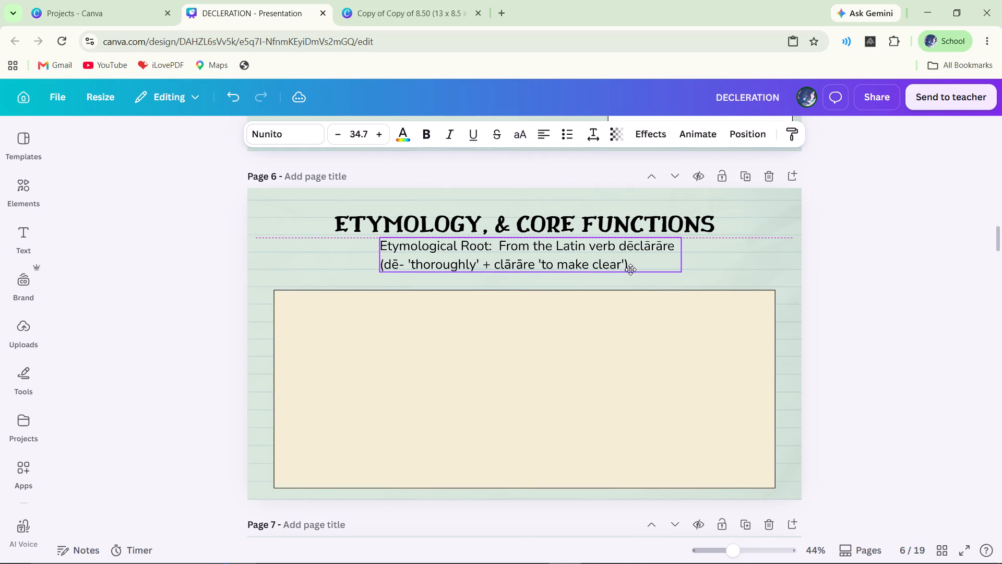
pyautogui.moveTo(630, 269); pyautogui.dragTo(641, 267)
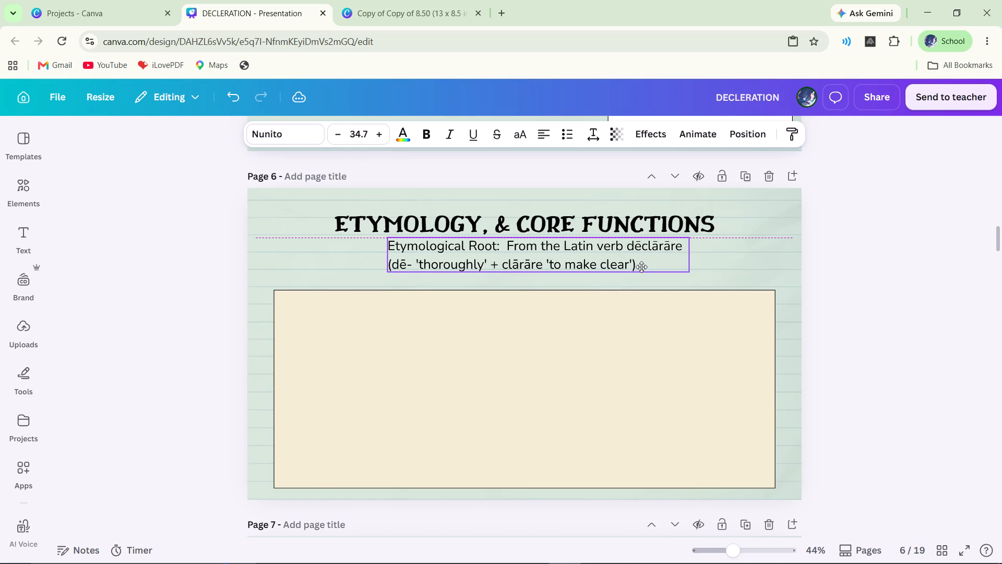
pyautogui.moveTo(641, 267); pyautogui.dragTo(634, 265)
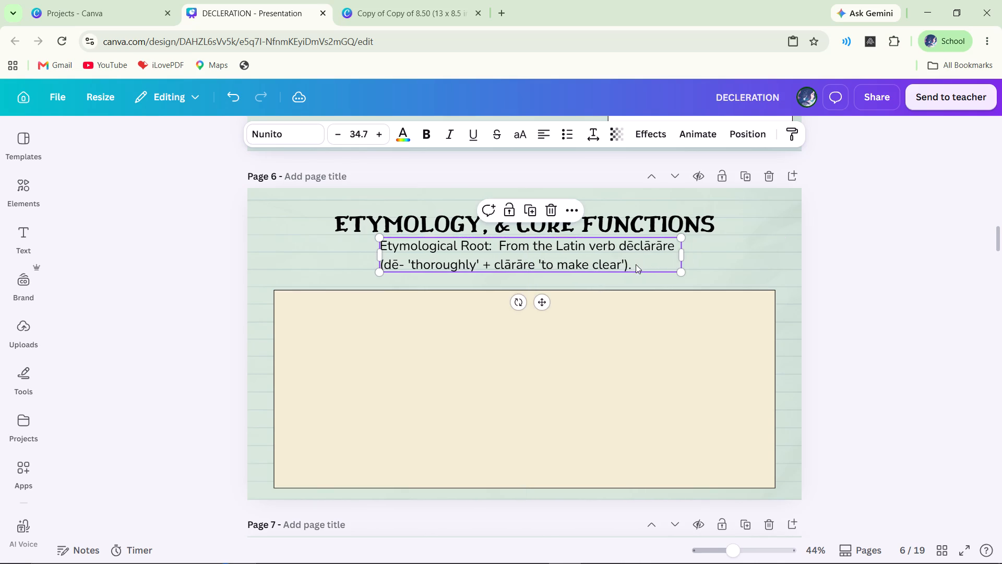
pyautogui.moveTo(635, 262); pyautogui.dragTo(627, 262)
pyautogui.click(866, 314)
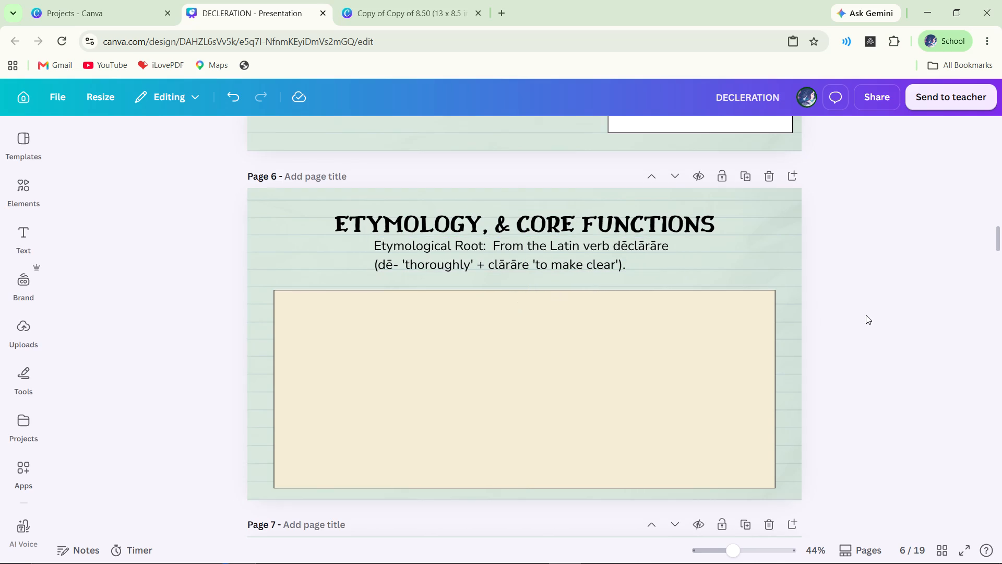
pyautogui.moveTo(624, 270); pyautogui.dragTo(625, 270)
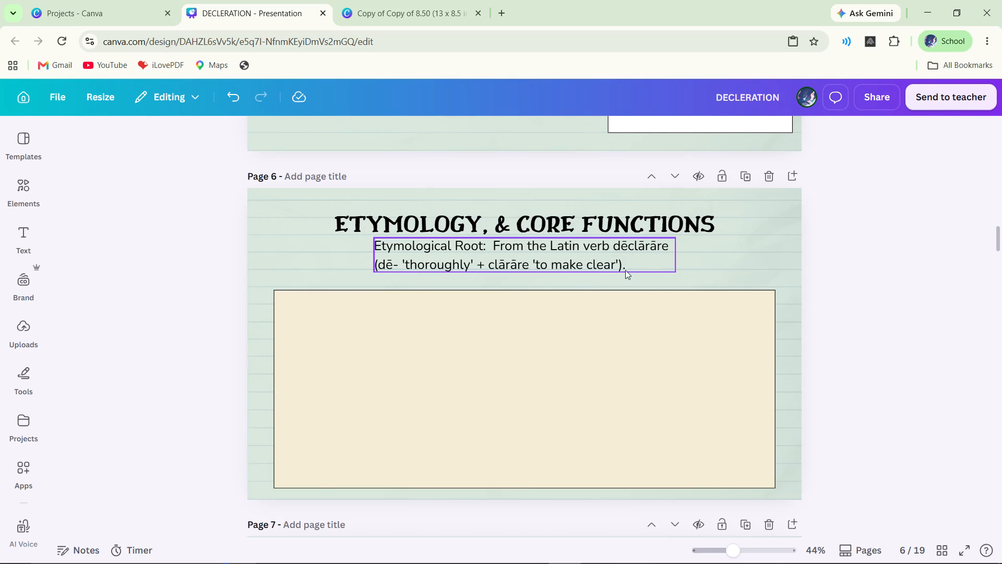
pyautogui.moveTo(625, 270); pyautogui.dragTo(638, 275)
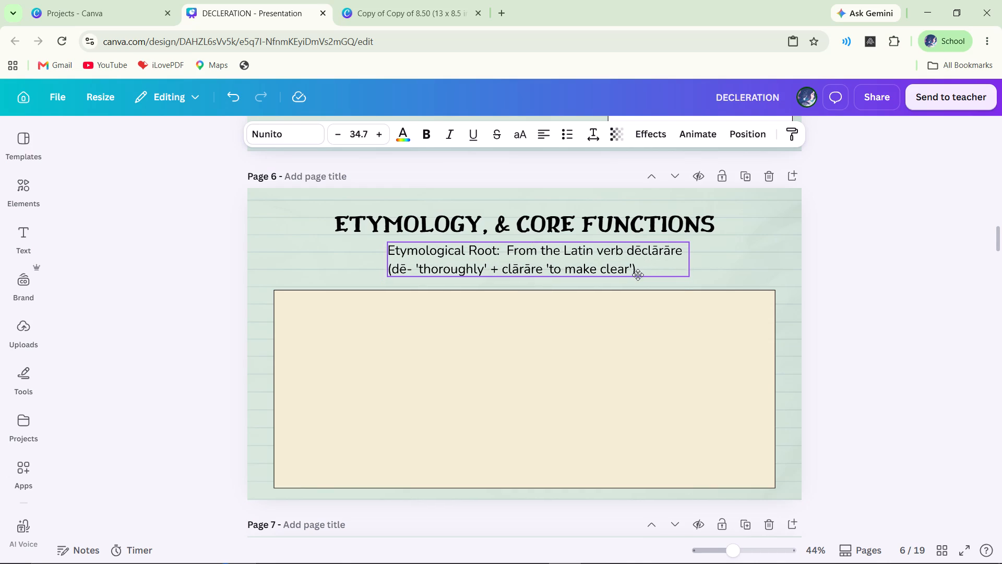
pyautogui.moveTo(638, 275); pyautogui.dragTo(633, 275)
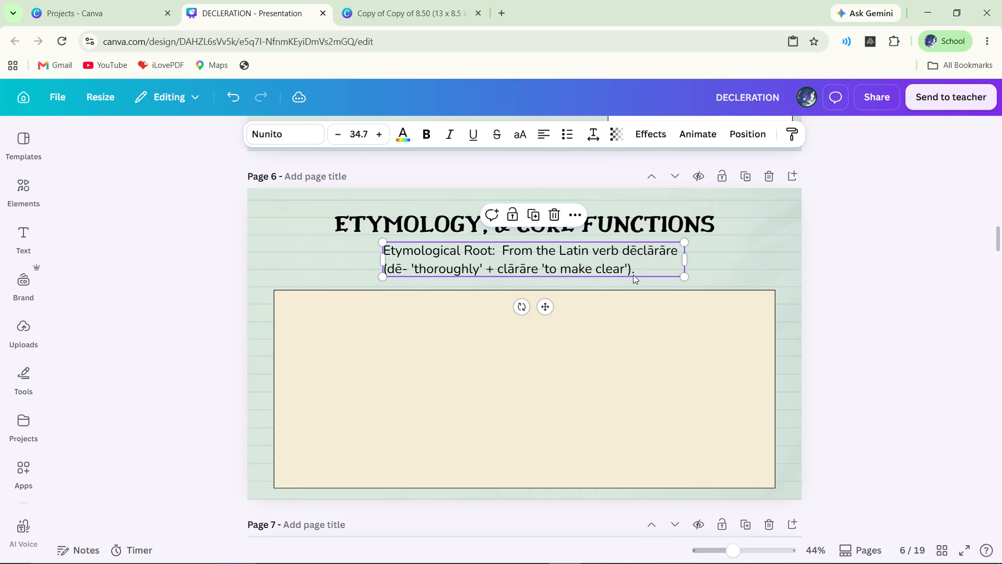
pyautogui.click(895, 338)
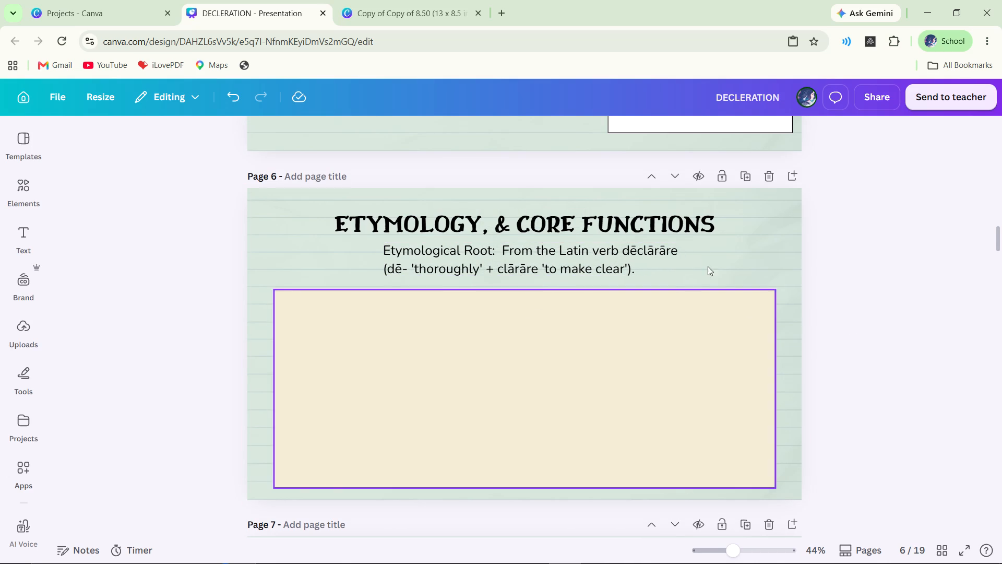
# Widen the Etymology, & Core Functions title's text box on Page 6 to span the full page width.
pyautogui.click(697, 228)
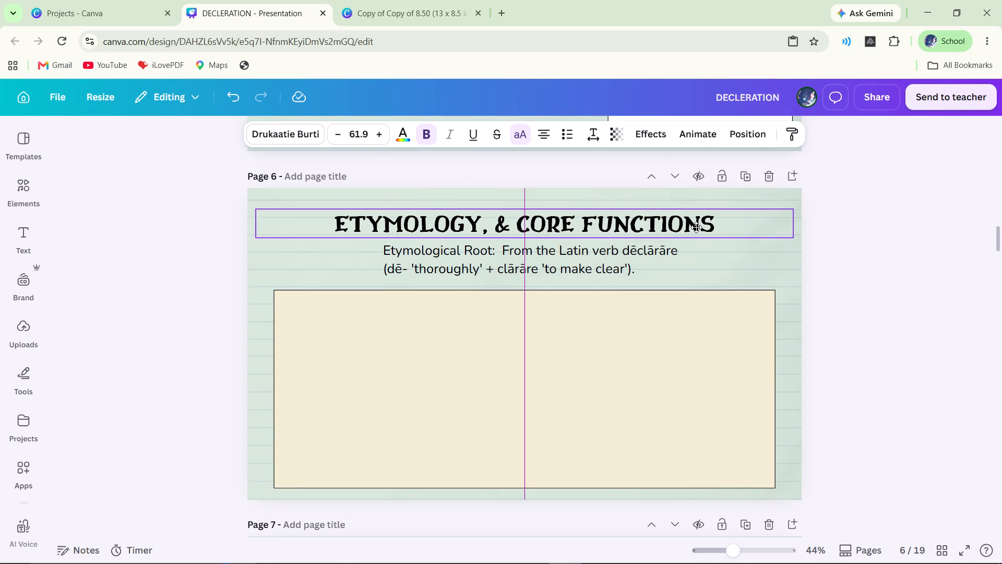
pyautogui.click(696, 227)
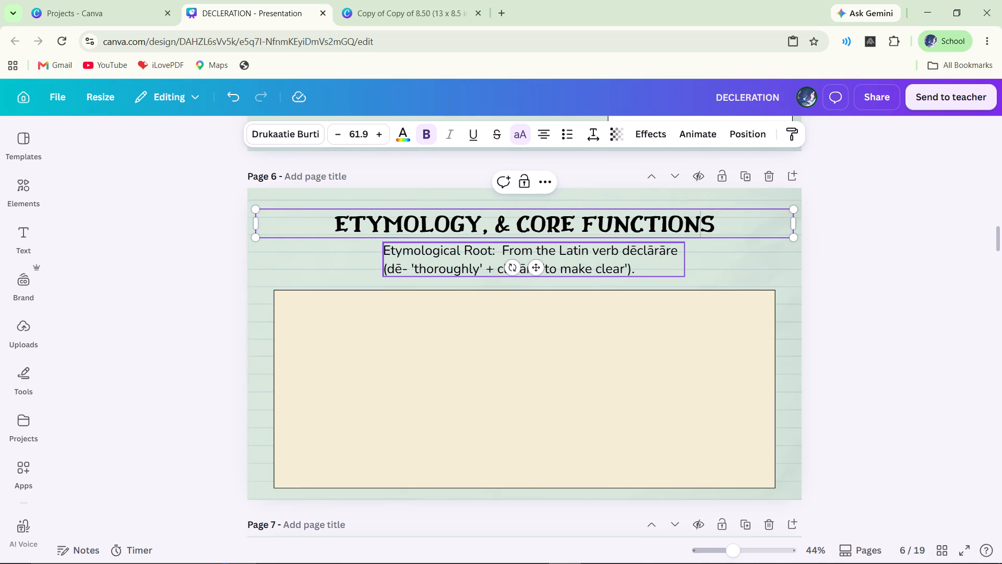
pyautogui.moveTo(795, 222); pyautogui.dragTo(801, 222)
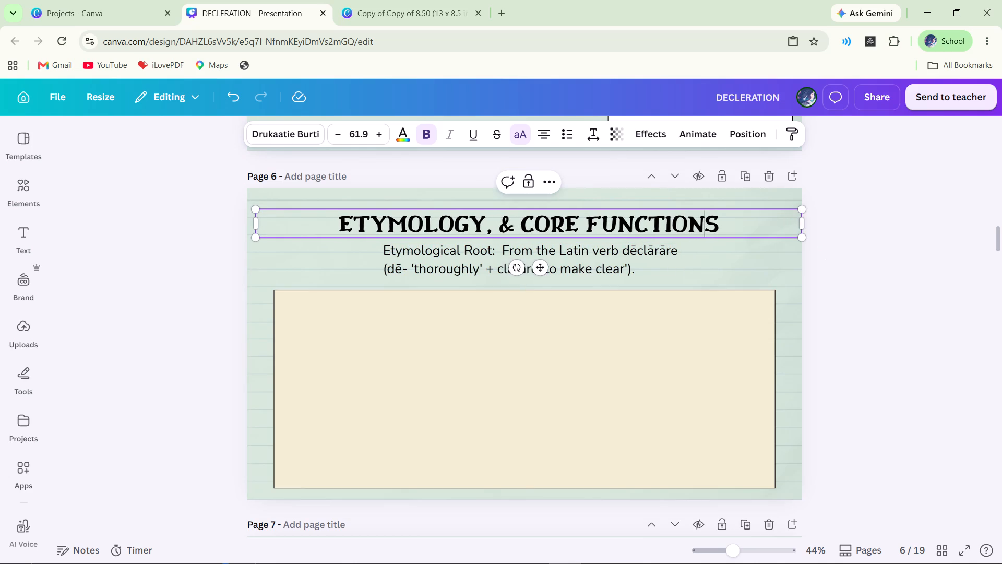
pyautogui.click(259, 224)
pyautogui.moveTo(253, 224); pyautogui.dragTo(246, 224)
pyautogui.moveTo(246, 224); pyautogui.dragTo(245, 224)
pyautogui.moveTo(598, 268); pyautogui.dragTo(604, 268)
# Narrow the title's text box to fit closely around its text and centre it horizontally, slightly higher on the page.
pyautogui.click(686, 222)
pyautogui.moveTo(803, 224); pyautogui.dragTo(797, 224)
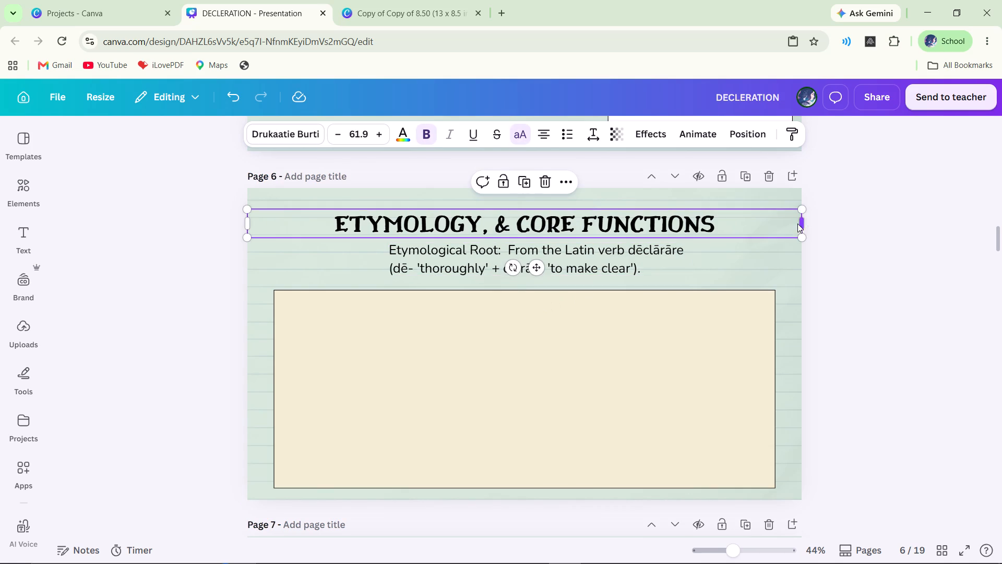
pyautogui.moveTo(797, 224); pyautogui.dragTo(639, 236)
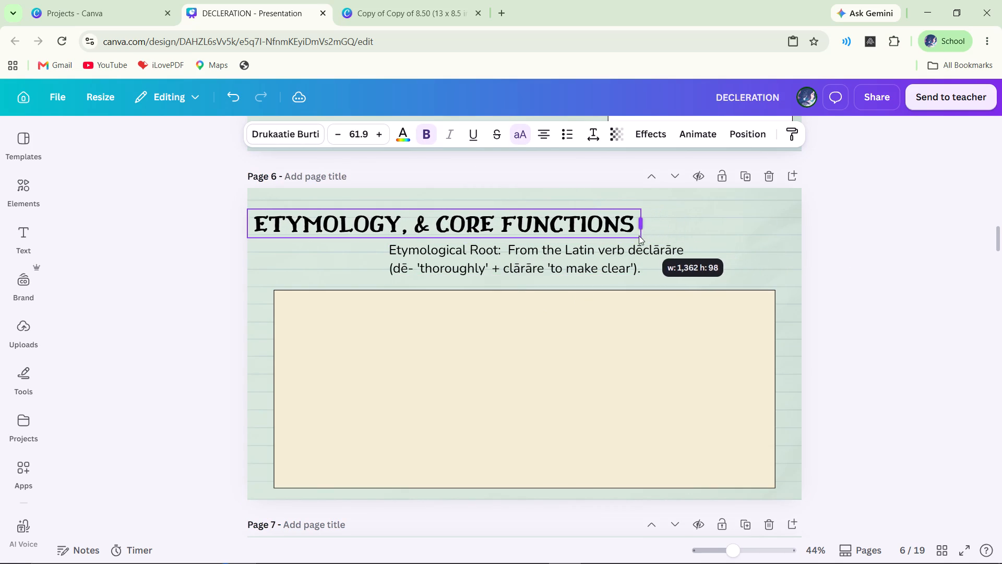
pyautogui.moveTo(639, 236); pyautogui.dragTo(631, 236)
pyautogui.moveTo(548, 228); pyautogui.dragTo(632, 221)
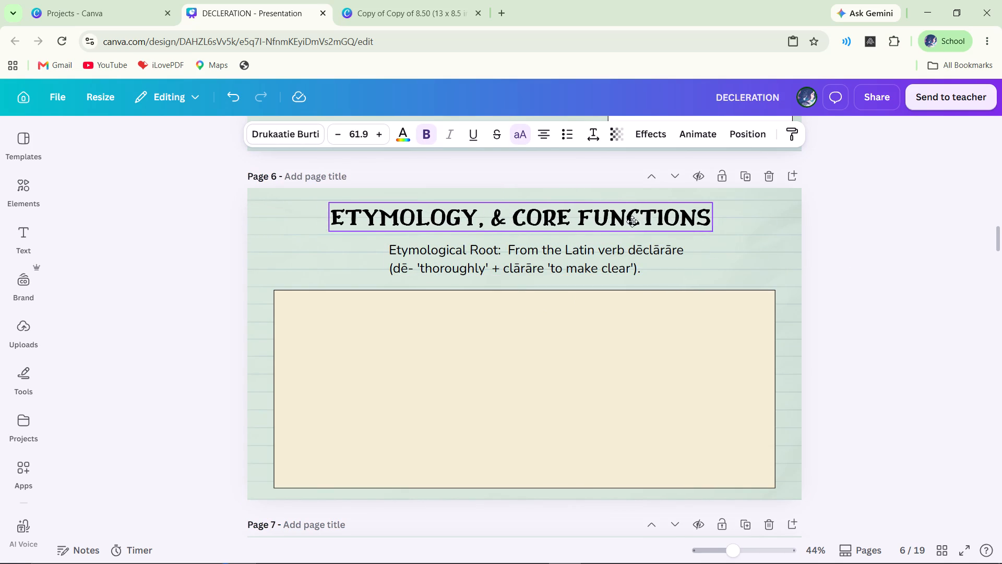
pyautogui.moveTo(632, 221); pyautogui.dragTo(633, 225)
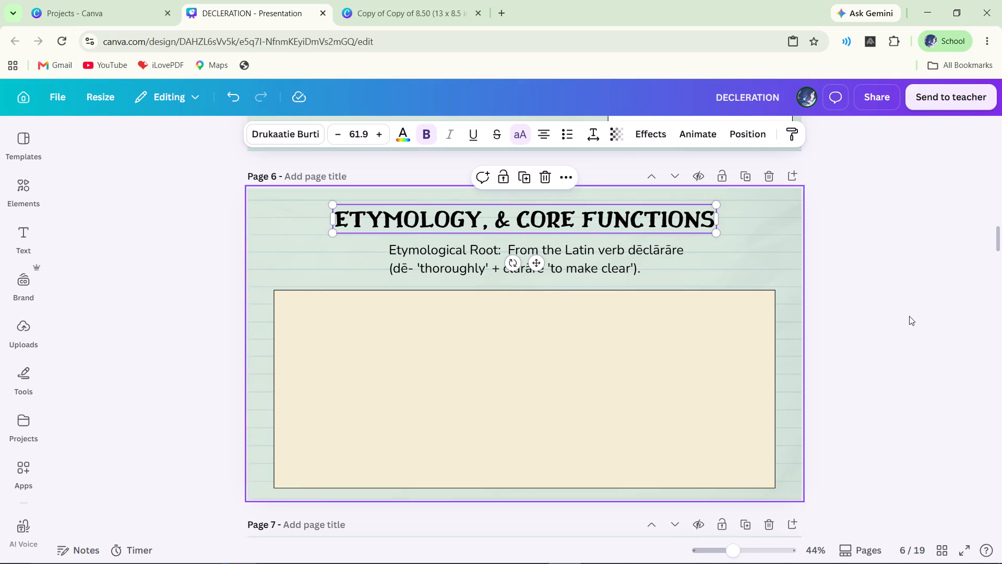
pyautogui.click(910, 316)
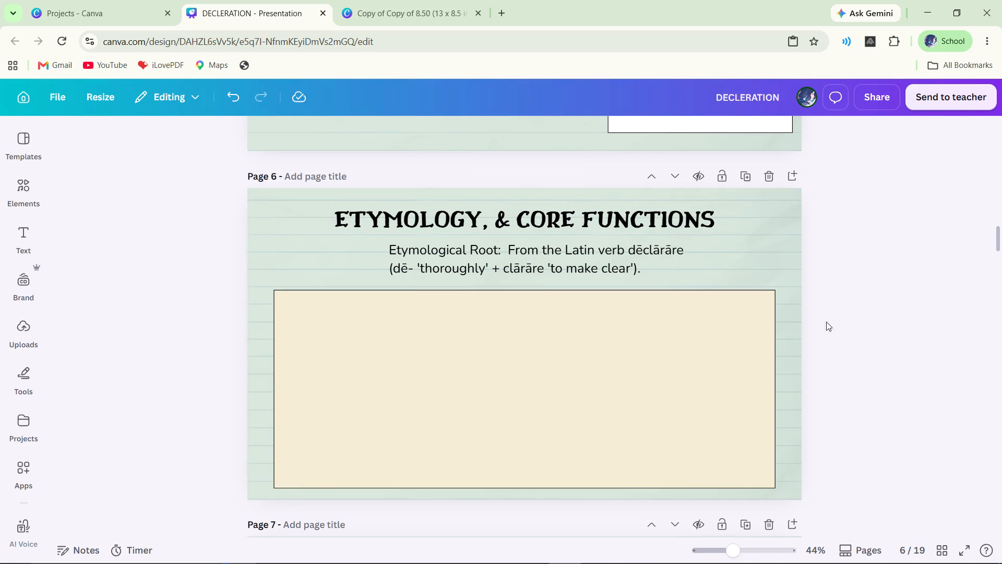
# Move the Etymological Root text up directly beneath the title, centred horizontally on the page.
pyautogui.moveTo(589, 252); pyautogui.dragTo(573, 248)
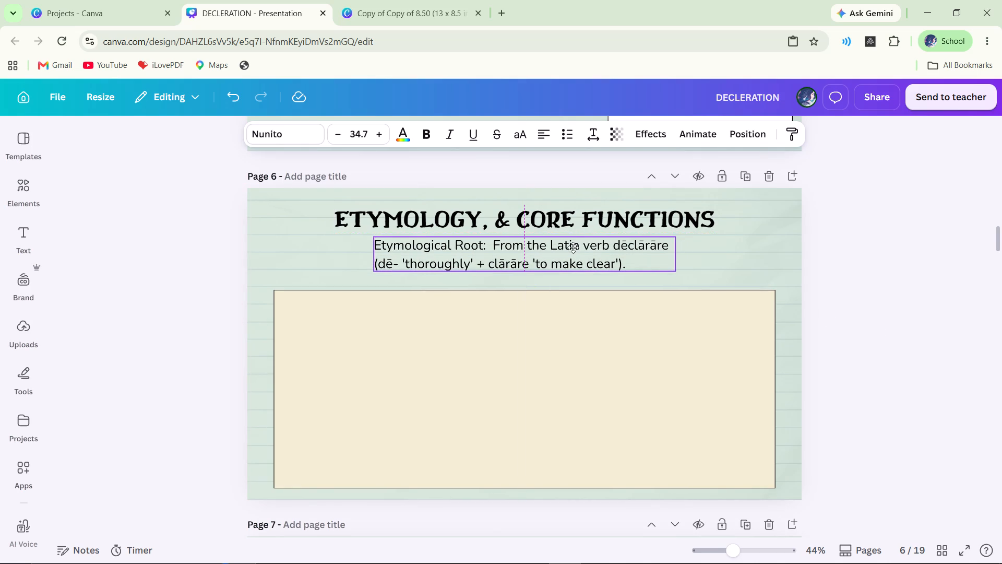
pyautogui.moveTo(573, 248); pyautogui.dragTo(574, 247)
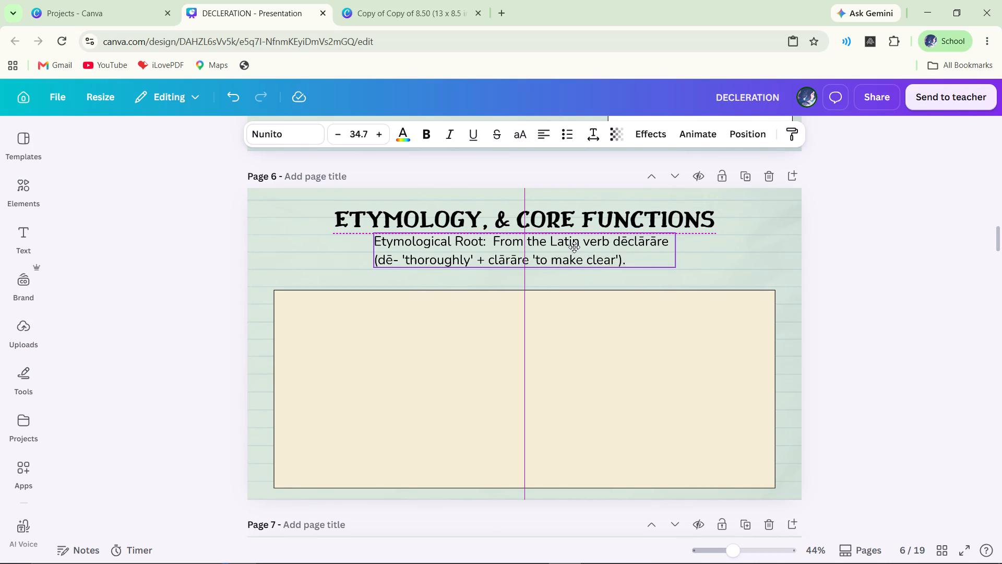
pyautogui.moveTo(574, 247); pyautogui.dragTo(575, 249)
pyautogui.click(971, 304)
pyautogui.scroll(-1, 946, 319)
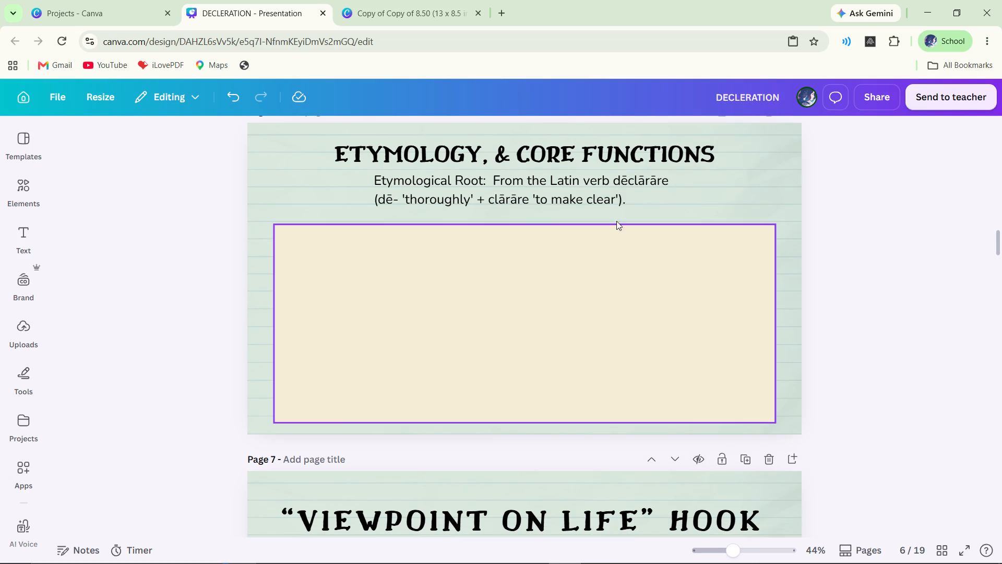
# Change the Etymological Root text's alignment to right-aligned.
pyautogui.click(586, 201)
pyautogui.click(378, 195)
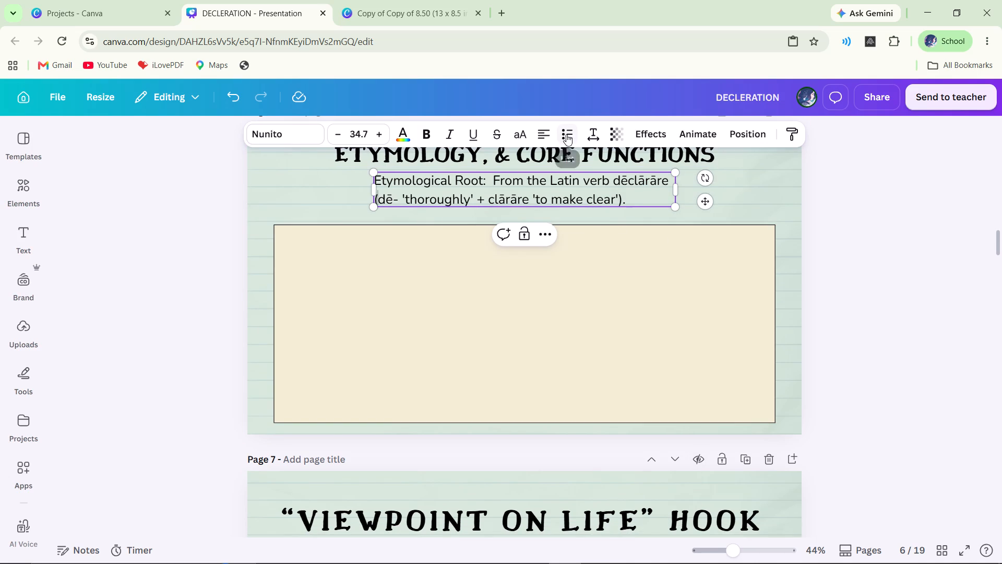
pyautogui.click(542, 134)
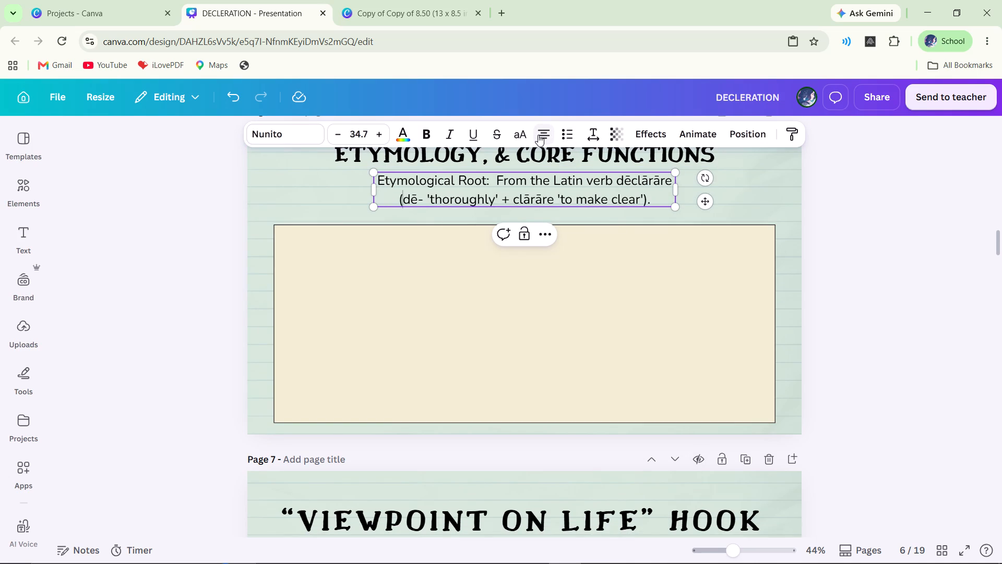
pyautogui.click(540, 136)
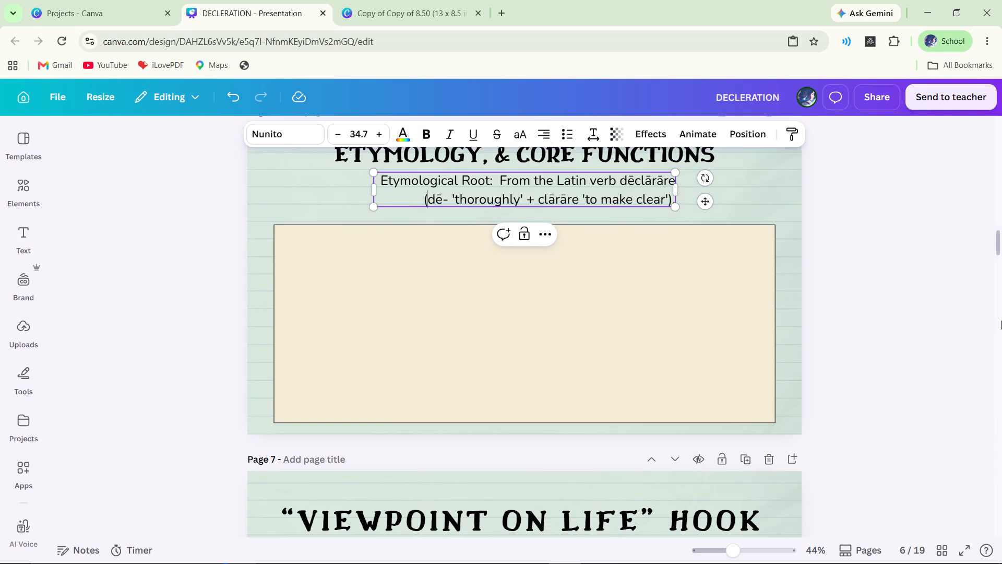
pyautogui.click(971, 315)
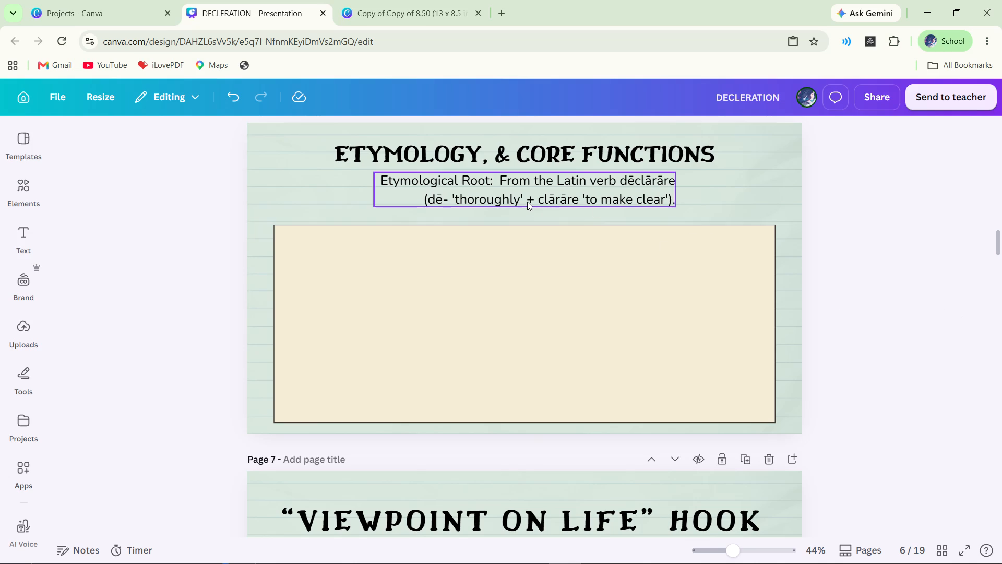
pyautogui.click(527, 202)
pyautogui.click(968, 346)
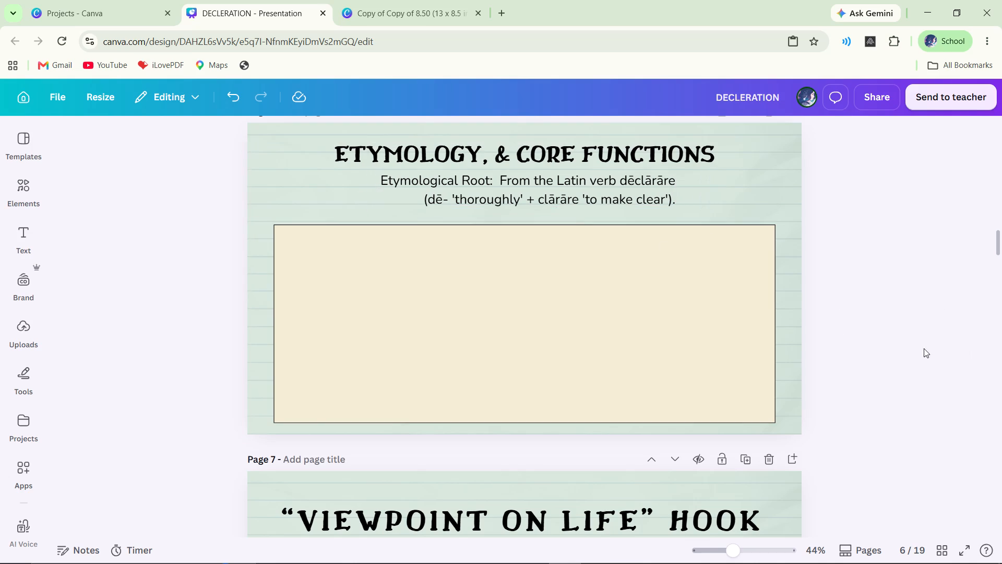
# Narrow the Etymological Root text box to about 1,024 wide so it fits closely around its two lines.
pyautogui.click(440, 199)
pyautogui.click(371, 192)
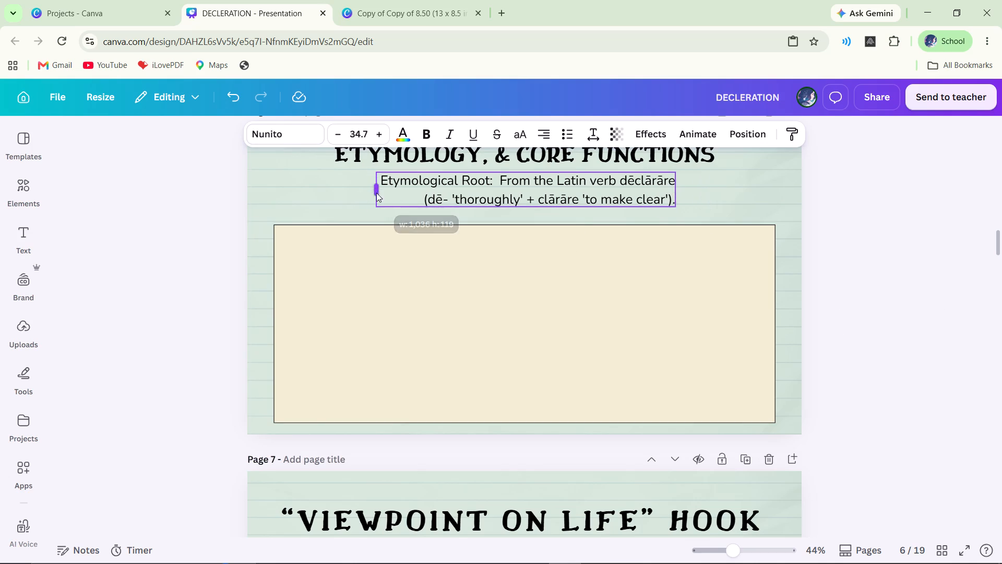
pyautogui.doubleClick(374, 193)
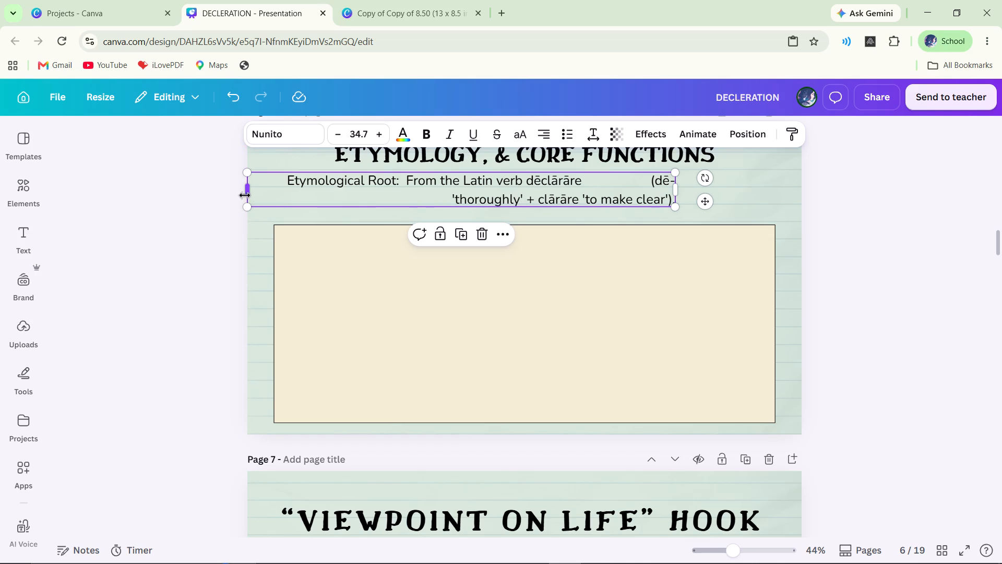
pyautogui.moveTo(245, 195); pyautogui.dragTo(379, 194)
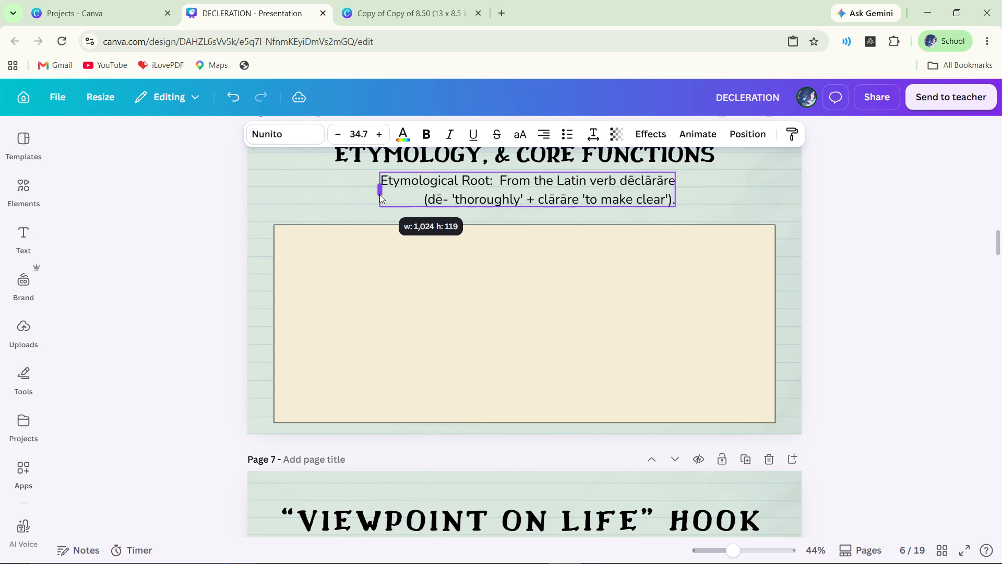
pyautogui.moveTo(379, 194); pyautogui.dragTo(375, 193)
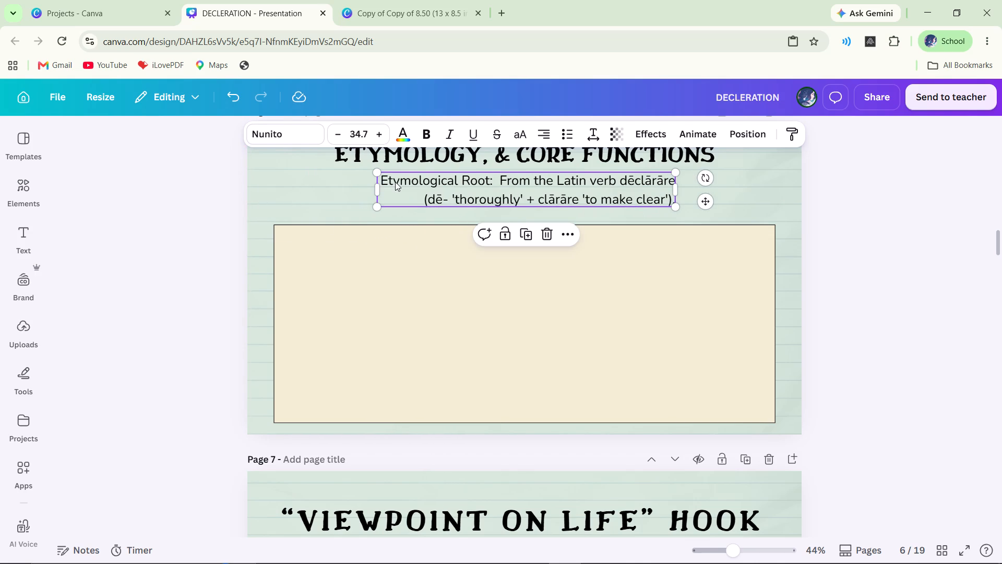
pyautogui.click(374, 189)
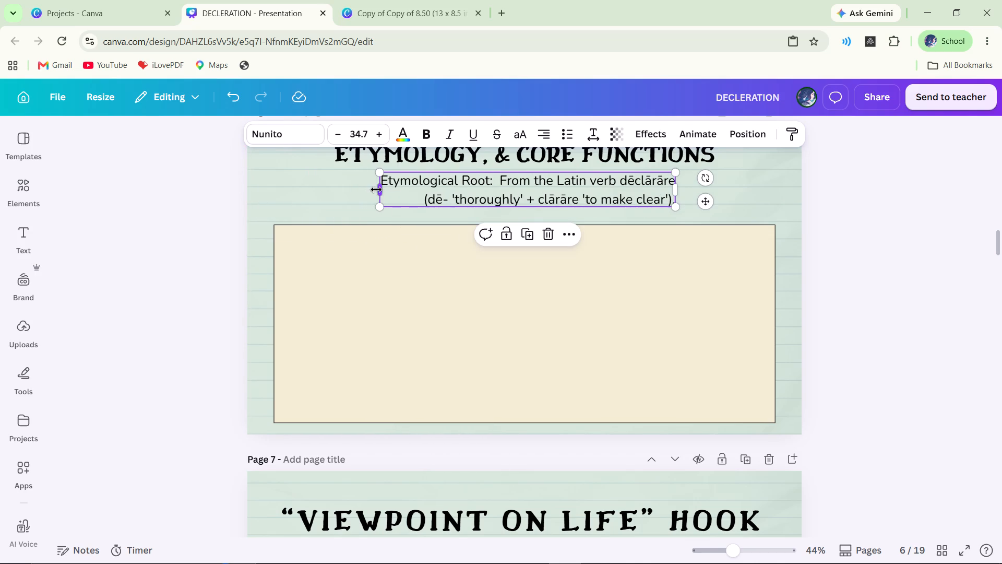
pyautogui.click(984, 283)
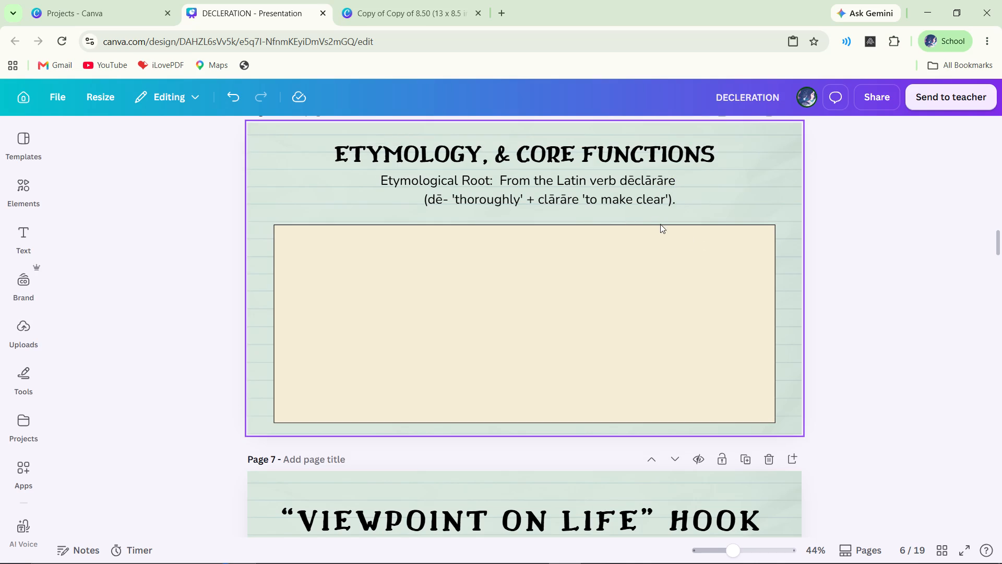
# Centre the Etymological Root text horizontally, with equal gaps of 38 to the title and the cream rectangle.
pyautogui.click(644, 197)
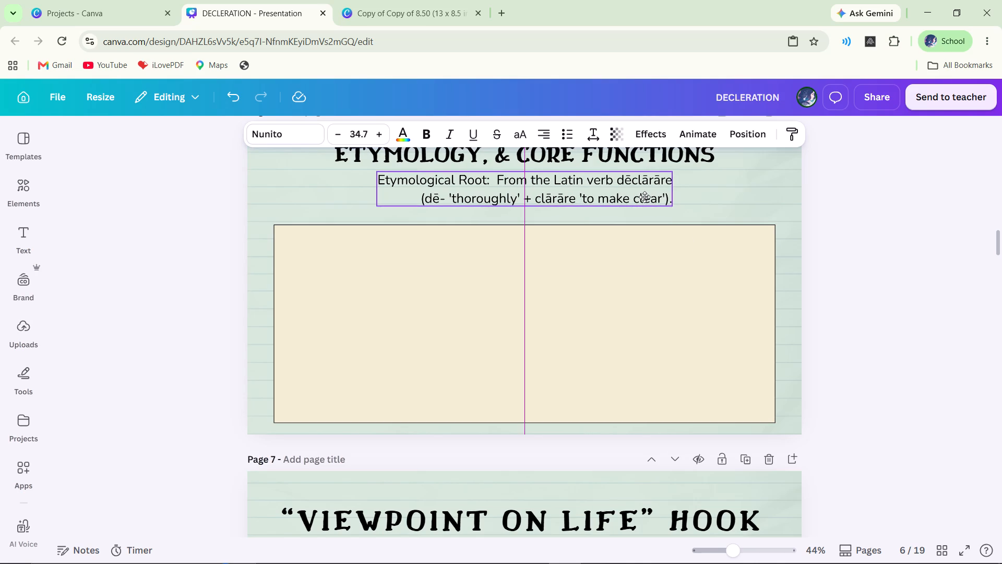
pyautogui.click(891, 277)
pyautogui.scroll(1, 865, 304)
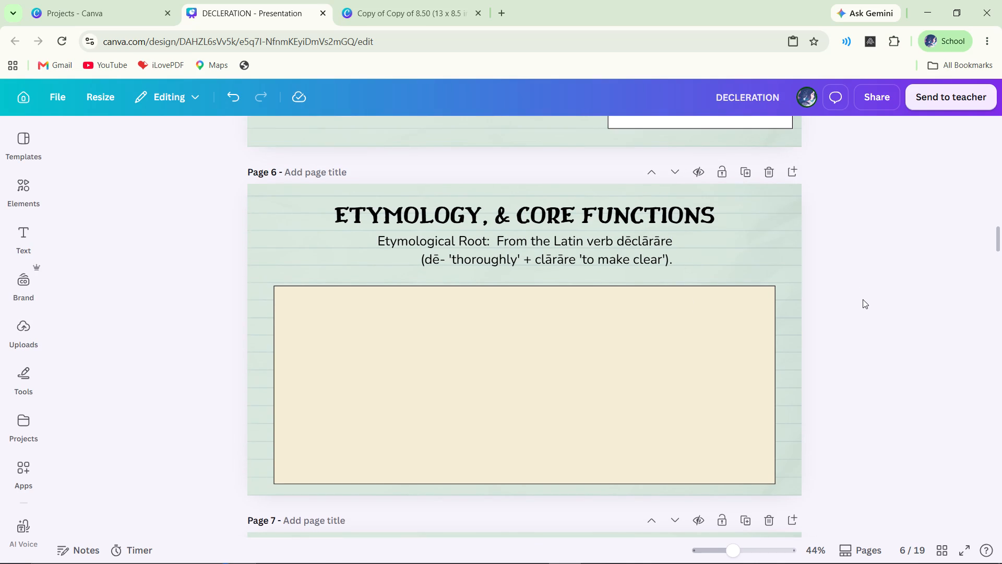
pyautogui.scroll(-1, 863, 299)
pyautogui.moveTo(587, 194); pyautogui.dragTo(586, 202)
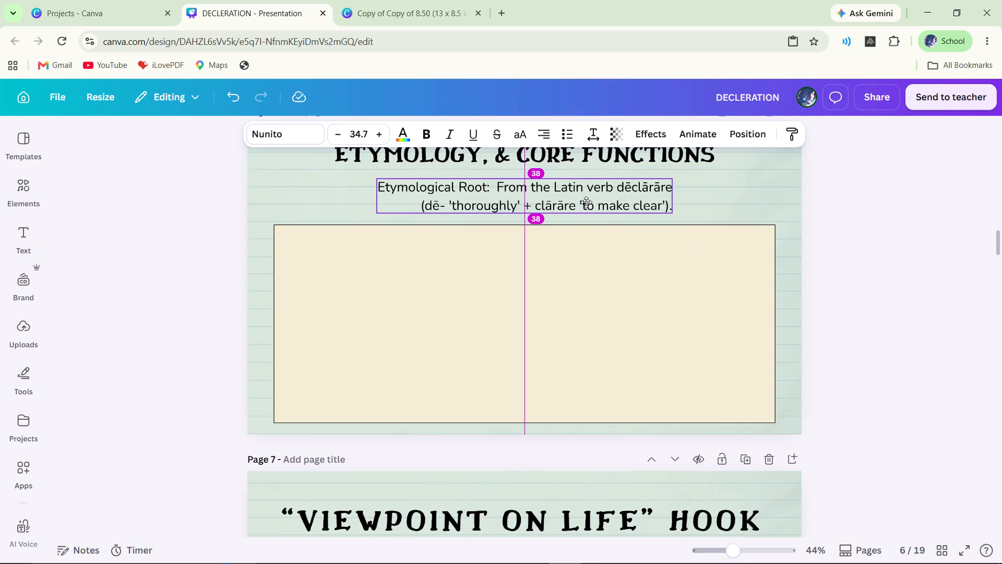
pyautogui.moveTo(586, 202); pyautogui.dragTo(585, 203)
pyautogui.click(843, 256)
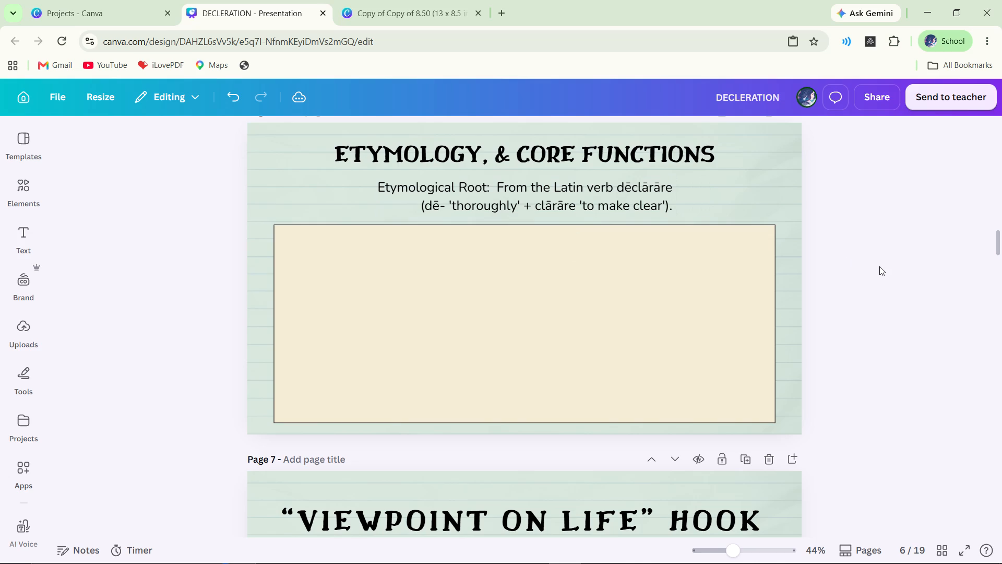
pyautogui.scroll(1, 878, 265)
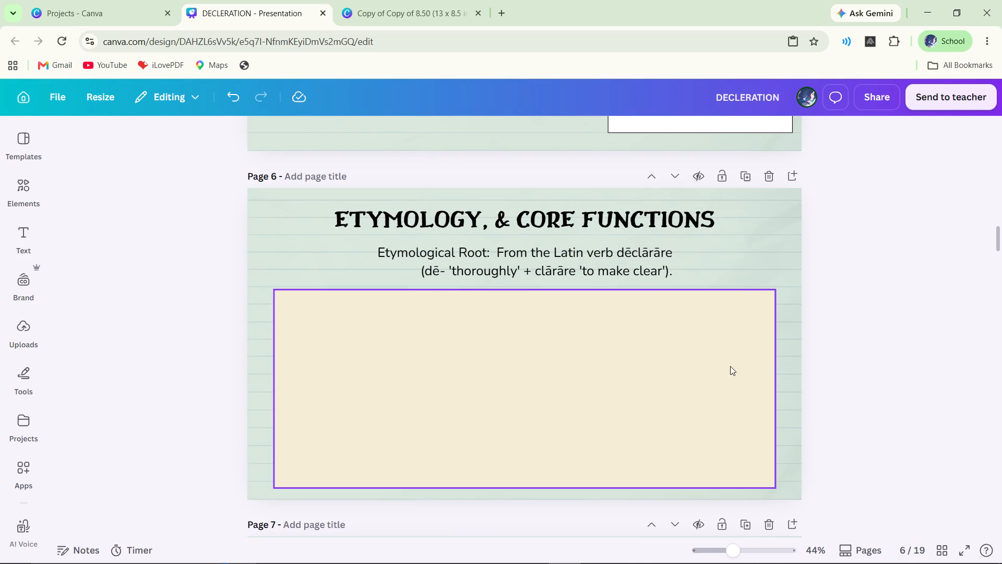
pyautogui.scroll(-1, 807, 471)
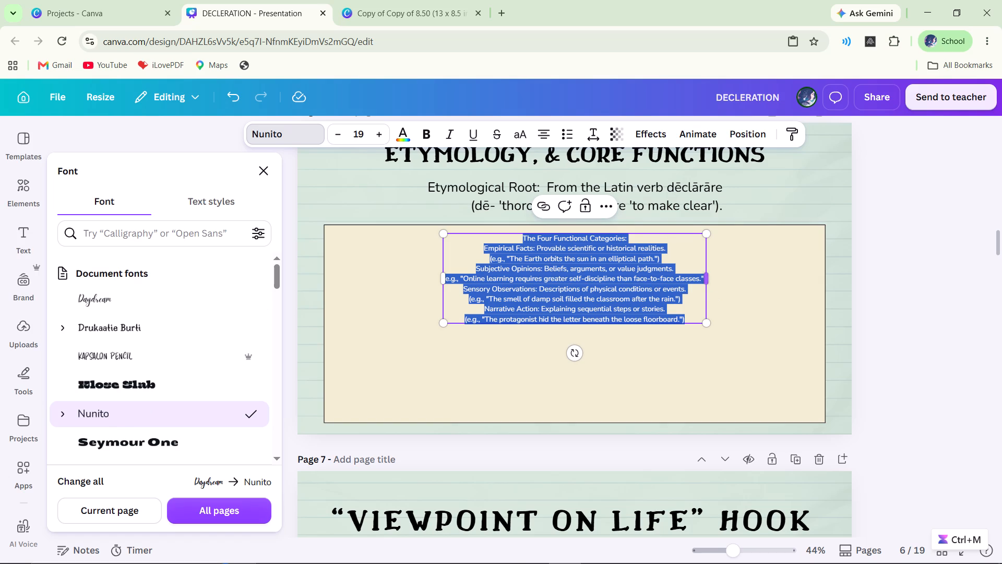
# Widen and scale up the Four Functional Categories list on Page 6 until its text size is about 31.1.
pyautogui.moveTo(712, 280); pyautogui.dragTo(617, 303)
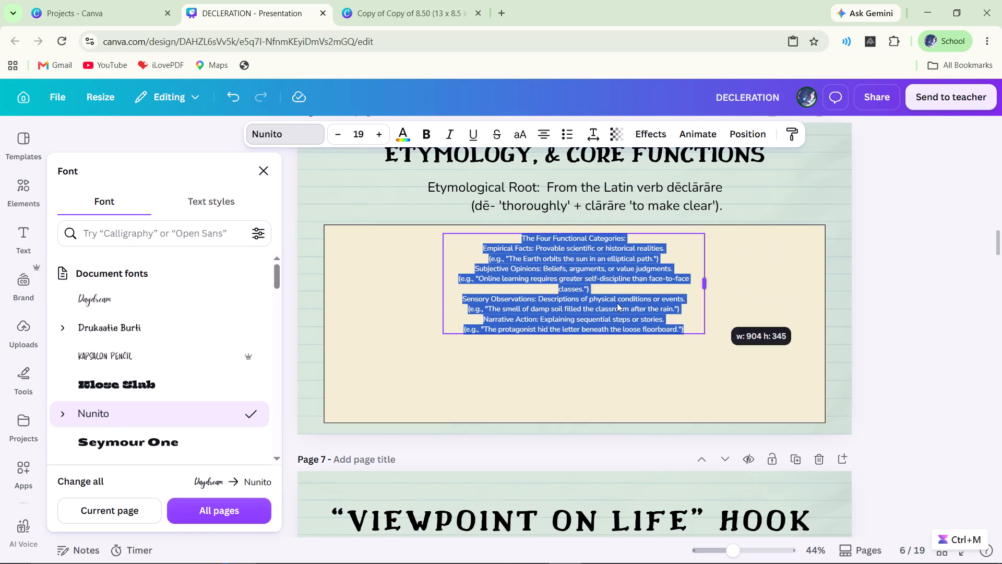
pyautogui.moveTo(617, 303); pyautogui.dragTo(564, 315)
pyautogui.moveTo(559, 327); pyautogui.dragTo(633, 313)
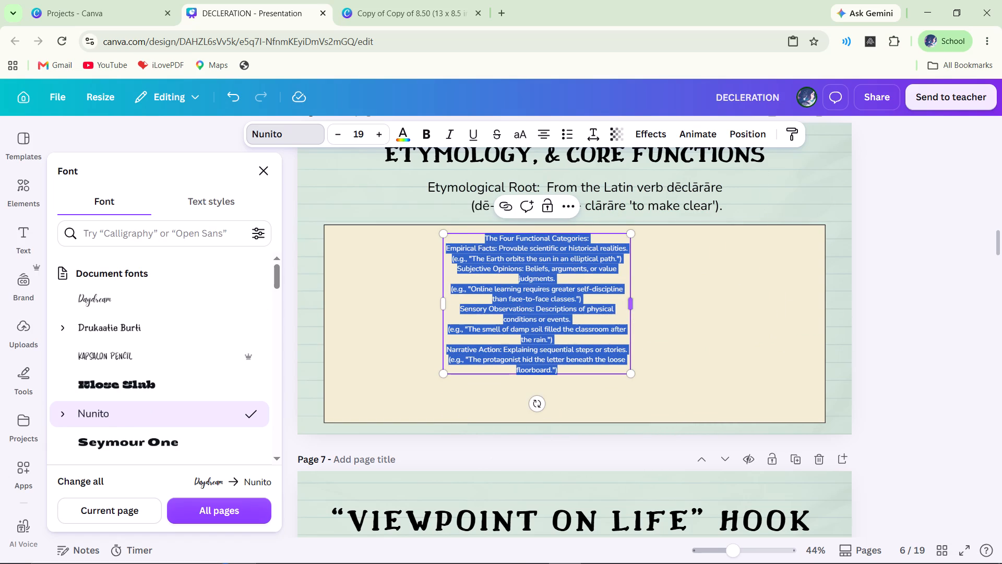
pyautogui.moveTo(633, 377); pyautogui.dragTo(715, 398)
pyautogui.click(604, 292)
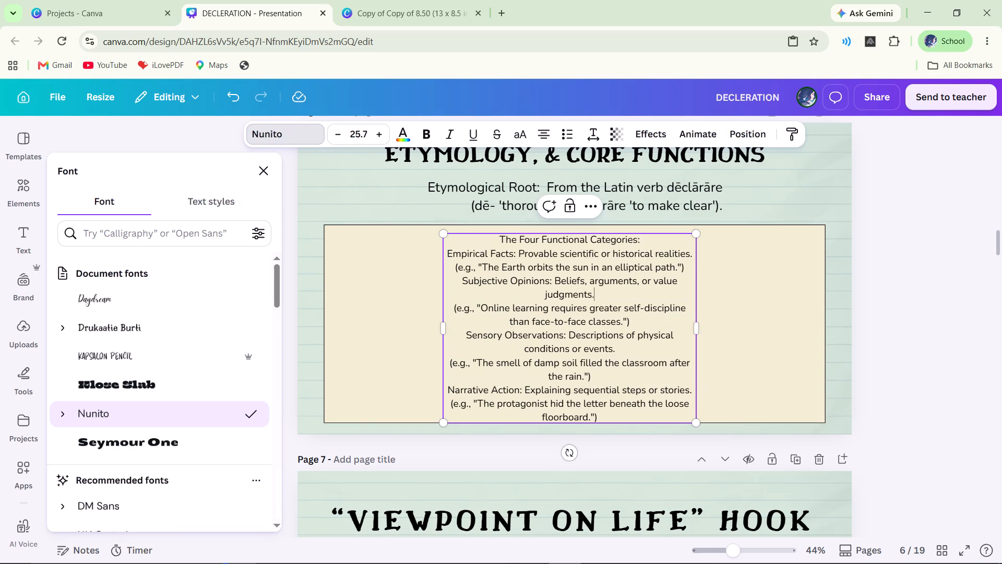
pyautogui.click(649, 243)
pyautogui.moveTo(441, 328); pyautogui.dragTo(339, 349)
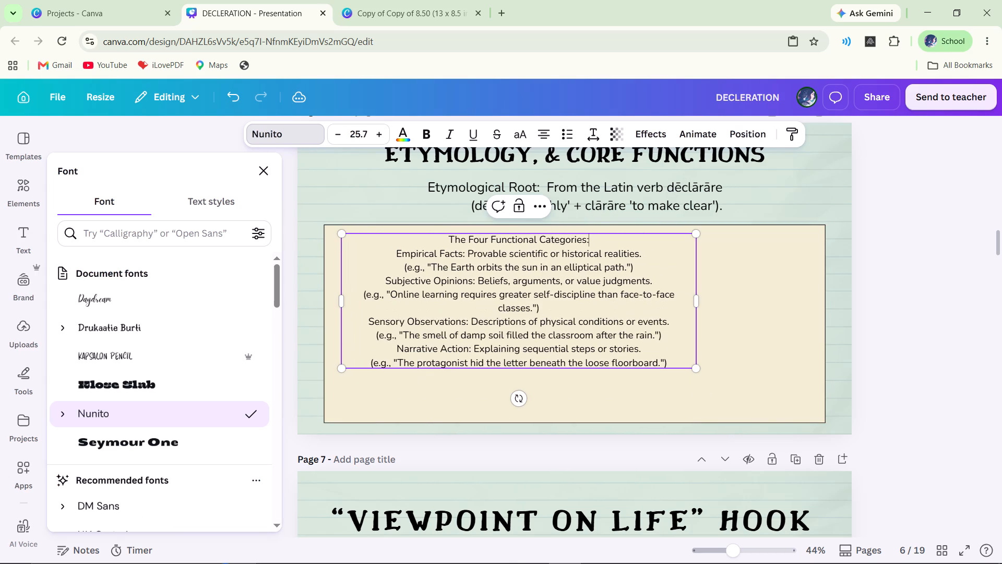
pyautogui.moveTo(699, 303); pyautogui.dragTo(744, 309)
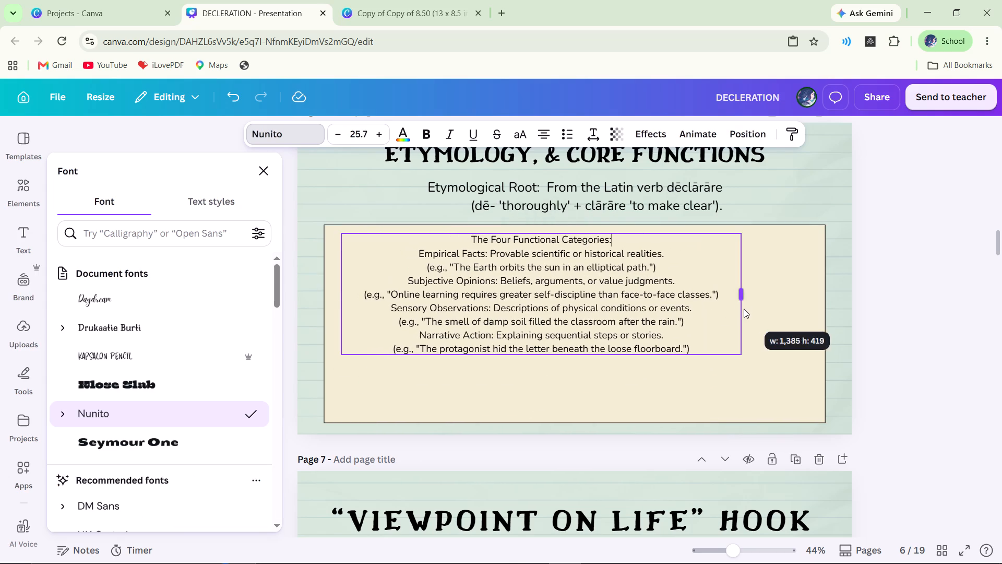
pyautogui.moveTo(744, 356); pyautogui.dragTo(803, 430)
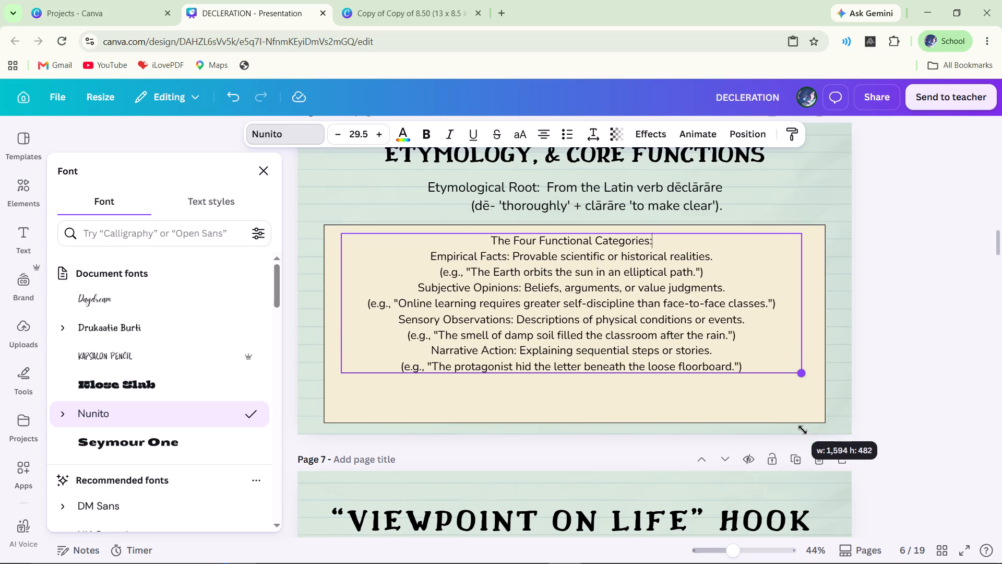
pyautogui.moveTo(803, 430); pyautogui.dragTo(808, 441)
pyautogui.moveTo(796, 360); pyautogui.dragTo(769, 352)
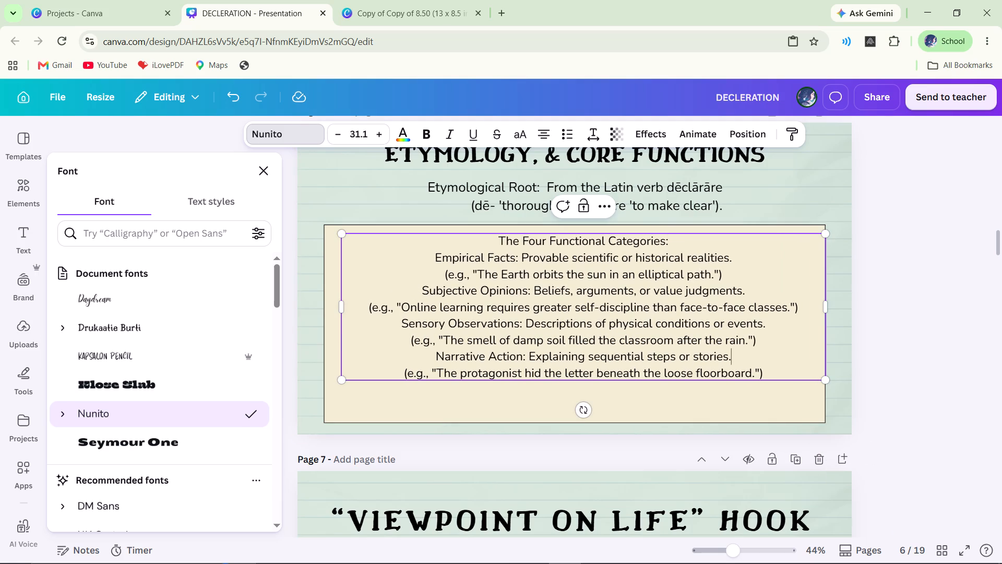
# Align the list to the cream rectangle's top-left corner and scale it to about 1,738 by 685, with text size 37.7.
pyautogui.click(915, 348)
pyautogui.click(897, 361)
pyautogui.moveTo(726, 360); pyautogui.dragTo(707, 351)
pyautogui.moveTo(760, 300); pyautogui.dragTo(624, 319)
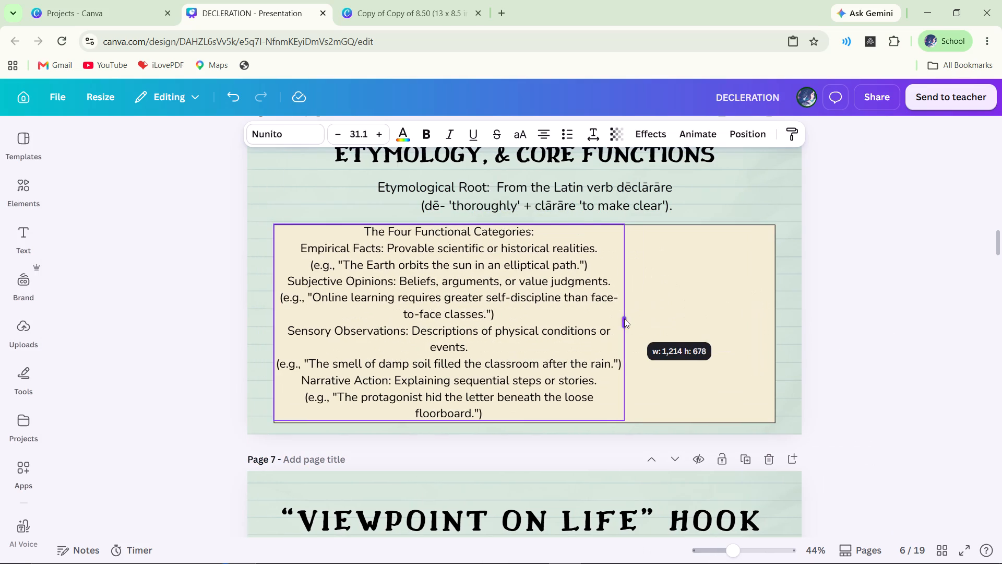
pyautogui.moveTo(624, 319); pyautogui.dragTo(647, 313)
pyautogui.moveTo(649, 387); pyautogui.dragTo(656, 389)
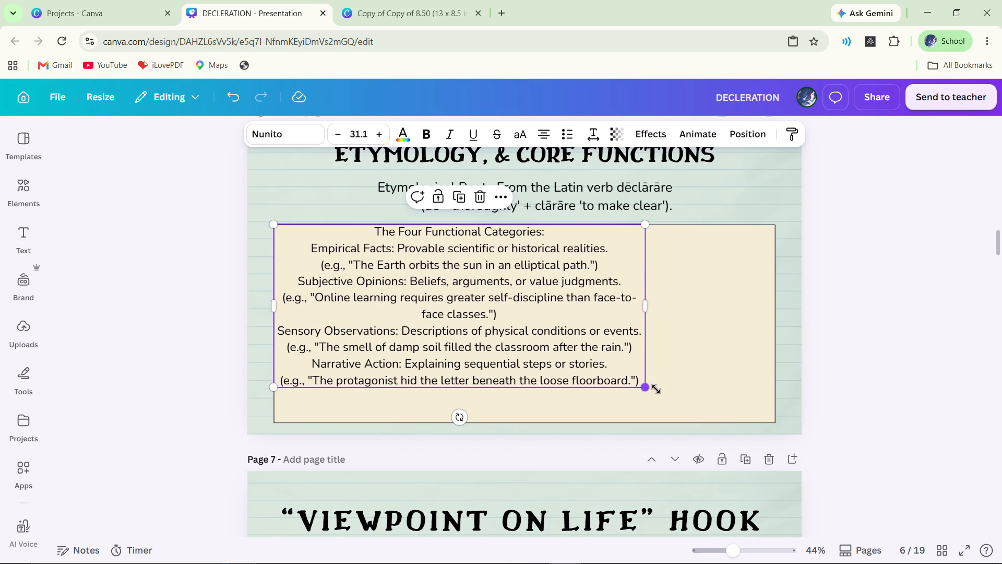
pyautogui.moveTo(656, 389); pyautogui.dragTo(698, 399)
pyautogui.moveTo(695, 320); pyautogui.dragTo(742, 326)
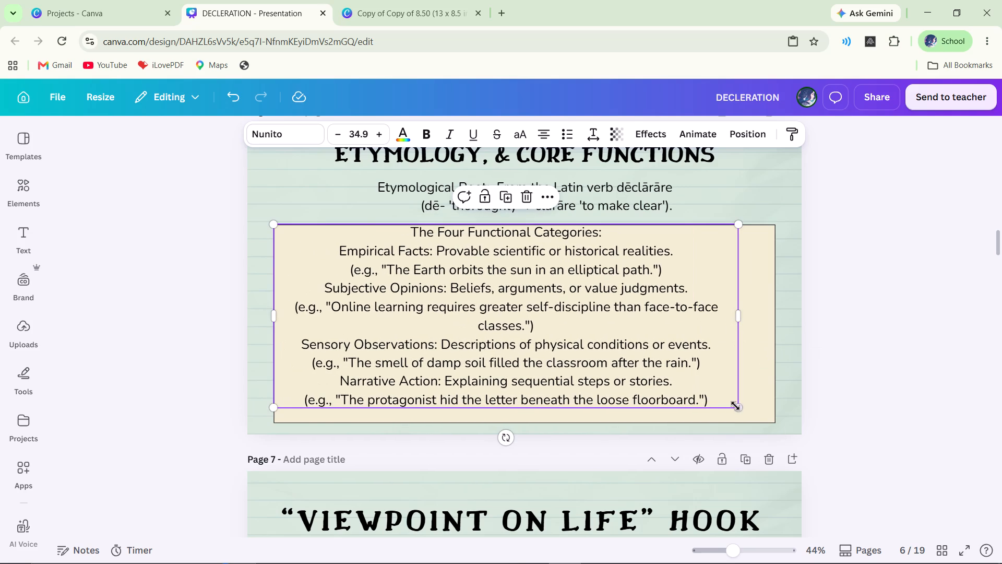
pyautogui.moveTo(739, 405); pyautogui.dragTo(775, 423)
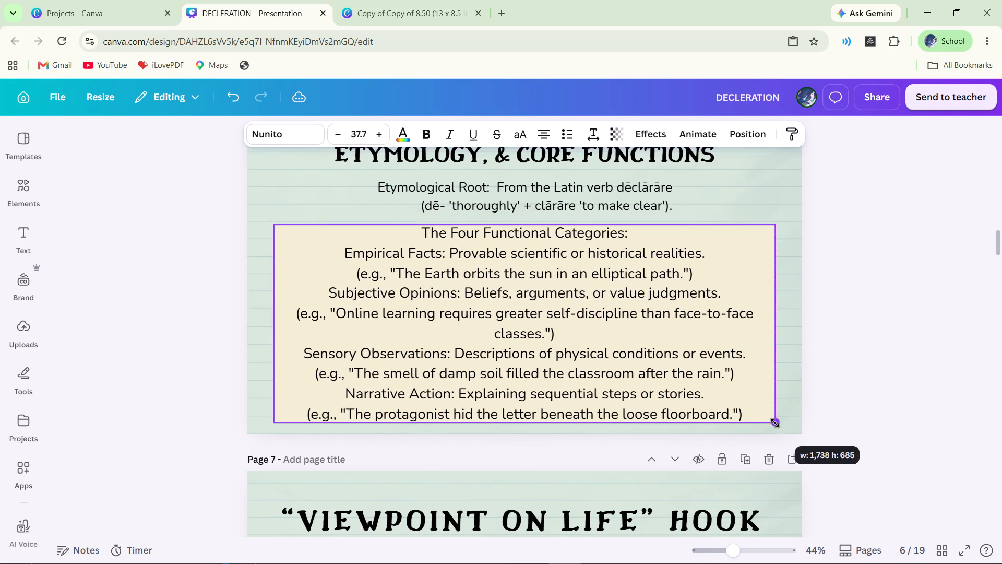
pyautogui.moveTo(775, 423); pyautogui.dragTo(775, 424)
pyautogui.click(935, 374)
# Change the heading line "The Four Functional Categories:" from centred to justified alignment.
pyautogui.click(580, 311)
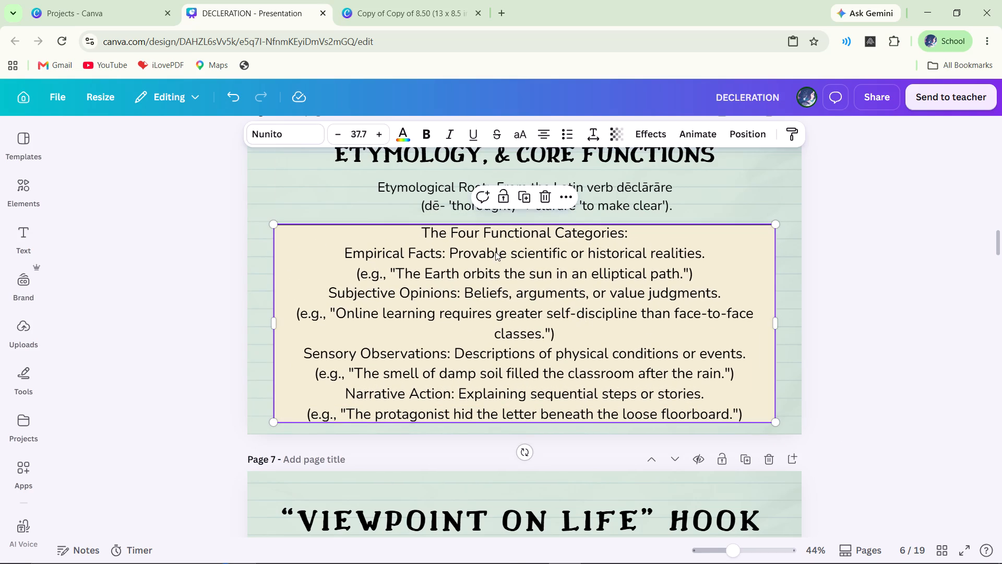
pyautogui.click(413, 237)
pyautogui.click(593, 304)
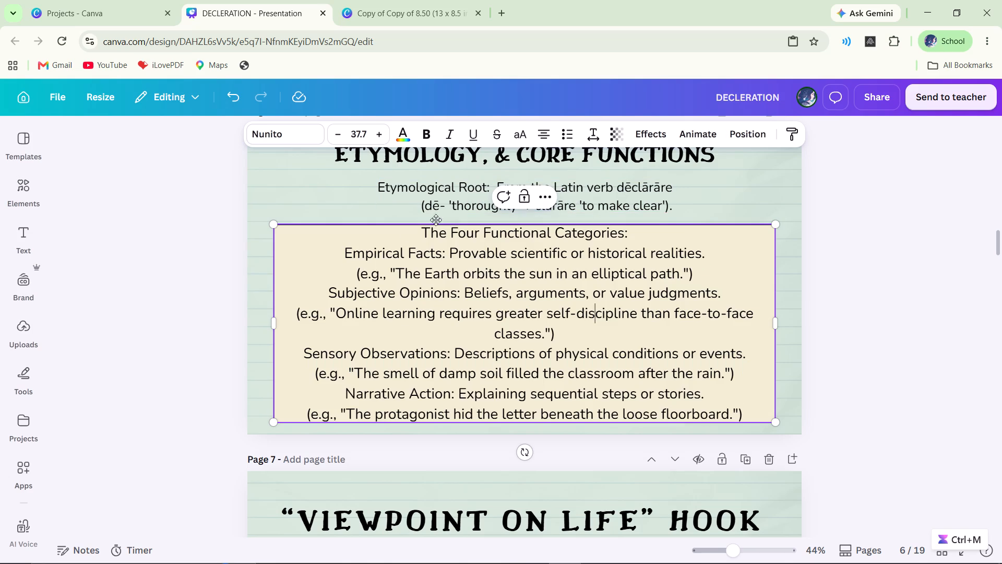
pyautogui.click(423, 232)
pyautogui.press('BackSpace')
pyautogui.press('BackSpace')
pyautogui.press('BackSpace')
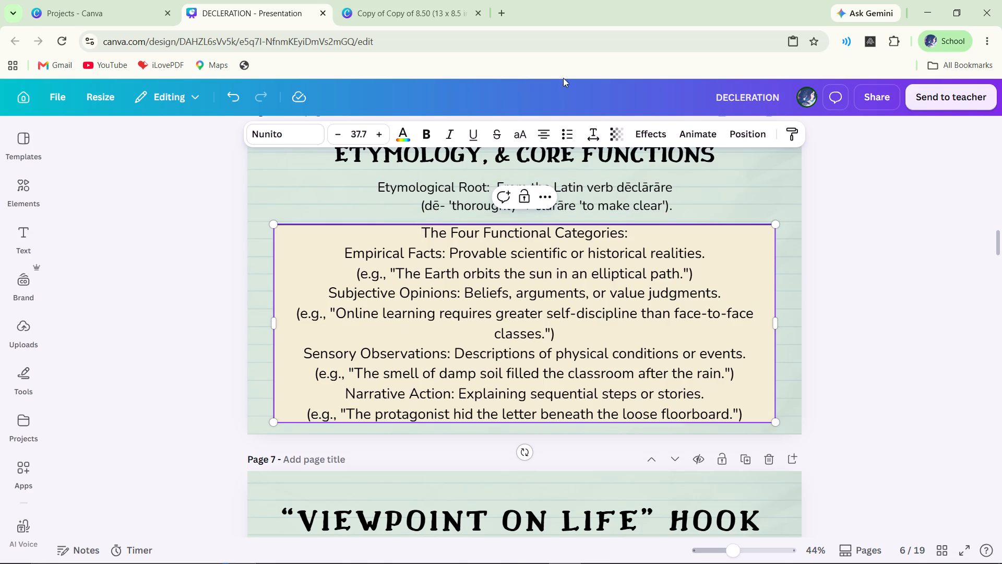
pyautogui.click(542, 138)
pyautogui.click(539, 137)
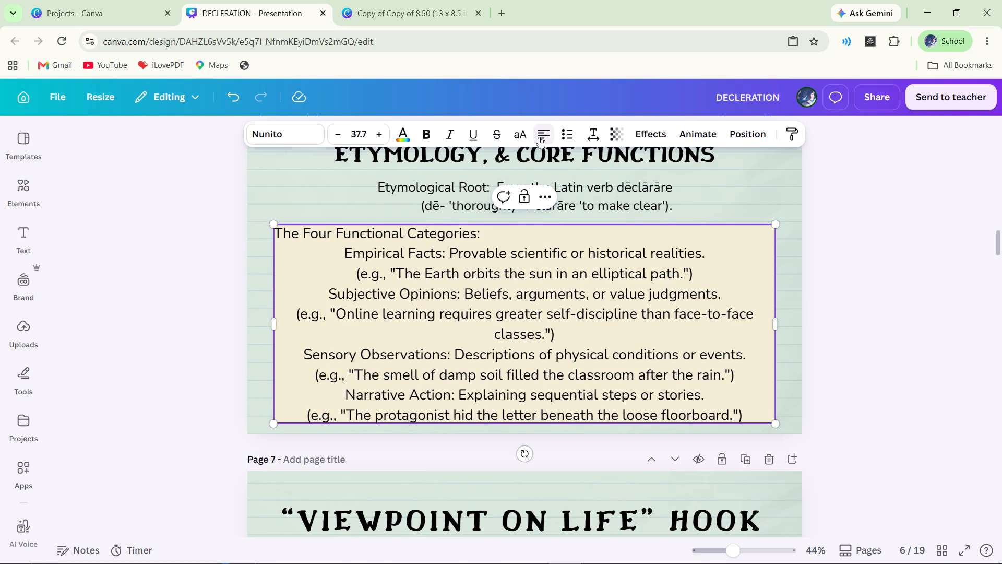
# Rejoin and re-break the "Empirical Facts" line after the heading so it takes on the heading's alignment.
pyautogui.click(351, 257)
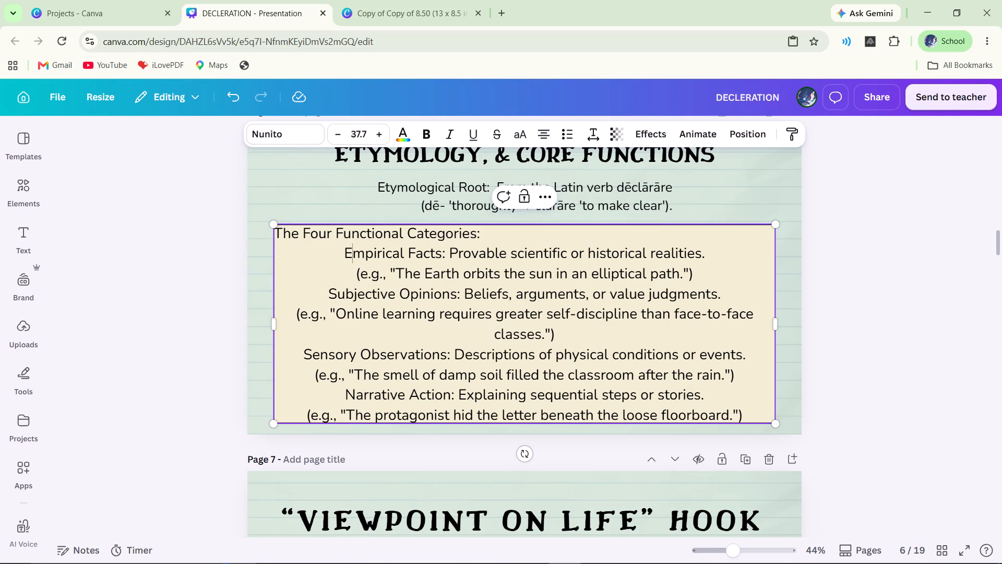
pyautogui.click(344, 256)
pyautogui.press('BackSpace')
pyautogui.press('BackSpace')
pyautogui.press('BackSpace')
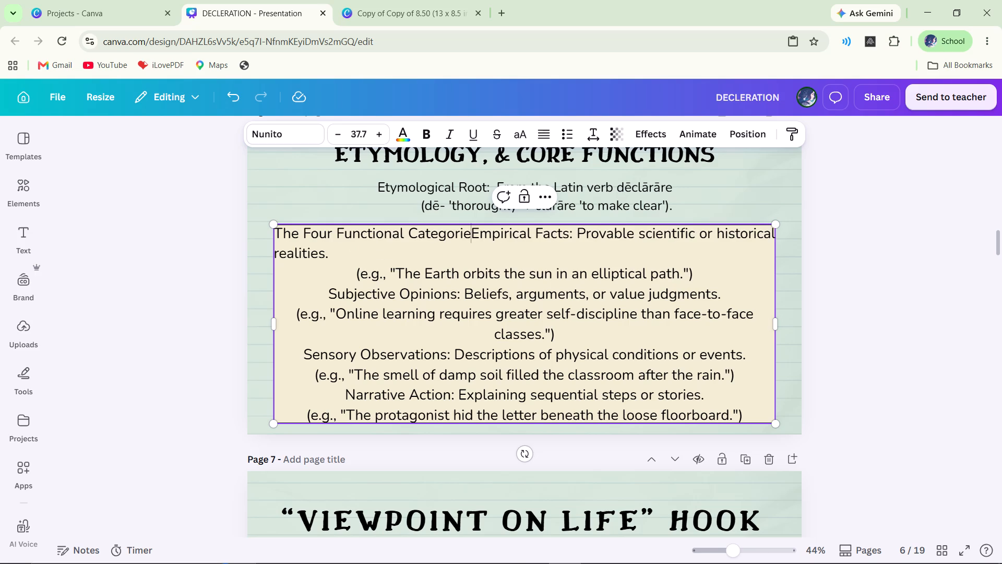
pyautogui.click(237, 96)
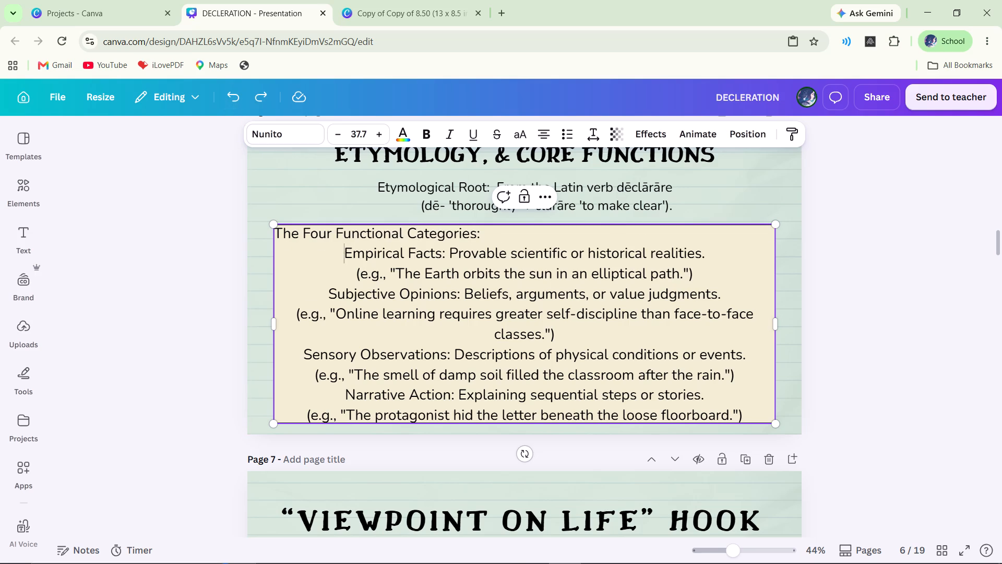
pyautogui.press('BackSpace')
pyautogui.press('Return')
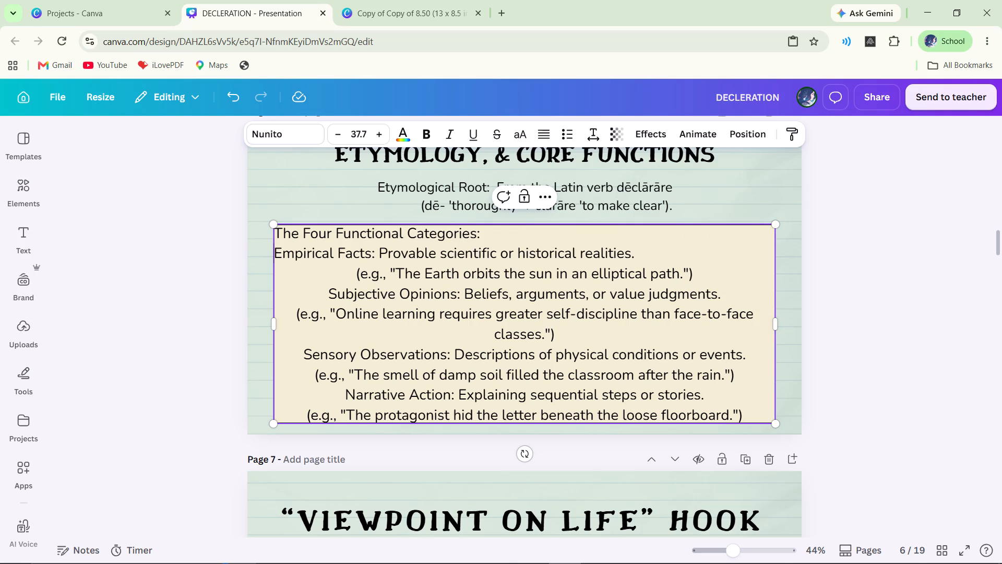
pyautogui.click(899, 296)
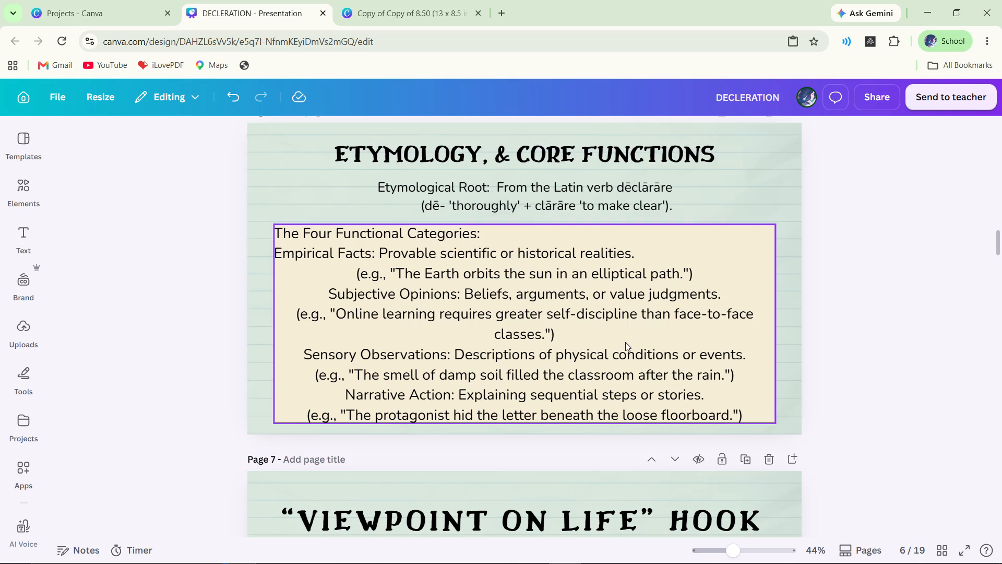
# Review the text layouts on the preceding pages, including the Learning Objectives and declarative sentence slides, against Page 6.
pyautogui.click(619, 336)
pyautogui.scroll(6, 825, 325)
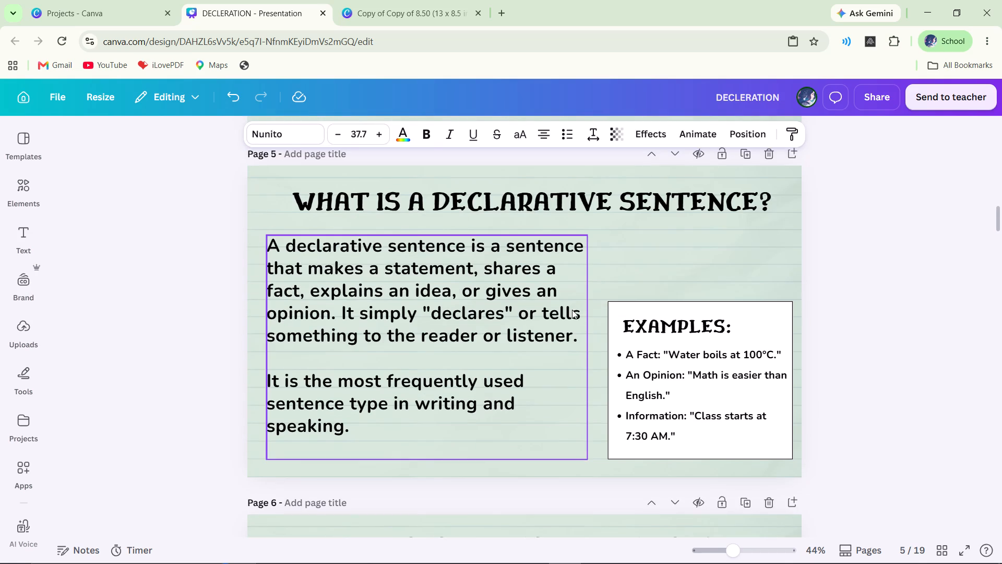
pyautogui.click(508, 311)
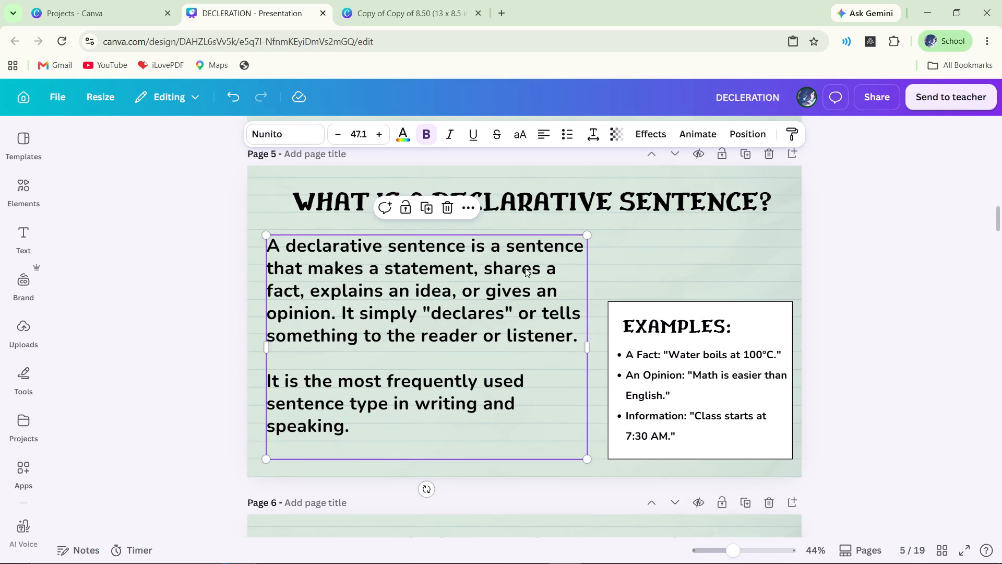
pyautogui.scroll(-3, 806, 360)
pyautogui.scroll(10, 806, 360)
pyautogui.click(426, 394)
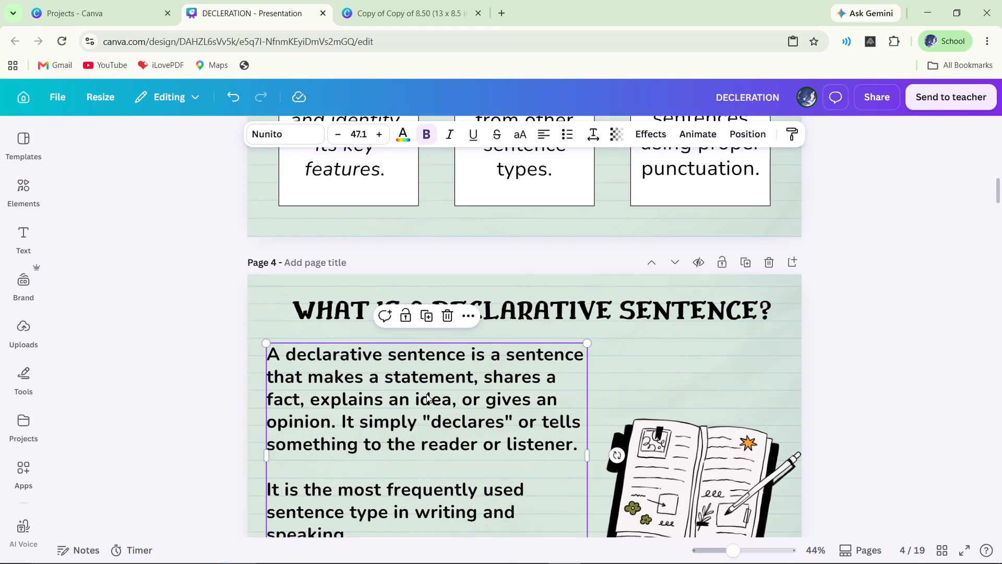
pyautogui.scroll(1, 921, 403)
pyautogui.click(901, 396)
pyautogui.scroll(4, 900, 397)
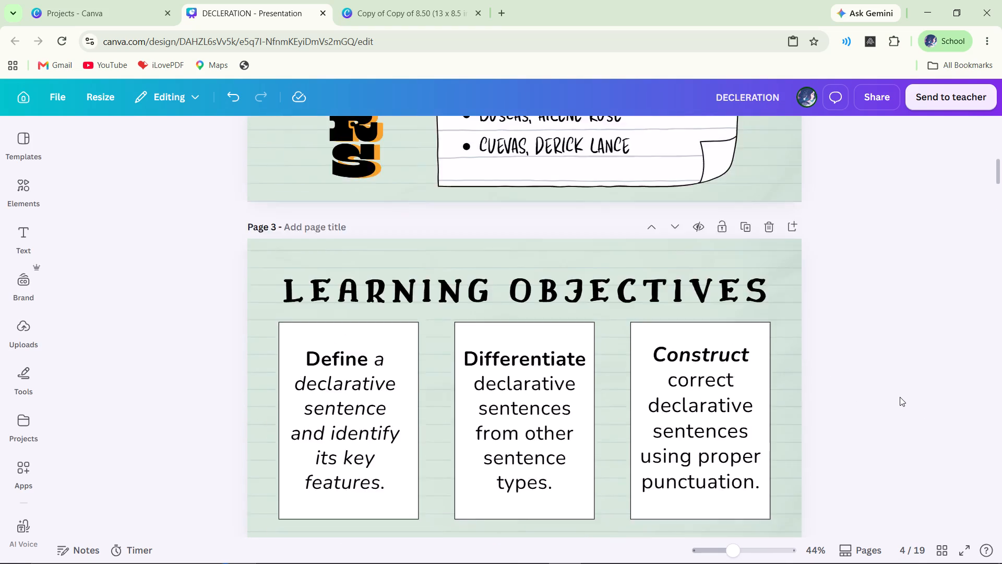
pyautogui.scroll(4, 900, 397)
pyautogui.scroll(-20, 900, 396)
pyautogui.scroll(-2, 900, 396)
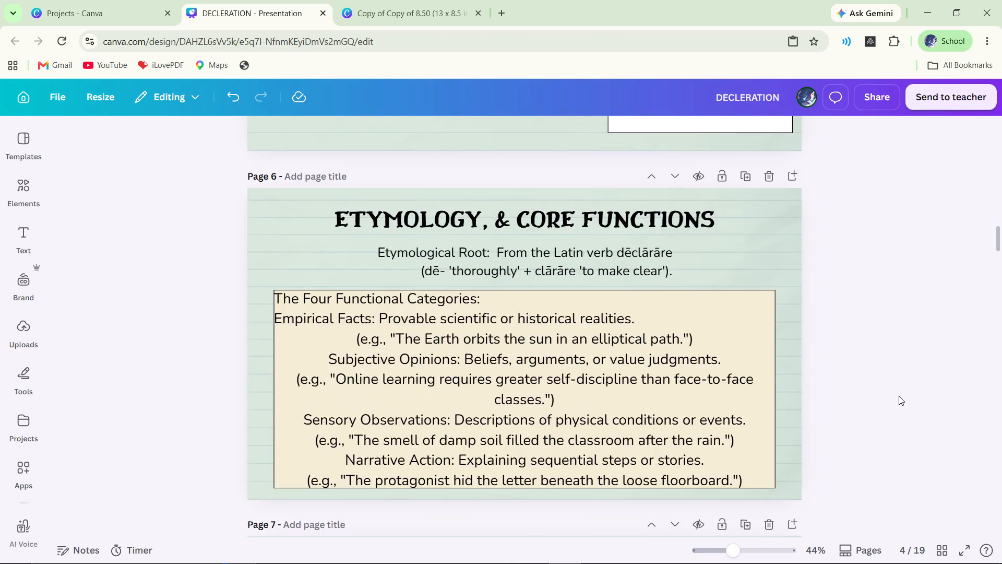
pyautogui.scroll(-2, 899, 396)
pyautogui.scroll(2, 899, 396)
# Copy the category lines from "Empirical Facts" through the last example and delete them, leaving only the heading in the text box.
pyautogui.click(534, 308)
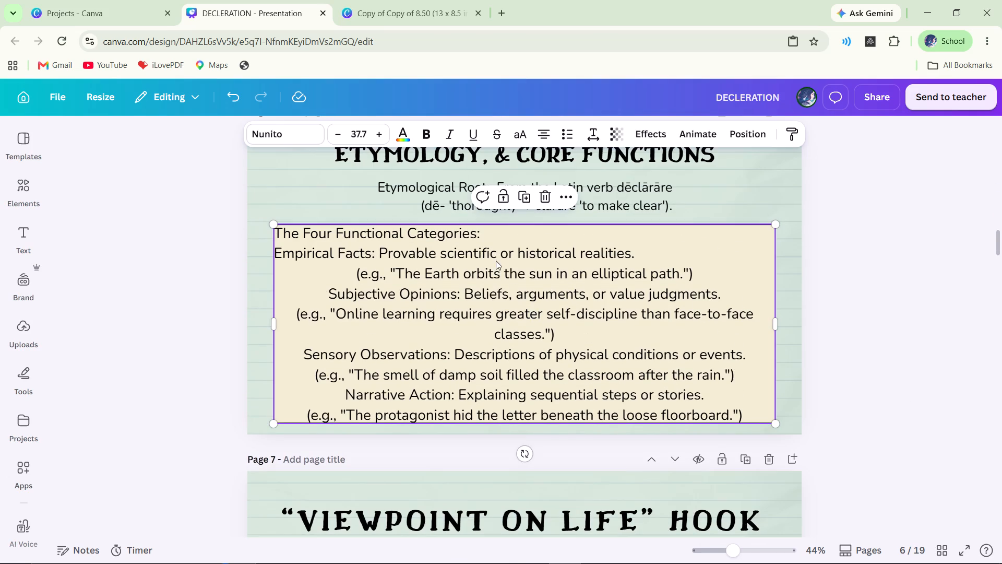
pyautogui.click(496, 261)
pyautogui.click(351, 266)
pyautogui.moveTo(275, 256); pyautogui.dragTo(323, 256)
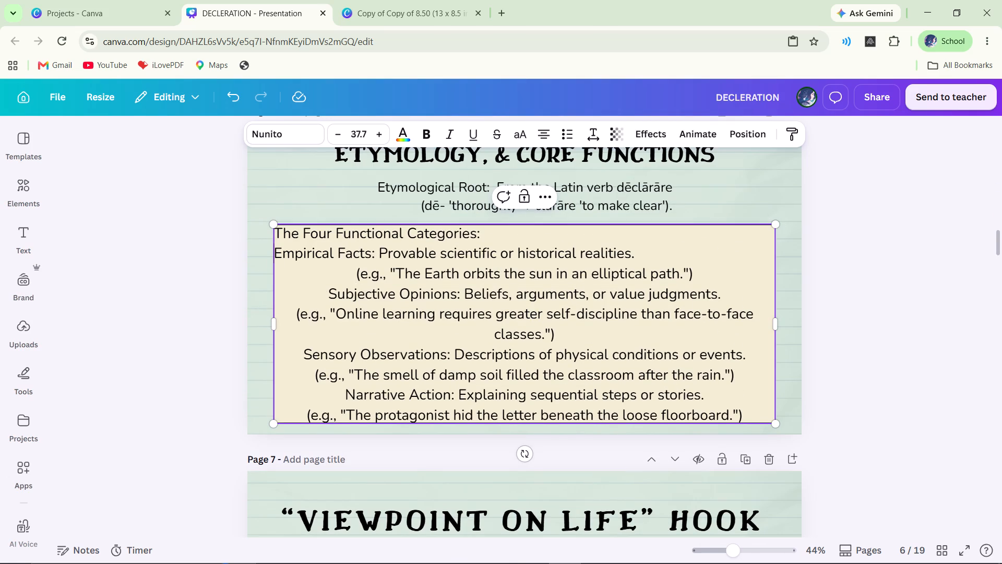
pyautogui.moveTo(323, 256); pyautogui.dragTo(760, 411)
pyautogui.click(760, 411)
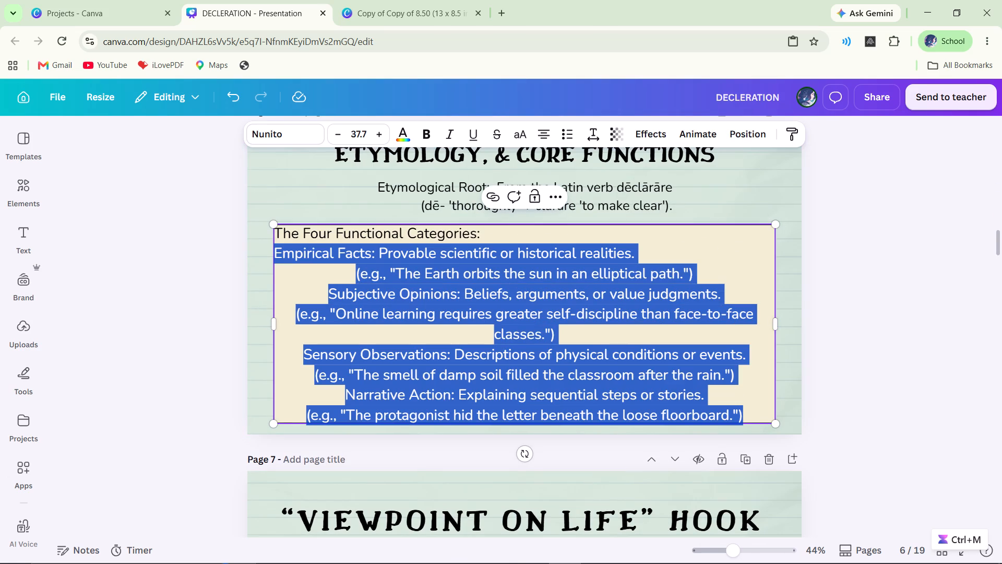
pyautogui.hotkey('ctrl', 'c')
pyautogui.hotkey('ctrl', 'c')
pyautogui.hotkey('ctrl', 'c')
pyautogui.press('BackSpace')
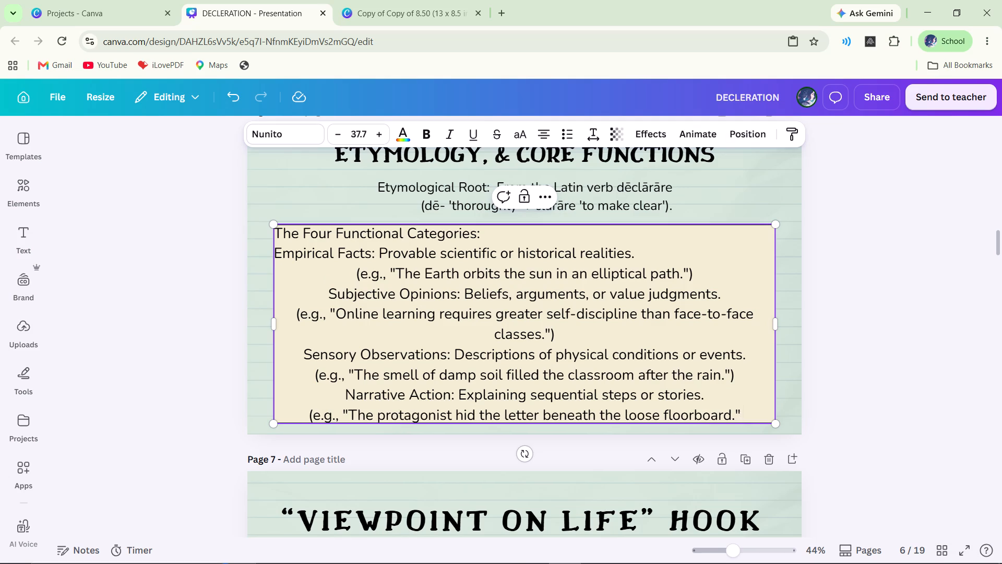
pyautogui.moveTo(753, 414); pyautogui.dragTo(276, 257)
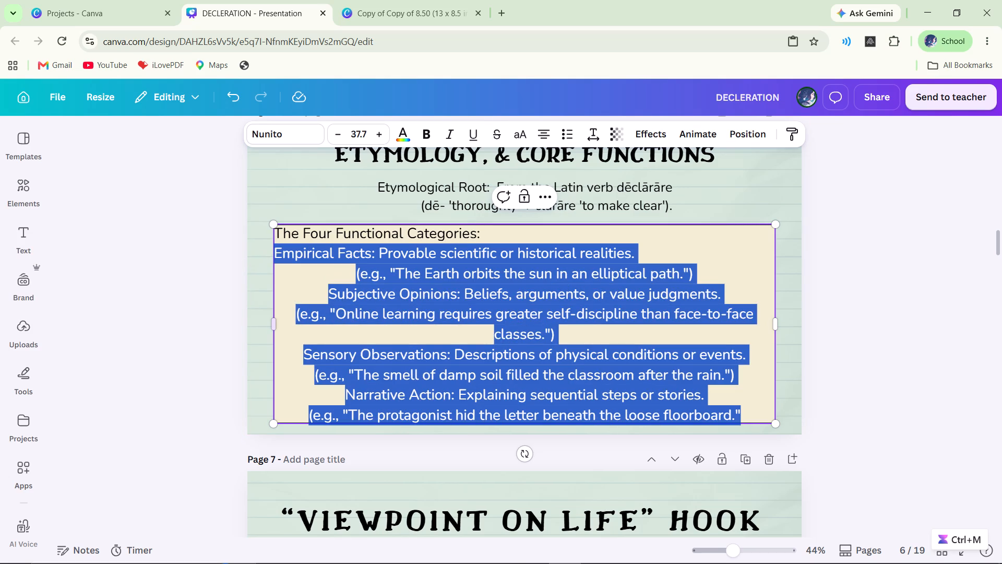
pyautogui.moveTo(276, 257); pyautogui.dragTo(277, 257)
pyautogui.press('BackSpace')
pyautogui.press('BackSpace')
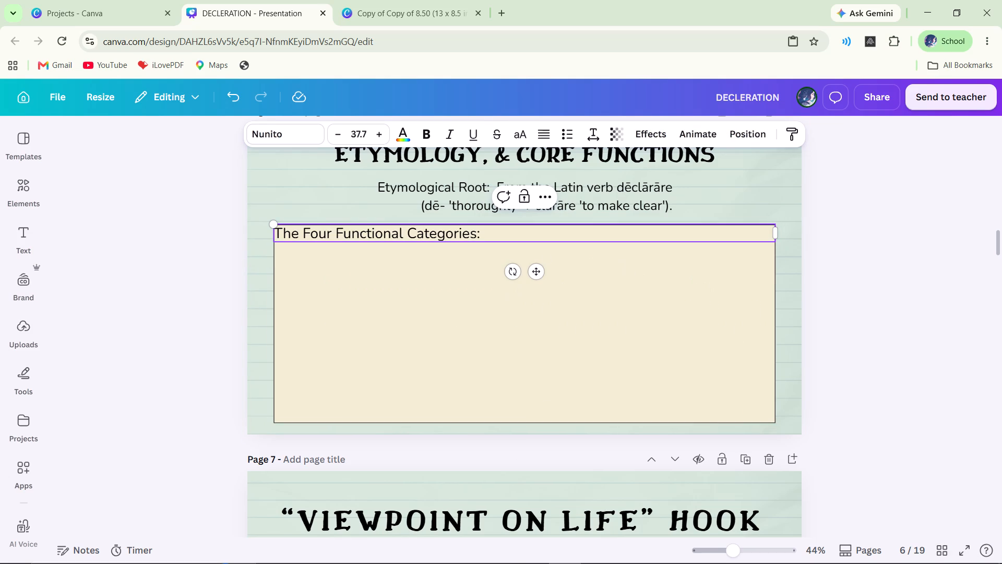
# Narrow the "The Four Functional Categories:" heading box to fit closely around its text on a single line.
pyautogui.moveTo(777, 234); pyautogui.dragTo(473, 234)
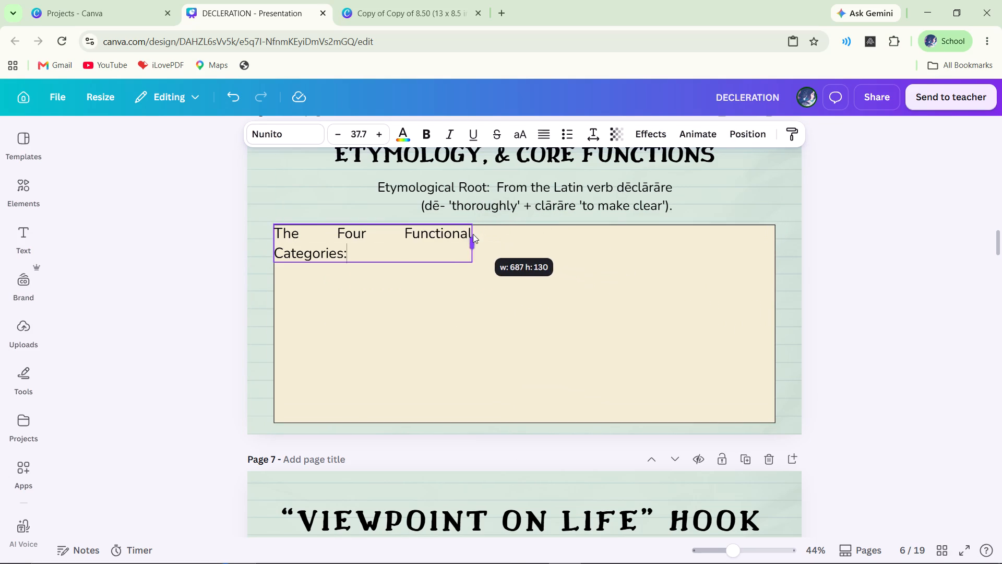
pyautogui.moveTo(473, 234); pyautogui.dragTo(488, 235)
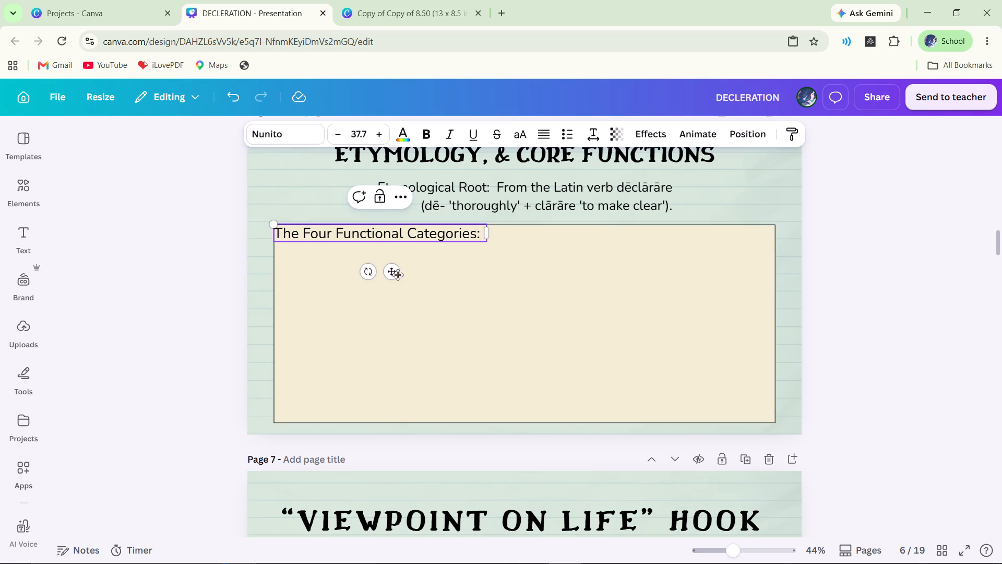
# Enlarge the "The Four Functional Categories:" heading to size 39.9 and widen its box to keep the text on one line.
pyautogui.moveTo(487, 236); pyautogui.dragTo(473, 236)
pyautogui.moveTo(473, 236); pyautogui.dragTo(464, 236)
pyautogui.moveTo(464, 264); pyautogui.dragTo(475, 268)
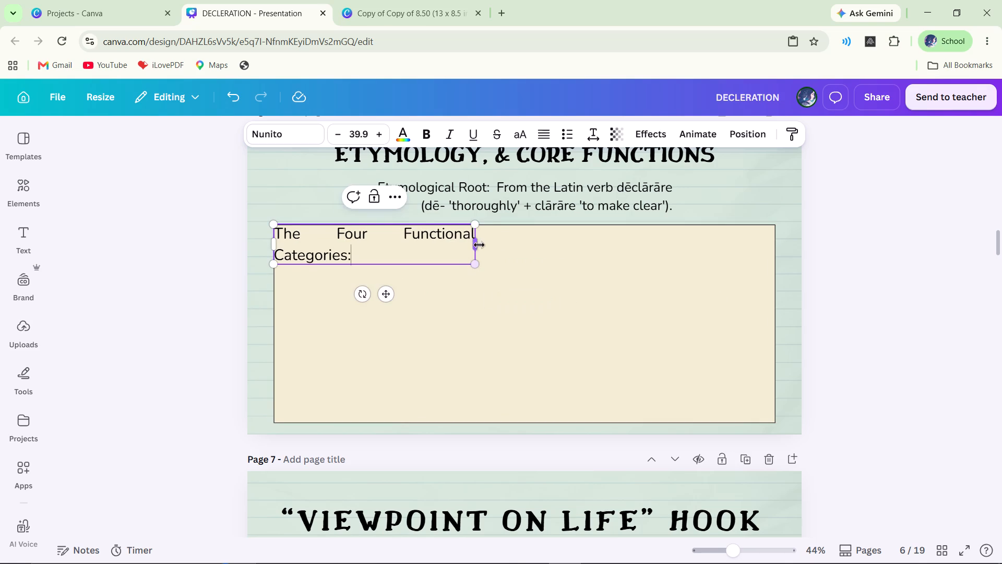
pyautogui.moveTo(478, 245); pyautogui.dragTo(481, 244)
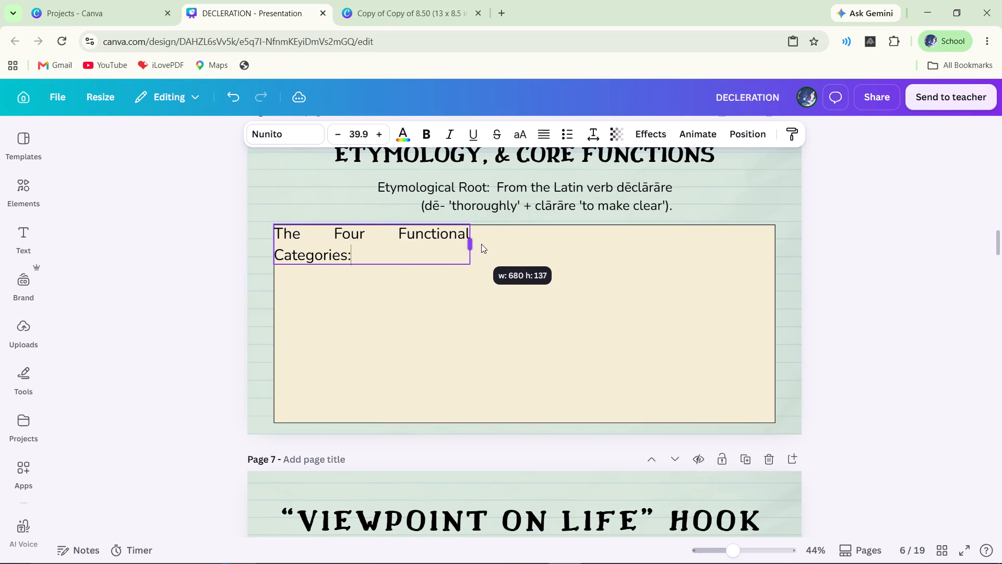
pyautogui.moveTo(481, 244); pyautogui.dragTo(498, 245)
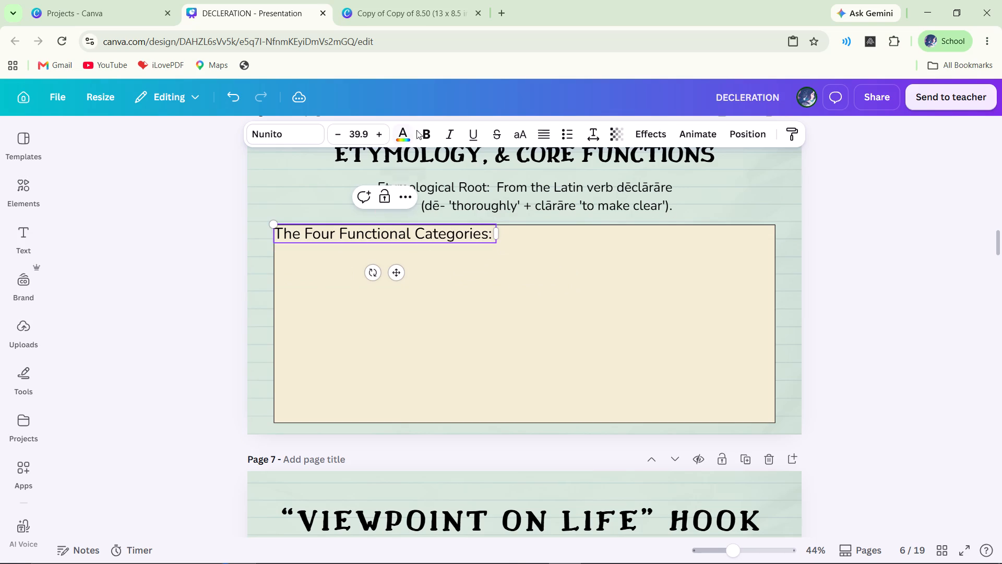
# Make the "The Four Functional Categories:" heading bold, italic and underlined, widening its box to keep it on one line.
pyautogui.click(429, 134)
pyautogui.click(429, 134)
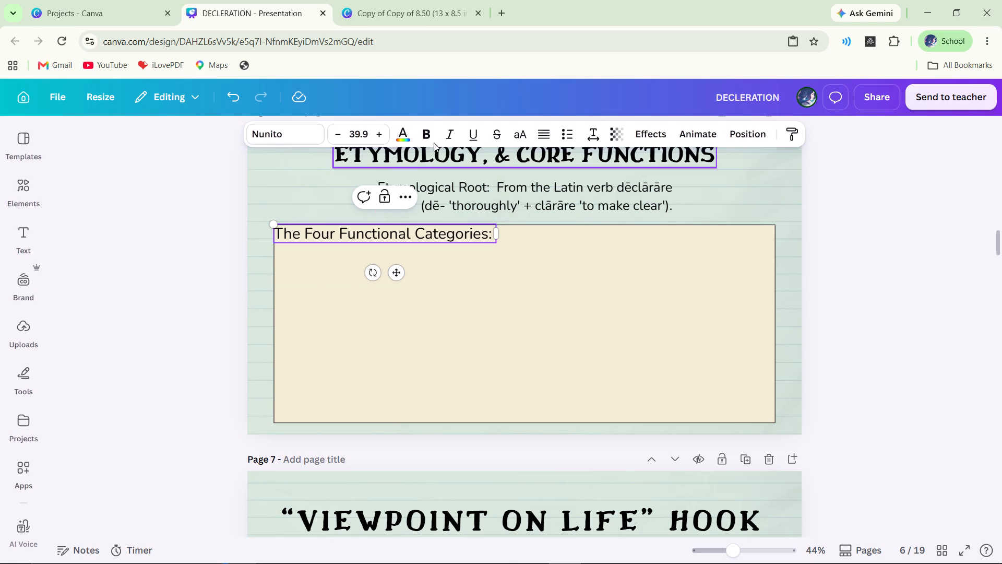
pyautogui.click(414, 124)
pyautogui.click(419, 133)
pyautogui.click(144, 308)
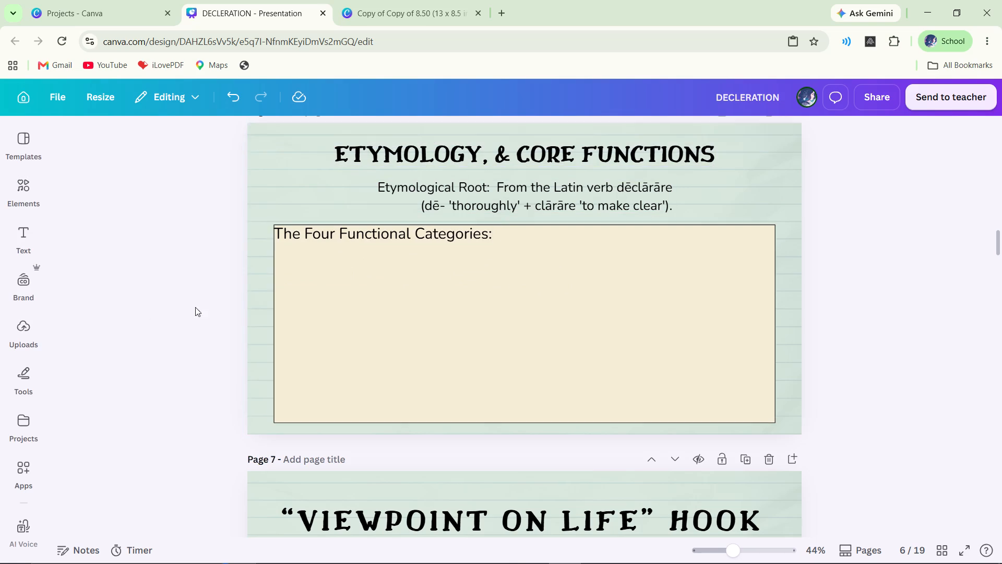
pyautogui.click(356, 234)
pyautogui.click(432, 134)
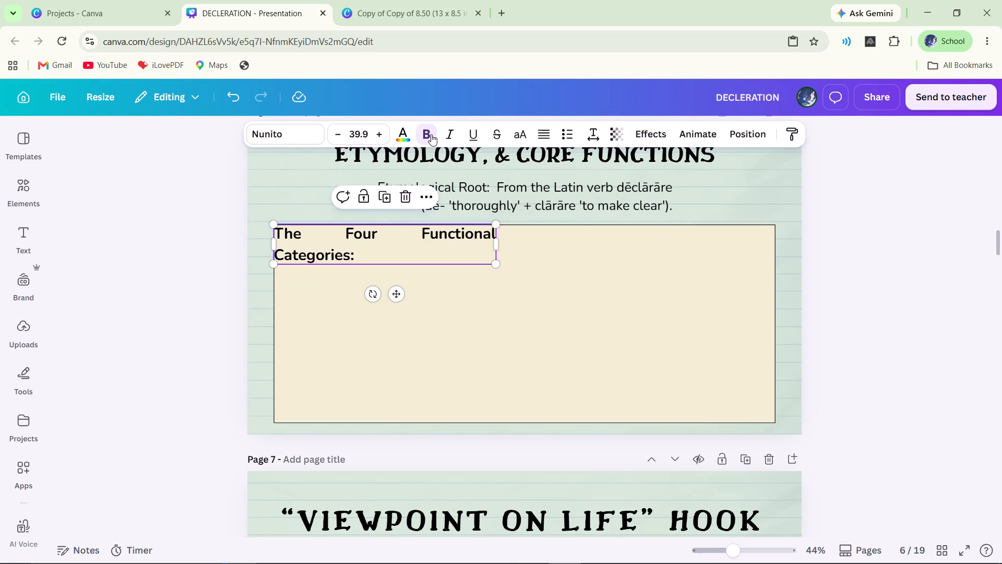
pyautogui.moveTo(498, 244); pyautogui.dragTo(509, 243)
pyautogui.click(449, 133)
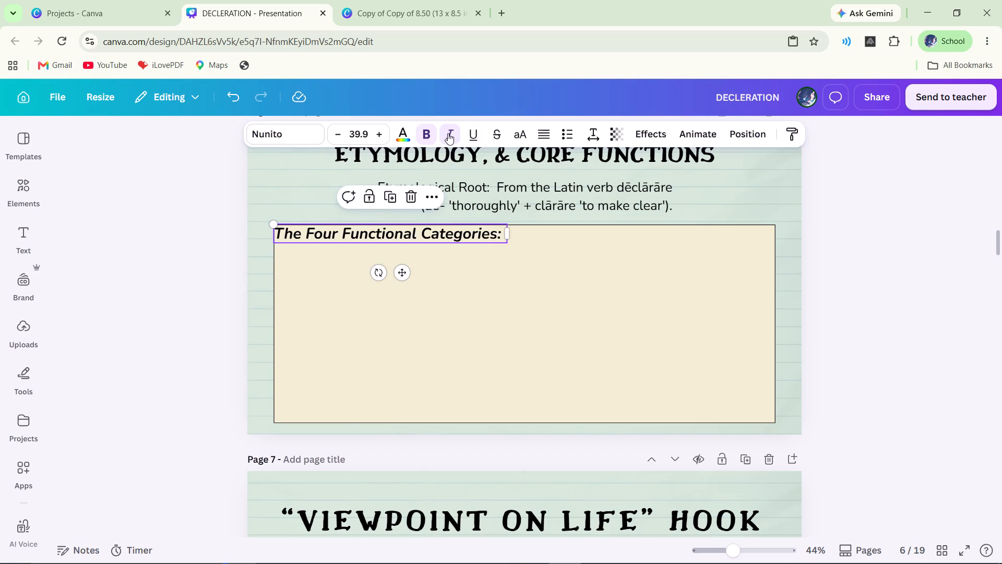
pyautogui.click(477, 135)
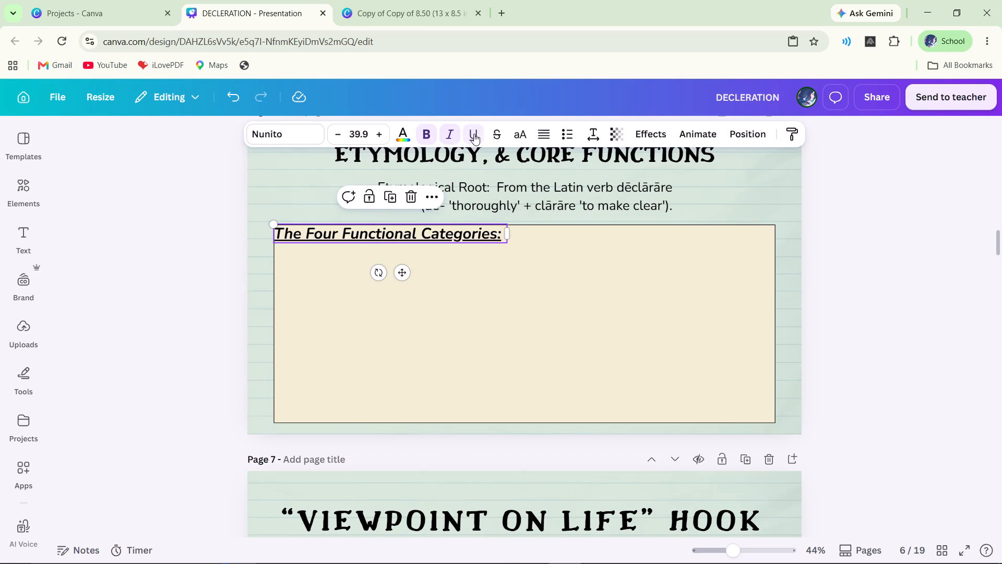
# Move the "The Four Functional Categories:" heading slightly inward from the cream box's upper corner.
pyautogui.click(142, 272)
pyautogui.moveTo(480, 235); pyautogui.dragTo(485, 241)
pyautogui.click(227, 305)
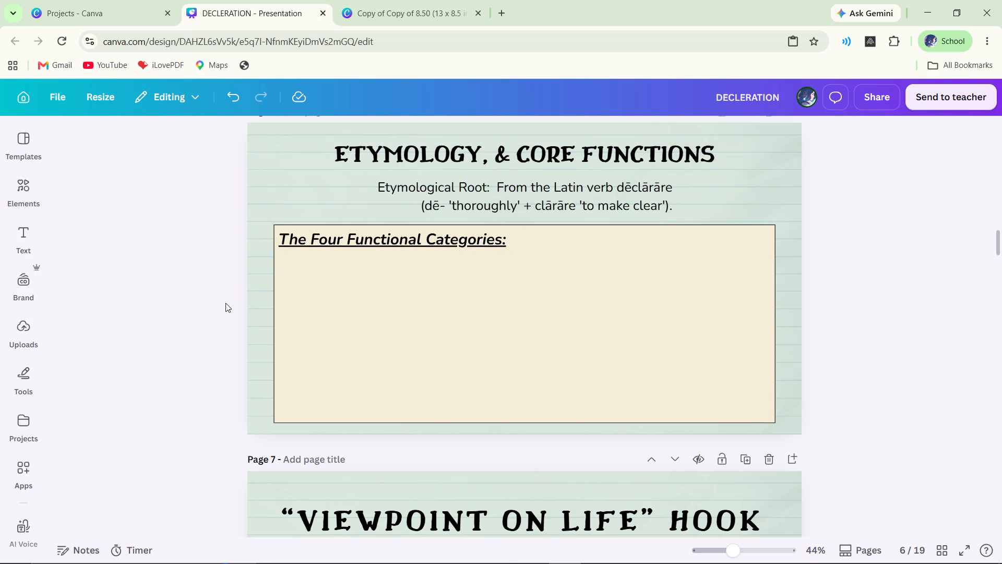
# Paste the copied category lines onto Page 6 in the Nunito font and narrow their text box.
pyautogui.rightClick(353, 304)
pyautogui.click(404, 265)
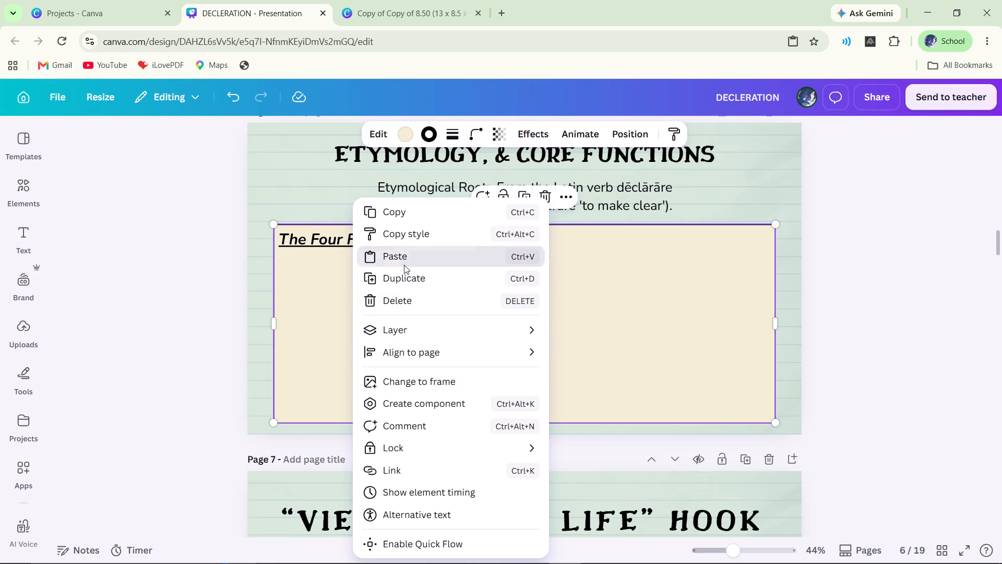
pyautogui.click(261, 137)
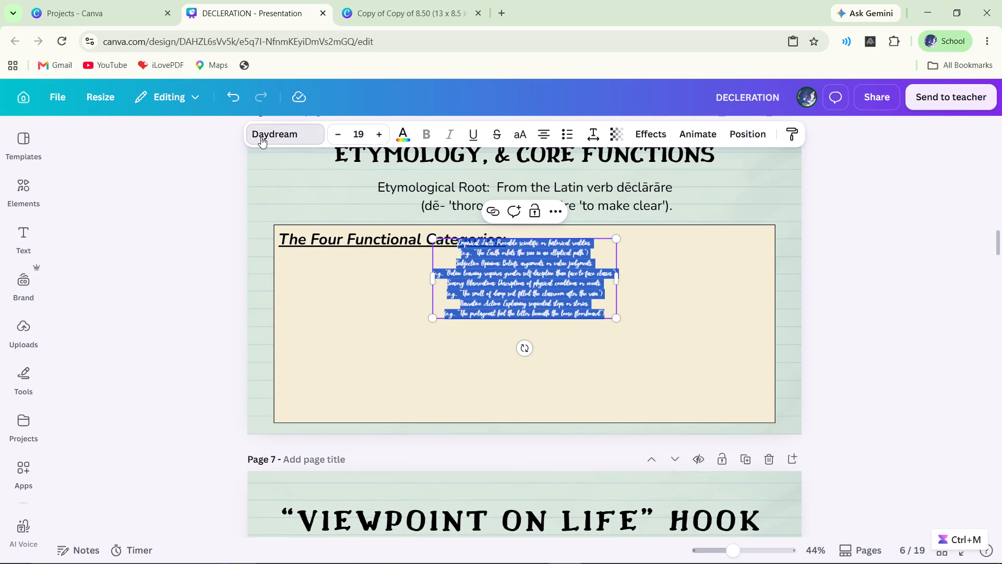
pyautogui.click(121, 409)
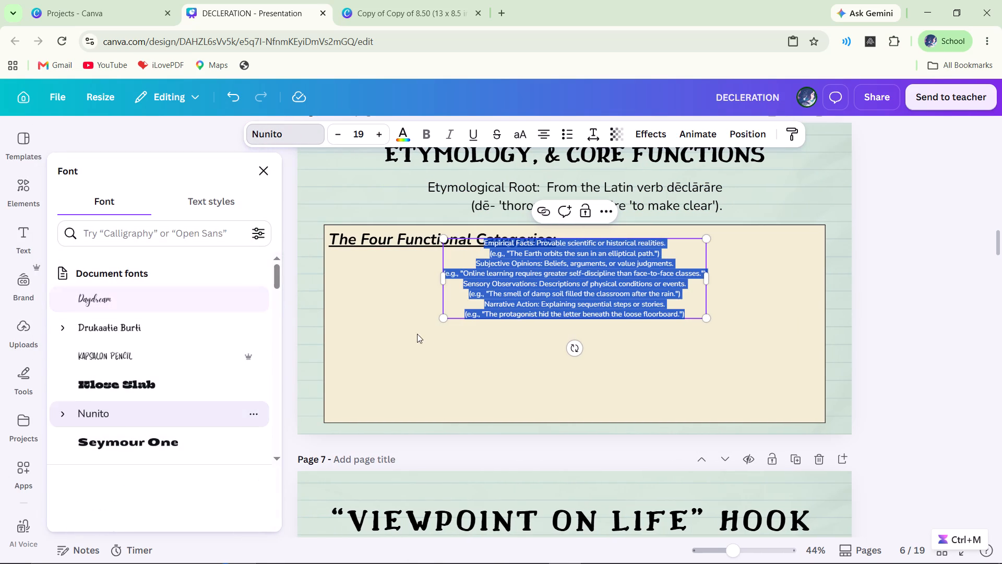
pyautogui.moveTo(442, 283); pyautogui.dragTo(491, 289)
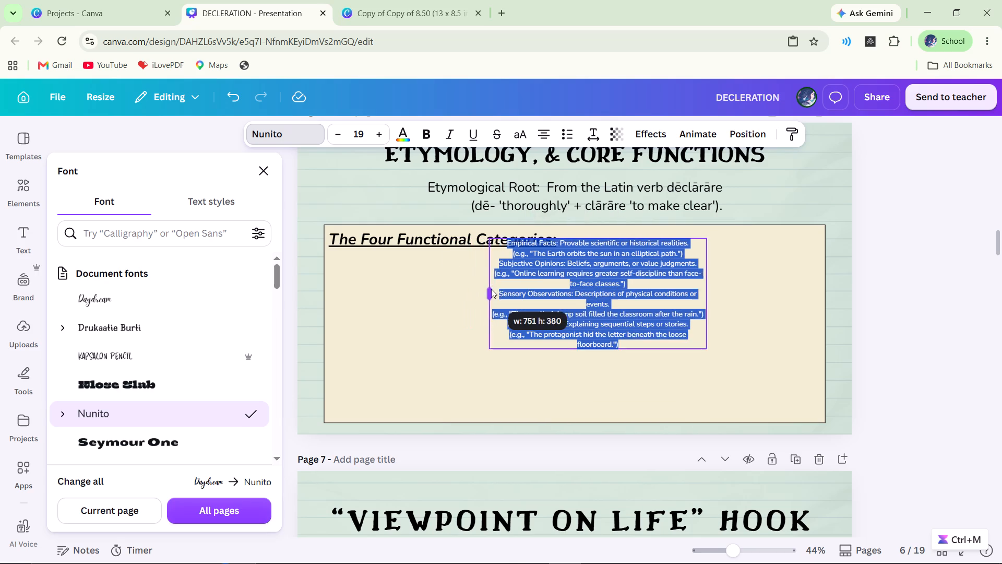
pyautogui.moveTo(491, 289); pyautogui.dragTo(500, 290)
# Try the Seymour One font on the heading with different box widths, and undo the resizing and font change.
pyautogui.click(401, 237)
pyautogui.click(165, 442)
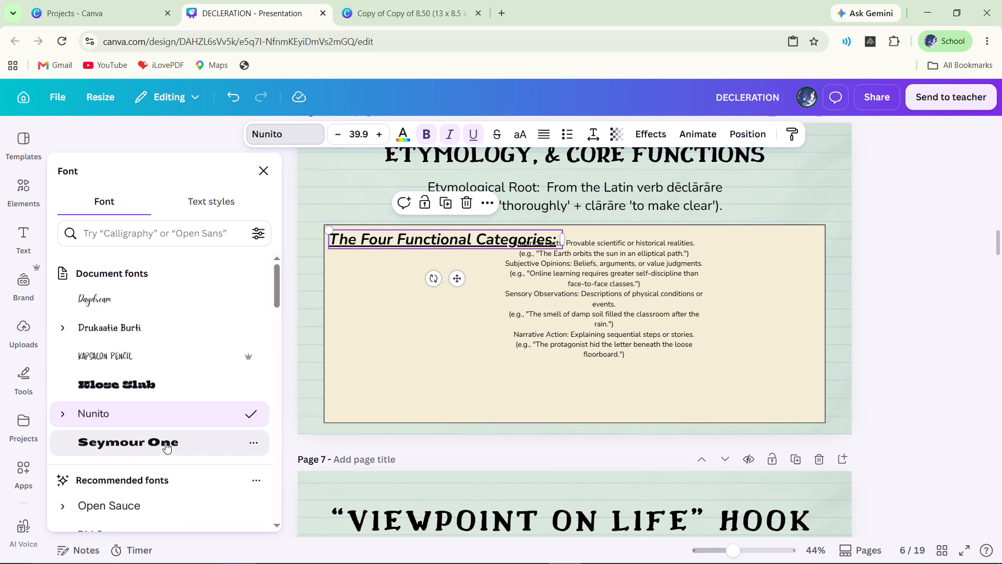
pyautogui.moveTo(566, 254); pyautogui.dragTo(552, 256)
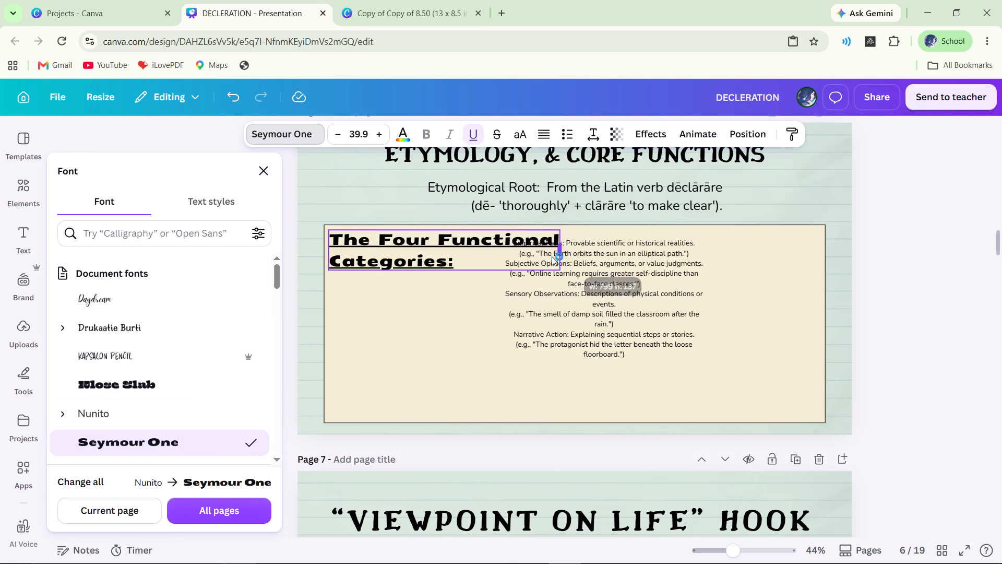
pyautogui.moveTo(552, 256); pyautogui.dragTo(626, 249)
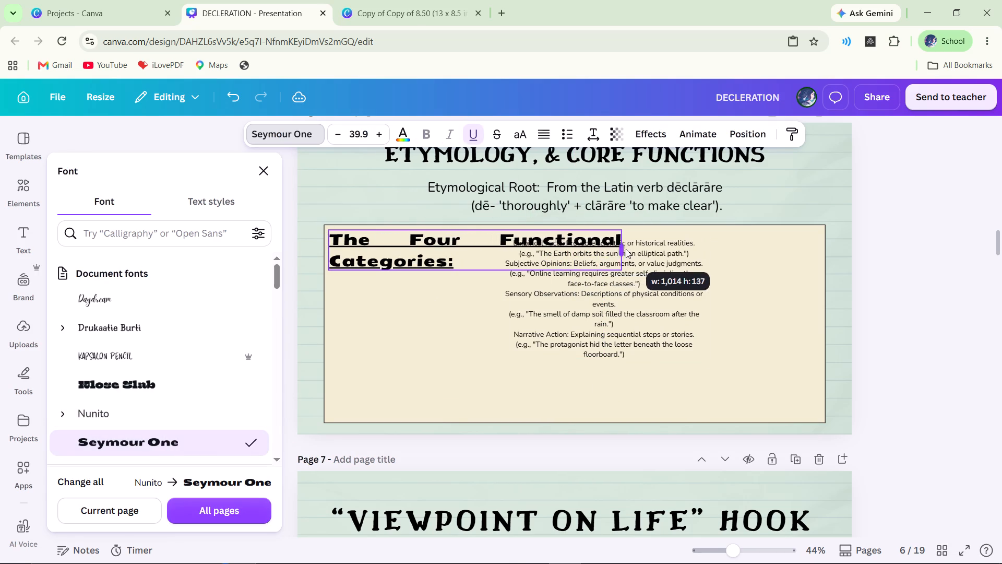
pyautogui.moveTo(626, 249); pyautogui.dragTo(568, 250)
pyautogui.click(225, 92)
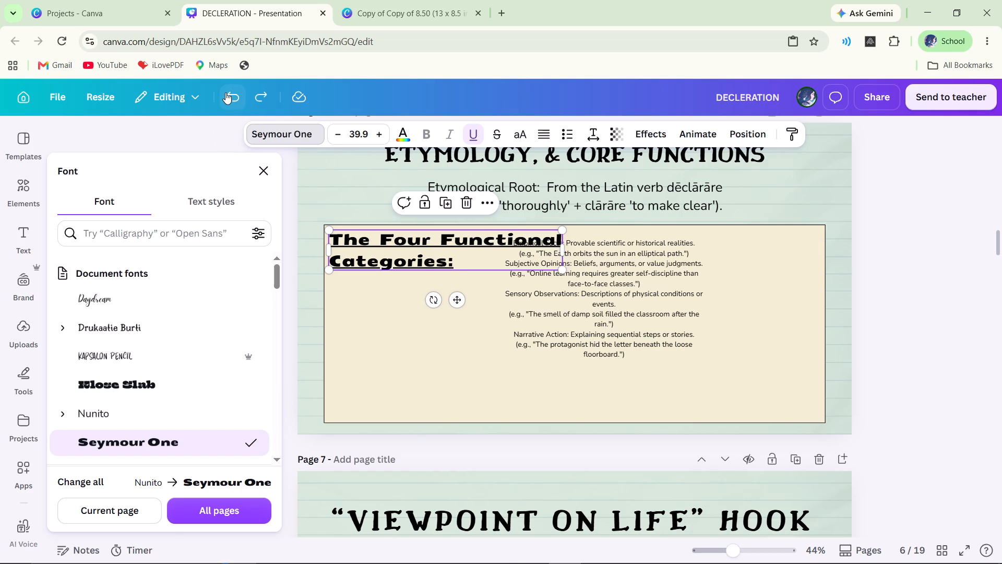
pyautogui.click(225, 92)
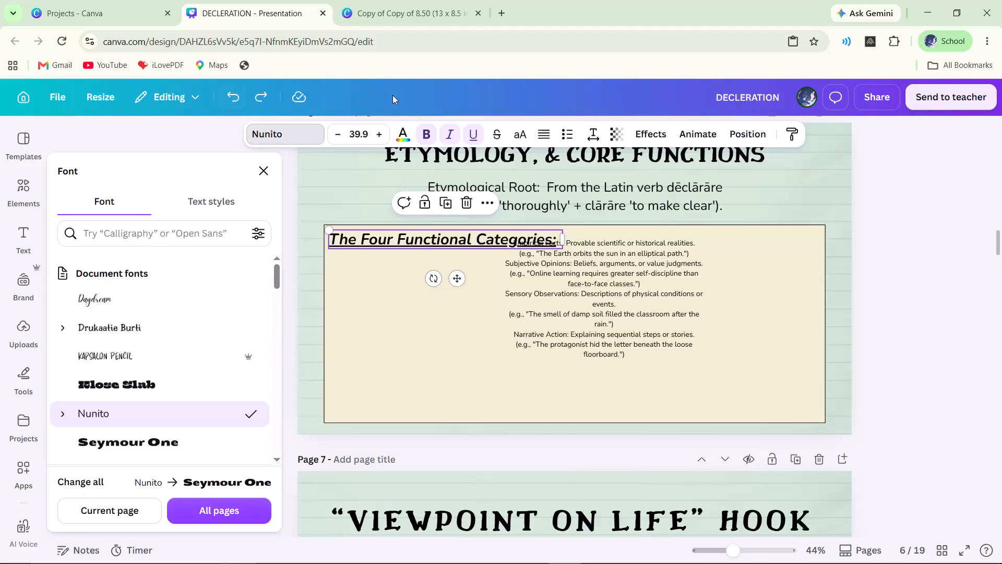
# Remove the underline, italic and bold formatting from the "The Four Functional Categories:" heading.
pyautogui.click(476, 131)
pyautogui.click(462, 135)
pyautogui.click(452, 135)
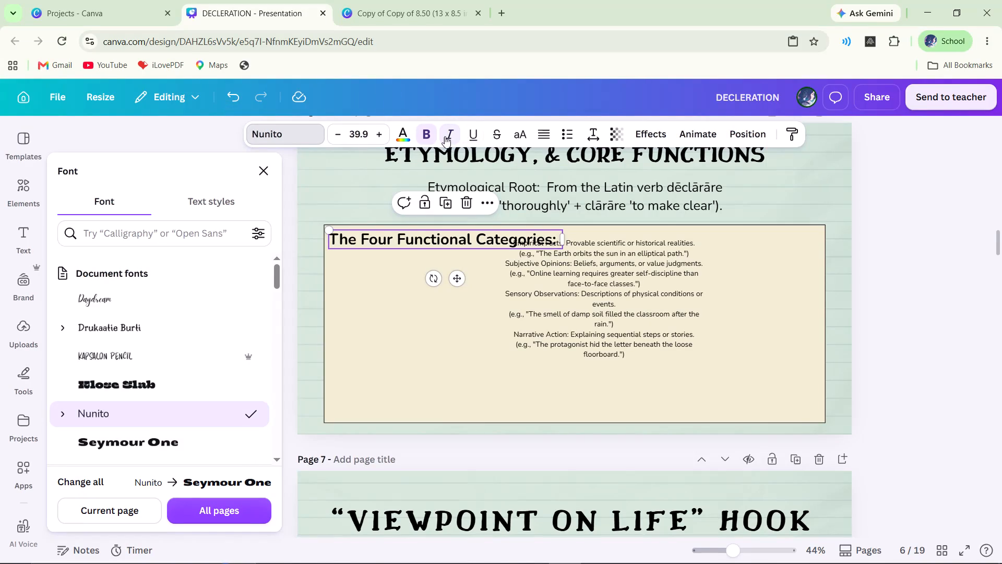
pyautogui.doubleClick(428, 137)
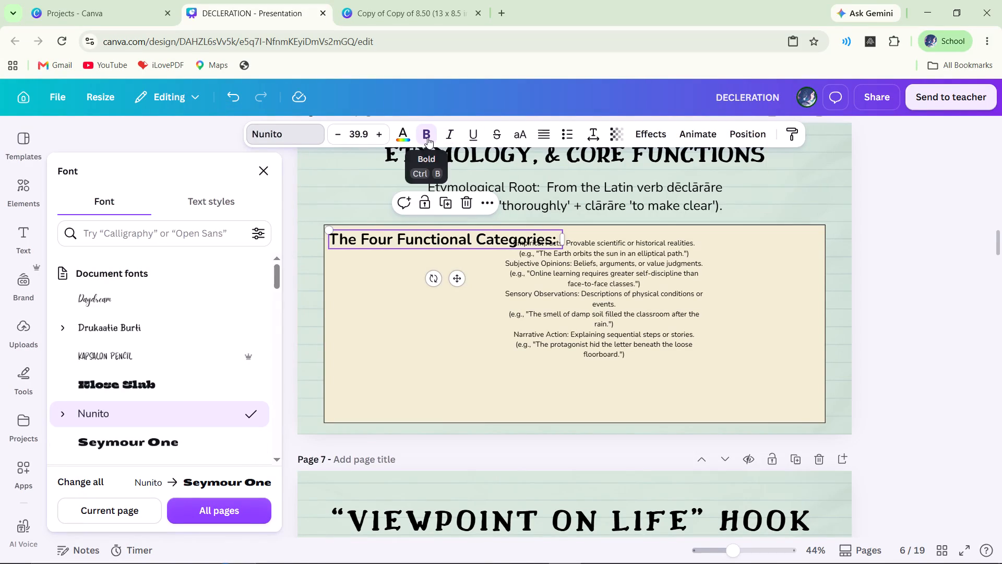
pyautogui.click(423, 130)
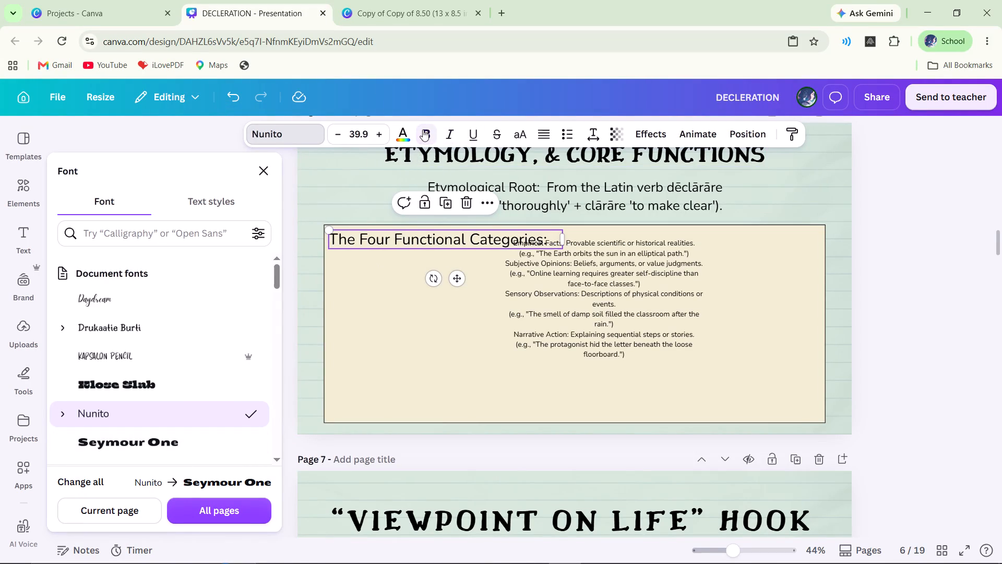
# Set the heading's font to Seymour One and widen its box so the text fits on one line.
pyautogui.click(136, 448)
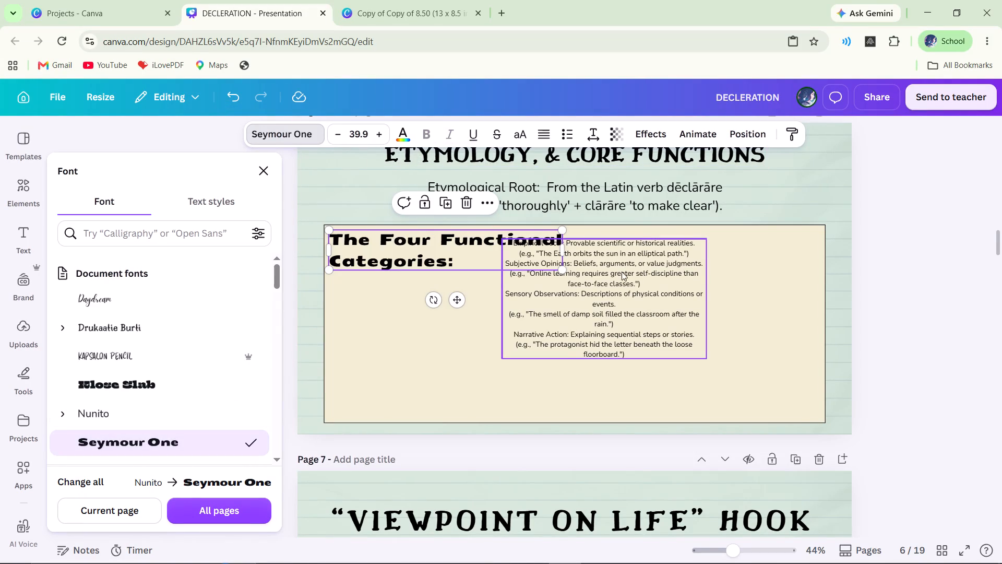
pyautogui.moveTo(564, 254); pyautogui.dragTo(636, 246)
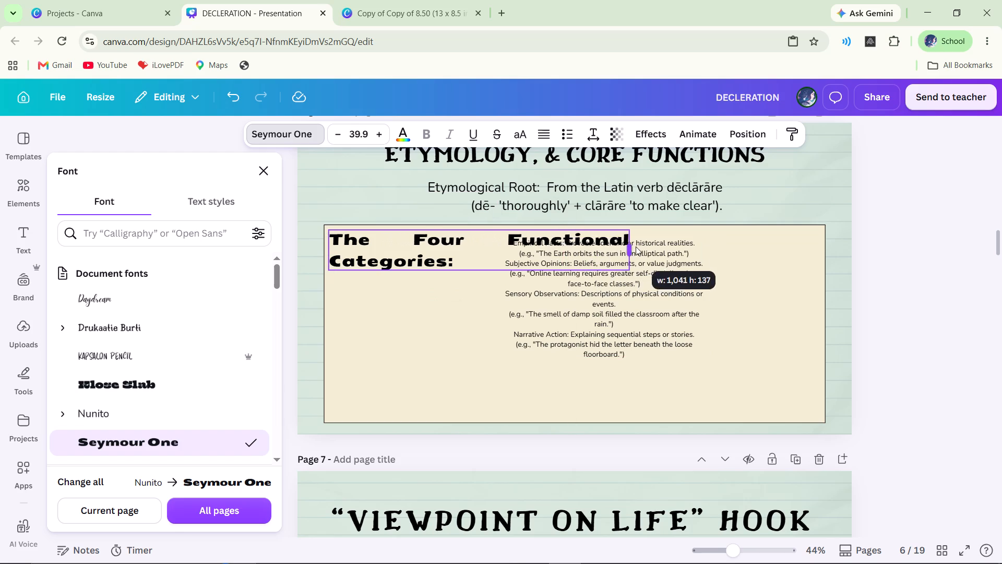
pyautogui.moveTo(636, 246); pyautogui.dragTo(703, 244)
# Move the category list beneath the heading, widening its box and scaling its text to size 24.1.
pyautogui.click(650, 313)
pyautogui.moveTo(662, 301); pyautogui.dragTo(577, 344)
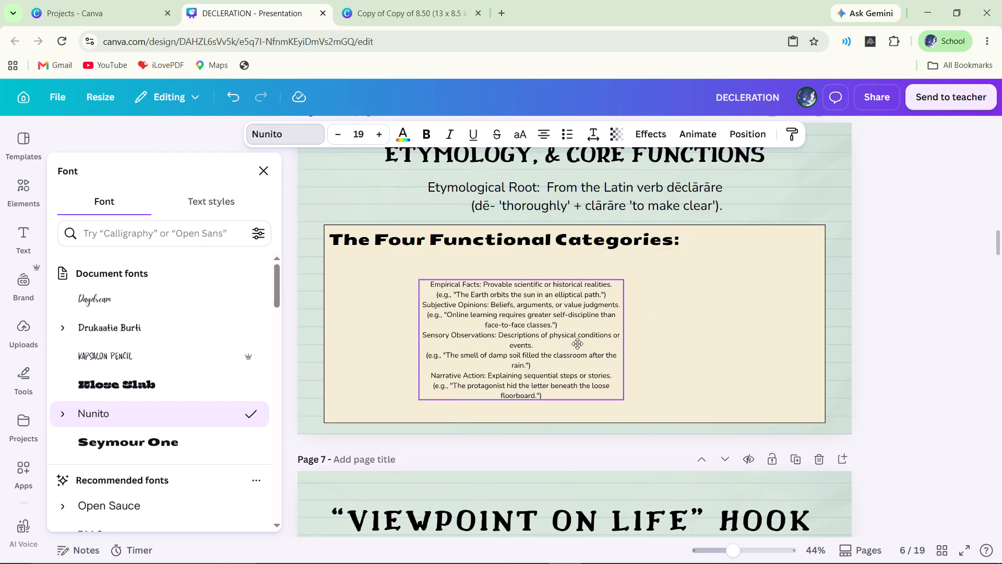
pyautogui.moveTo(577, 344); pyautogui.dragTo(524, 321)
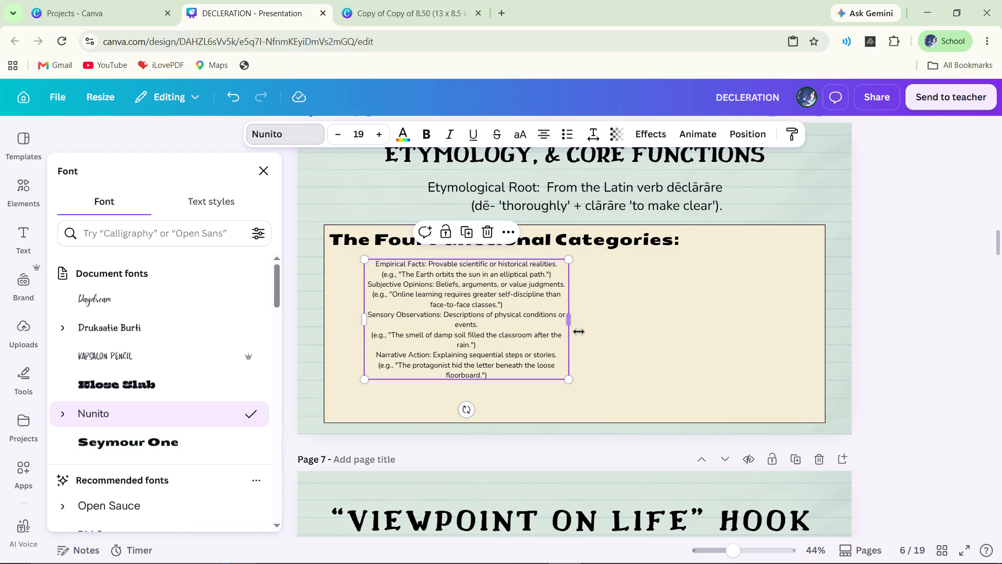
pyautogui.moveTo(572, 320); pyautogui.dragTo(677, 316)
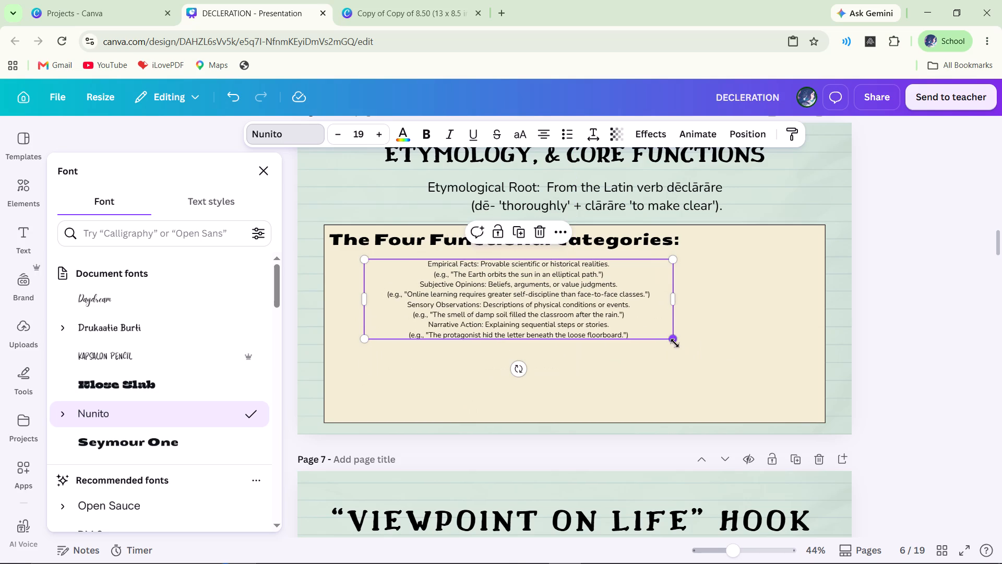
pyautogui.moveTo(675, 343); pyautogui.dragTo(747, 405)
# Left-align the category list and scale it up to text size 31.3, with the box fitted closely to its longest line.
pyautogui.click(546, 138)
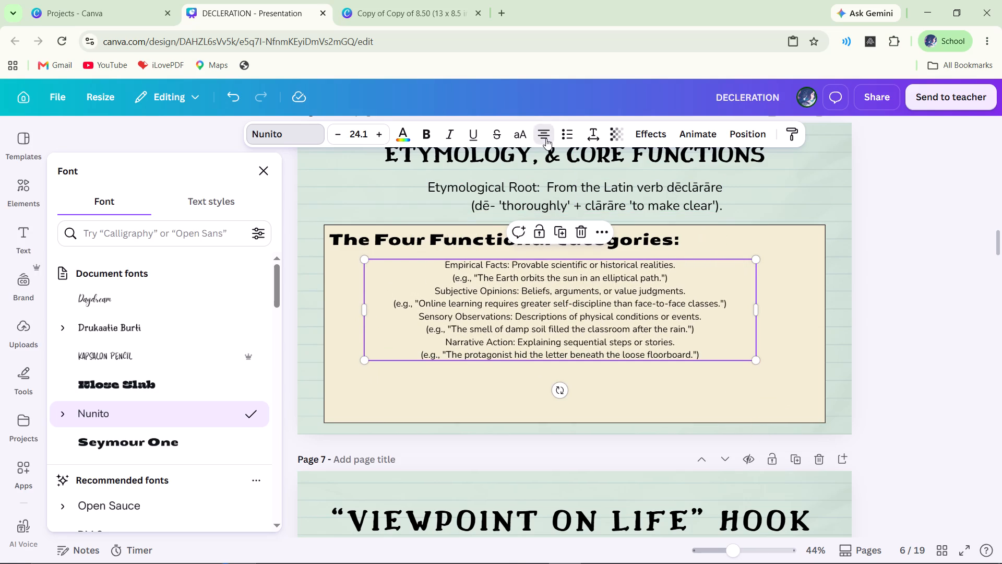
pyautogui.moveTo(756, 366); pyautogui.dragTo(773, 386)
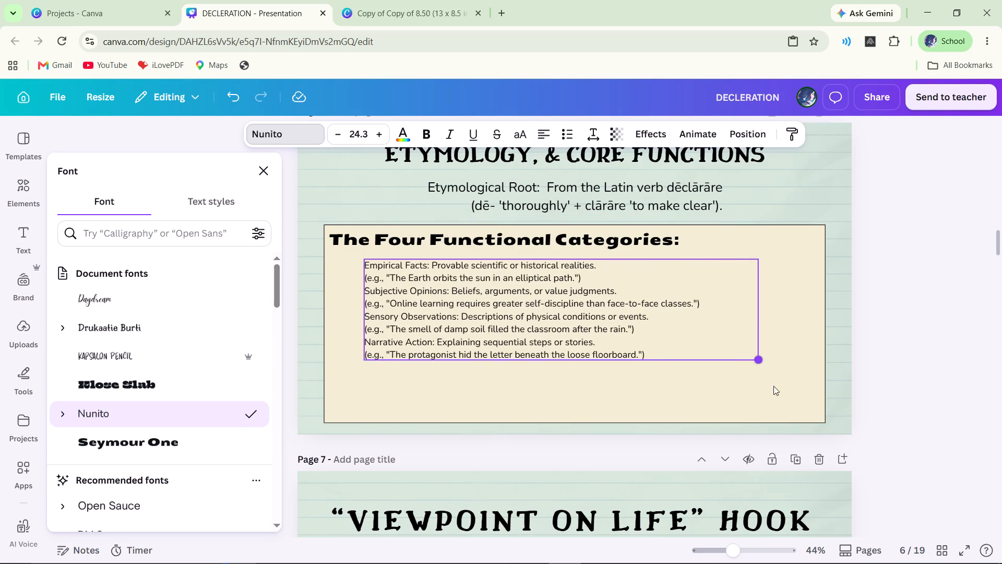
pyautogui.moveTo(773, 386); pyautogui.dragTo(780, 404)
pyautogui.moveTo(789, 321); pyautogui.dragTo(729, 336)
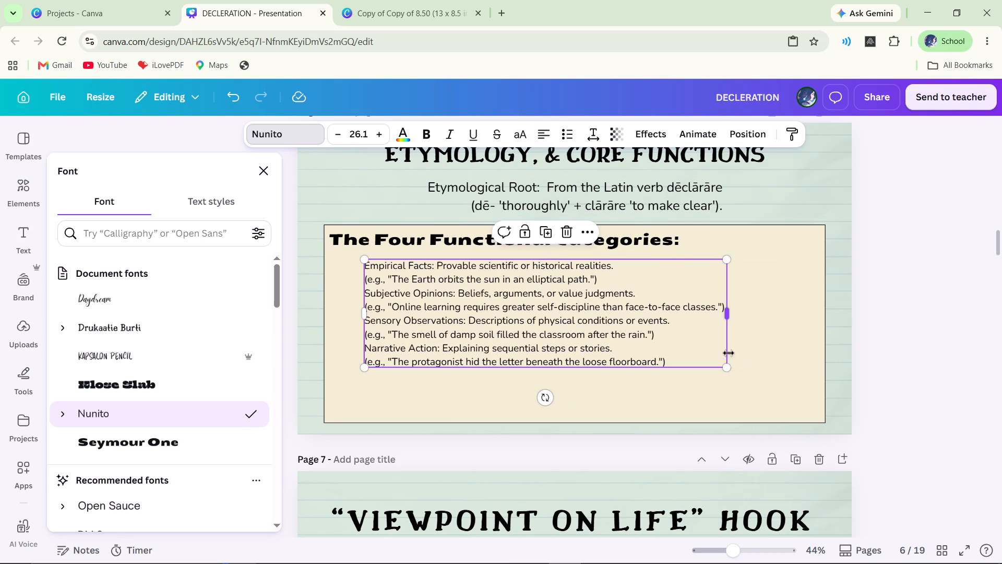
pyautogui.moveTo(731, 370); pyautogui.dragTo(794, 424)
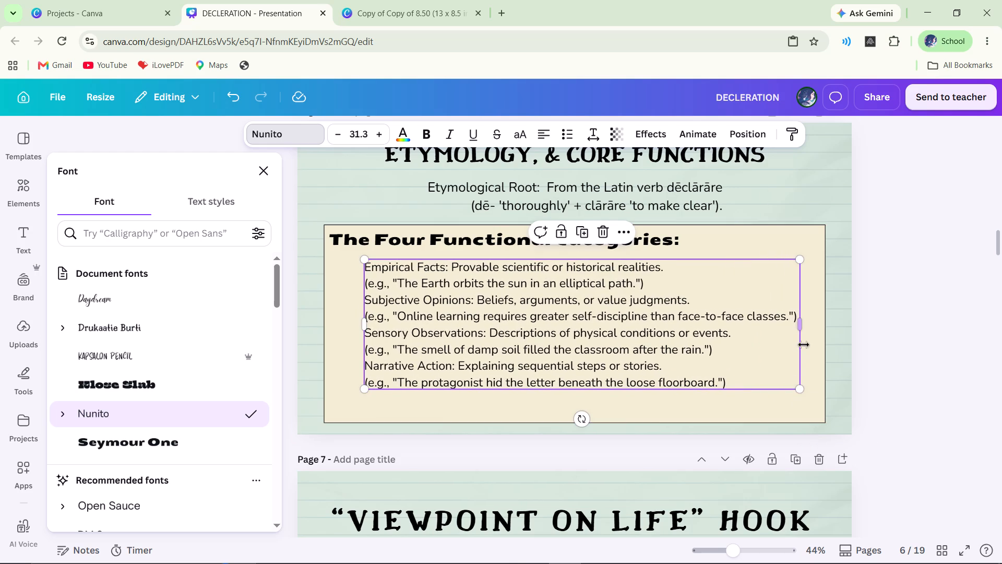
# Enlarge the category list to text size 33.5 and centre it horizontally in the cream box, slightly below the heading.
pyautogui.moveTo(772, 354); pyautogui.dragTo(750, 350)
pyautogui.moveTo(779, 390); pyautogui.dragTo(780, 393)
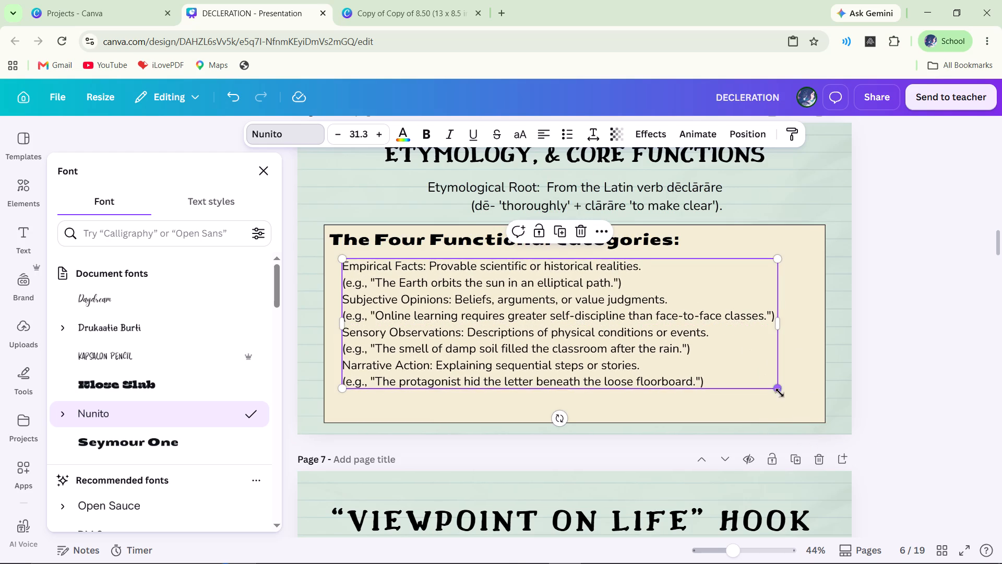
pyautogui.moveTo(780, 393); pyautogui.dragTo(802, 427)
pyautogui.moveTo(782, 374); pyautogui.dragTo(778, 375)
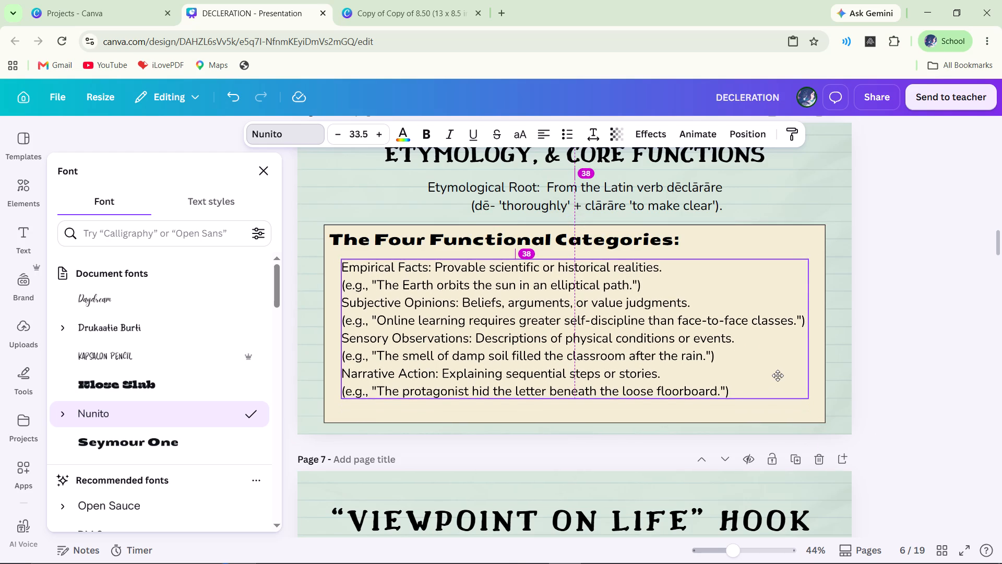
pyautogui.moveTo(778, 375); pyautogui.dragTo(778, 378)
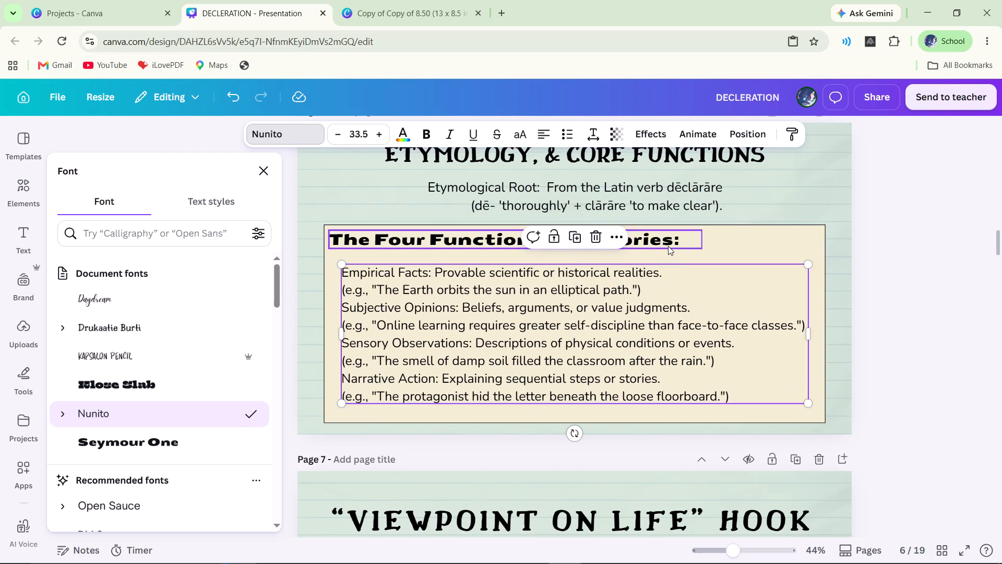
# Nudge the "The Four Functional Categories:" heading slightly down, closer to the category list.
pyautogui.click(668, 246)
pyautogui.moveTo(675, 243); pyautogui.dragTo(678, 249)
pyautogui.click(914, 272)
pyautogui.scroll(3, 914, 272)
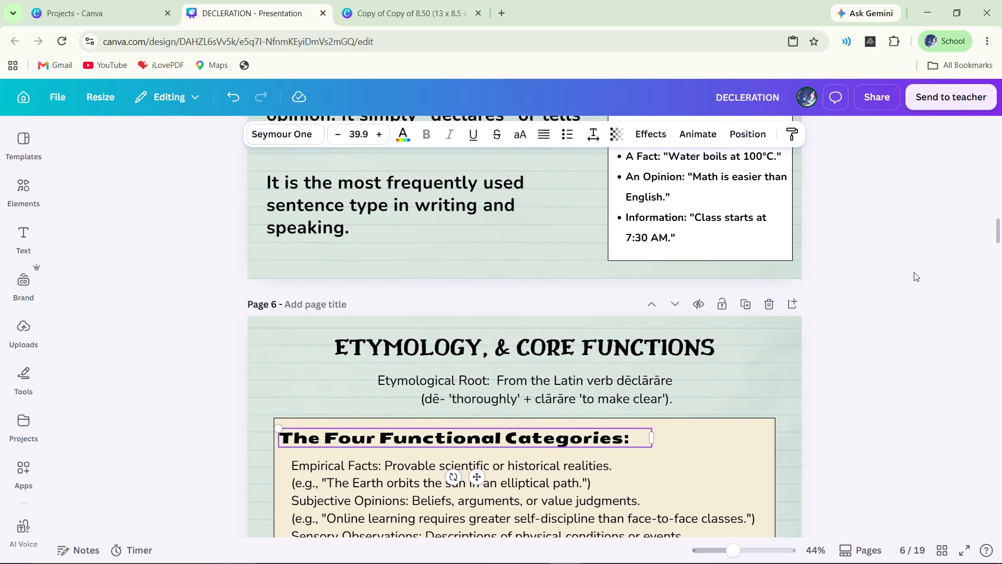
# Review the layout of Page 6's heading and category list in the cream box against the neighbouring pages.
pyautogui.scroll(1, 914, 272)
pyautogui.scroll(-3, 914, 272)
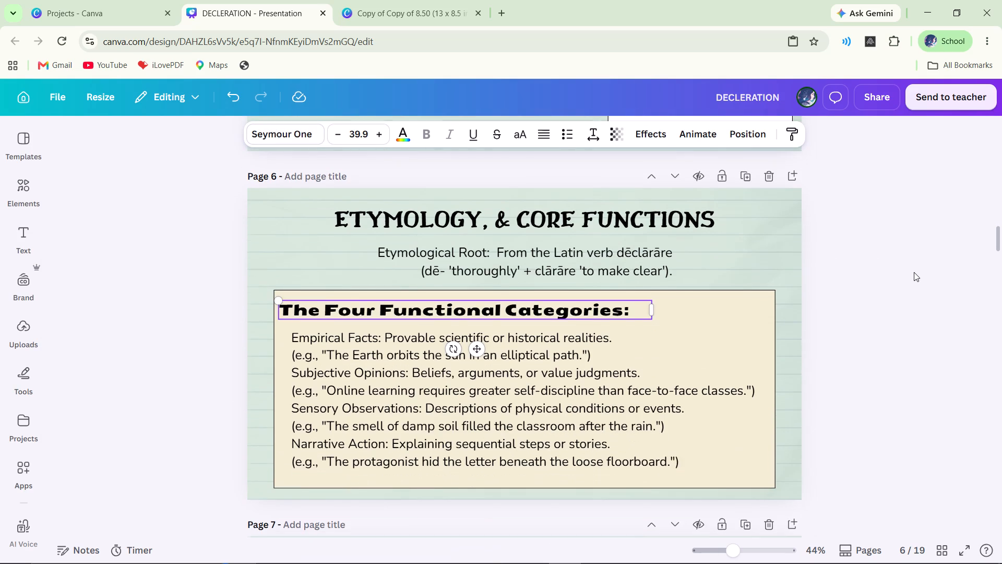
pyautogui.doubleClick(914, 272)
pyautogui.scroll(-2, 914, 273)
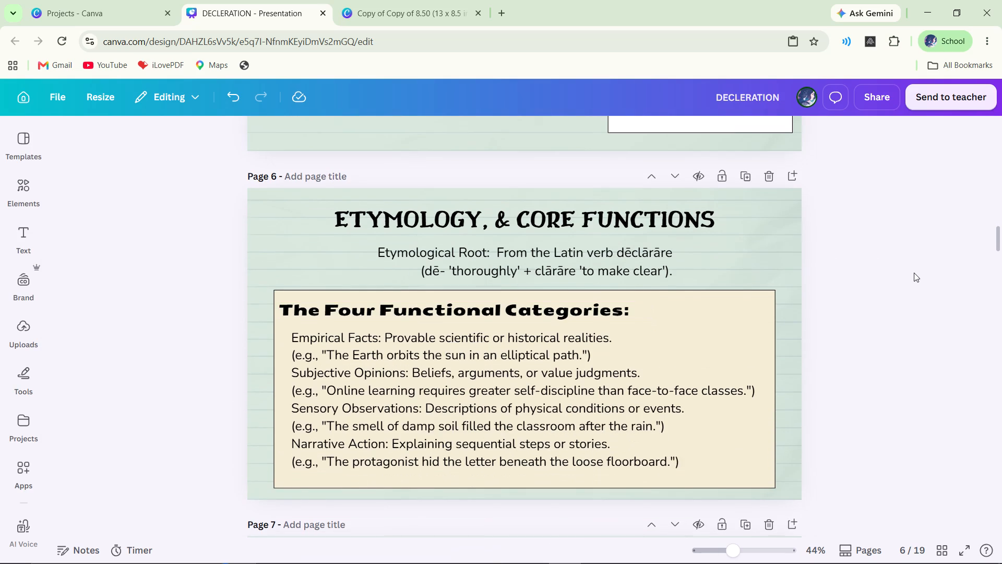
pyautogui.scroll(-2, 914, 273)
pyautogui.scroll(3, 913, 273)
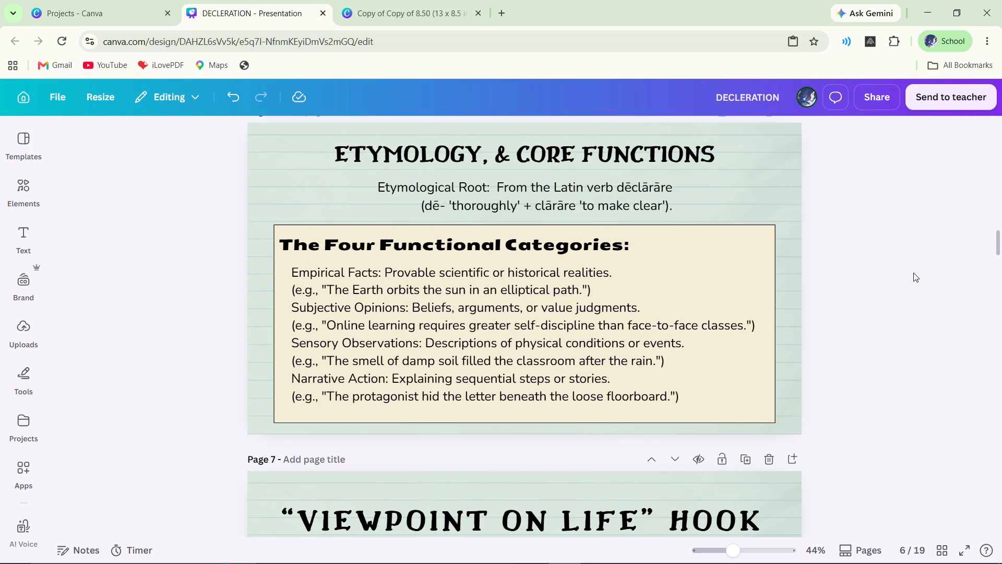
pyautogui.scroll(2, 913, 273)
pyautogui.scroll(-3, 913, 273)
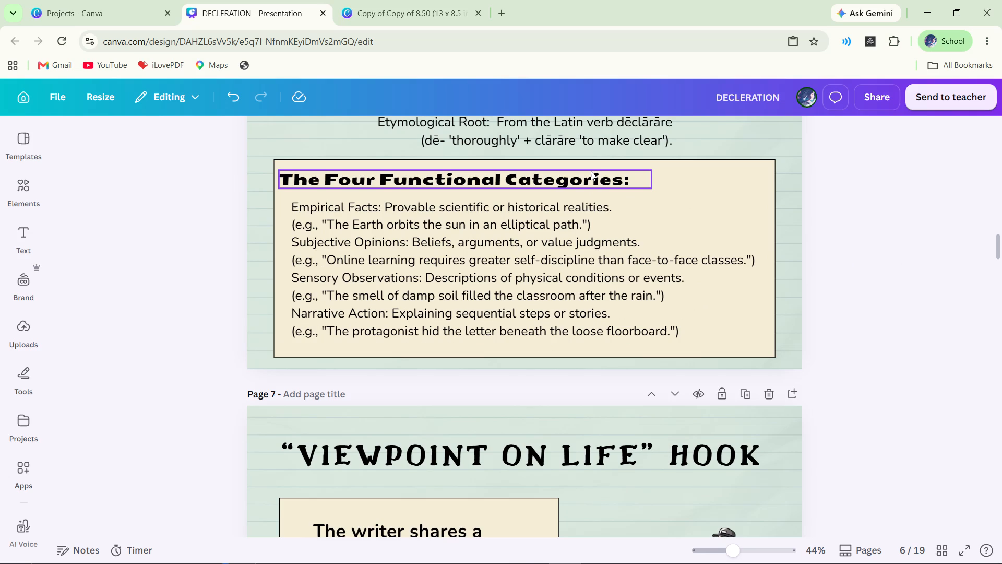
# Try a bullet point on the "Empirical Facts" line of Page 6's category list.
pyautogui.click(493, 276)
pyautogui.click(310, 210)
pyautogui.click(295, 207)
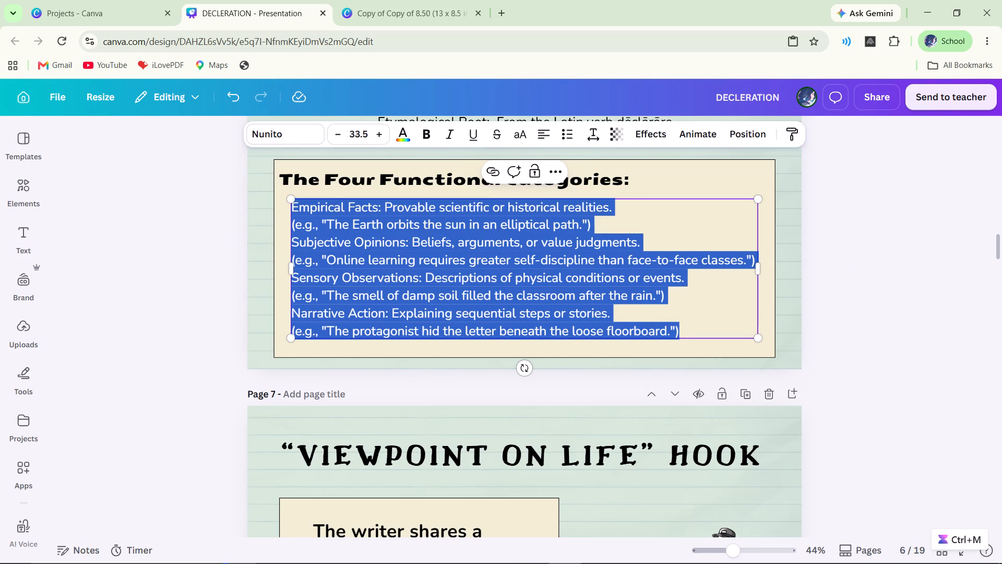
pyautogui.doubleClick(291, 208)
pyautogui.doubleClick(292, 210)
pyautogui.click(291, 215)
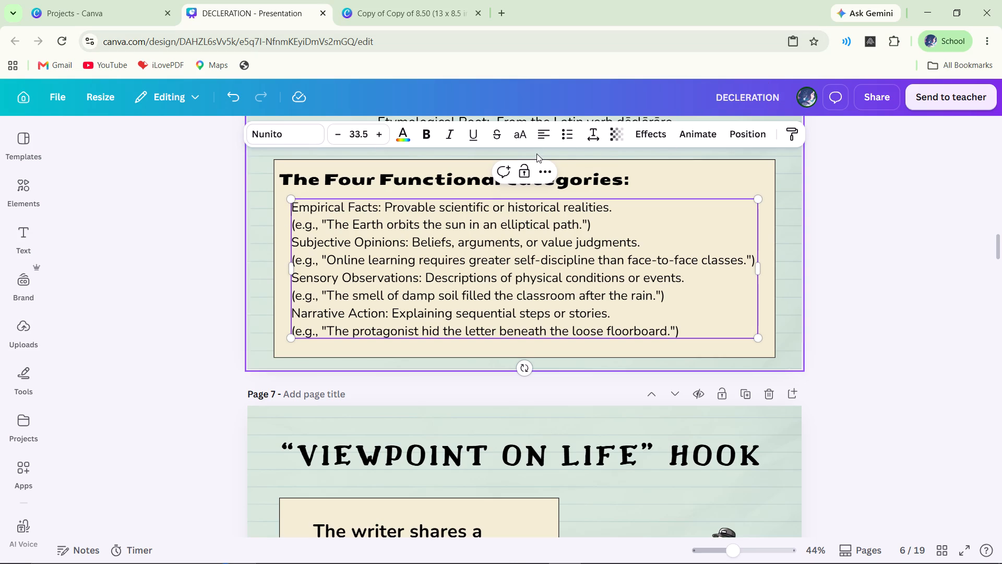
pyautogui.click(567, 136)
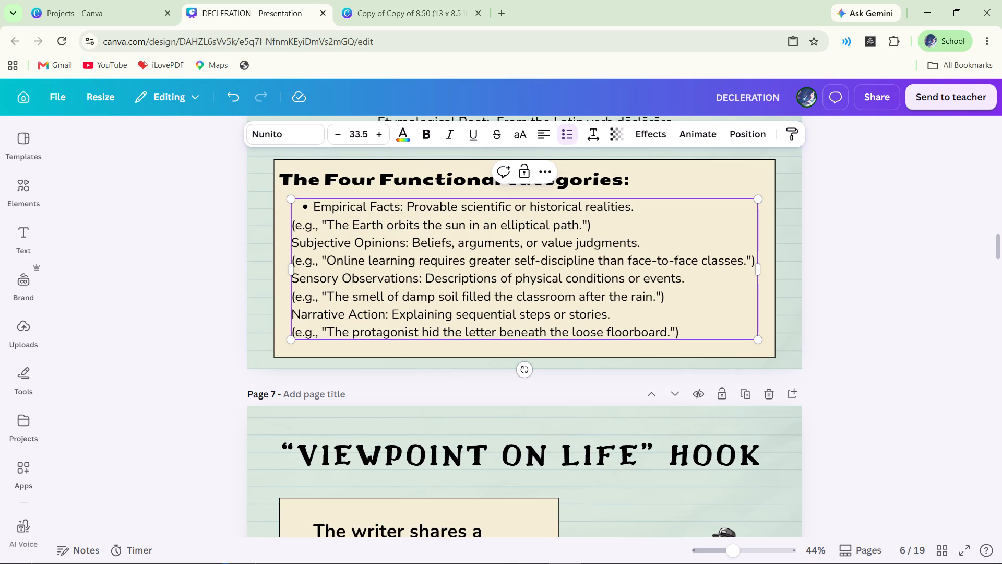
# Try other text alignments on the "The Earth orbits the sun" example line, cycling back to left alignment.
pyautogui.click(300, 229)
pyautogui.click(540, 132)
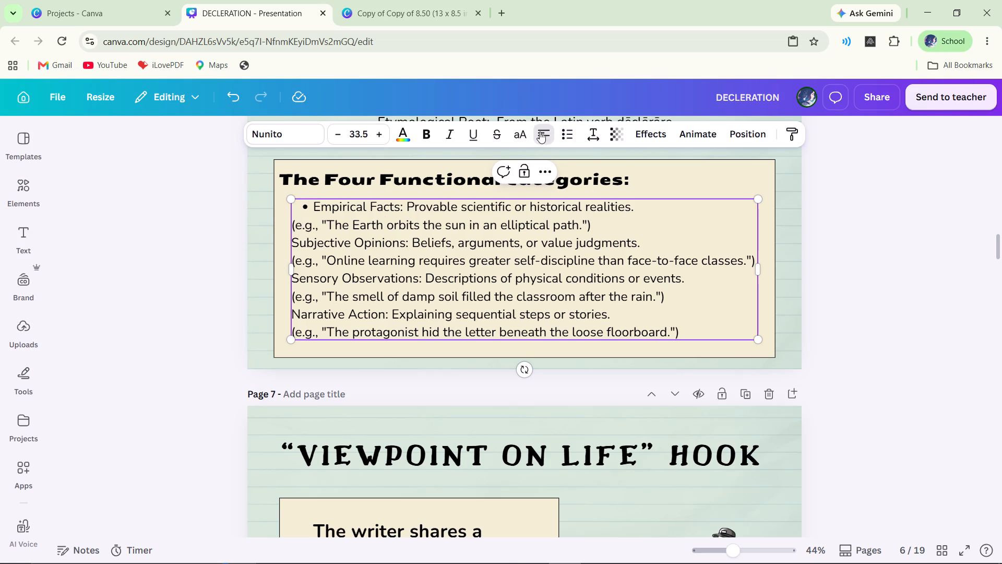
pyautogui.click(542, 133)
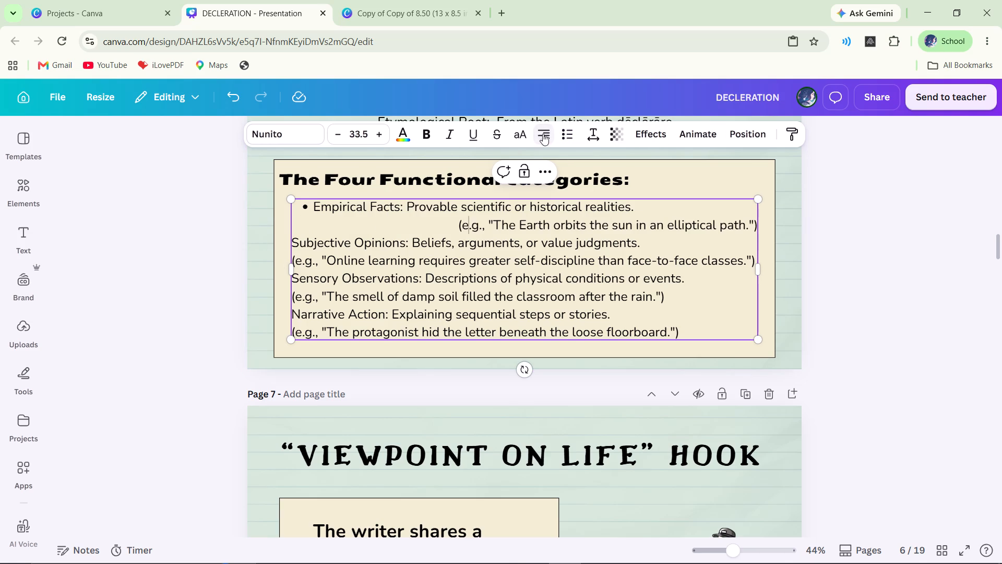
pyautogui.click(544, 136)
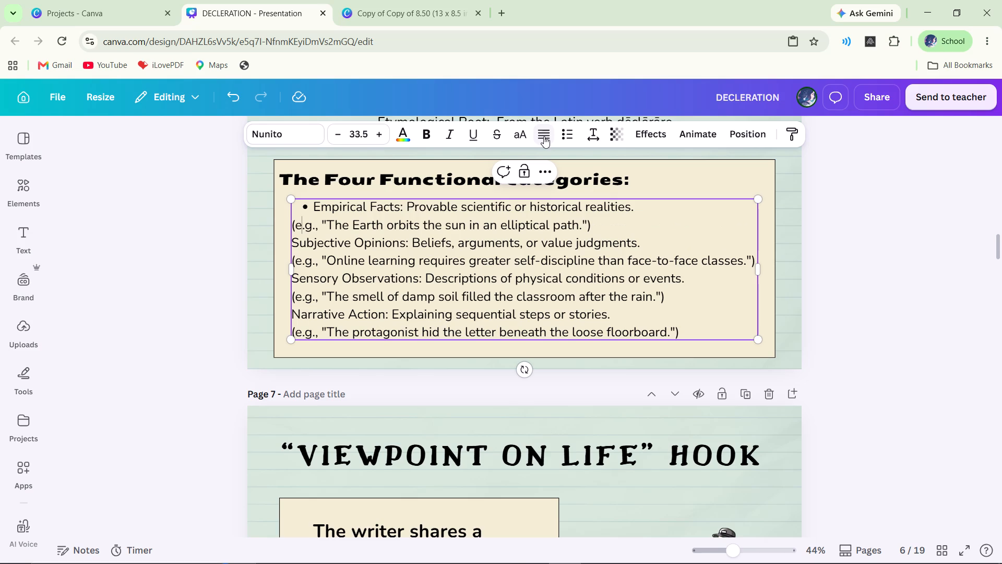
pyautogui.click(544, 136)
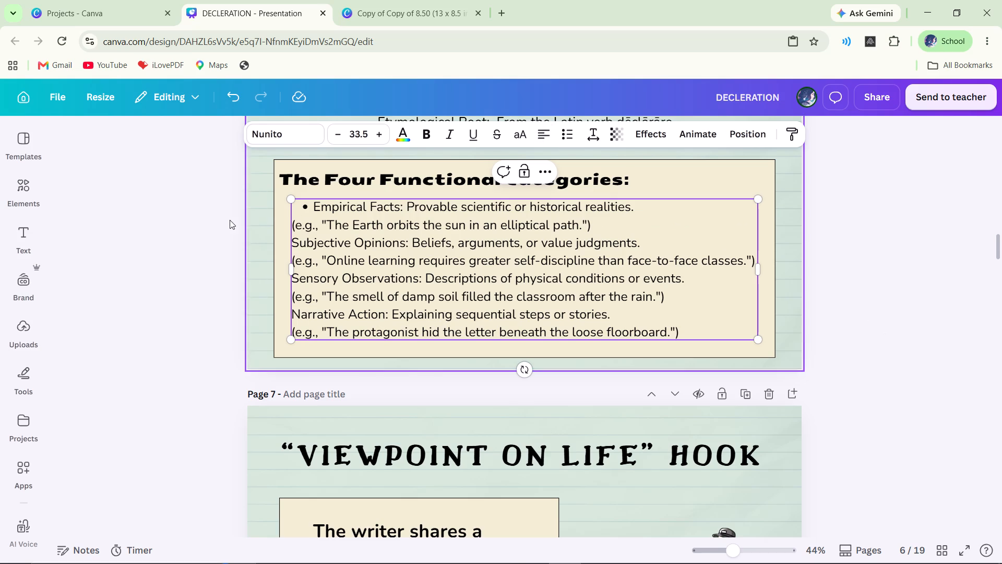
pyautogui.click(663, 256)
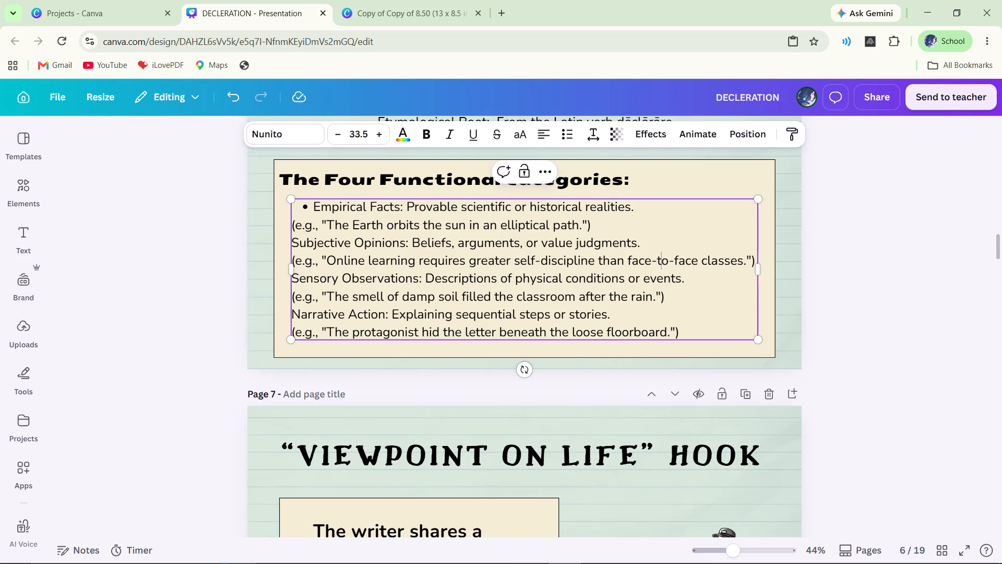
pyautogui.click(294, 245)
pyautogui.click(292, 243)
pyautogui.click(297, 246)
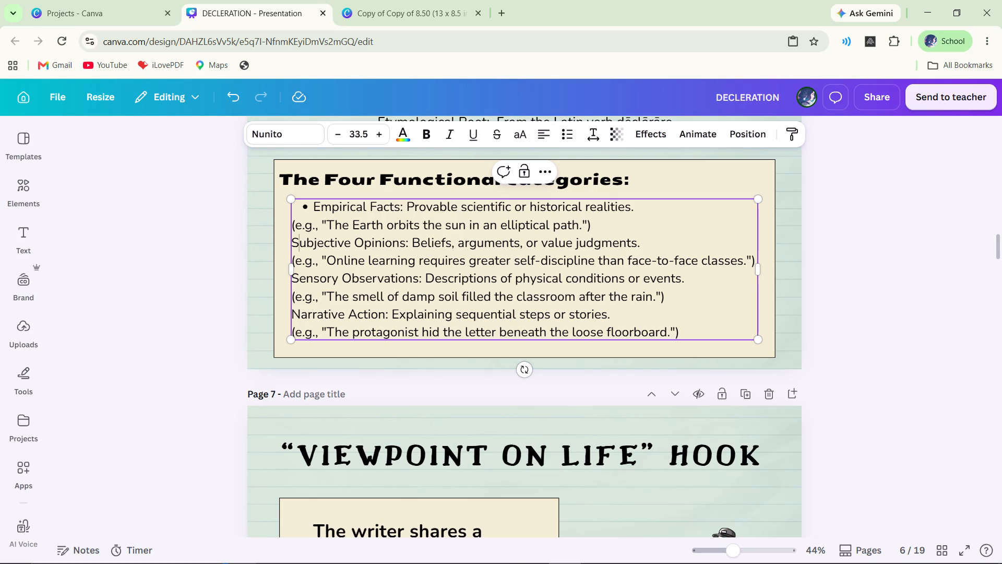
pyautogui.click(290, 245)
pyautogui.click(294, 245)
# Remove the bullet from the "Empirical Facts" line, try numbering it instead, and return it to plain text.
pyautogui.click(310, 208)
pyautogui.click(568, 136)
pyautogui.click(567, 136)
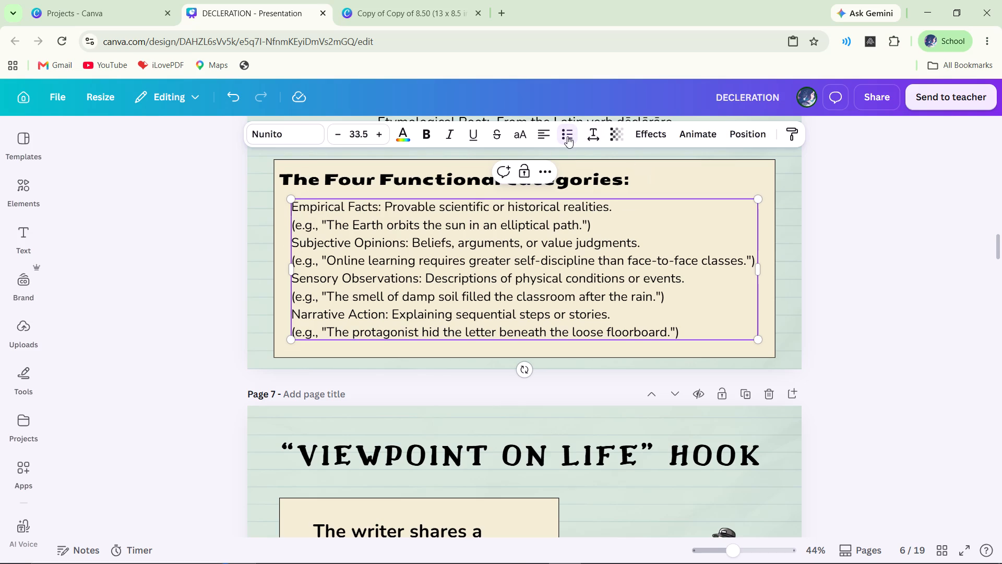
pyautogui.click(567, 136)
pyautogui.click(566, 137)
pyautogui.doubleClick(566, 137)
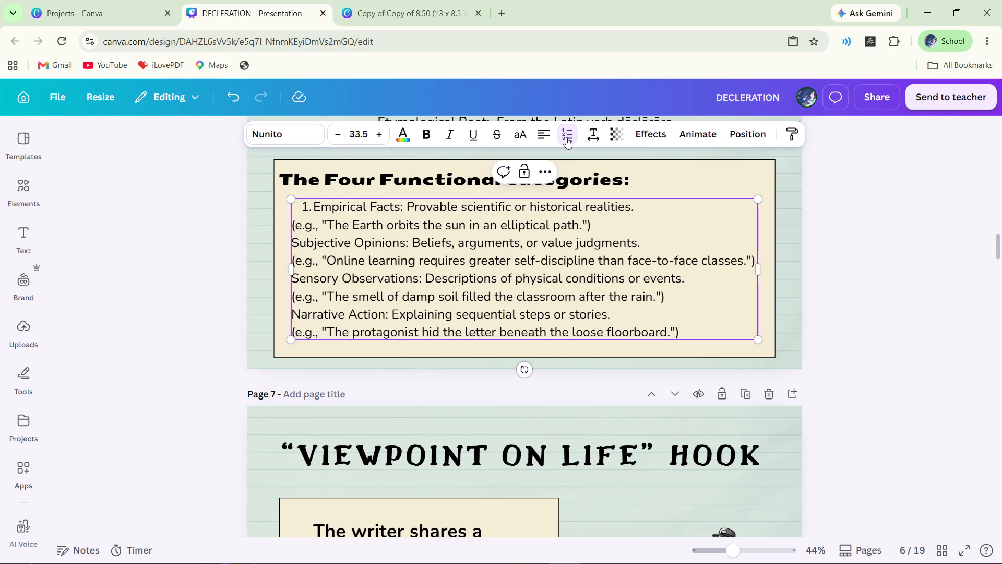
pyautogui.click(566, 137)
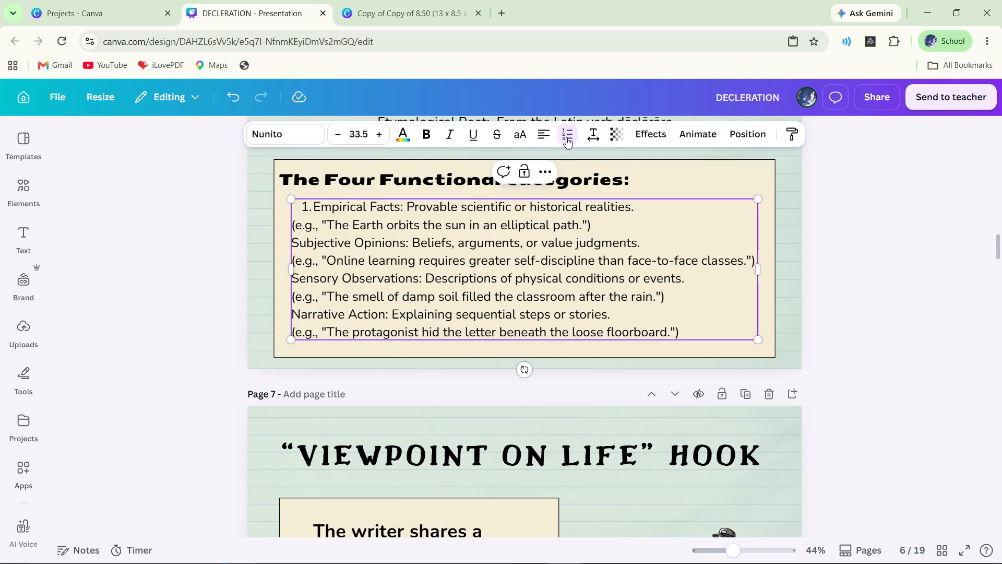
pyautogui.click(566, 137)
# Search the web for "symbols" in a new browser tab and open the EmojiDB symbols page.
pyautogui.click(502, 14)
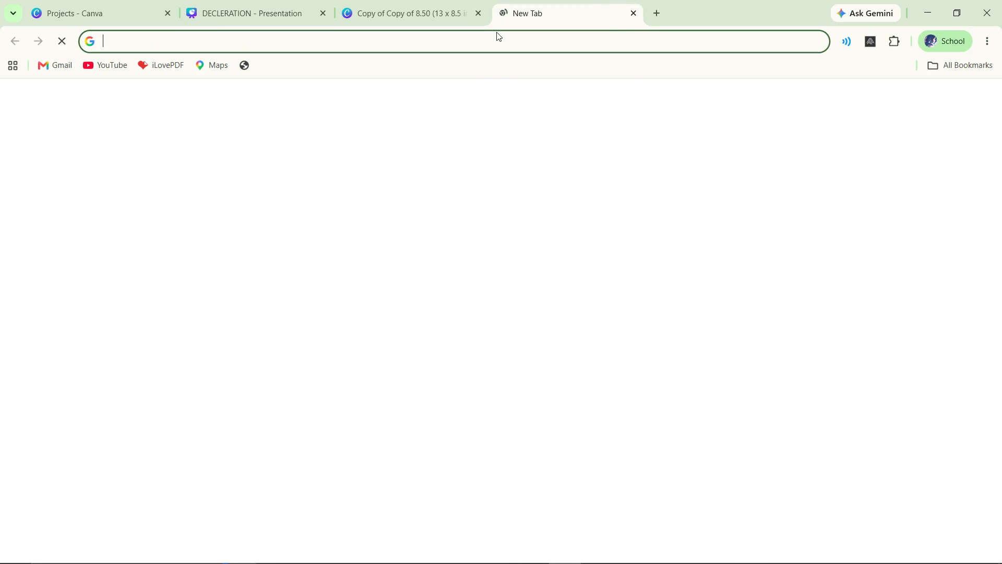
pyautogui.press('s')
pyautogui.press('y')
pyautogui.write('MBOLS')
pyautogui.press('Return')
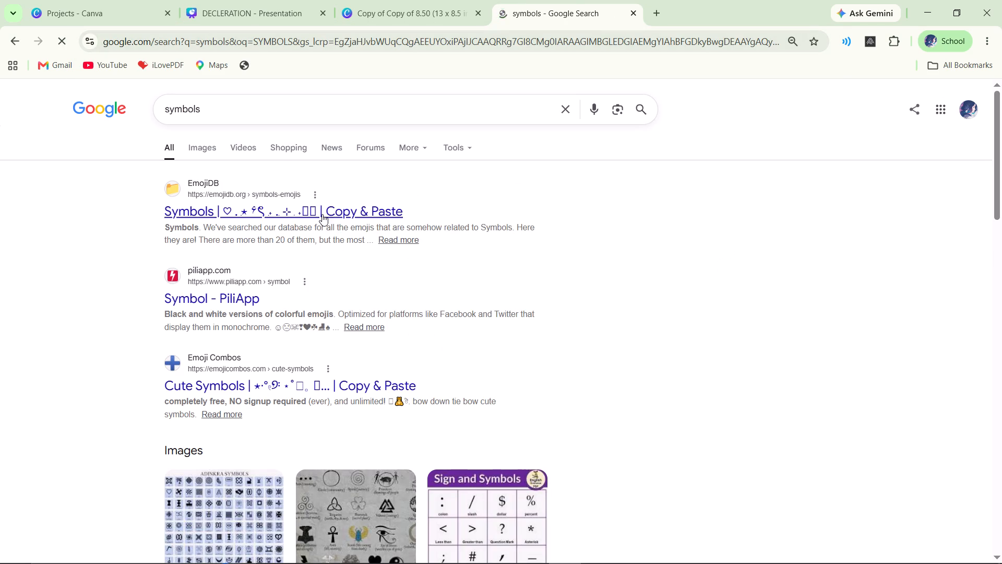
pyautogui.click(320, 214)
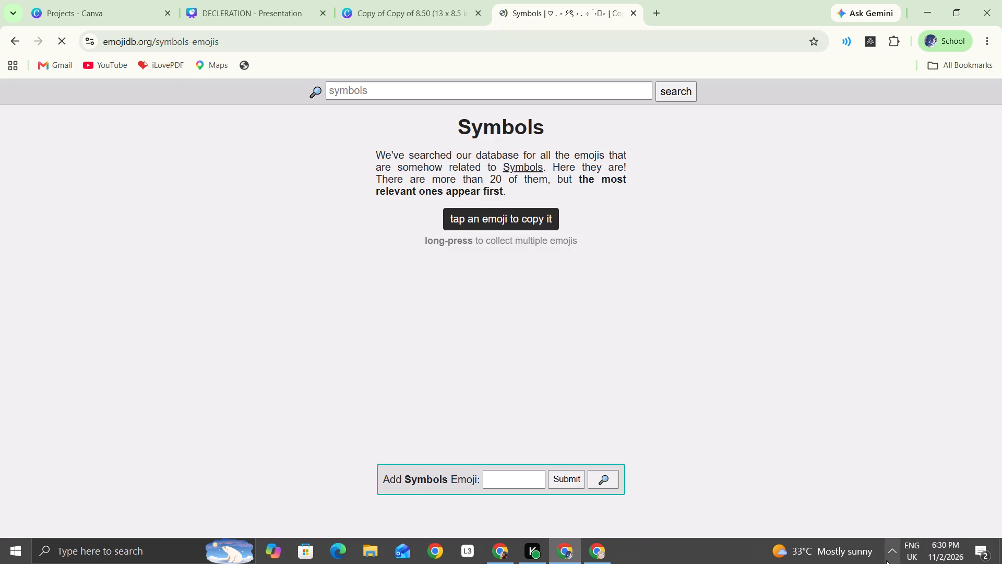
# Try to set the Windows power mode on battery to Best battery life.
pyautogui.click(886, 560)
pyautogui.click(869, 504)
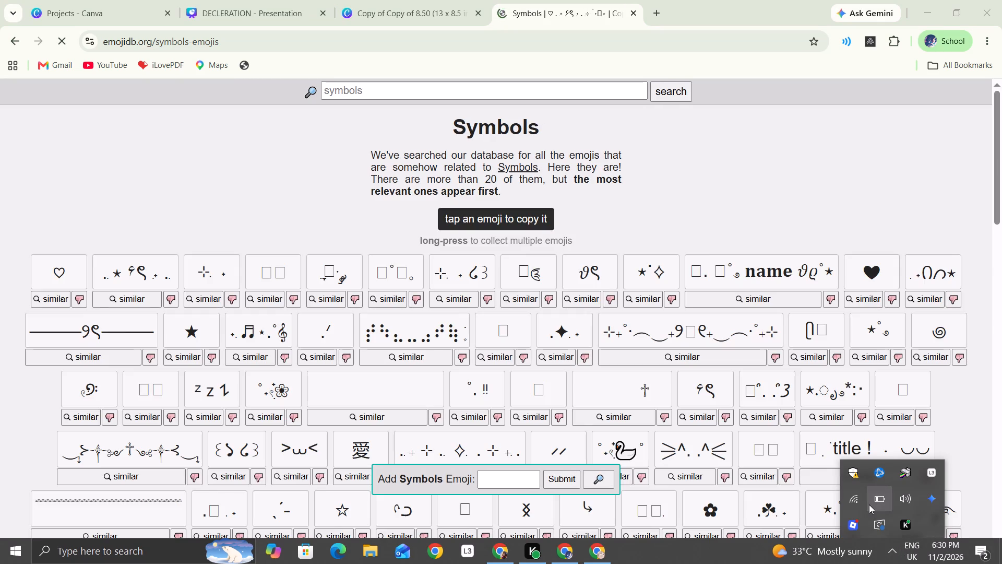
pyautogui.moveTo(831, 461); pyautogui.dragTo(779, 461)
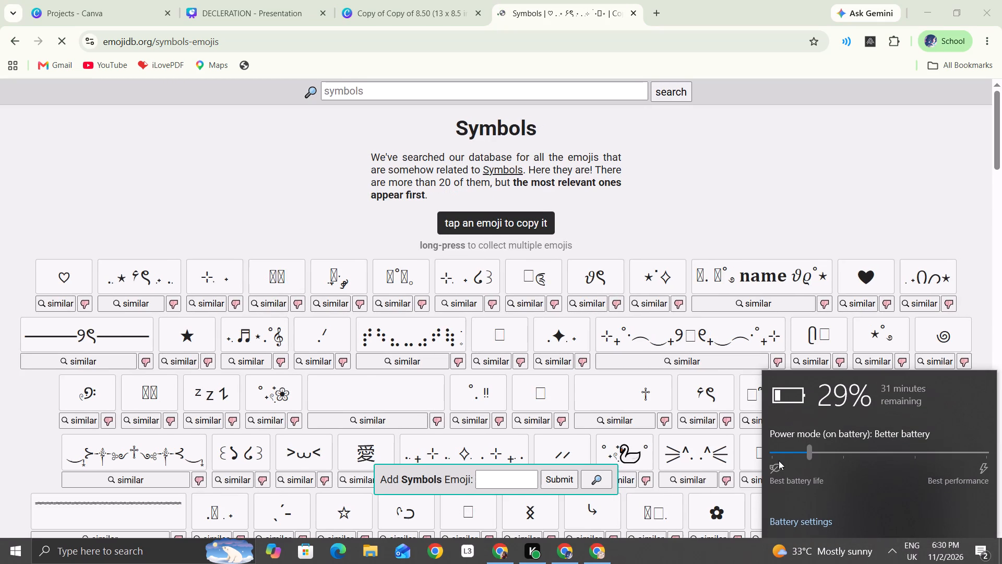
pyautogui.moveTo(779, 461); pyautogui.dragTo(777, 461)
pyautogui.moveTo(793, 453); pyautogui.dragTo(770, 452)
# Exit the Roblox client running in the background.
pyautogui.click(888, 548)
pyautogui.click(889, 550)
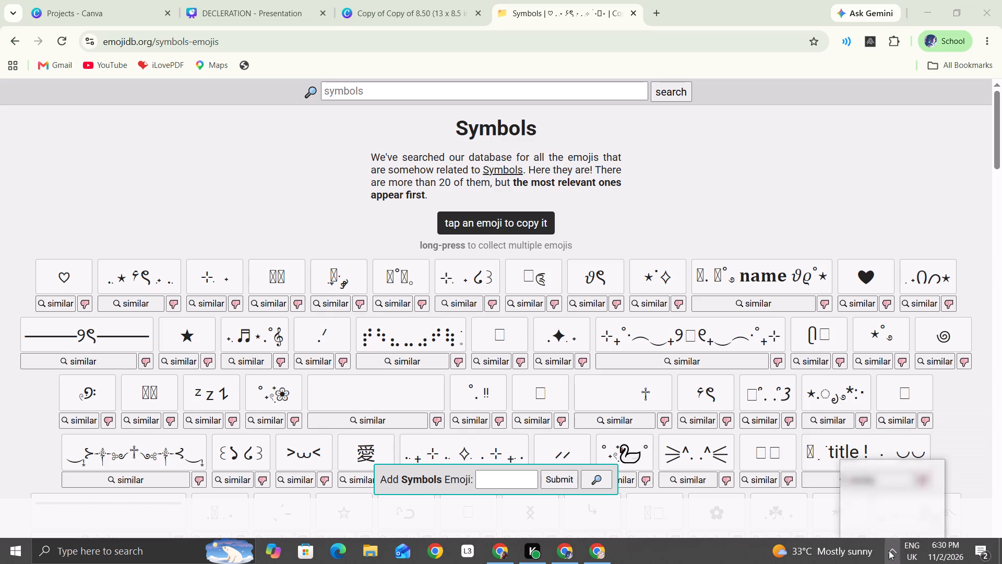
pyautogui.rightClick(855, 520)
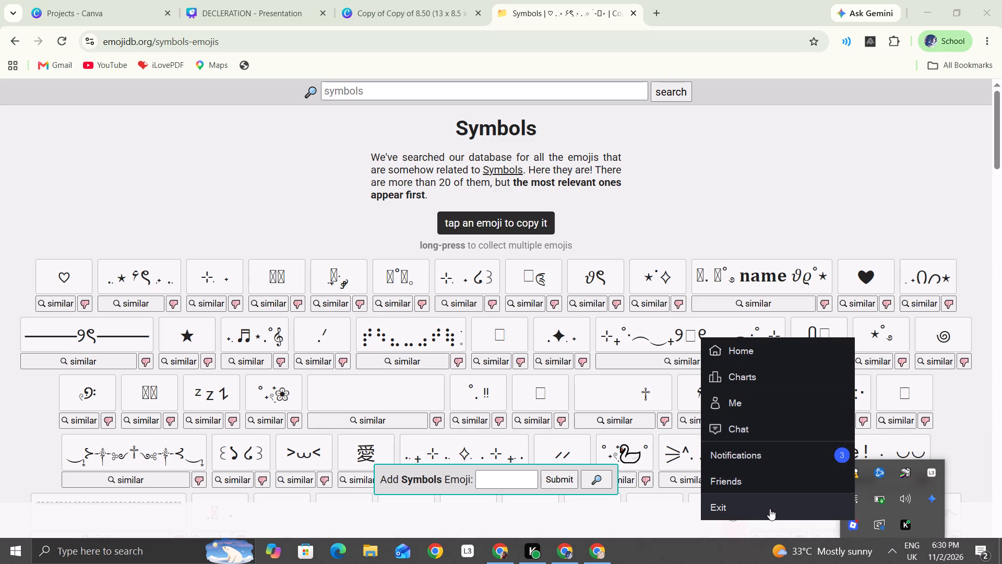
pyautogui.click(769, 509)
# Exit the Battle.net client running in the background and return to the EmojiDB page.
pyautogui.rightClick(886, 476)
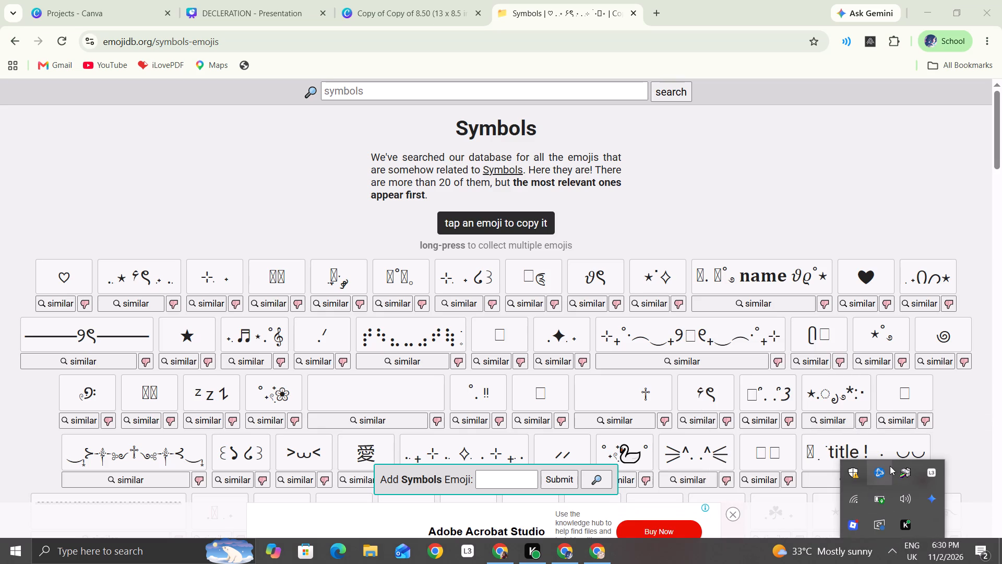
pyautogui.rightClick(878, 480)
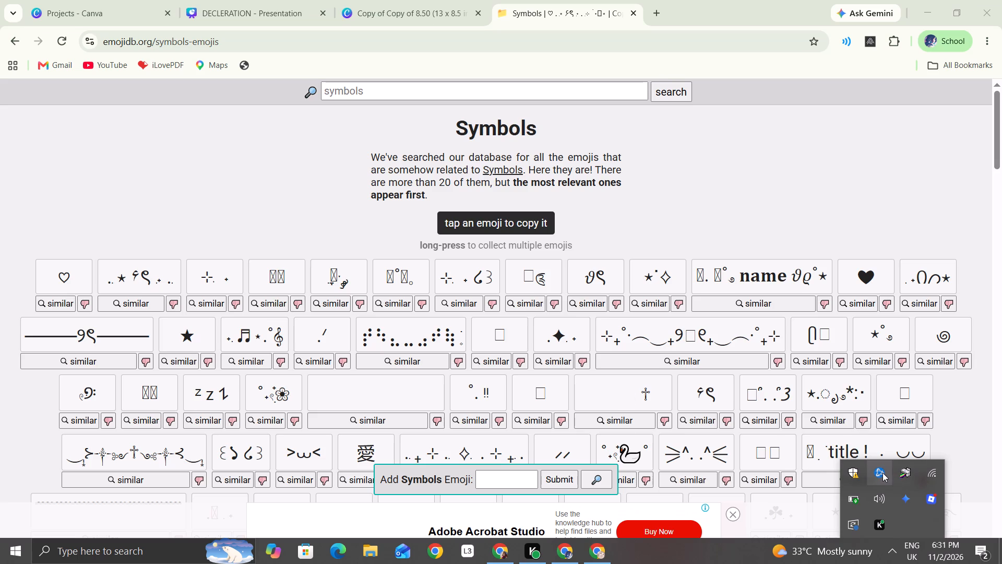
pyautogui.rightClick(882, 473)
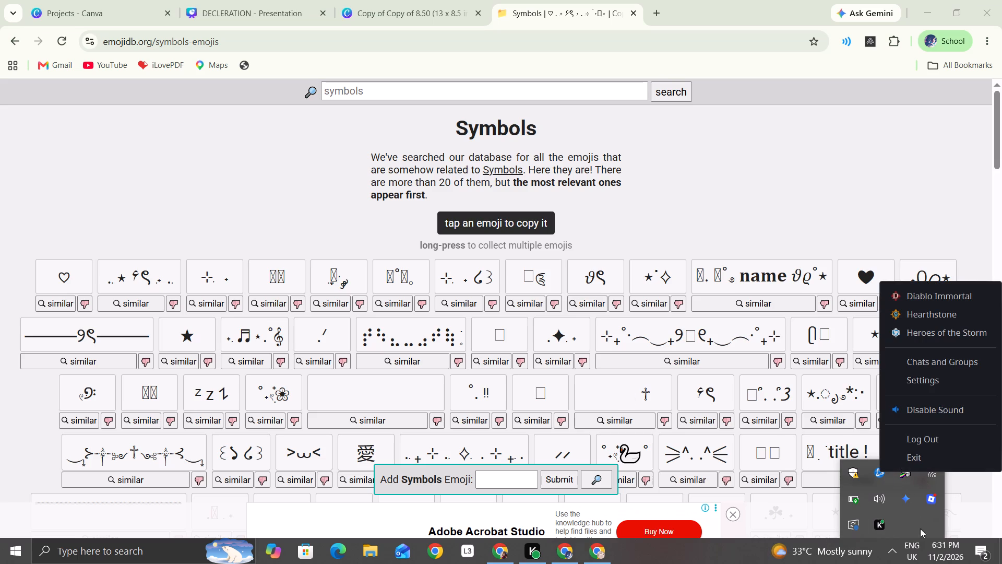
pyautogui.click(925, 456)
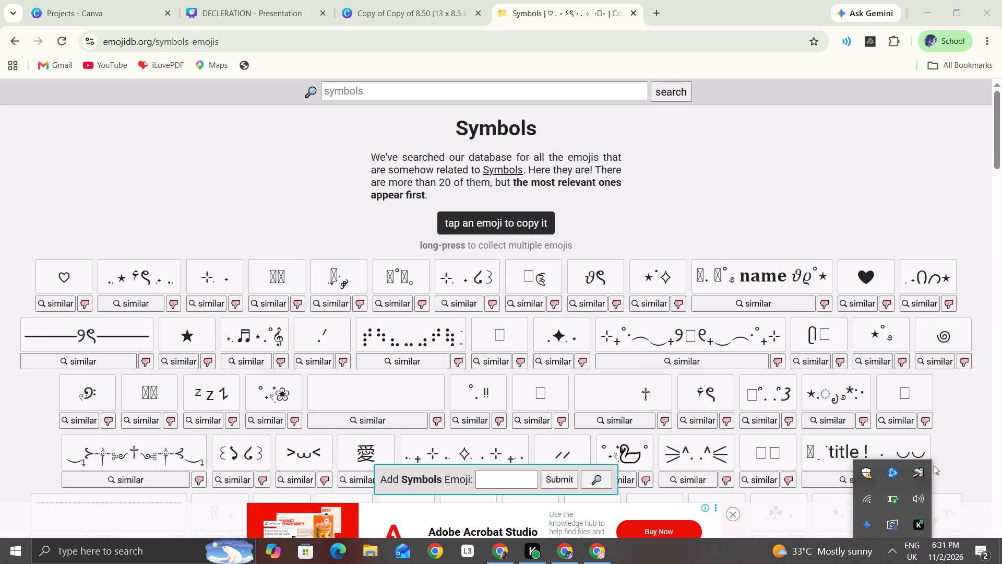
pyautogui.click(894, 551)
pyautogui.click(894, 551)
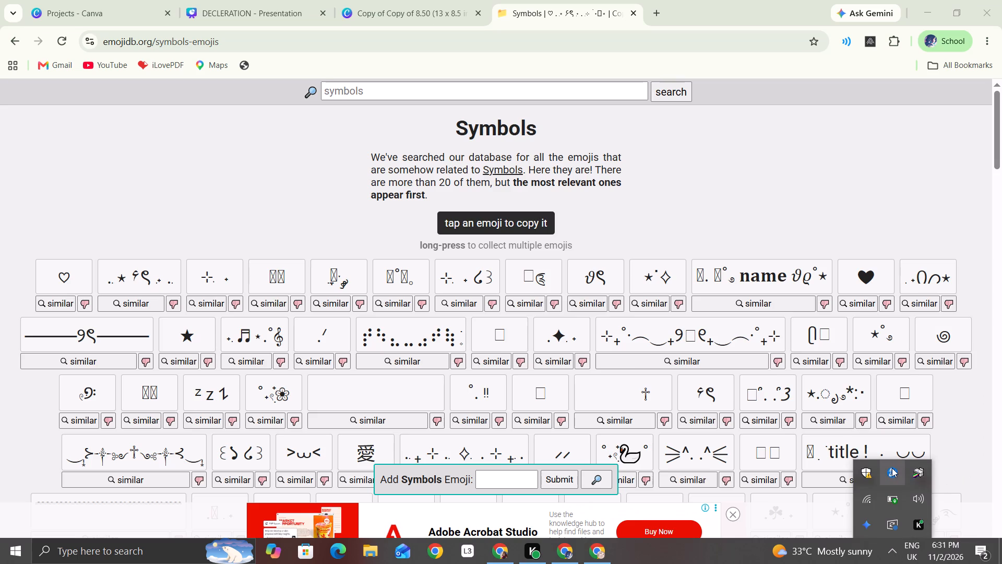
pyautogui.rightClick(891, 468)
pyautogui.click(971, 446)
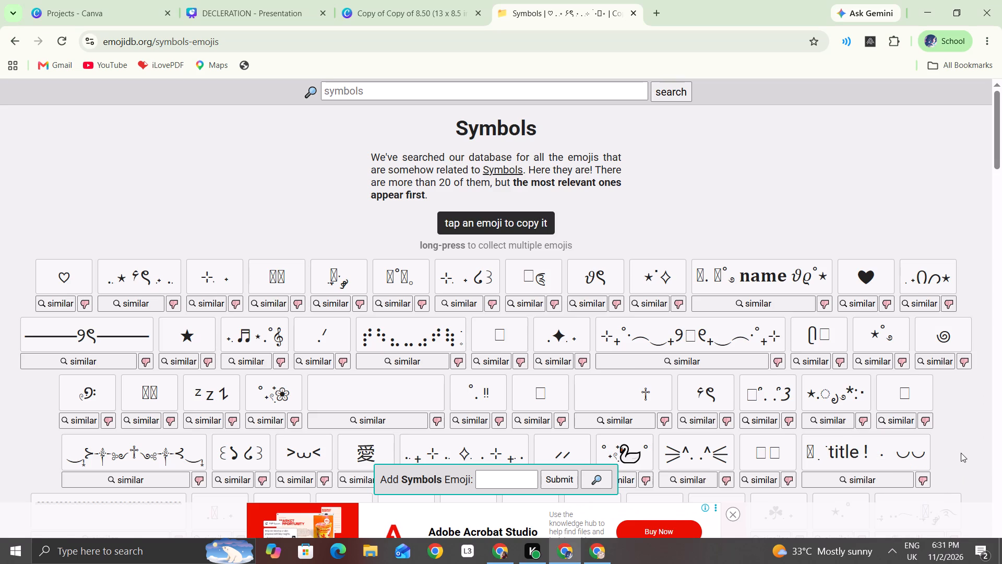
# Find the solid black arrowhead symbol (➤) among the EmojiDB symbols and copy it.
pyautogui.scroll(-1, 769, 444)
pyautogui.scroll(-1, 517, 429)
pyautogui.scroll(-2, 567, 316)
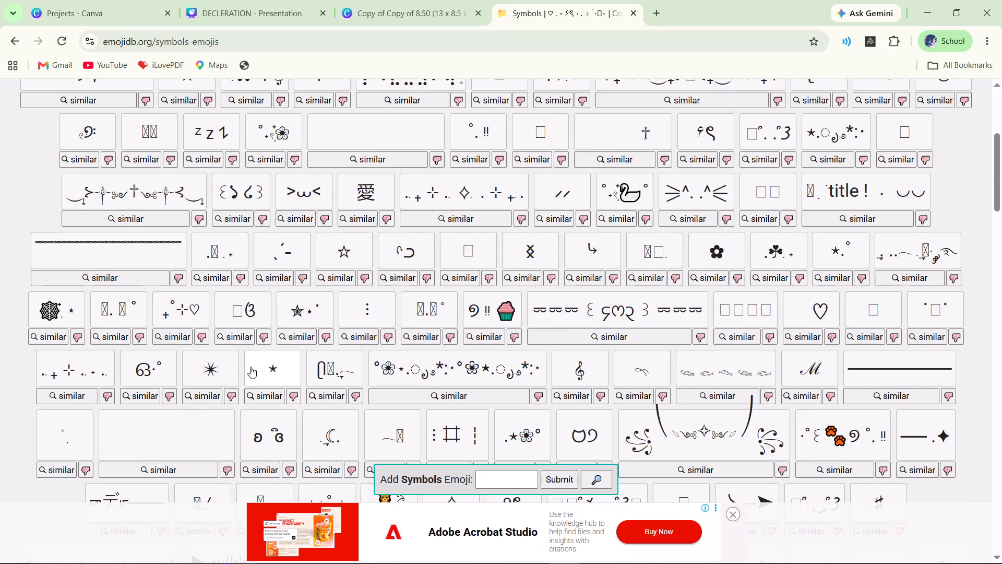
pyautogui.scroll(-1, 249, 368)
pyautogui.scroll(-1, 117, 354)
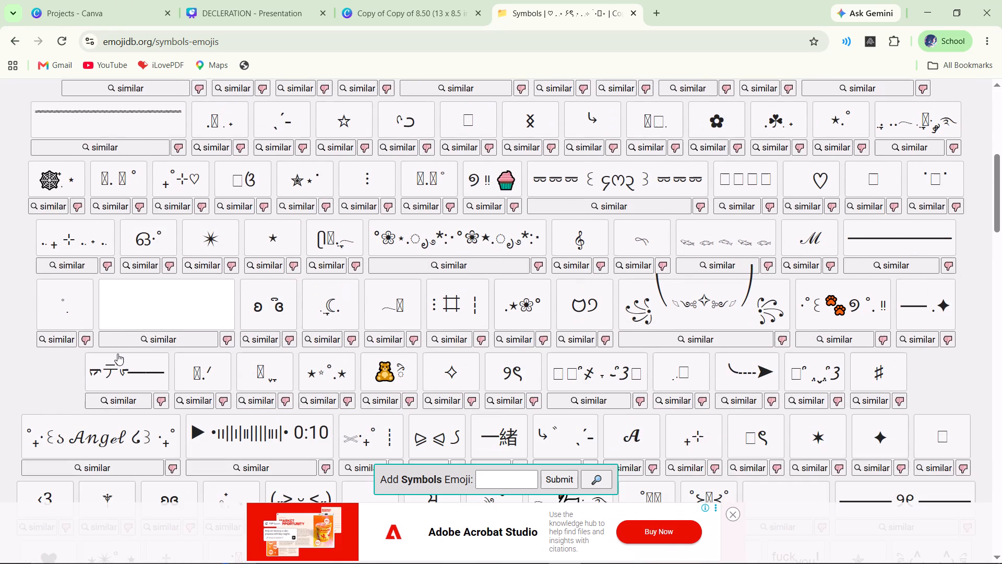
pyautogui.scroll(-1, 118, 353)
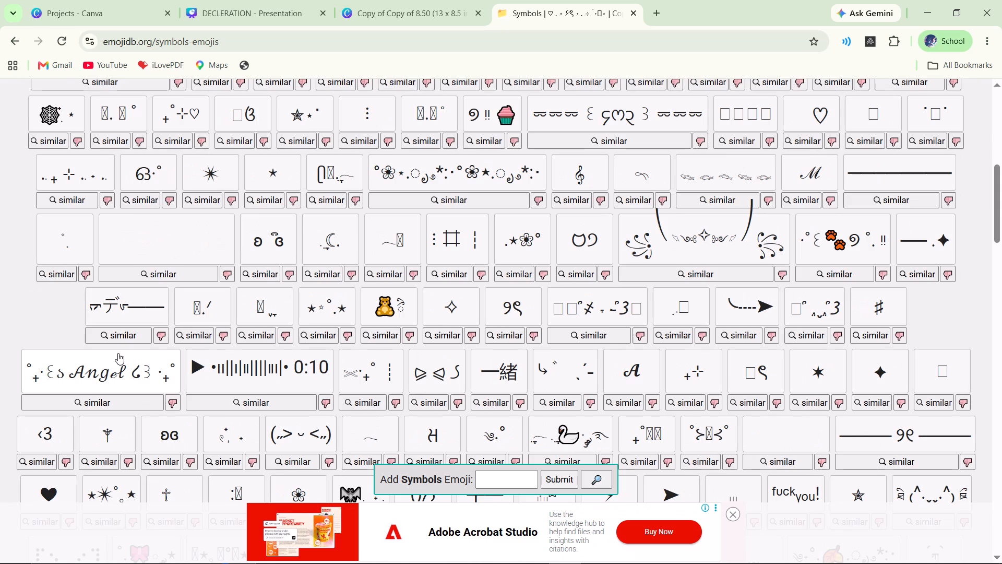
pyautogui.scroll(-1, 118, 353)
pyautogui.scroll(-2, 474, 389)
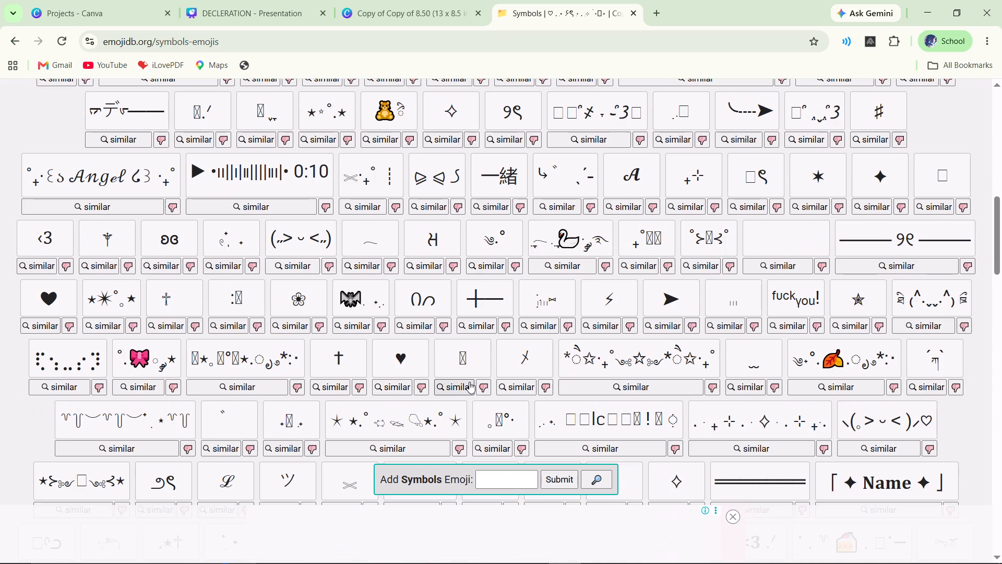
pyautogui.click(662, 291)
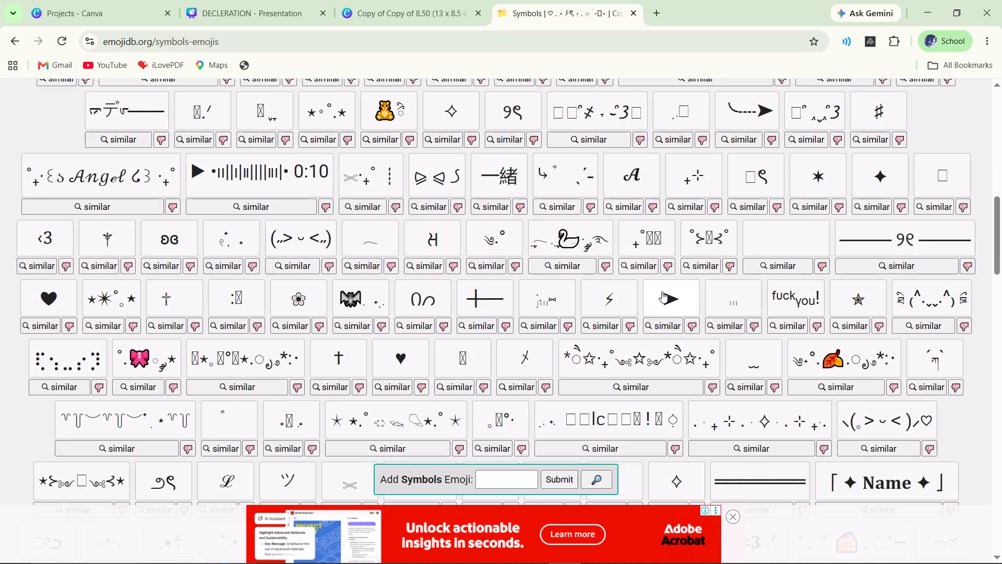
pyautogui.scroll(1, 563, 344)
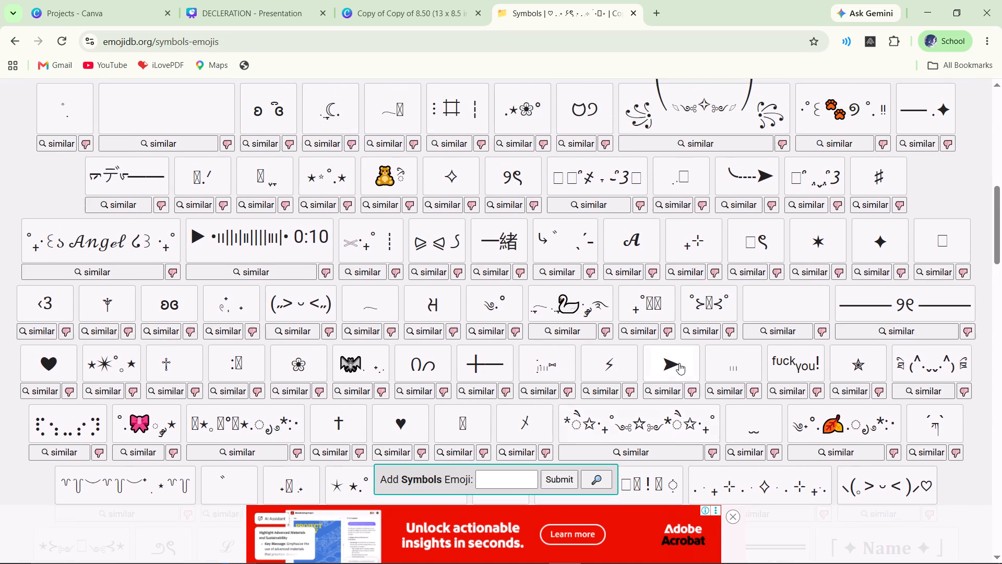
pyautogui.click(670, 358)
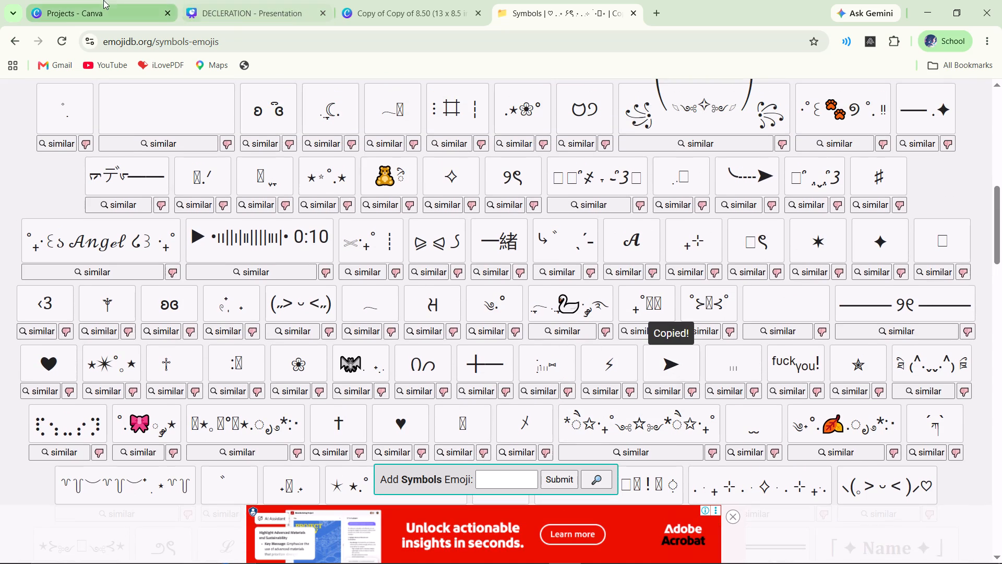
# Switch back to the DECLERATION presentation.
pyautogui.click(283, 0)
pyautogui.click(282, 0)
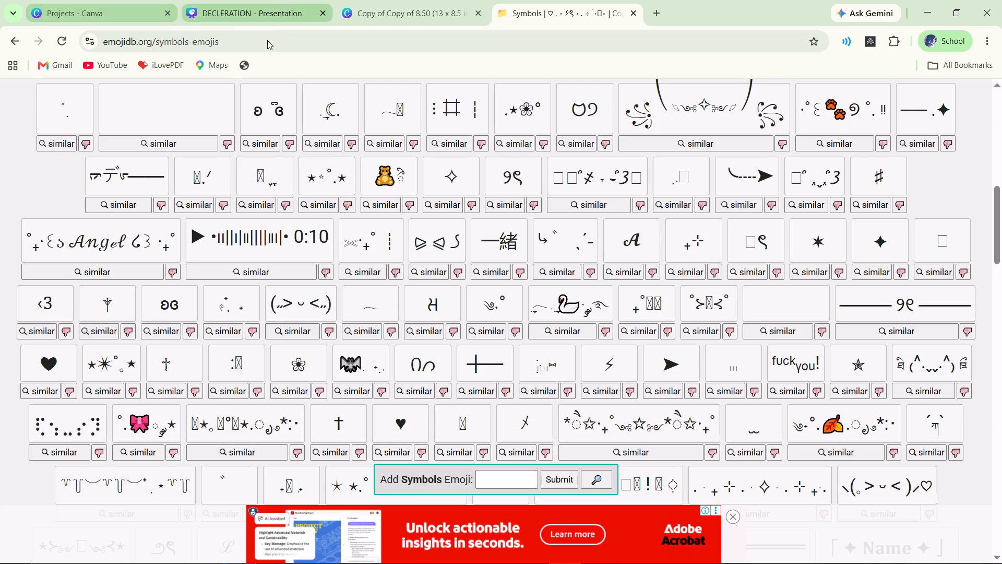
pyautogui.click(271, 0)
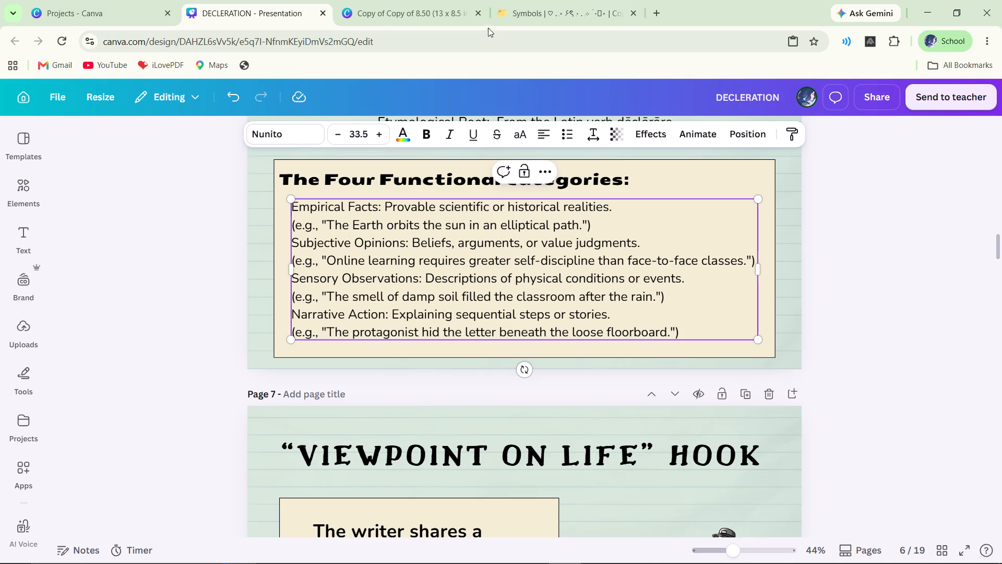
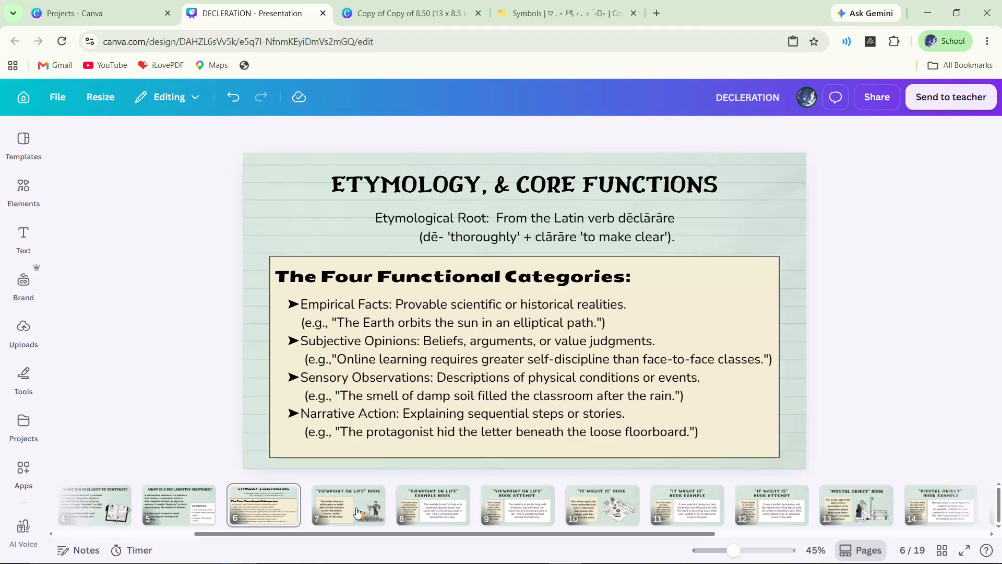
# Add a Line Wipe transition between Pages 4 and 5, trying Dissolve and Color Wipe before settling on it.
pyautogui.click(135, 506)
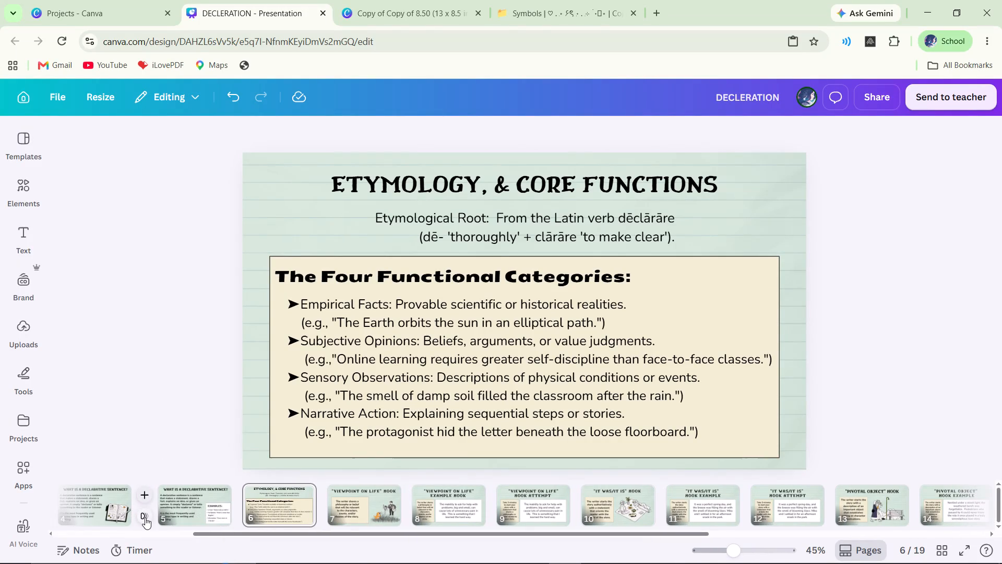
pyautogui.click(144, 518)
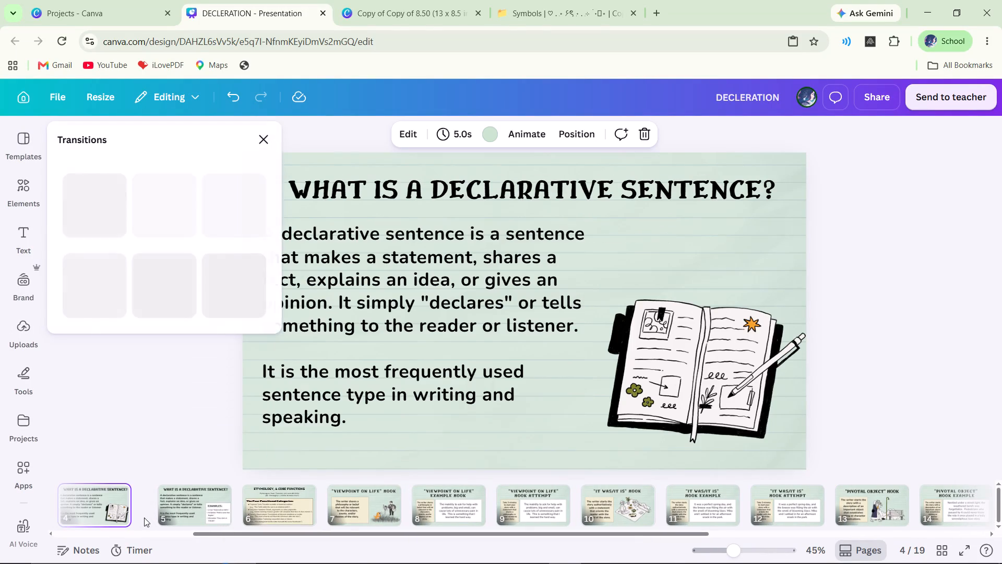
pyautogui.click(158, 227)
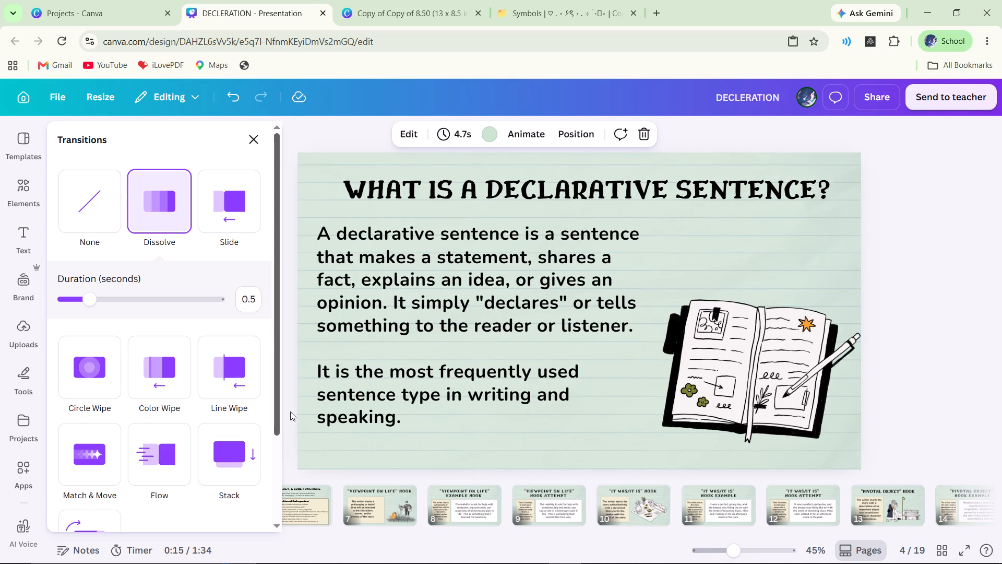
pyautogui.click(147, 383)
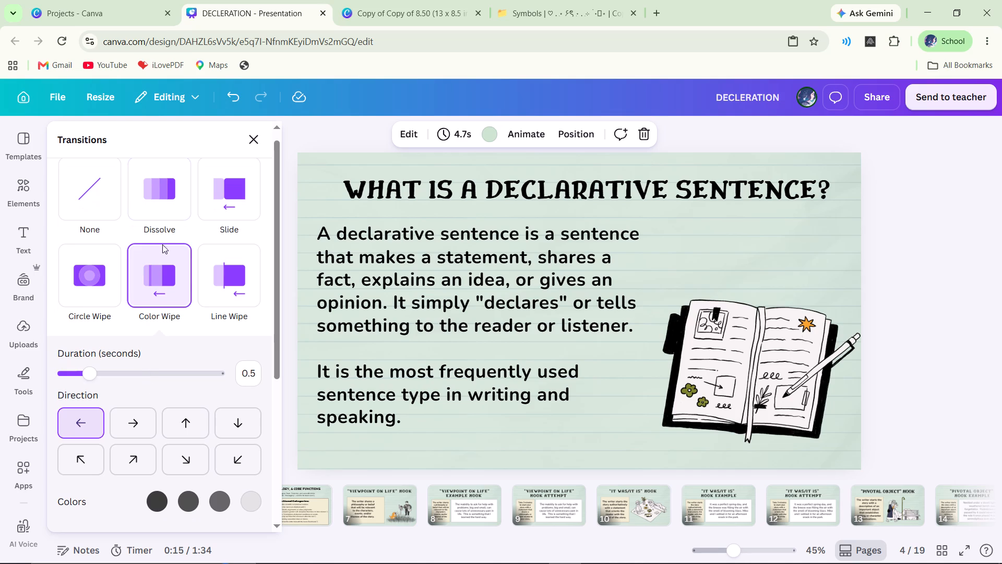
pyautogui.click(221, 286)
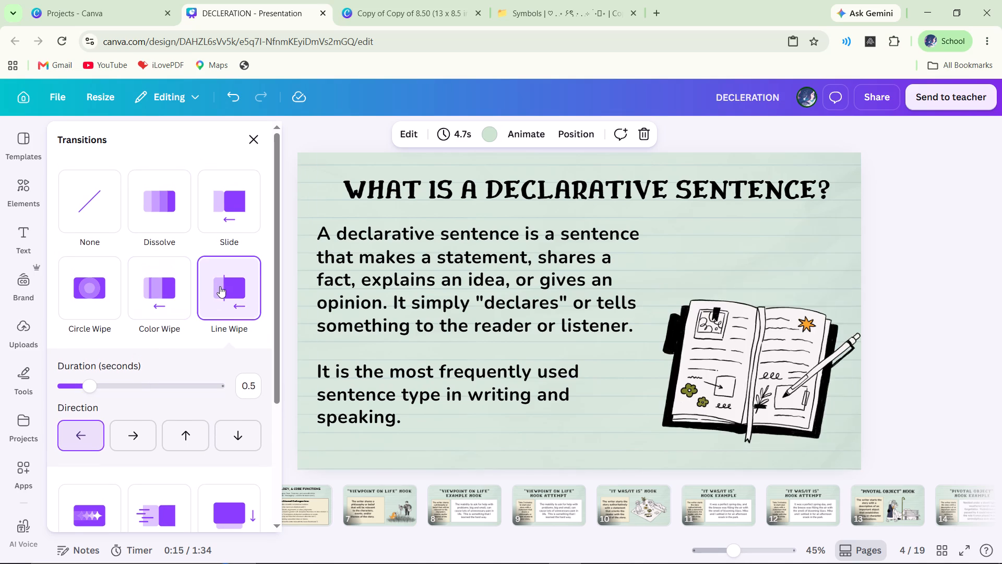
pyautogui.click(142, 294)
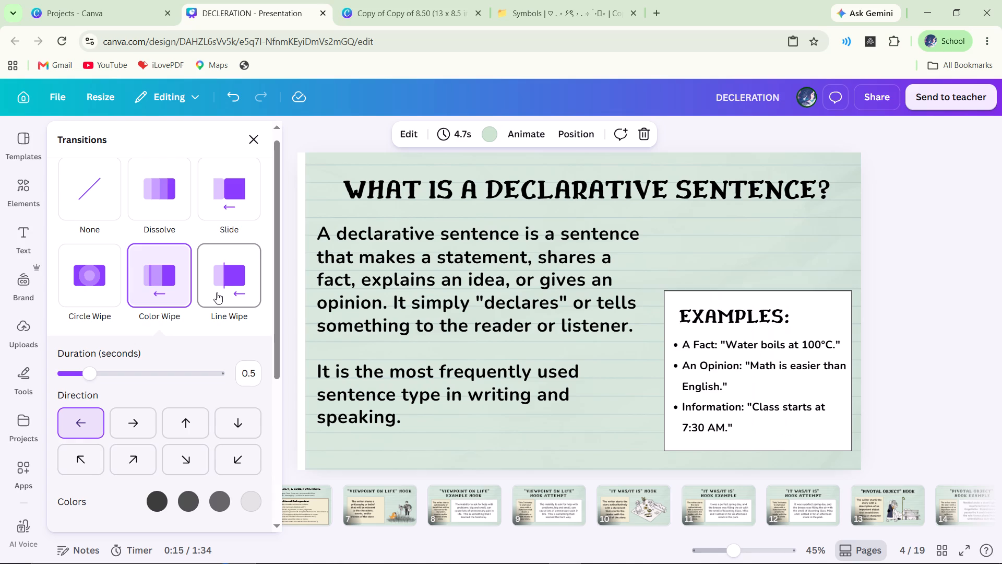
pyautogui.click(217, 292)
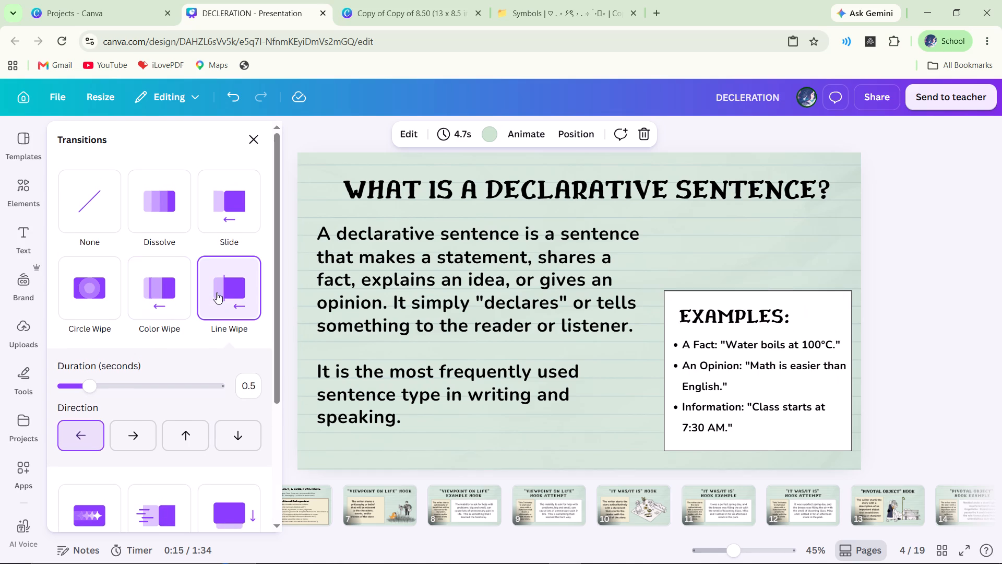
pyautogui.click(246, 135)
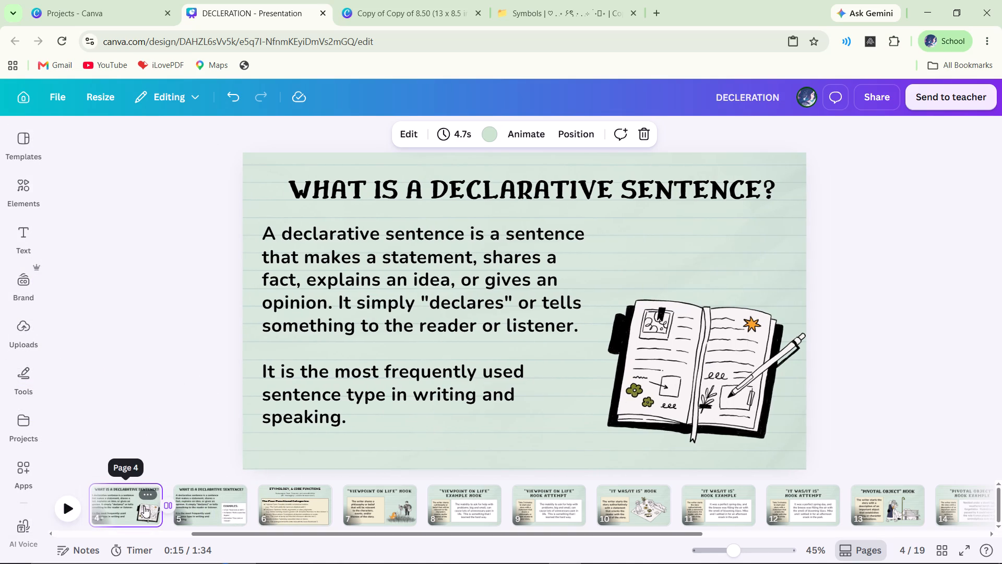
# Go back to the title page, Page 1, of the presentation.
pyautogui.press('Left')
pyautogui.press('Left')
pyautogui.moveTo(217, 535); pyautogui.dragTo(136, 533)
pyautogui.moveTo(141, 535); pyautogui.dragTo(75, 538)
pyautogui.click(116, 514)
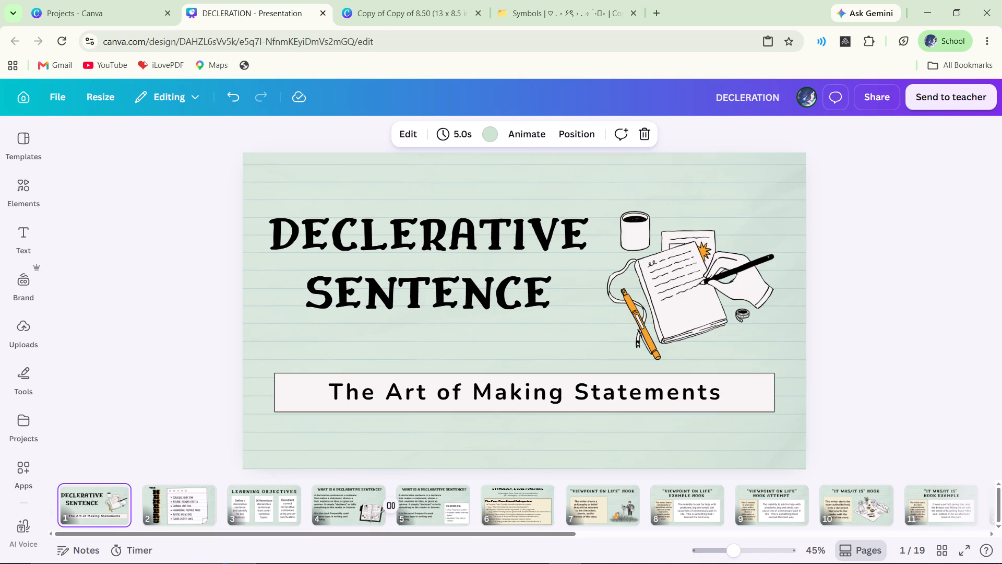
# Switch to the Spotify window and set the playback volume to about two thirds.
pyautogui.click(597, 558)
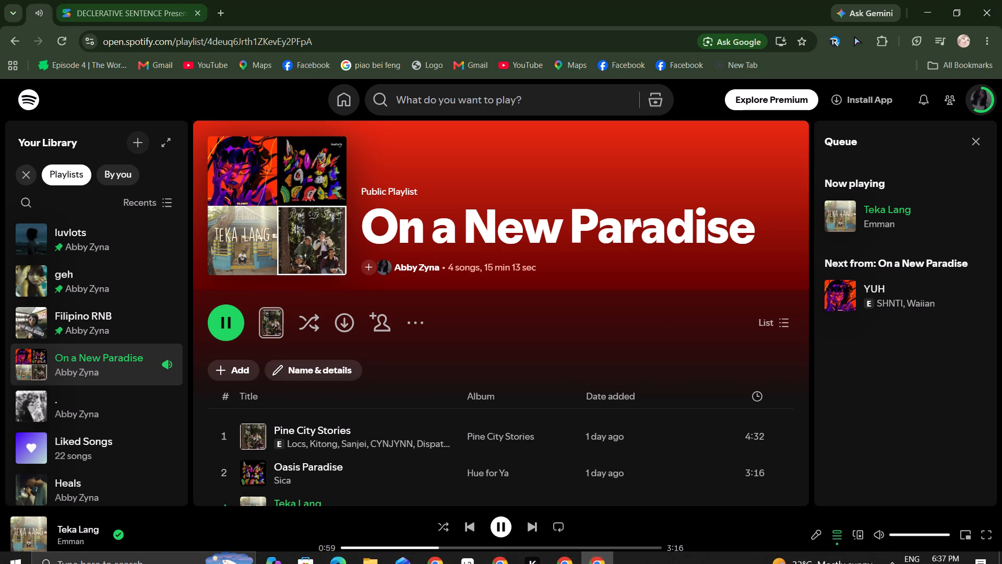
pyautogui.click(932, 539)
pyautogui.click(931, 535)
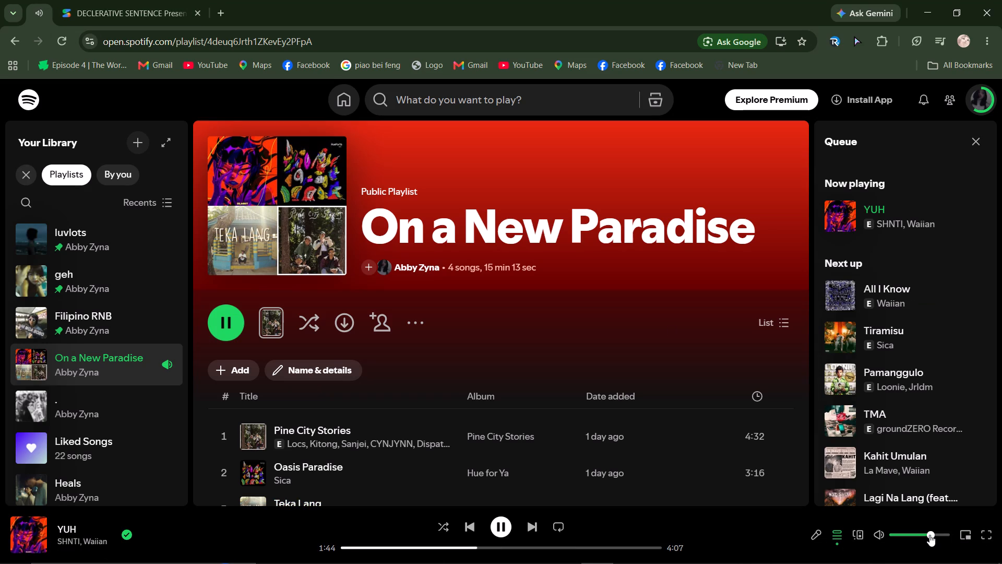
# Open the playlist named "." from the library and start playing it.
pyautogui.scroll(-2, 469, 446)
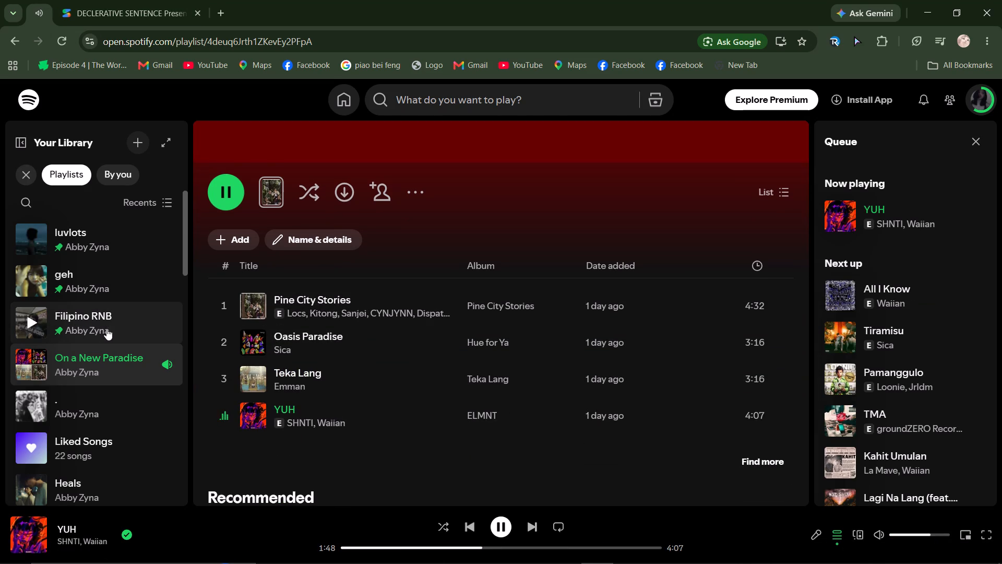
pyautogui.click(91, 402)
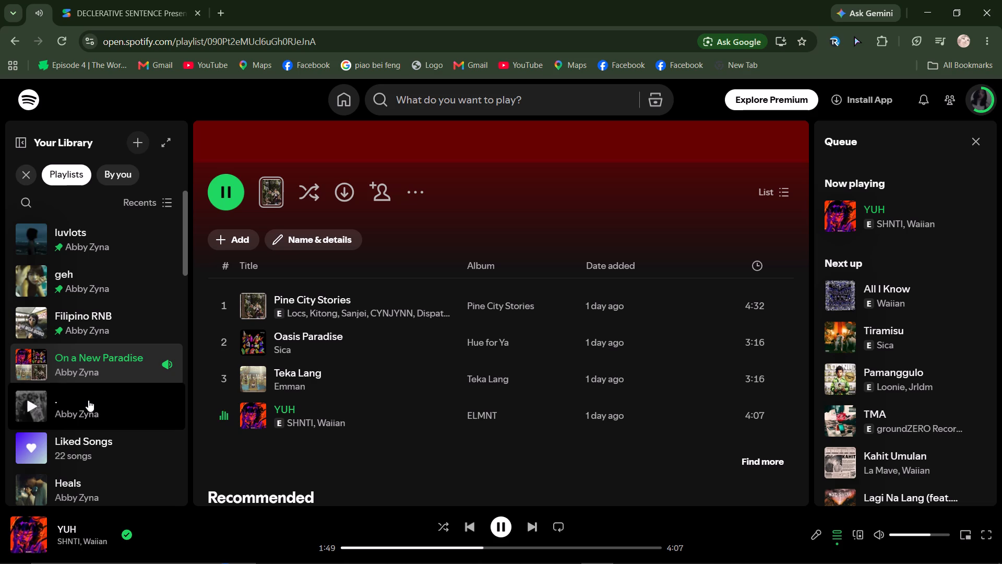
pyautogui.click(146, 406)
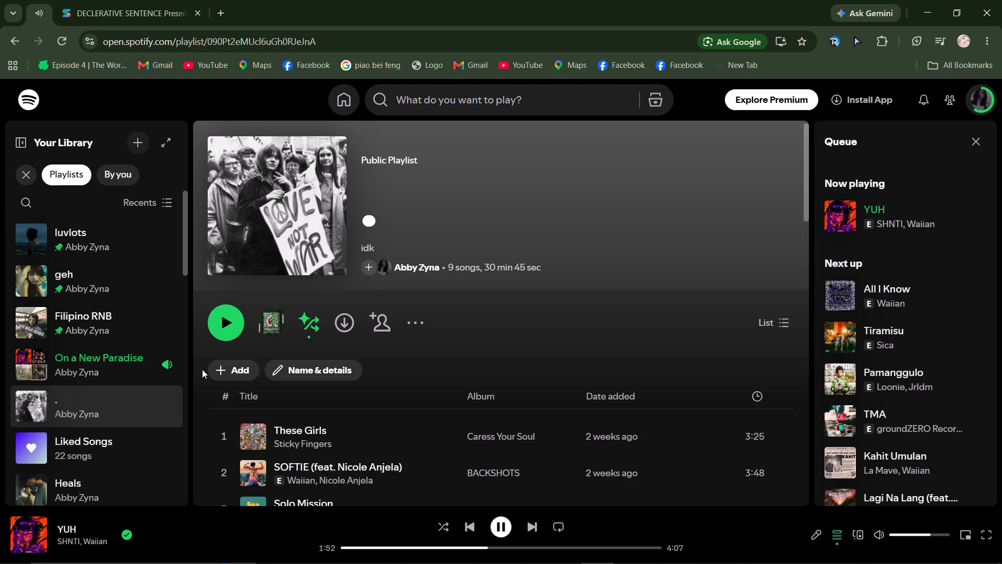
pyautogui.click(232, 325)
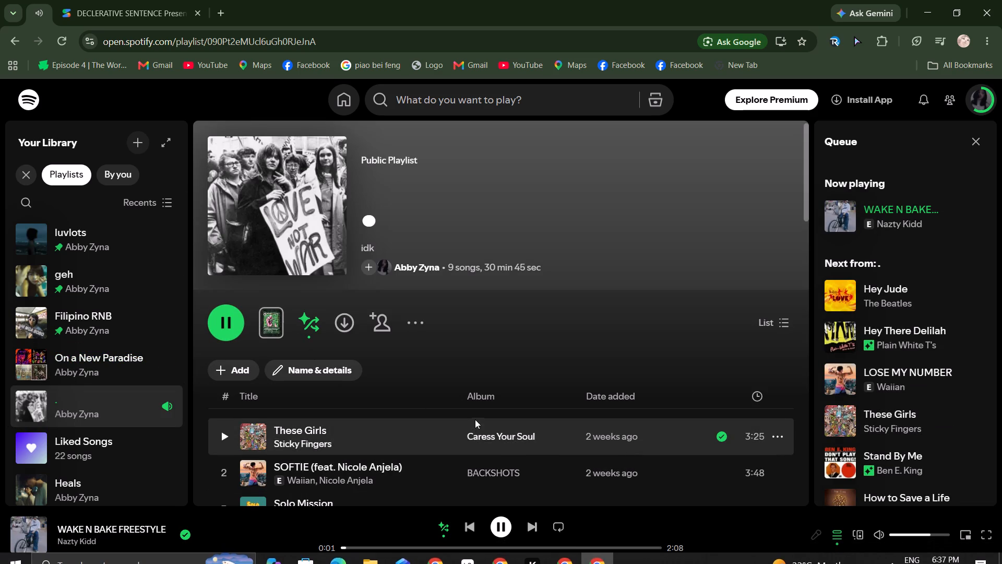
# Skip ahead to about 0:40 in the playing track, WAKE N BAKE FREESTYLE.
pyautogui.scroll(-3, 321, 416)
pyautogui.scroll(-1, 357, 463)
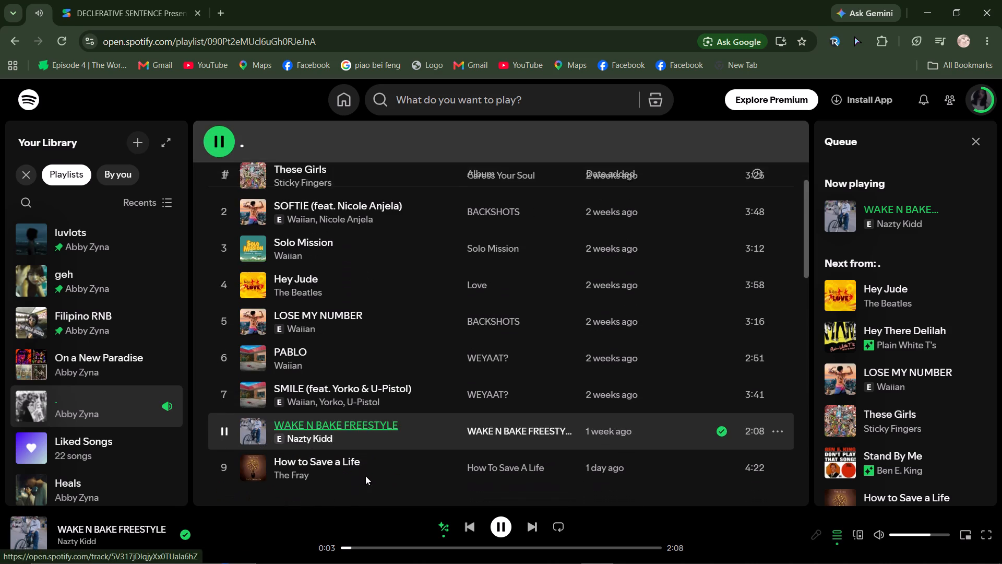
pyautogui.click(437, 548)
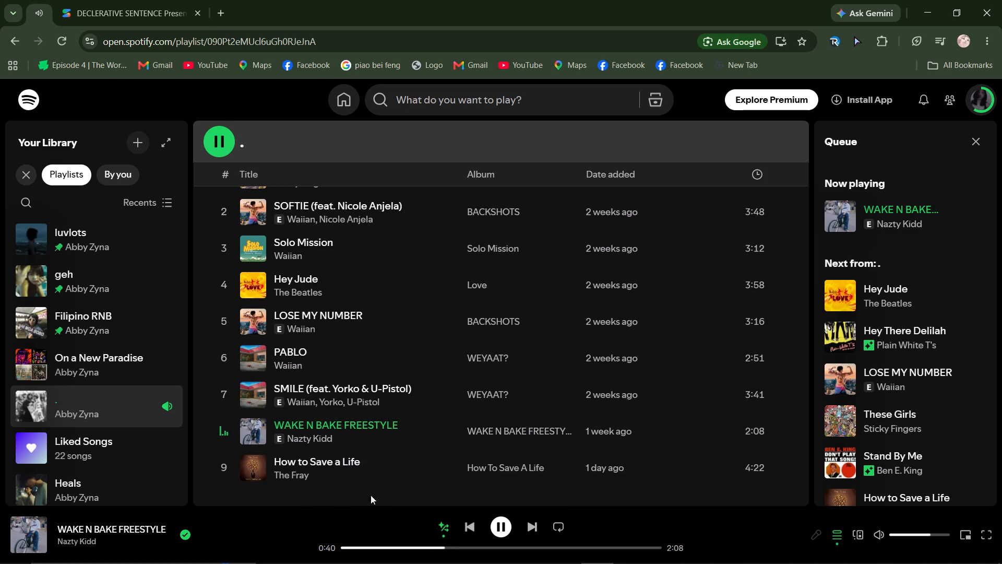
# Look through the playlist's tracks and the upcoming songs in the queue.
pyautogui.scroll(2, 364, 449)
pyautogui.scroll(-5, 924, 355)
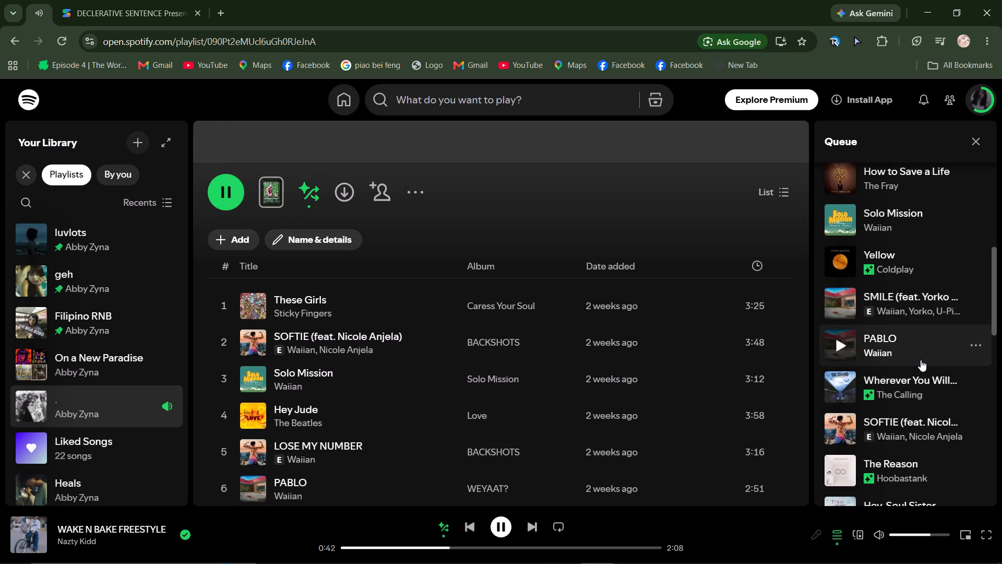
pyautogui.scroll(-5, 921, 360)
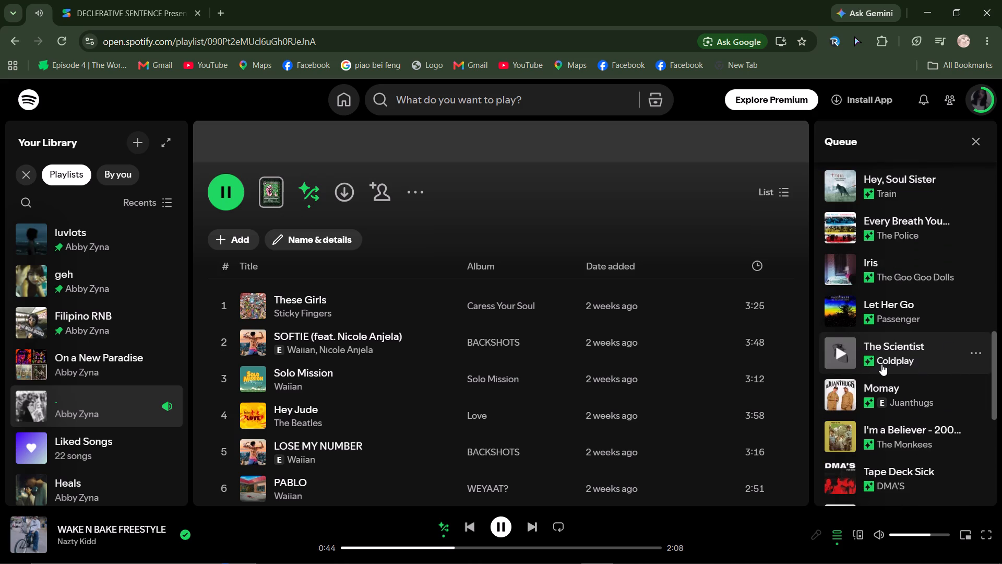
pyautogui.scroll(-2, 879, 369)
pyautogui.scroll(2, 896, 404)
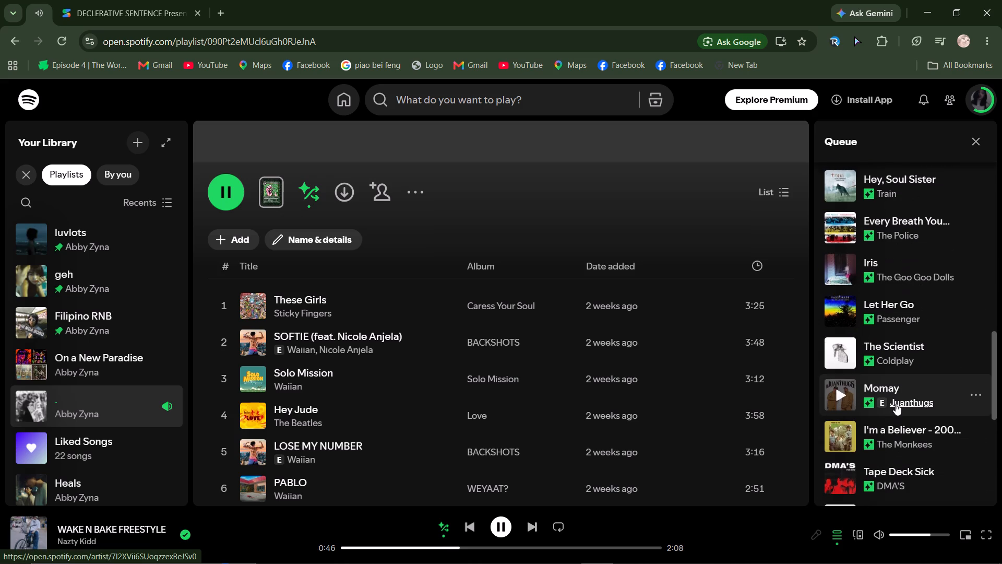
pyautogui.scroll(4, 884, 428)
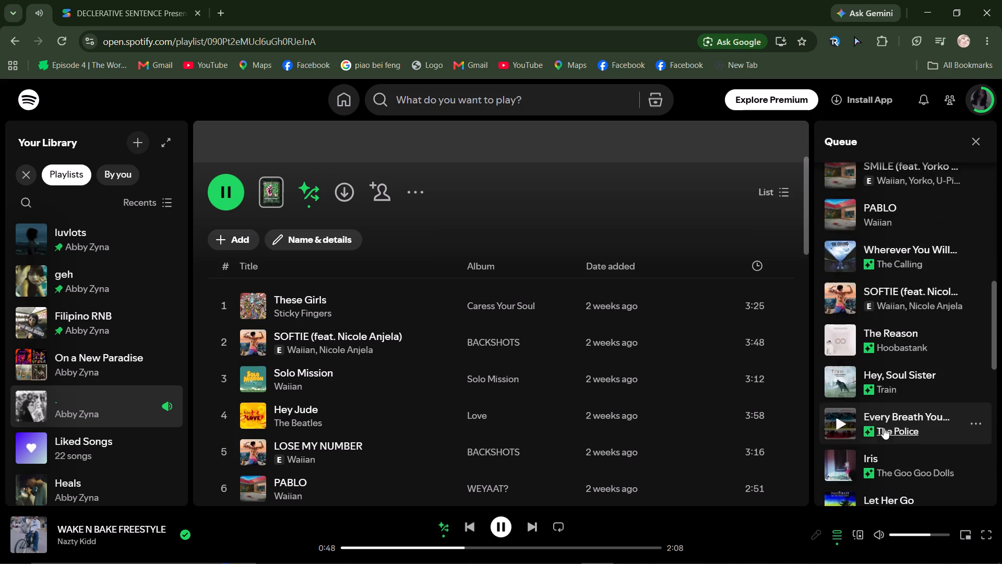
pyautogui.scroll(7, 884, 428)
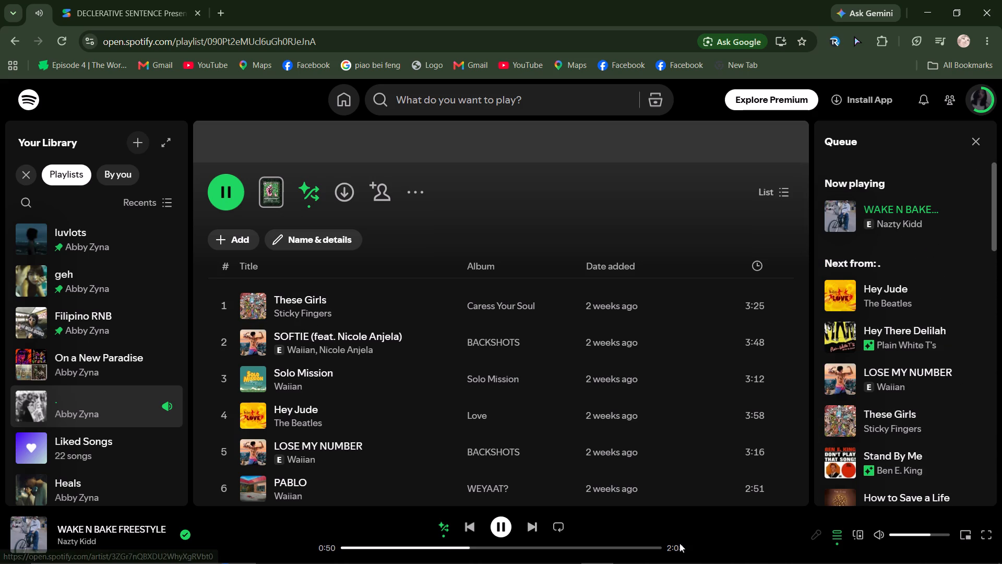
# Switch back to the DECLERATION presentation, page through to Page 5, and preview the transition from Page 4.
pyautogui.click(568, 553)
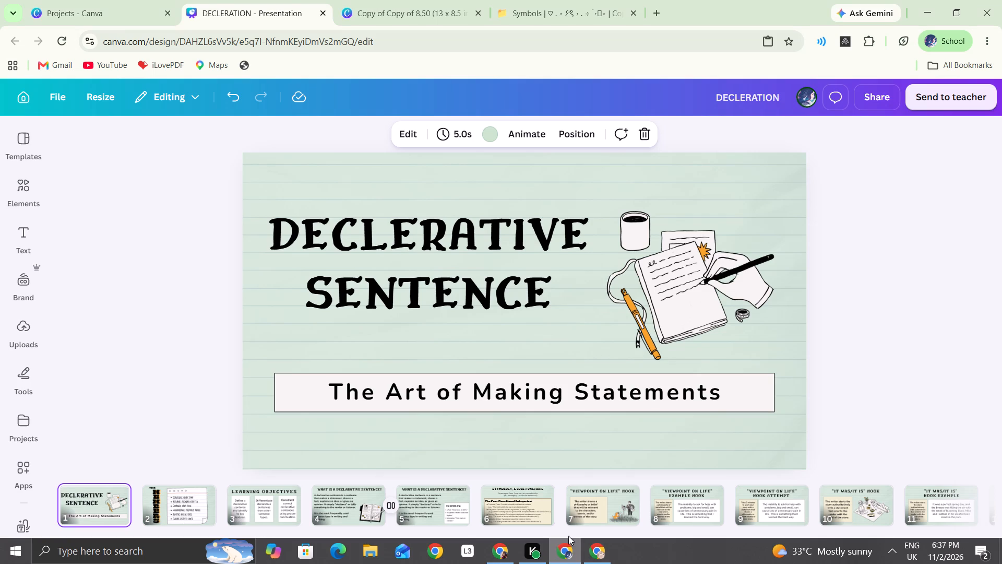
pyautogui.press('Right')
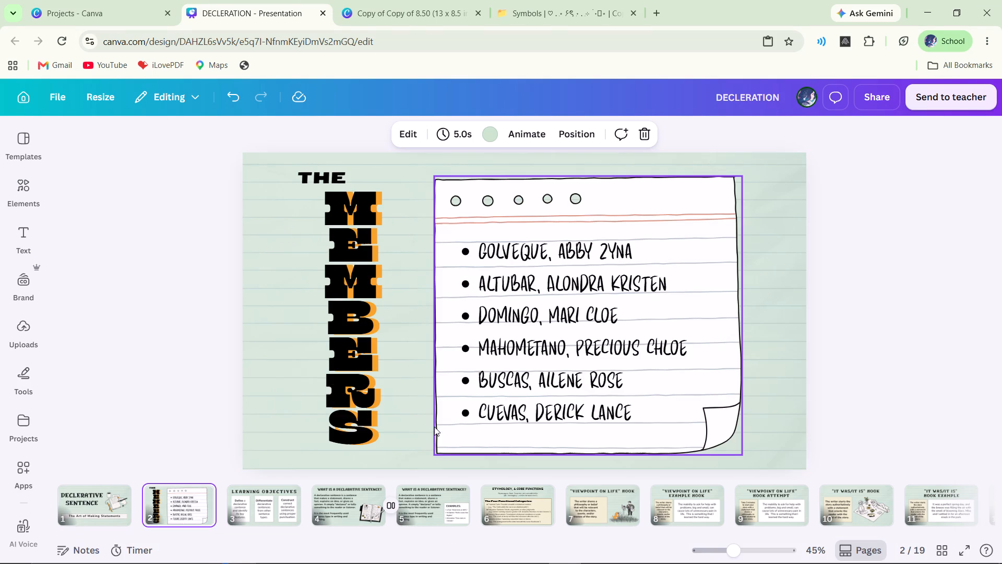
pyautogui.press('Right')
pyautogui.press('Right')
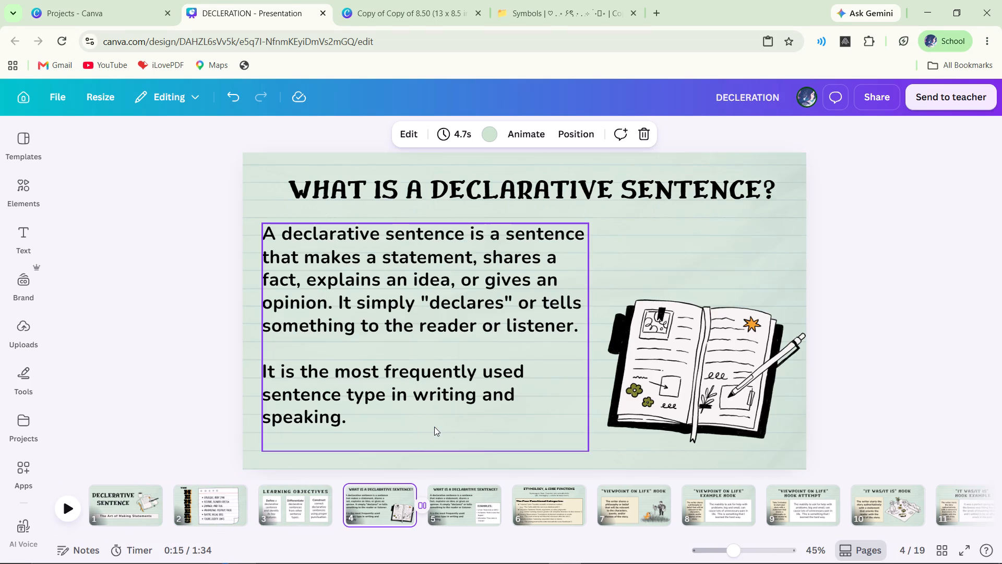
pyautogui.press('Right')
pyautogui.press('Left')
pyautogui.doubleClick(70, 509)
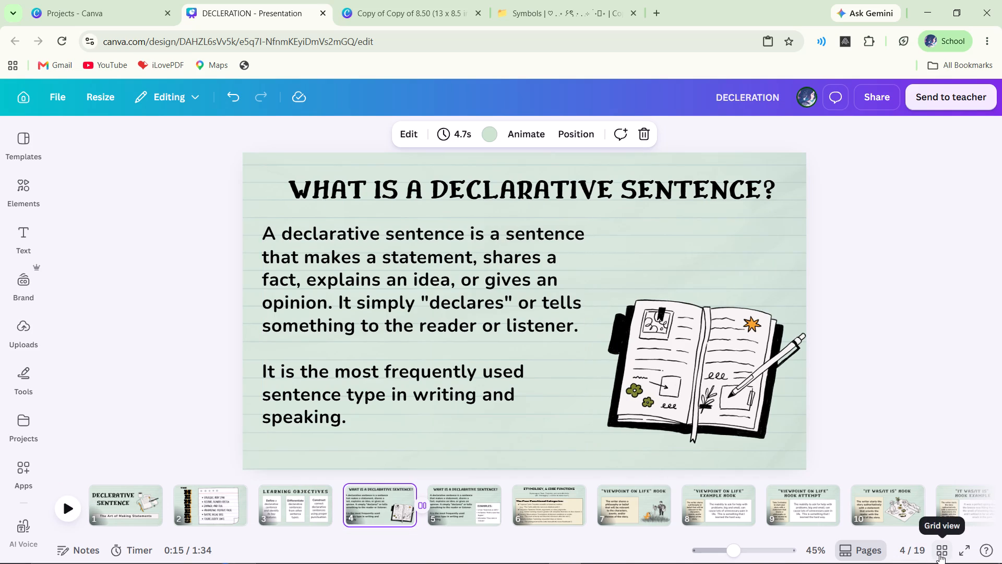
# Present full screen from Page 4 and check the transition into Page 5 and the pages up to Page 6.
pyautogui.click(968, 553)
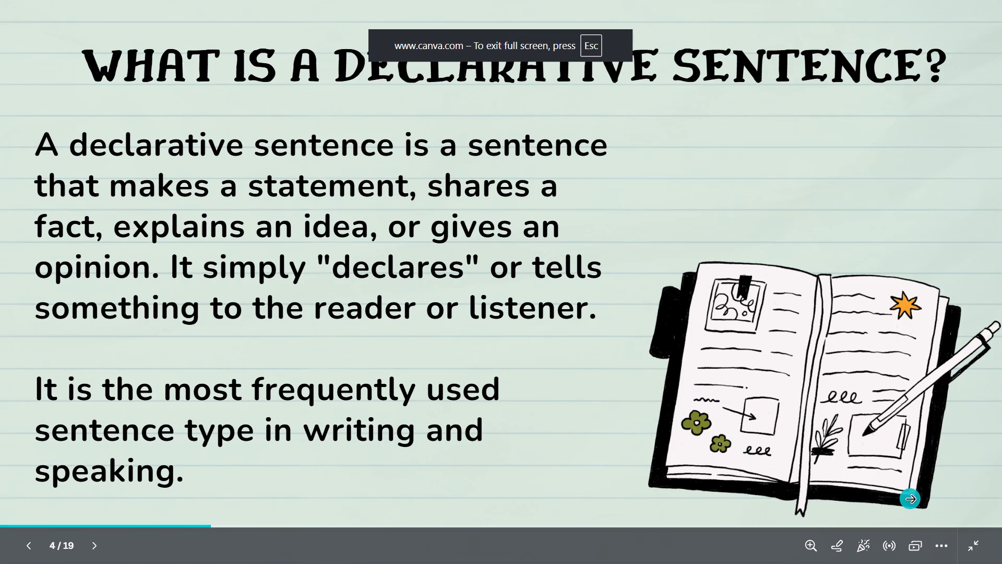
pyautogui.press('Right')
pyautogui.press('Left')
pyautogui.press('Right')
pyautogui.press('Right')
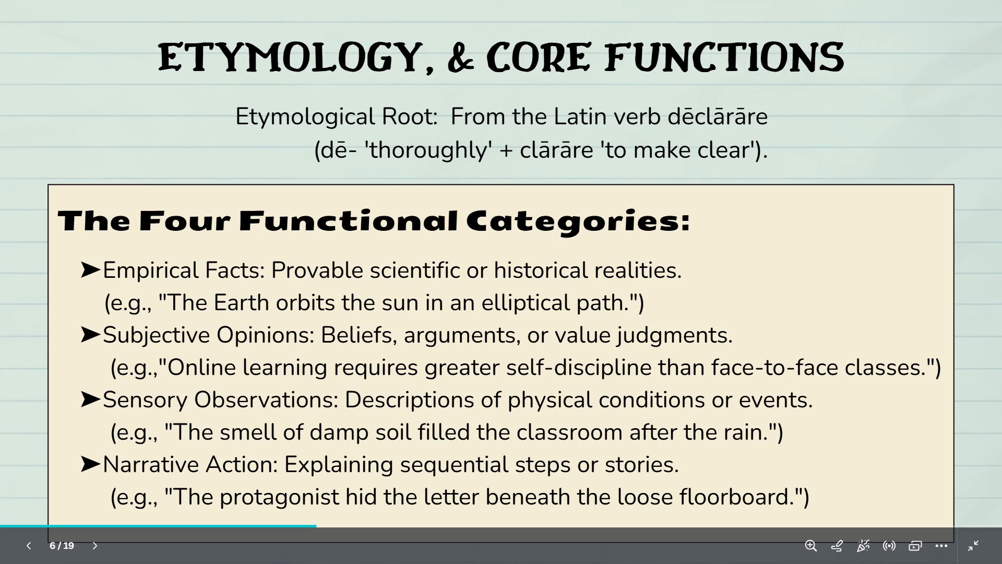
# Return to the title page in full screen, check the first three pages, and exit to the editor on Page 2.
pyautogui.press('Left')
pyautogui.press('Left')
pyautogui.press('Left')
pyautogui.press('Left')
pyautogui.press('Left')
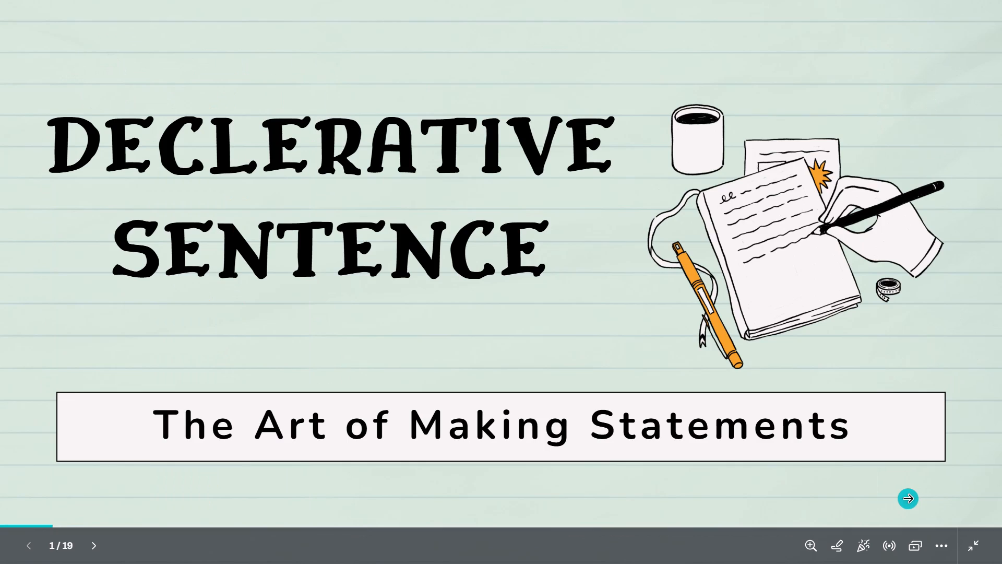
pyautogui.press('Right')
pyautogui.press('Right')
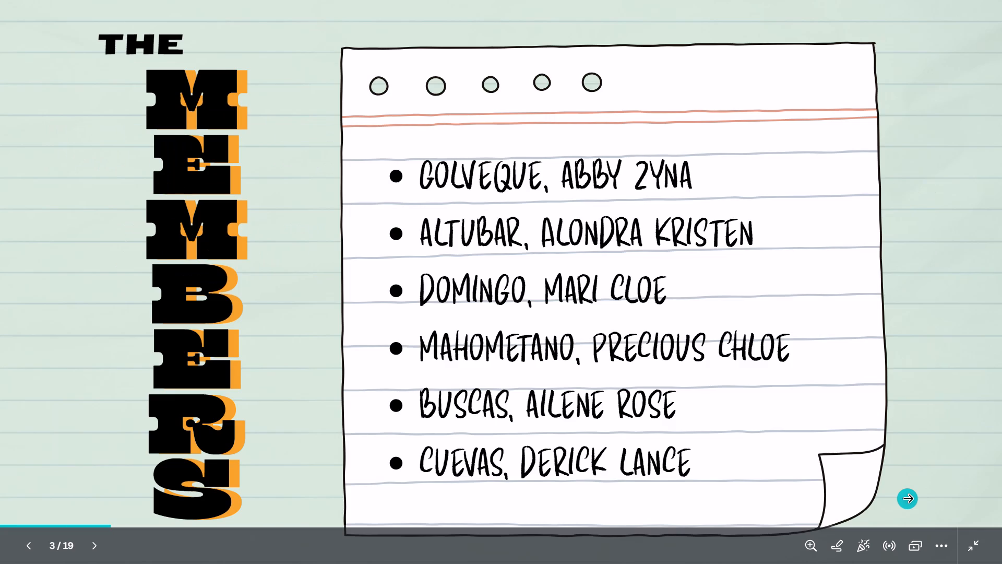
pyautogui.press('Left')
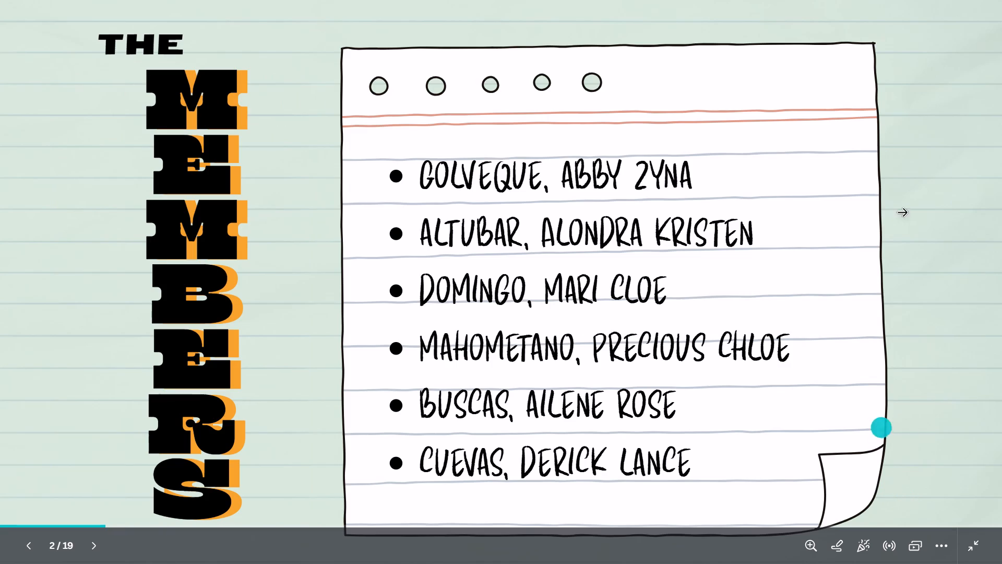
pyautogui.click(501, 49)
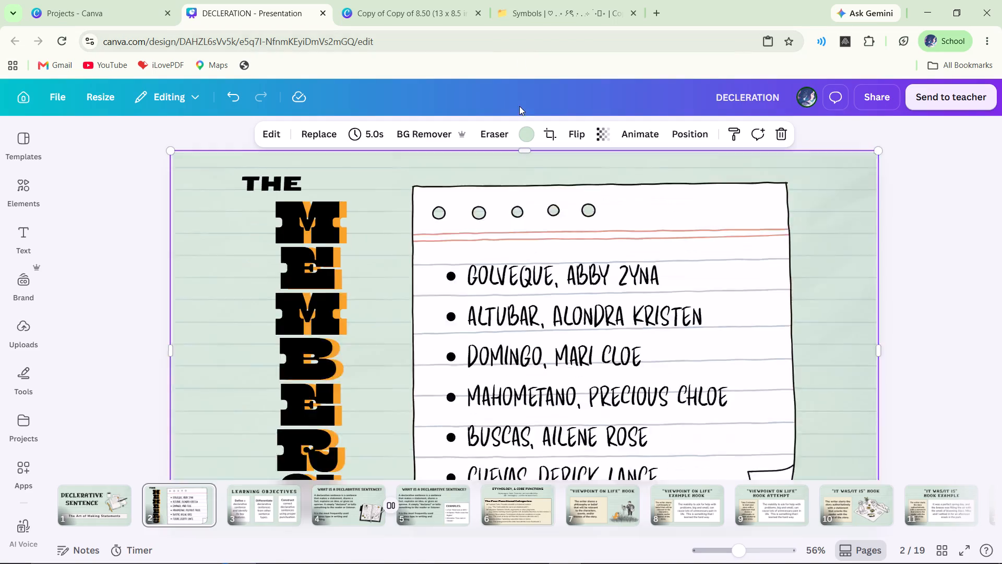
pyautogui.scroll(1, 533, 261)
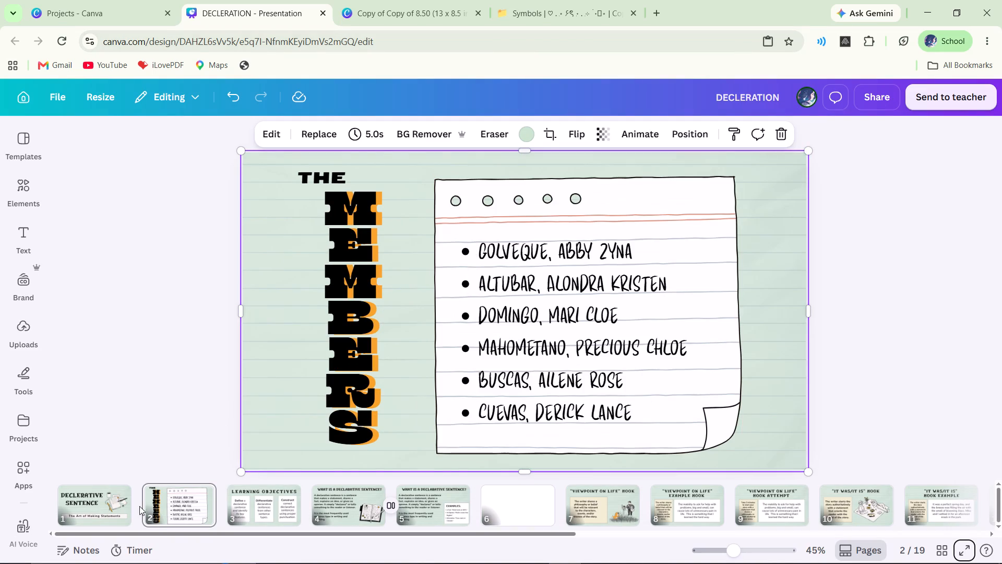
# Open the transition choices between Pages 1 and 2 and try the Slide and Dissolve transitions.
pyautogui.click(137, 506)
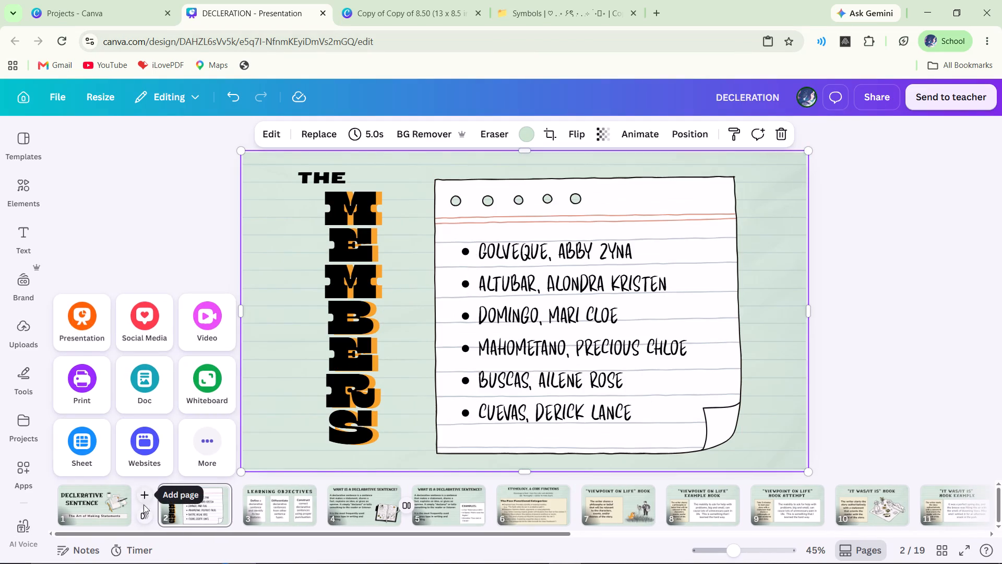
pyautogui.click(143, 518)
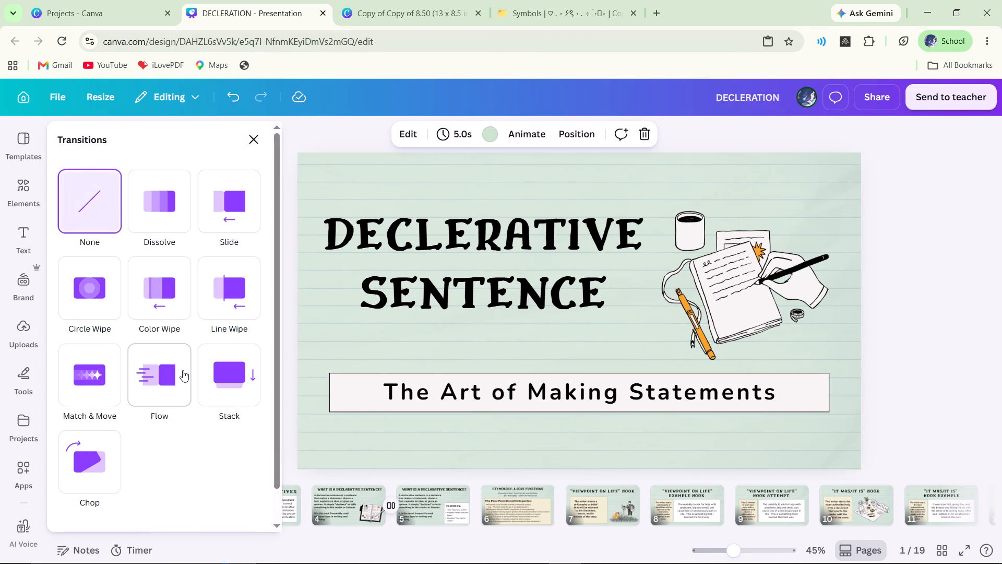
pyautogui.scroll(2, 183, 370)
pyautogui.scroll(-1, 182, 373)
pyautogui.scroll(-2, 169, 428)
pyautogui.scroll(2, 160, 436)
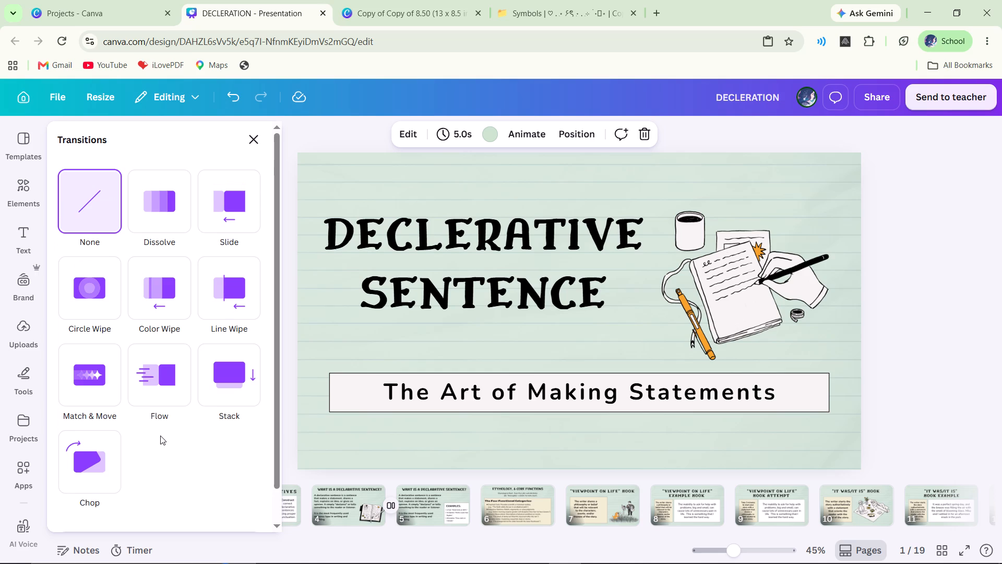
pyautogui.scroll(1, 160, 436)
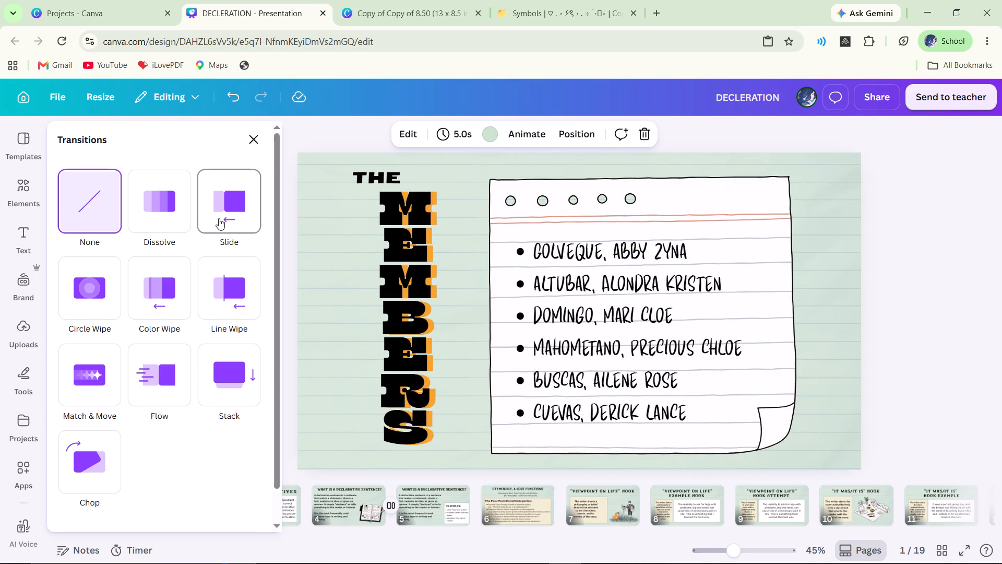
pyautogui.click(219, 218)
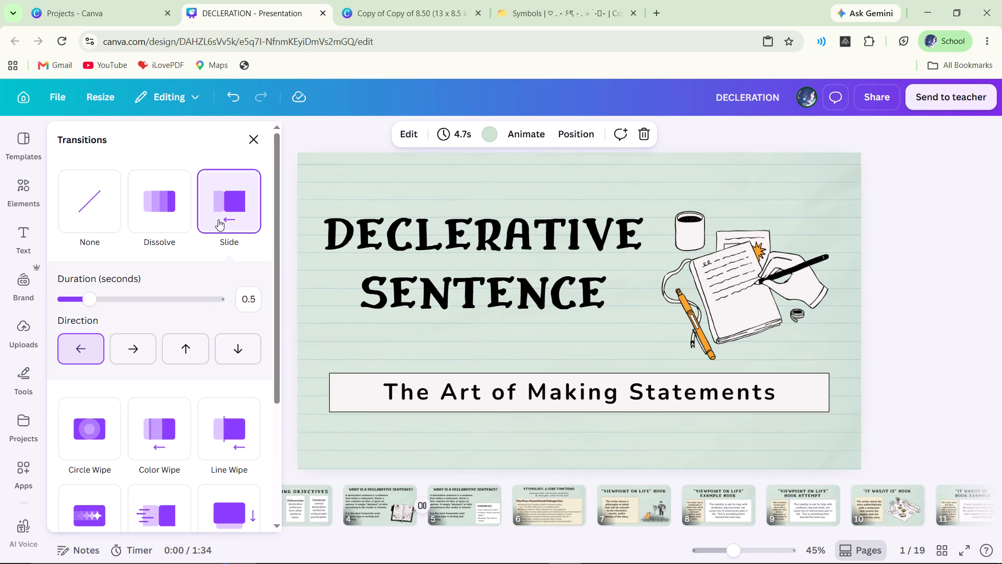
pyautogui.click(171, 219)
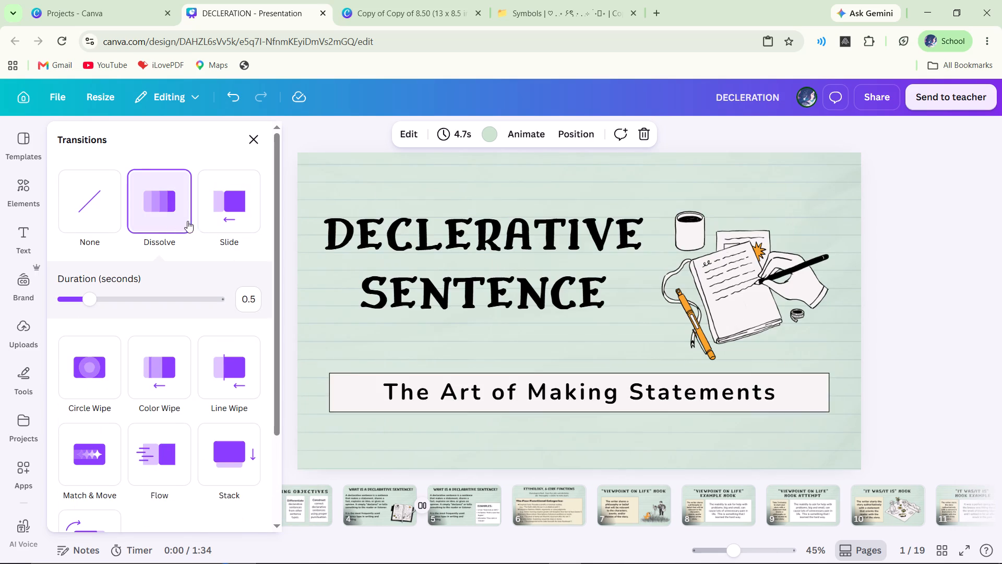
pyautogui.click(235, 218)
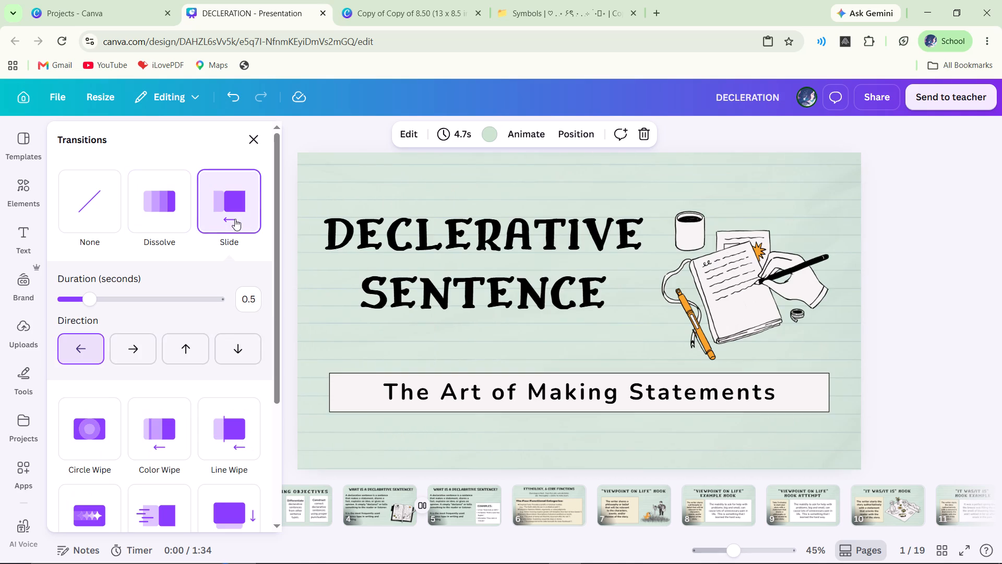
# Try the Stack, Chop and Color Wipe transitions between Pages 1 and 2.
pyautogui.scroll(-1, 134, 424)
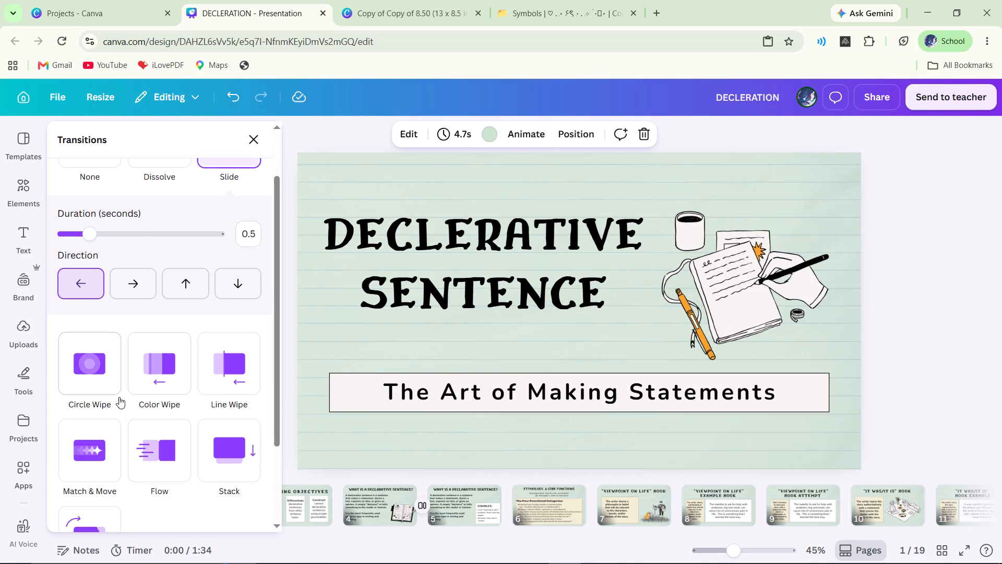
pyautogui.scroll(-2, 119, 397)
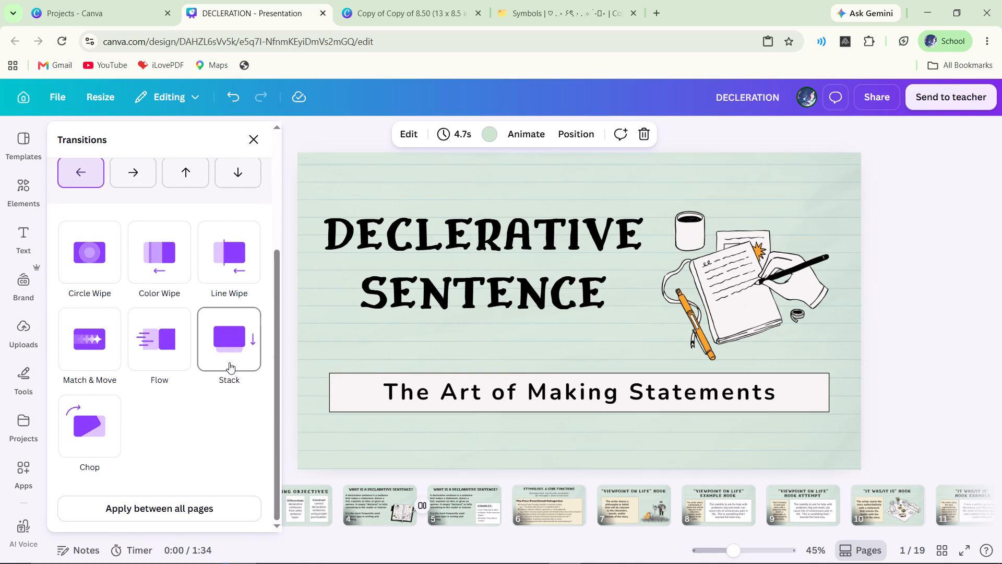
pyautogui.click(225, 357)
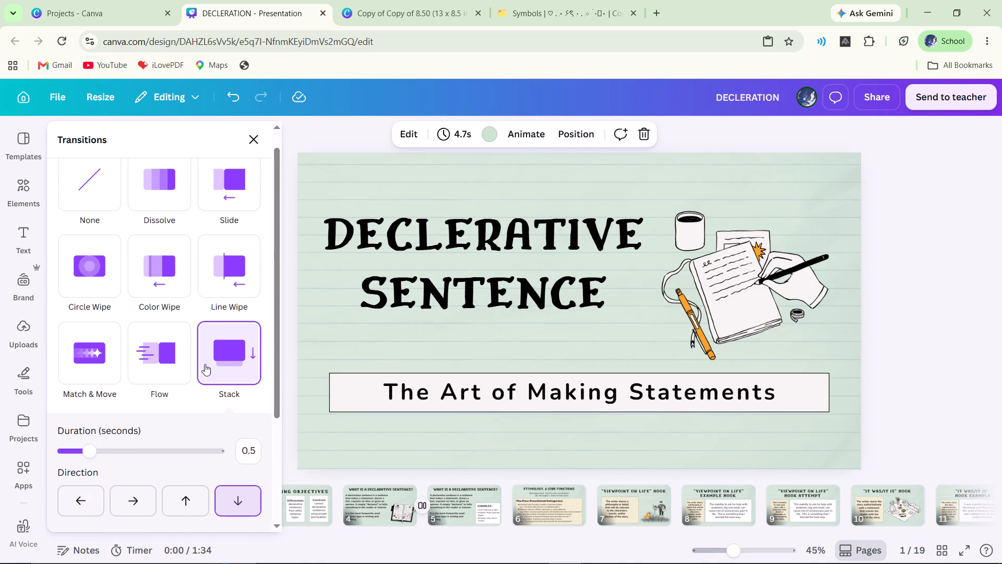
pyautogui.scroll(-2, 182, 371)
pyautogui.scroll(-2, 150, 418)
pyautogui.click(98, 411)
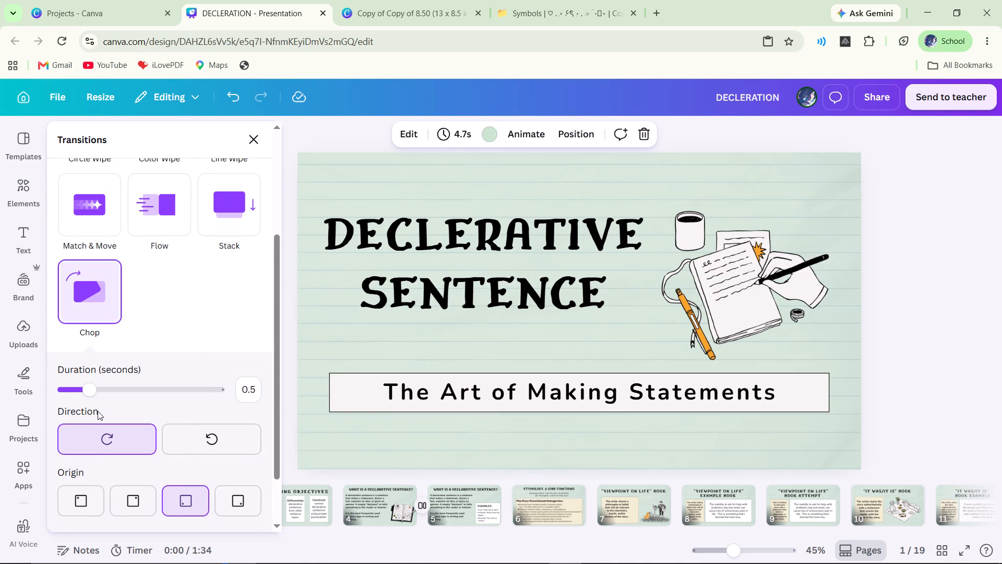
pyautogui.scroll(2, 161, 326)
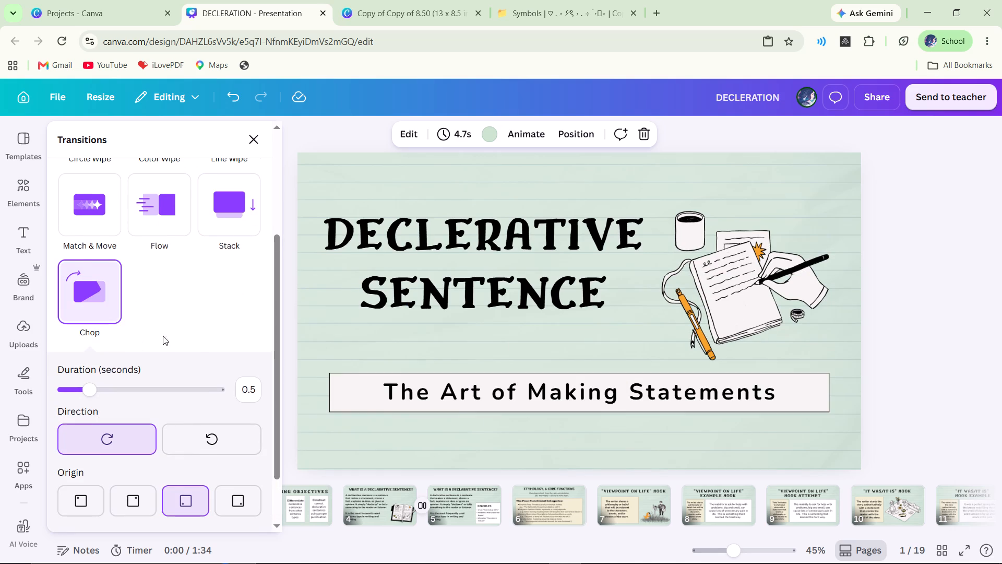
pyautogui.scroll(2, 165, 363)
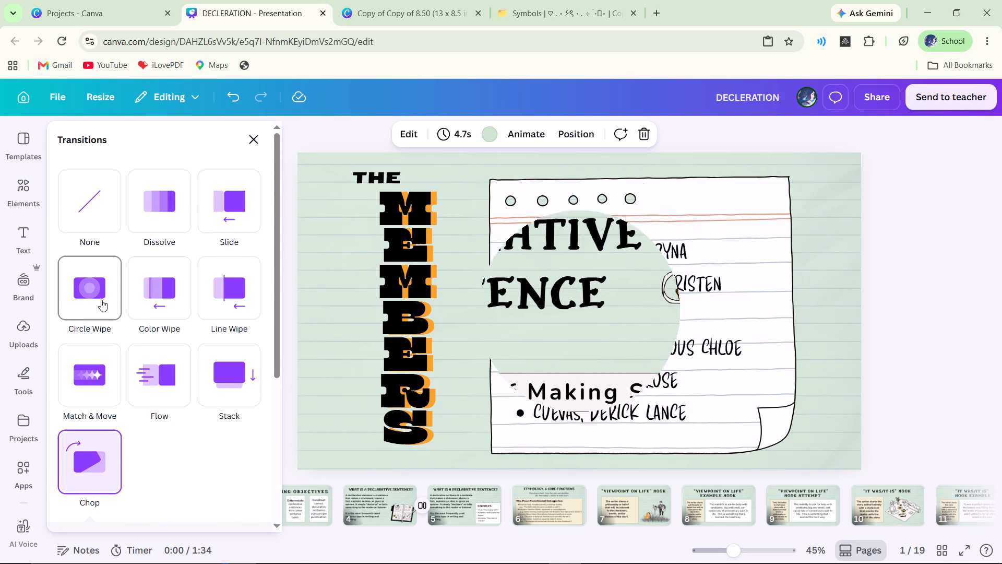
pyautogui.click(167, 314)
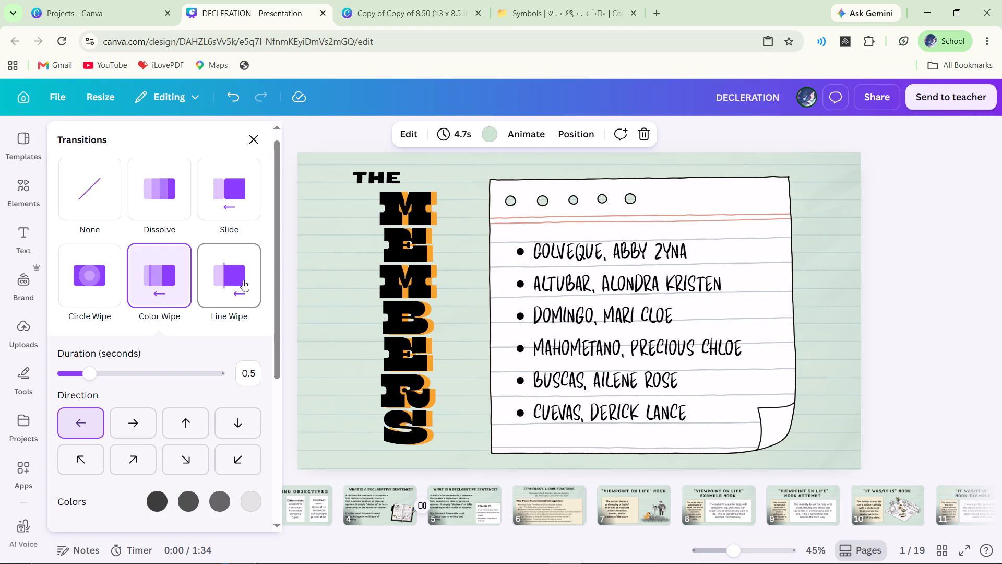
# Apply the Line Wipe transition between Pages 1 and 2.
pyautogui.click(243, 280)
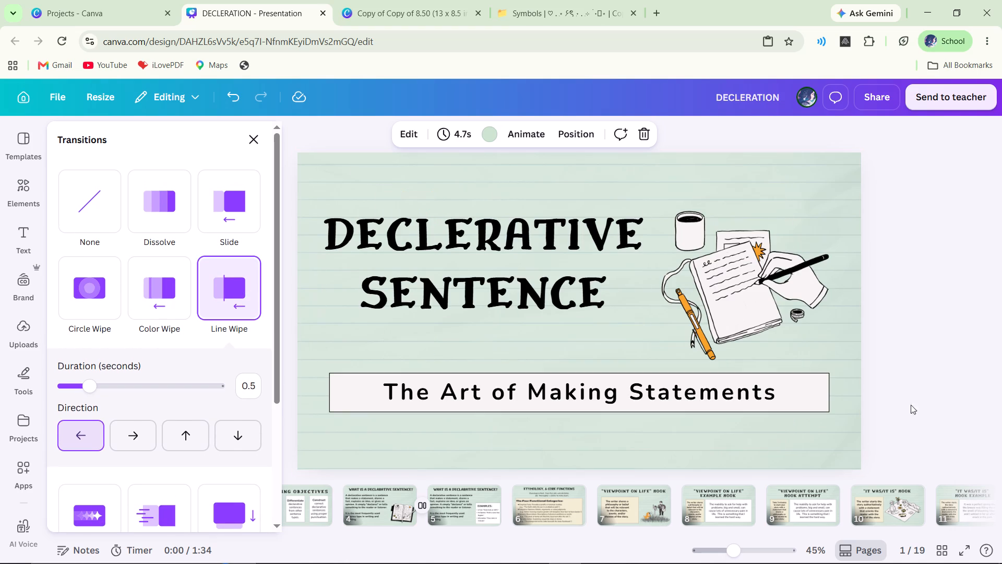
pyautogui.click(937, 403)
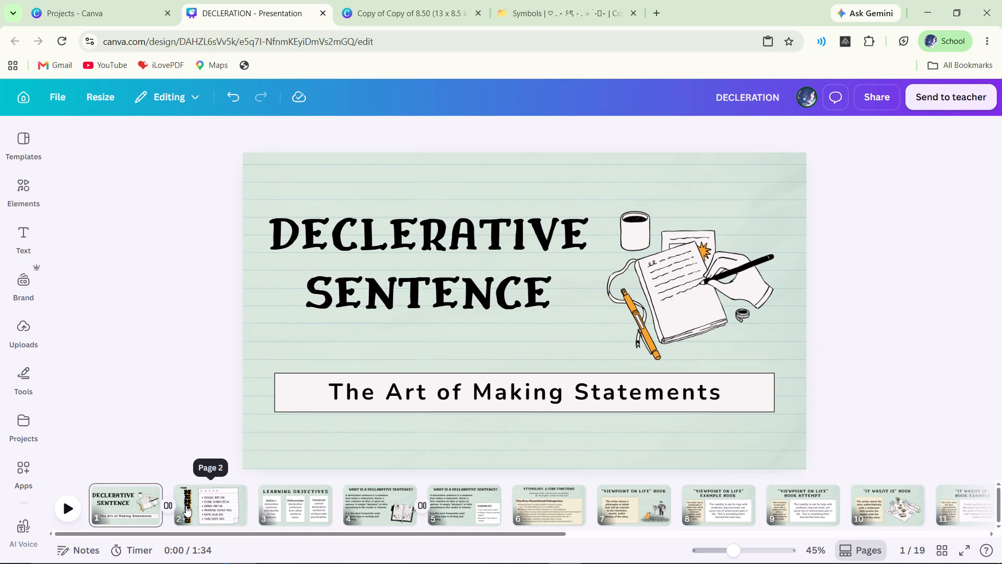
# Present full screen from the title page and check the changes between Pages 1, 2 and 3, going back to replay them.
pyautogui.click(961, 547)
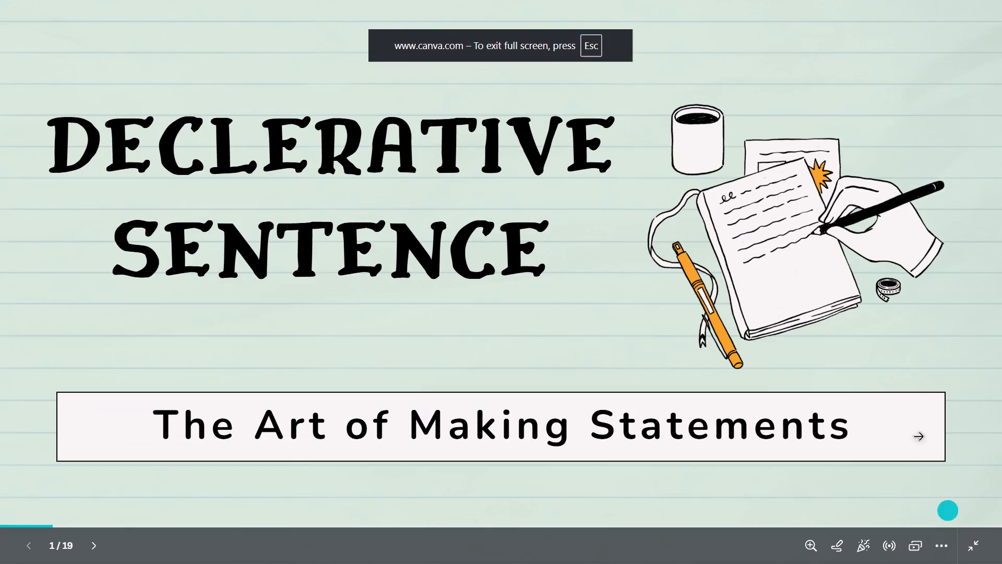
pyautogui.press('Right')
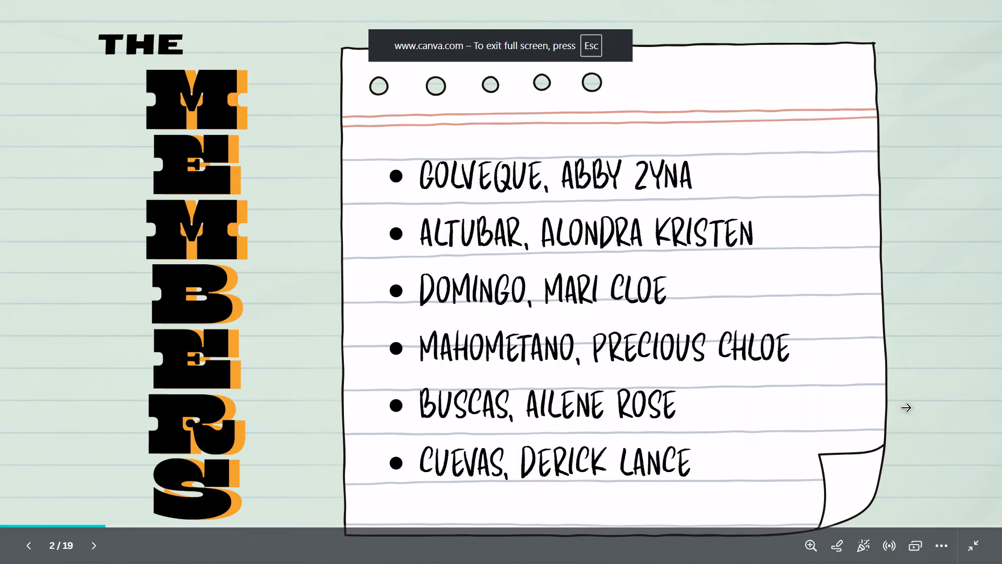
pyautogui.press('Left')
pyautogui.press('Right')
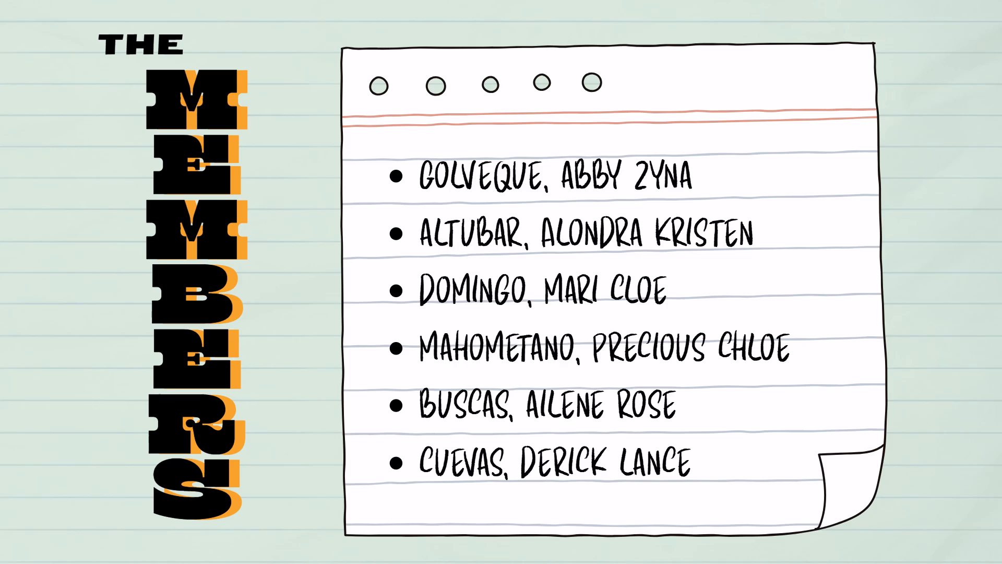
pyautogui.press('Right')
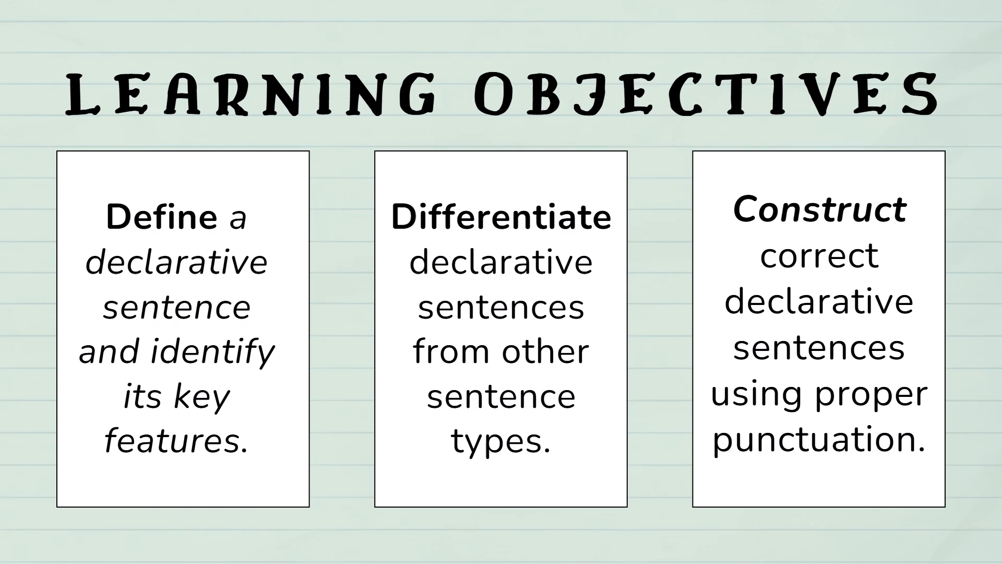
pyautogui.press('Left')
pyautogui.press('Right')
# Replay the transition between Pages 4 and 5 in full screen, continue to Page 6, and exit to the editor.
pyautogui.press('Right')
pyautogui.press('Right')
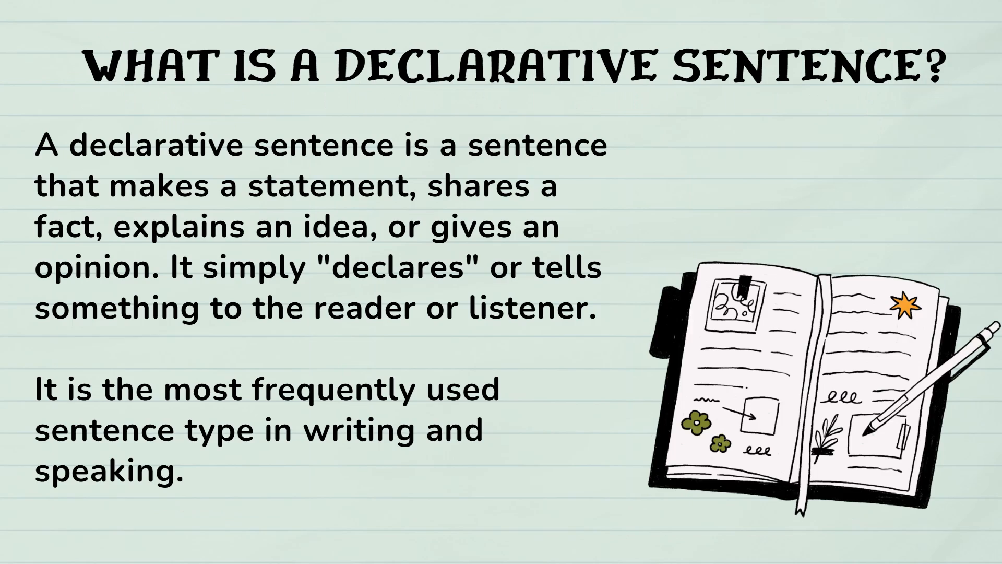
pyautogui.press('Left')
pyautogui.press('Right')
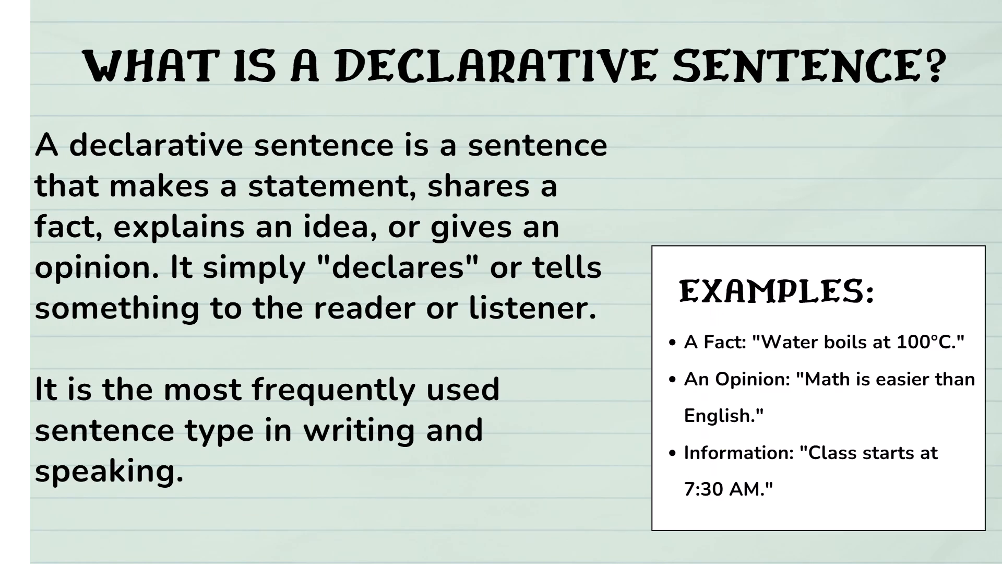
pyautogui.press('Left')
pyautogui.press('Right')
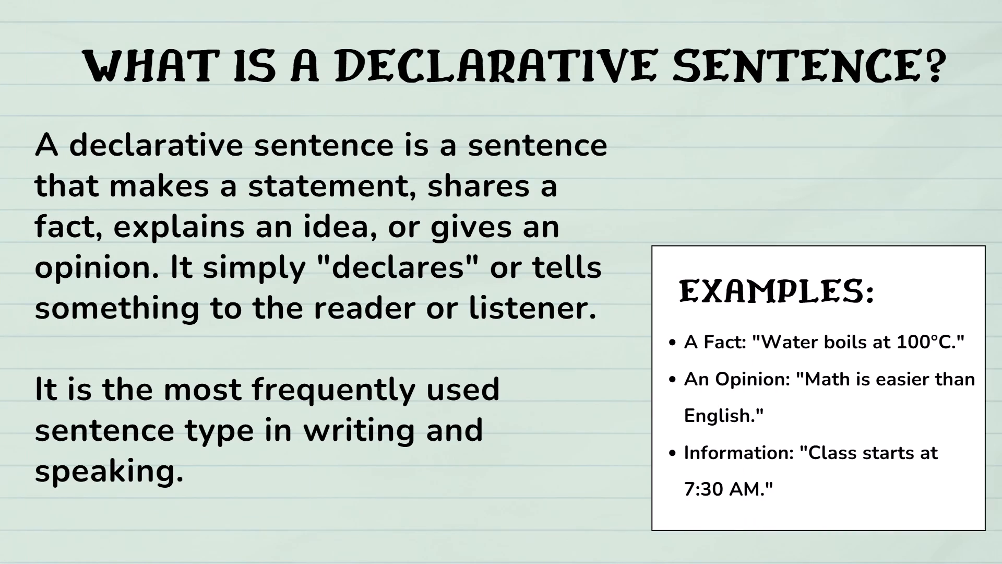
pyautogui.press('Left')
pyautogui.press('Right')
pyautogui.press('Left')
pyautogui.press('Right')
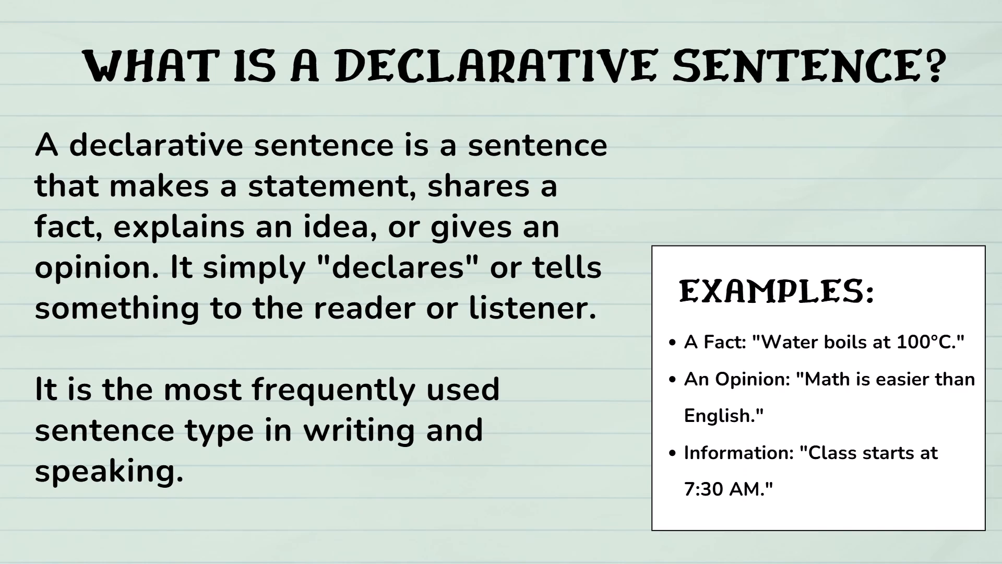
pyautogui.press('Right')
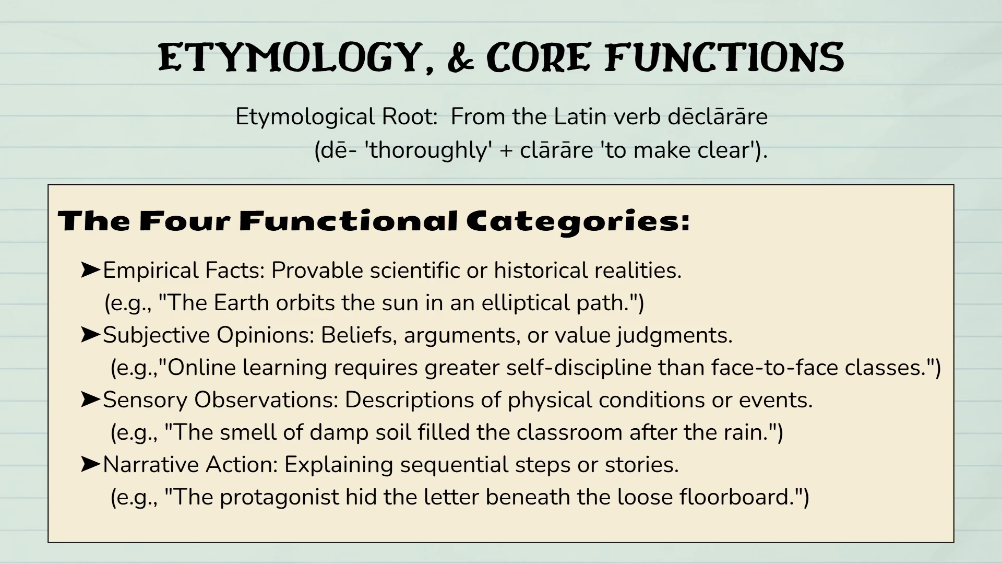
pyautogui.click(504, 50)
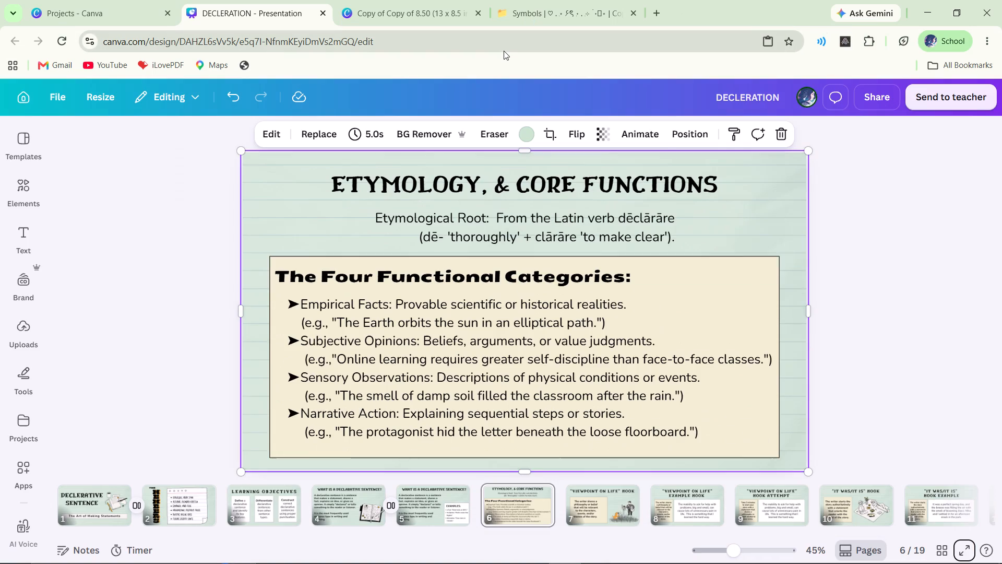
# Preview the Typewriter text animation on Page 6's functional categories list, and close the animation options without applying it.
pyautogui.click(874, 213)
pyautogui.scroll(1, 849, 236)
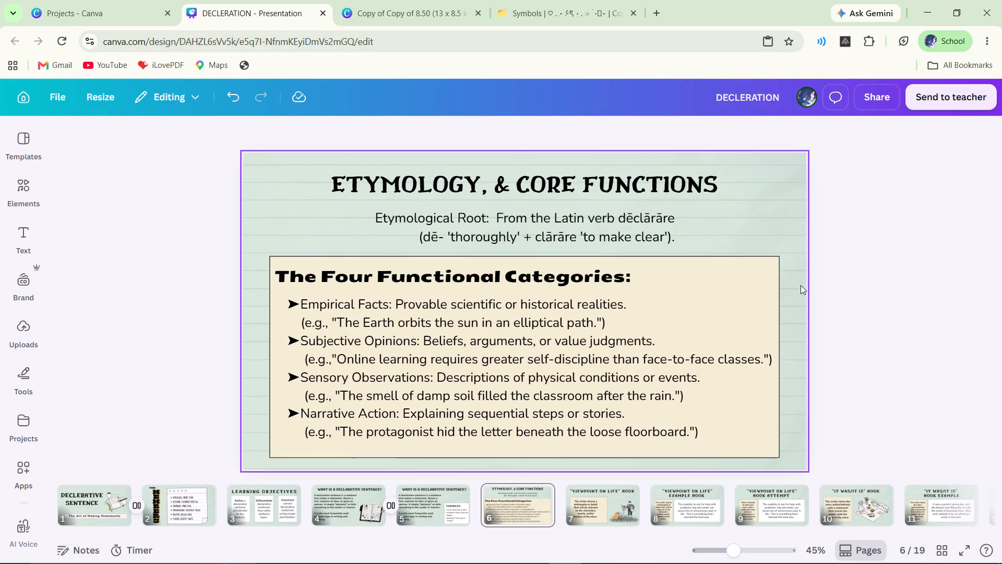
pyautogui.click(613, 325)
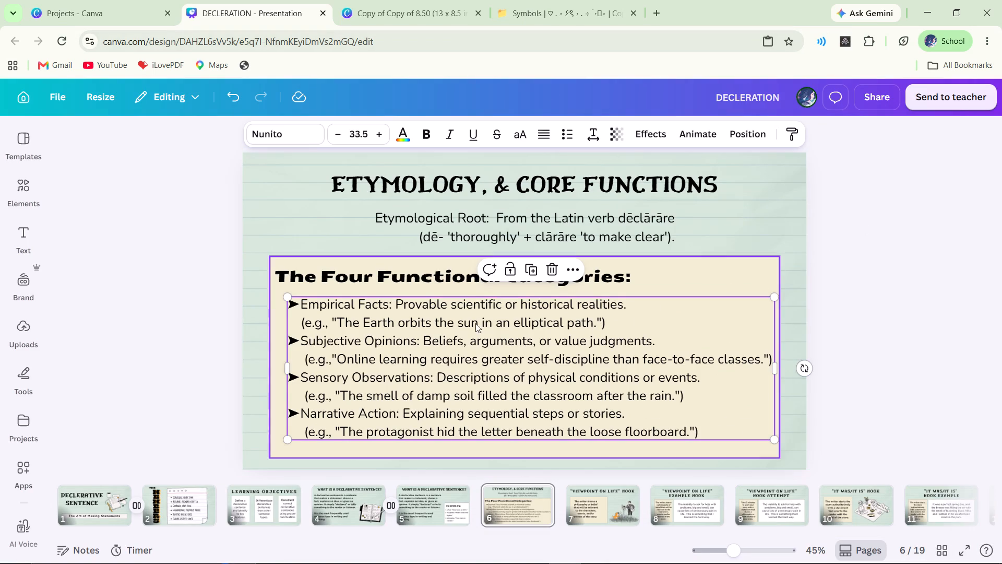
pyautogui.click(698, 131)
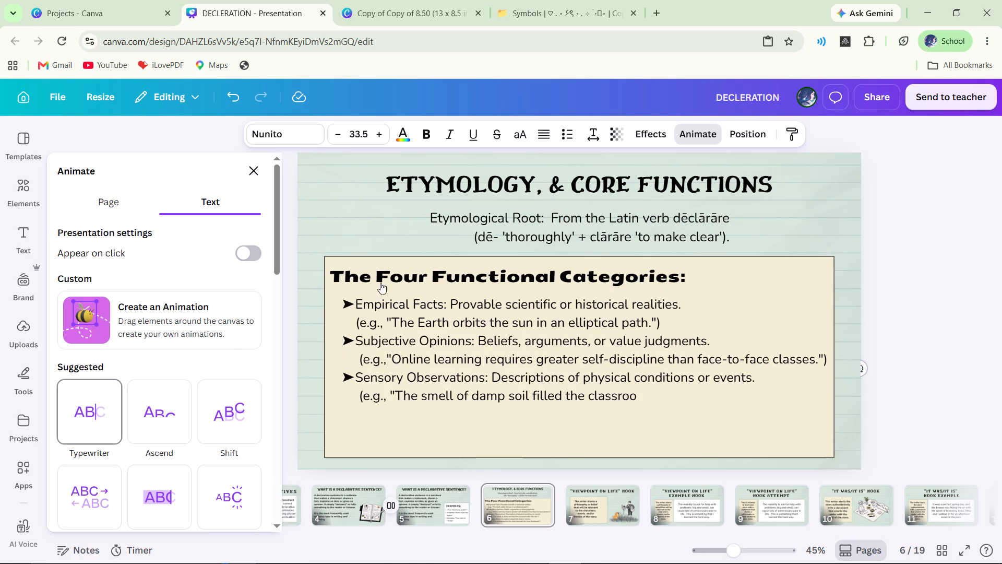
pyautogui.click(938, 284)
pyautogui.scroll(2, 855, 325)
pyautogui.scroll(1, 915, 347)
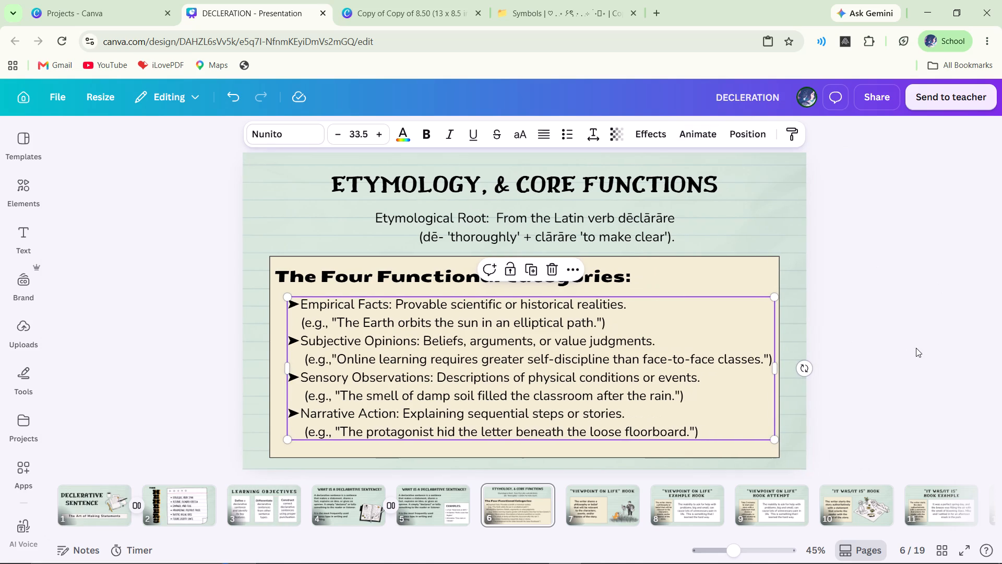
pyautogui.scroll(3, 916, 348)
pyautogui.click(915, 336)
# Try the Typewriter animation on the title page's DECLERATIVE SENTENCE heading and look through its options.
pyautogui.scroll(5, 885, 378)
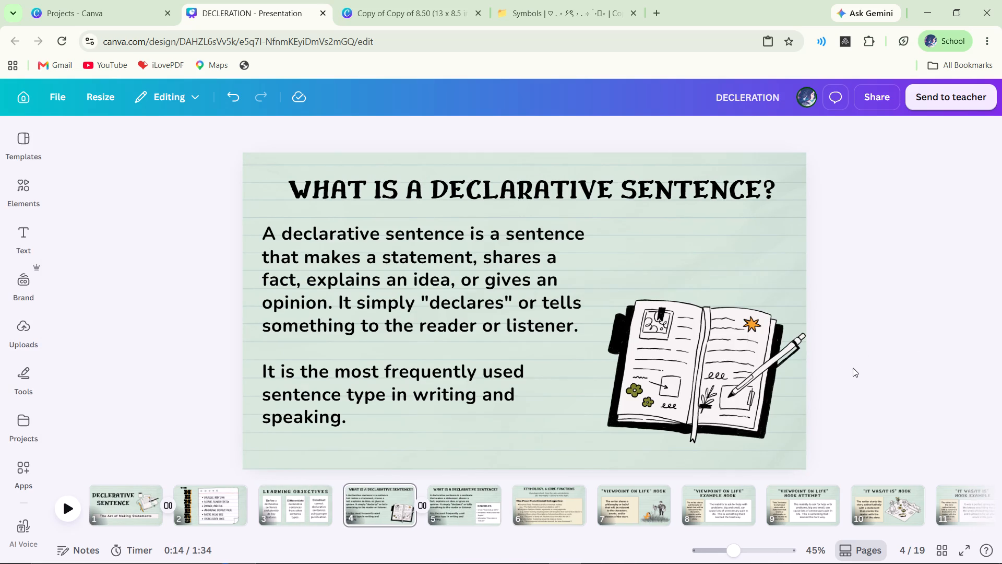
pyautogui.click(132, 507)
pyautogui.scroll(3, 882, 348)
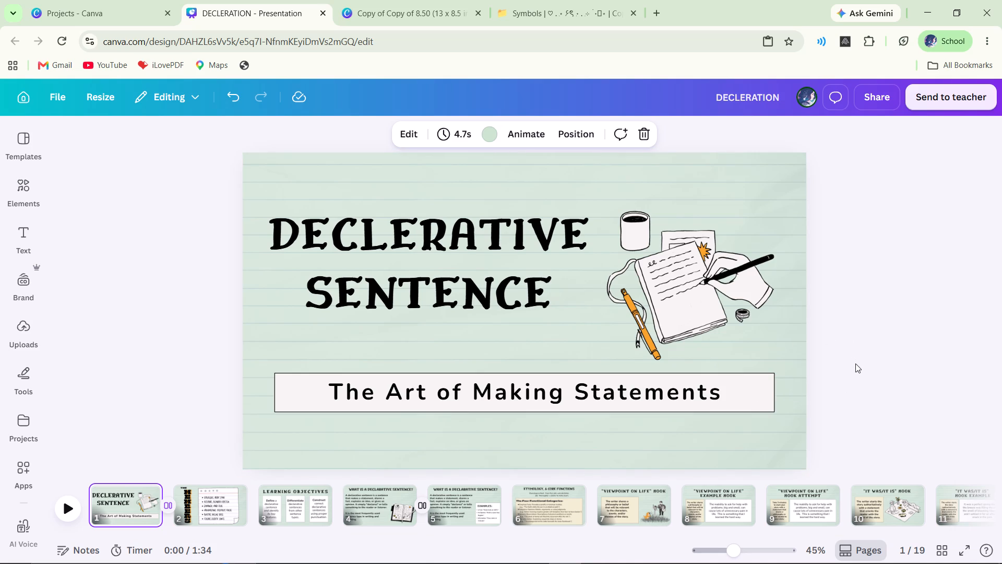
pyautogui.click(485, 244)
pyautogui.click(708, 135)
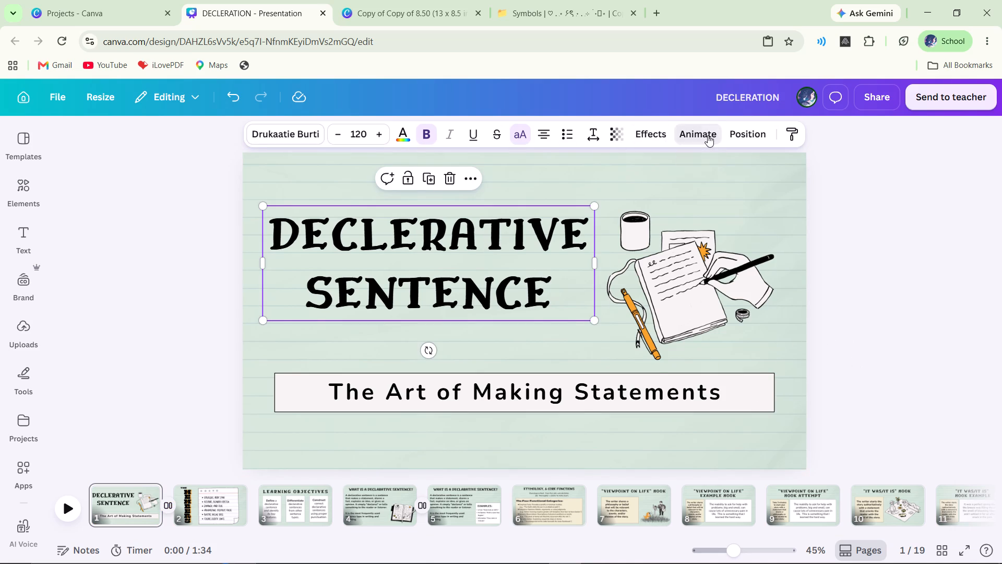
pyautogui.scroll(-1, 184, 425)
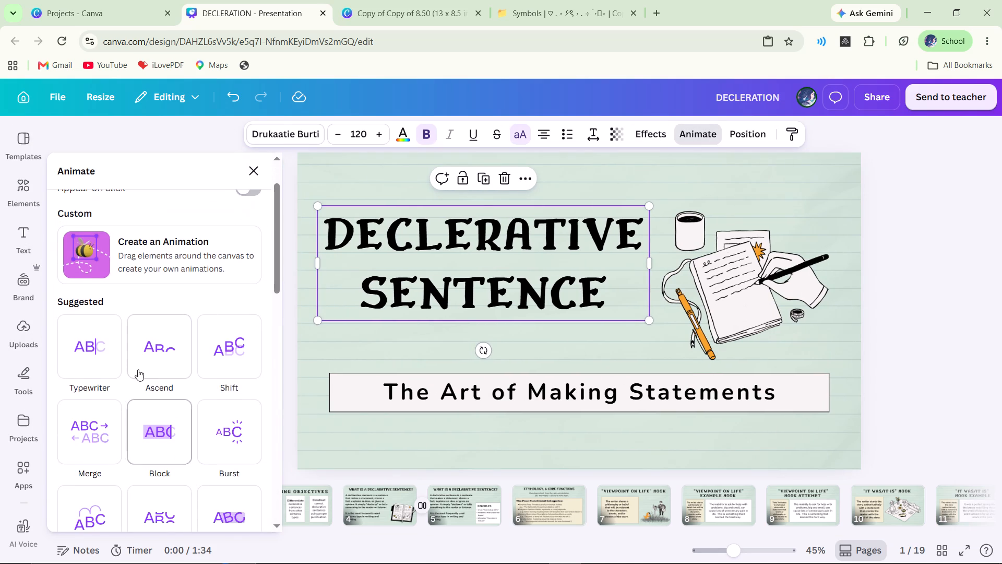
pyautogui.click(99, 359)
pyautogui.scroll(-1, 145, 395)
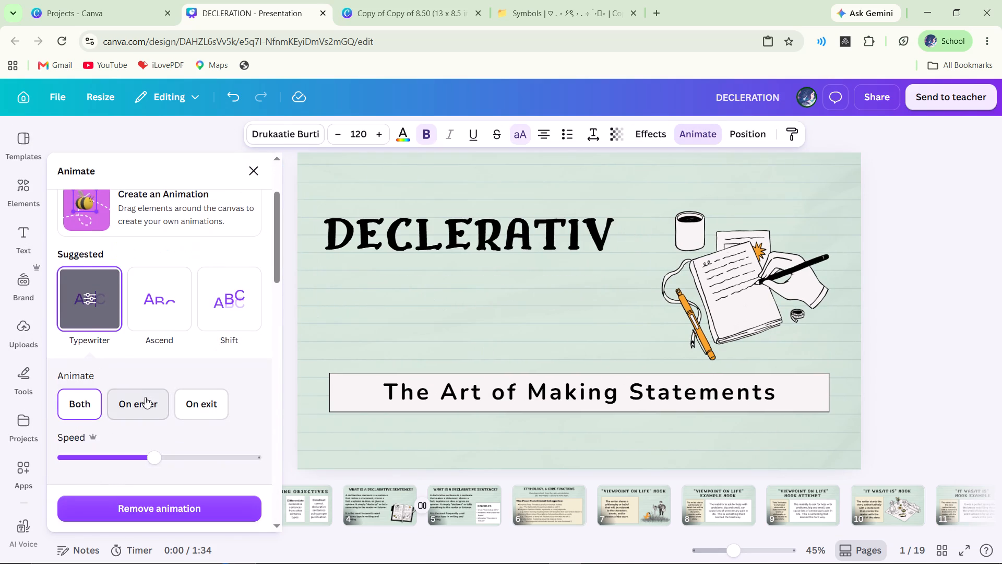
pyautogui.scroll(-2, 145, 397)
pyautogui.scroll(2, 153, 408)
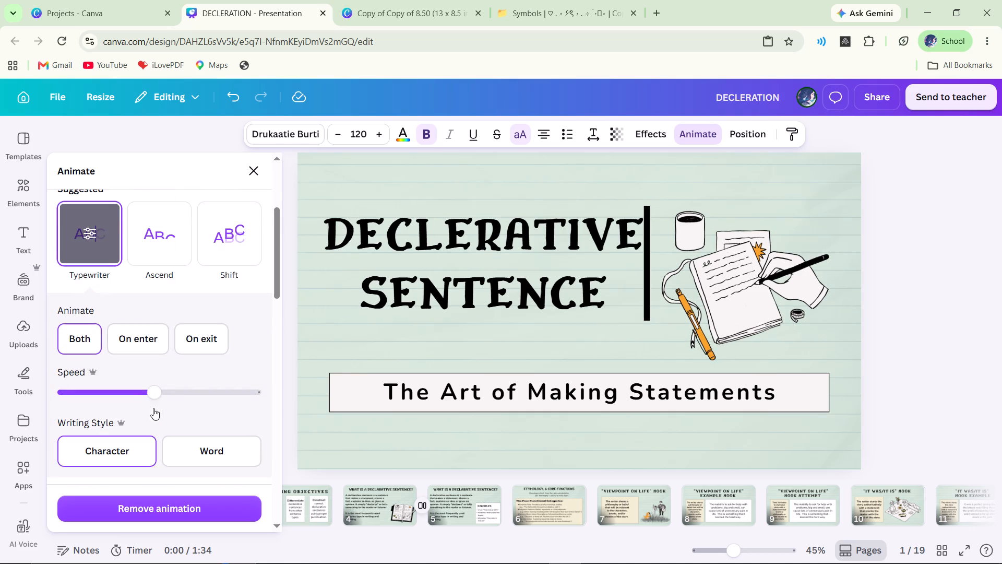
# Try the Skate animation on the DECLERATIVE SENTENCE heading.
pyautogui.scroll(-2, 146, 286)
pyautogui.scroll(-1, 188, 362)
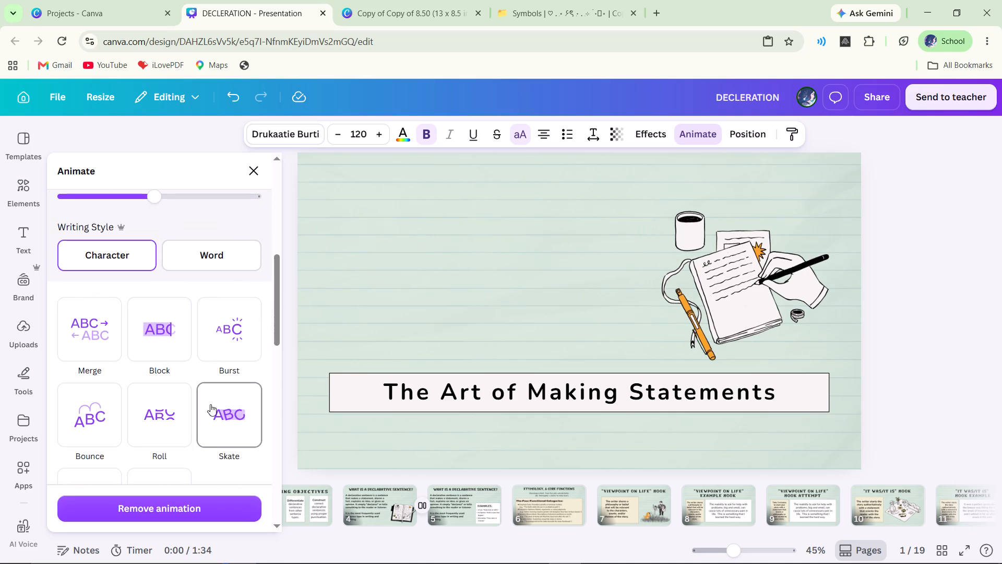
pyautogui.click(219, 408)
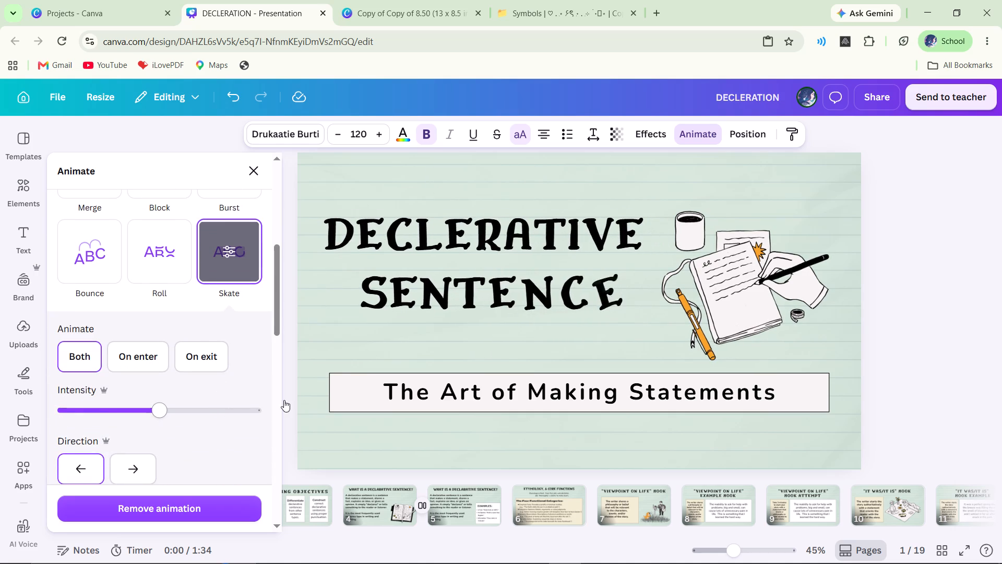
# Present the title page in full screen to check the heading's animation, and return to the editor.
pyautogui.click(1001, 322)
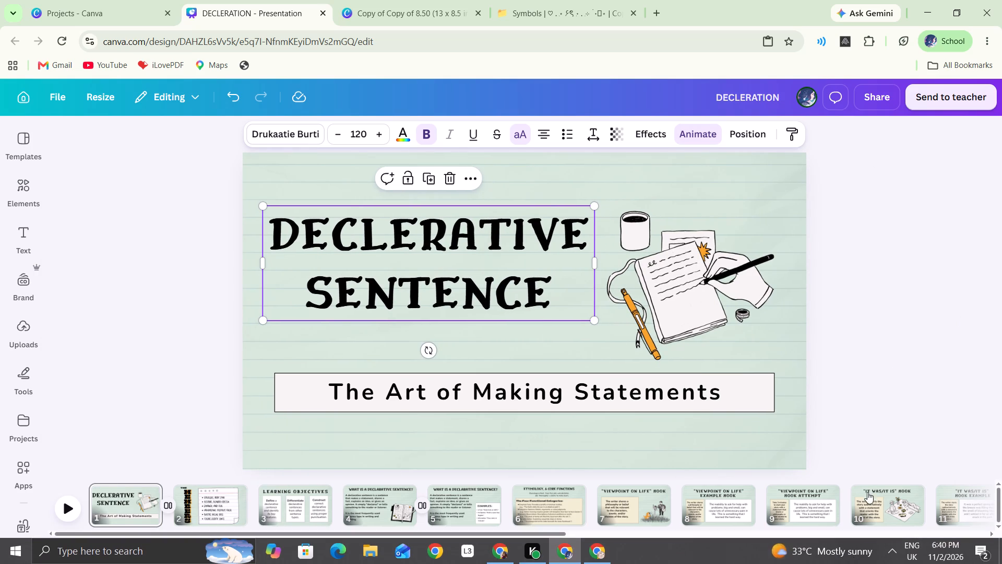
pyautogui.click(961, 545)
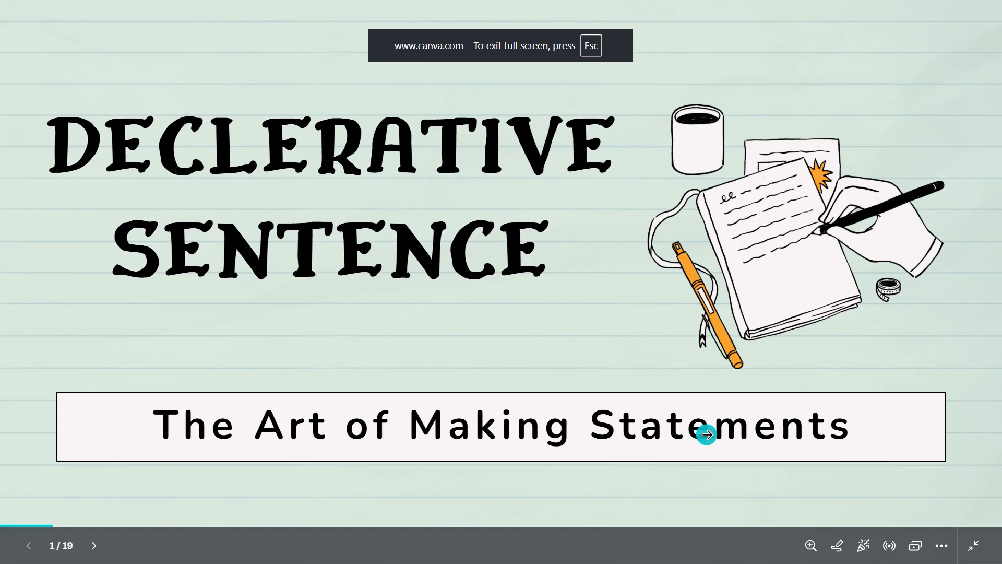
pyautogui.click(969, 545)
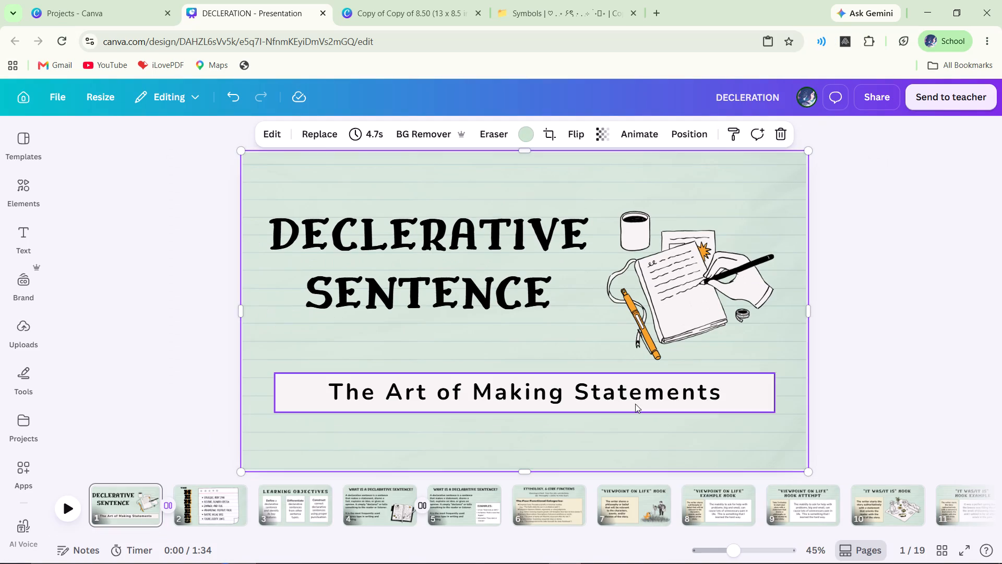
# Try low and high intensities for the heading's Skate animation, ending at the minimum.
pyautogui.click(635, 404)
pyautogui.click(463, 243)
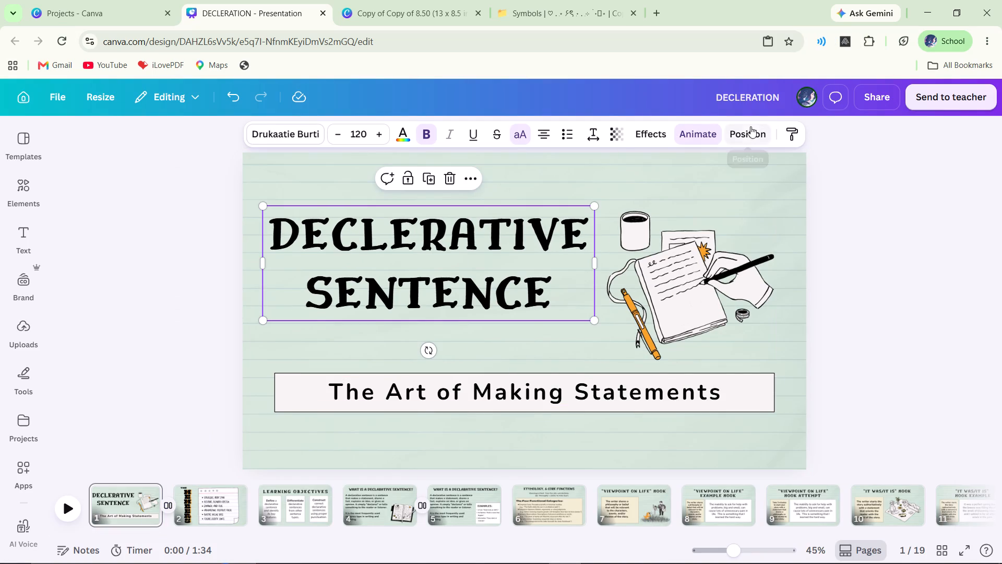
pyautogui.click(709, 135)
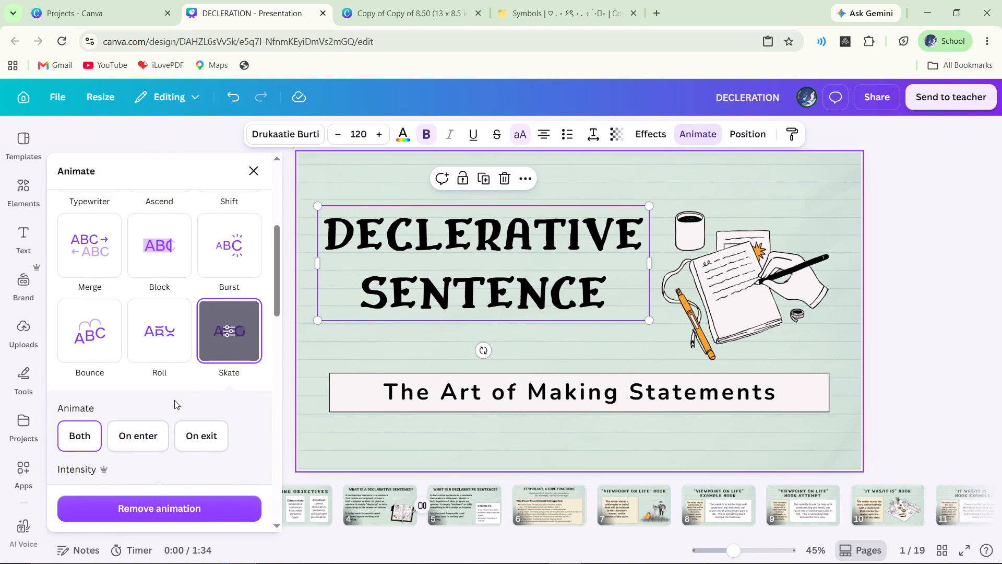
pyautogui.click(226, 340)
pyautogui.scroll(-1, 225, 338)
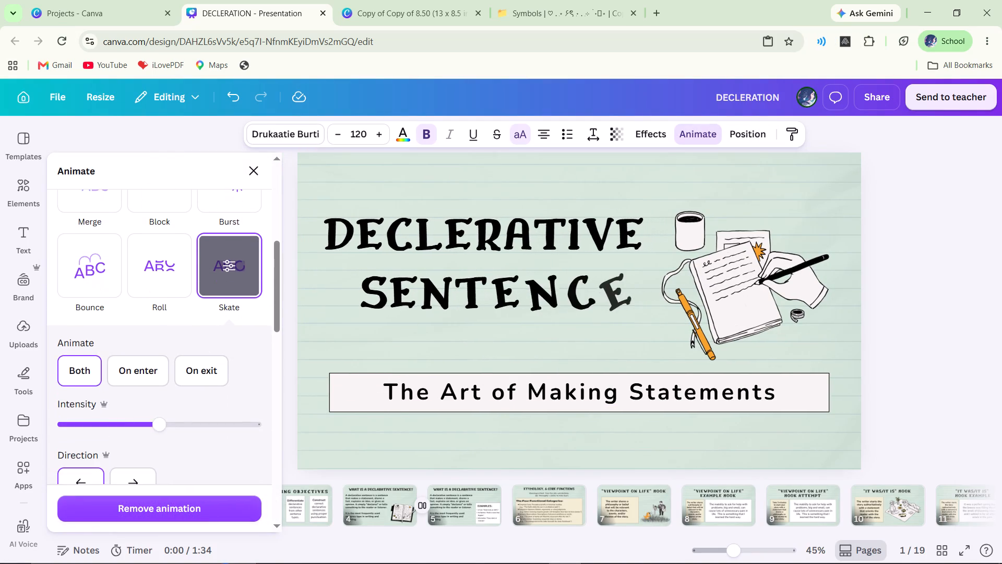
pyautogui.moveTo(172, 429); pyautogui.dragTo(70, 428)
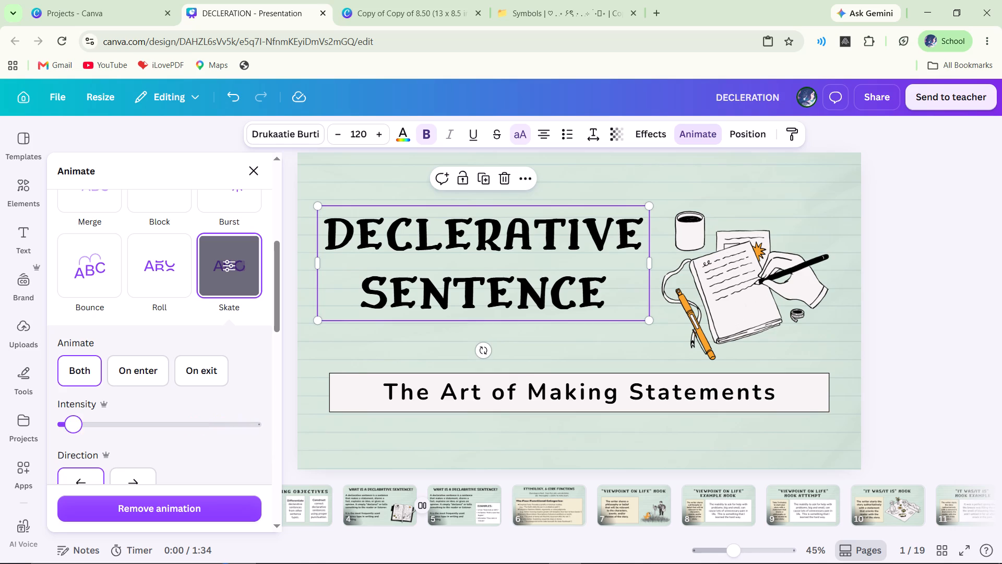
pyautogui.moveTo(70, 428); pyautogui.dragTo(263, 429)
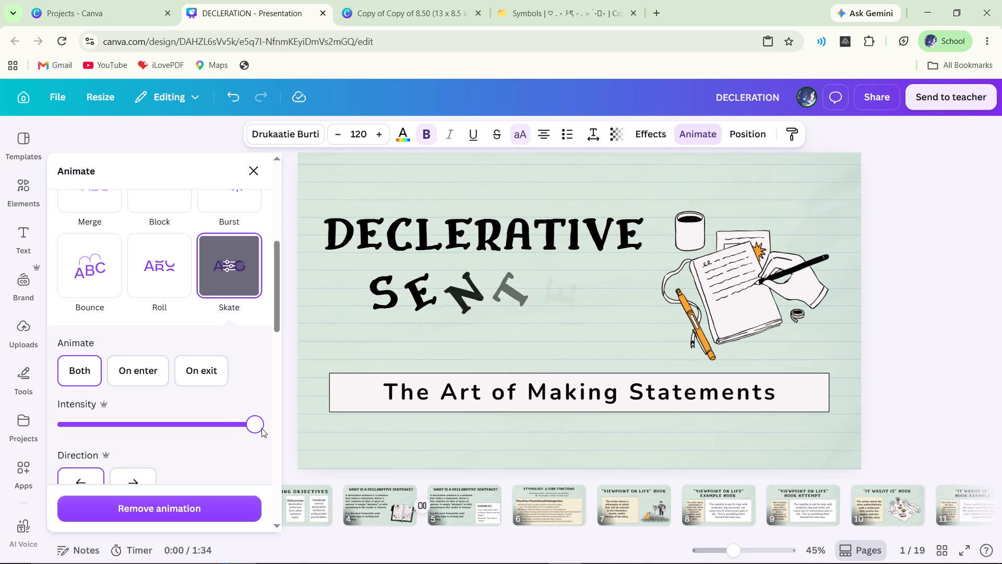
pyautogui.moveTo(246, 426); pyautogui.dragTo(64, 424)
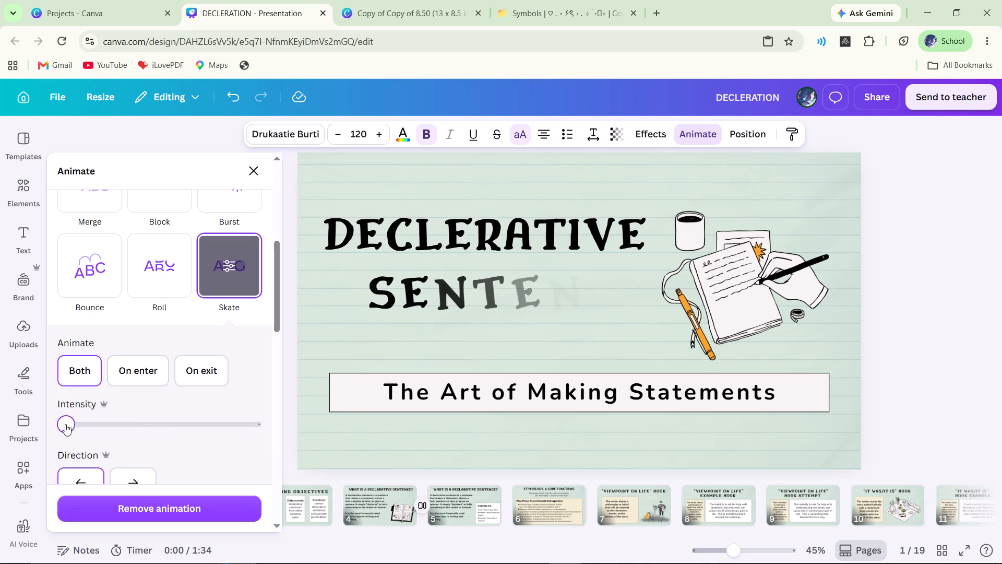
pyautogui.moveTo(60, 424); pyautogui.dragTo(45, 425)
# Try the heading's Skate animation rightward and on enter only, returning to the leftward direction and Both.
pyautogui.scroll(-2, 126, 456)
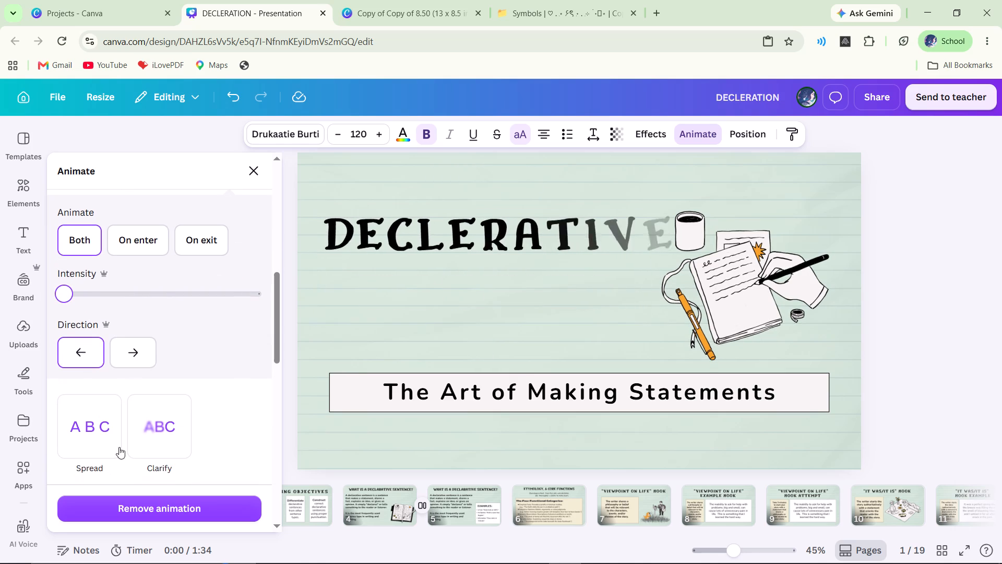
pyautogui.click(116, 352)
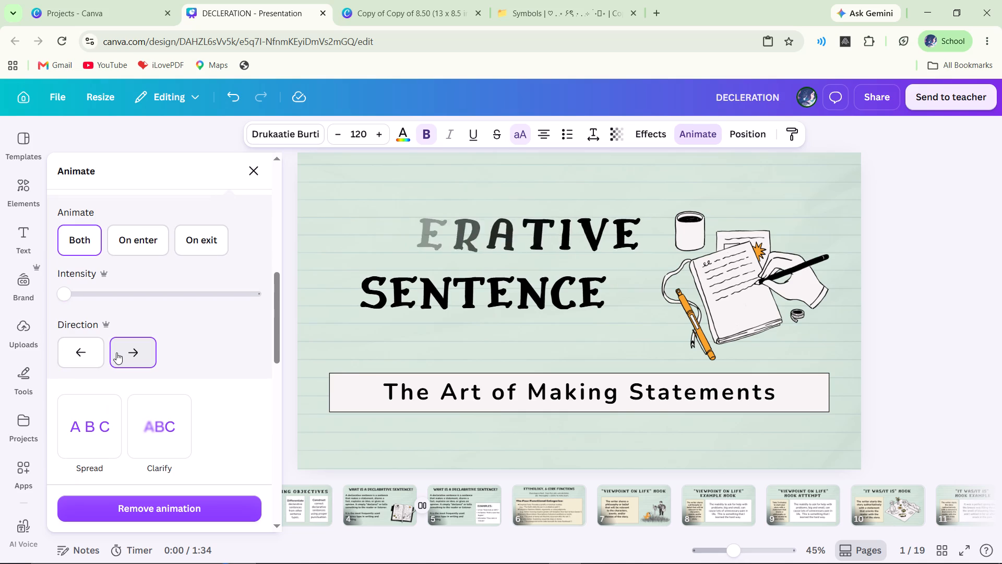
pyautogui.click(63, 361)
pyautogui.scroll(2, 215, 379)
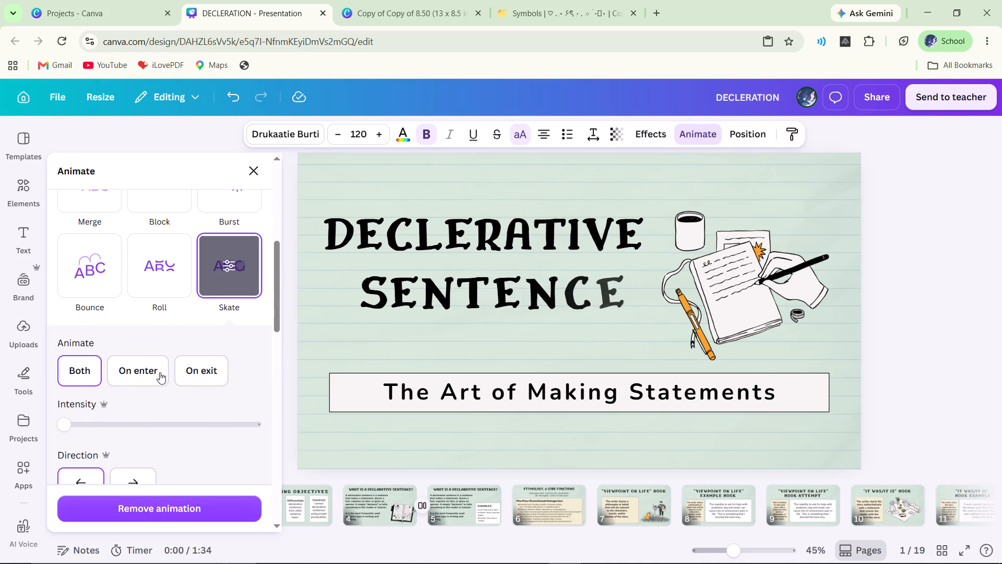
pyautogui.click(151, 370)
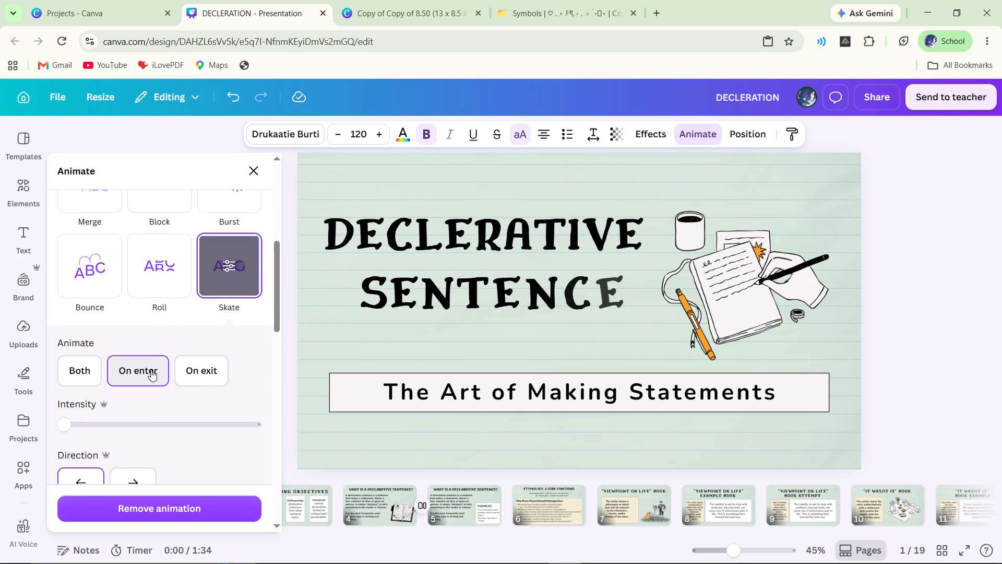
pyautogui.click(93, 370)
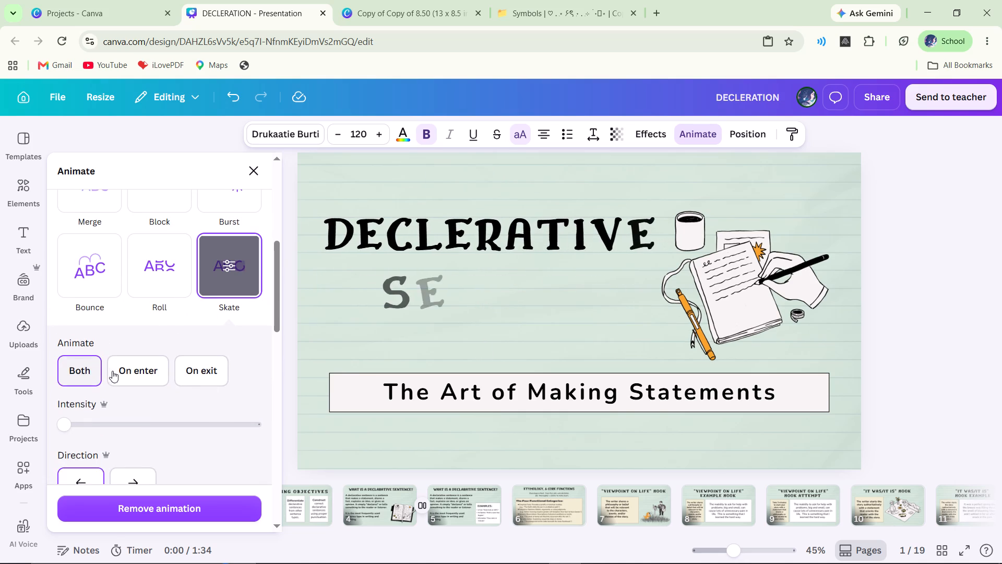
# Try Typewriter on the subtitle "The Art of Making Statements" and settle on the Ascend animation.
pyautogui.click(622, 392)
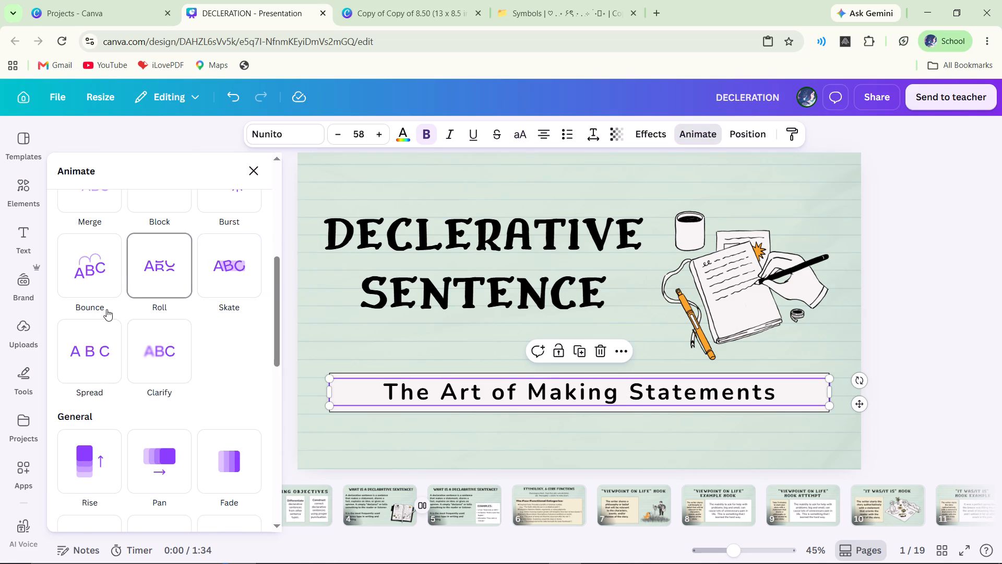
pyautogui.scroll(2, 106, 309)
pyautogui.click(97, 244)
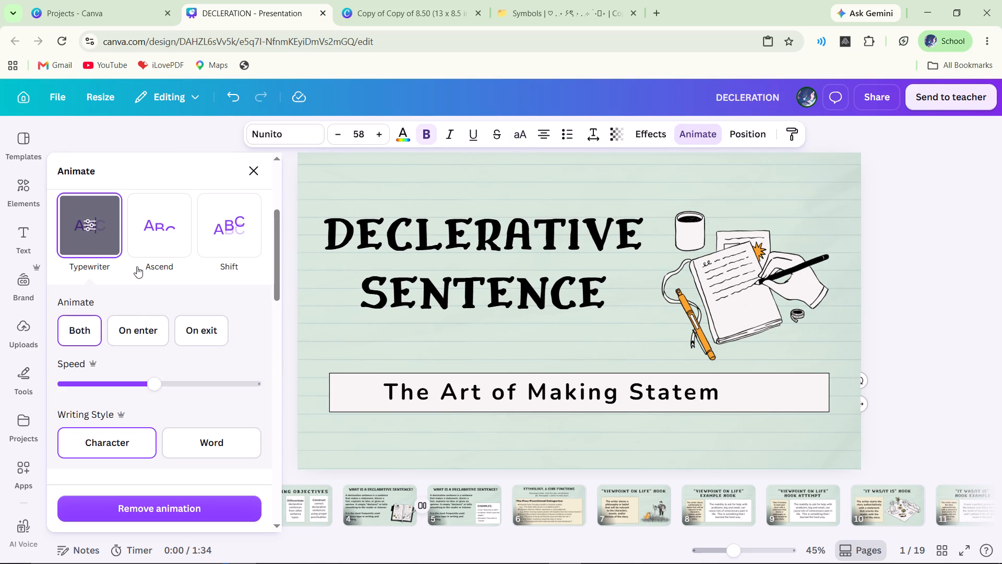
pyautogui.click(148, 240)
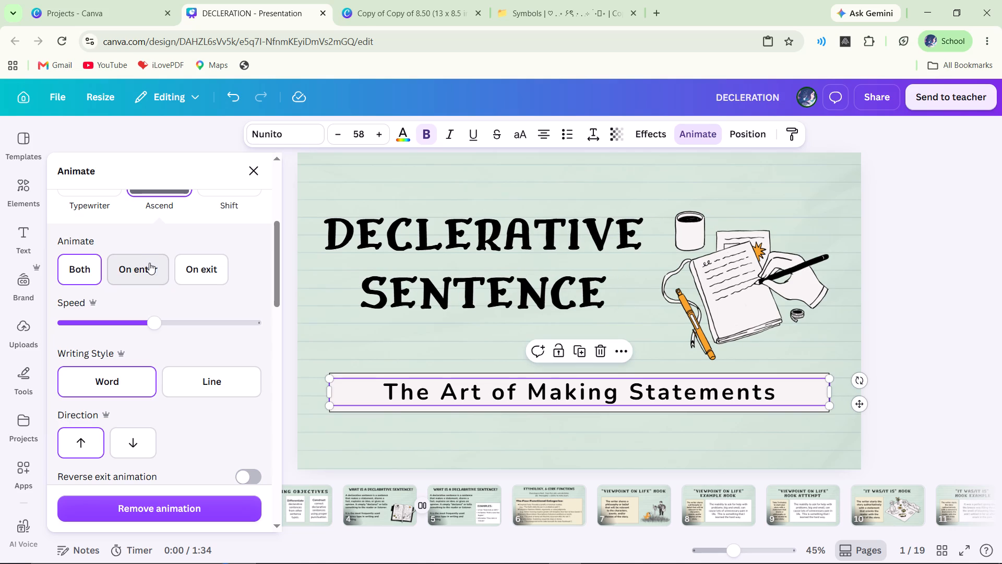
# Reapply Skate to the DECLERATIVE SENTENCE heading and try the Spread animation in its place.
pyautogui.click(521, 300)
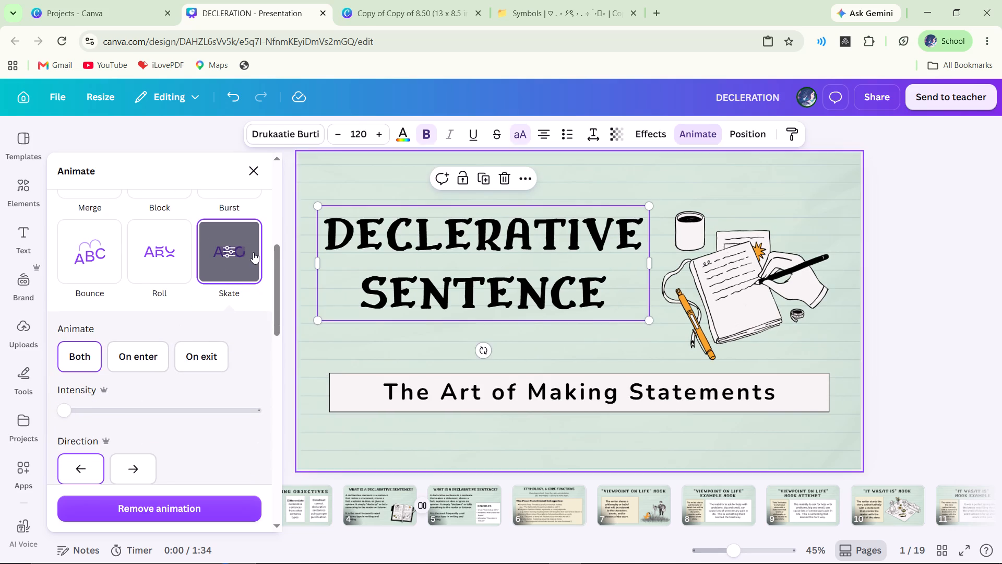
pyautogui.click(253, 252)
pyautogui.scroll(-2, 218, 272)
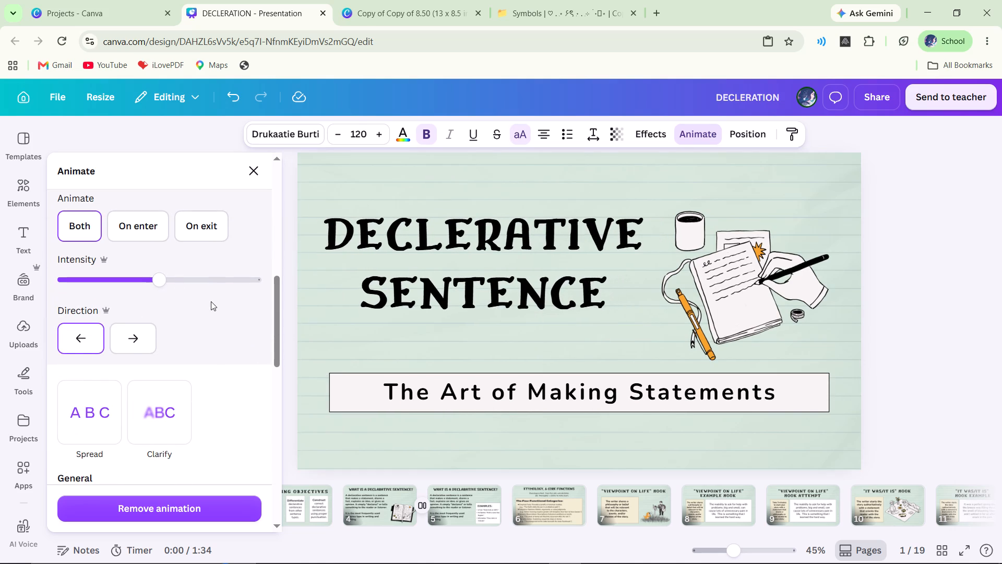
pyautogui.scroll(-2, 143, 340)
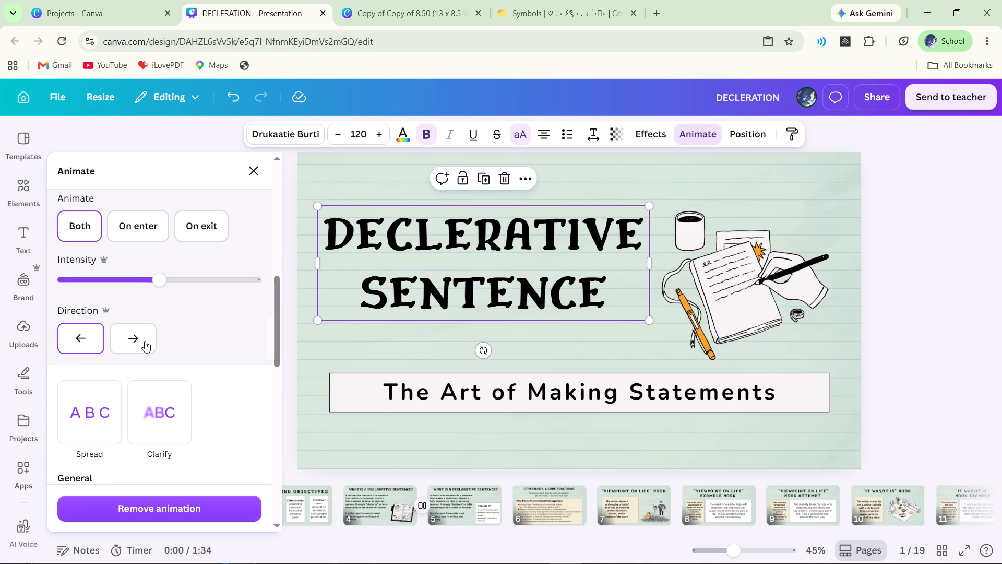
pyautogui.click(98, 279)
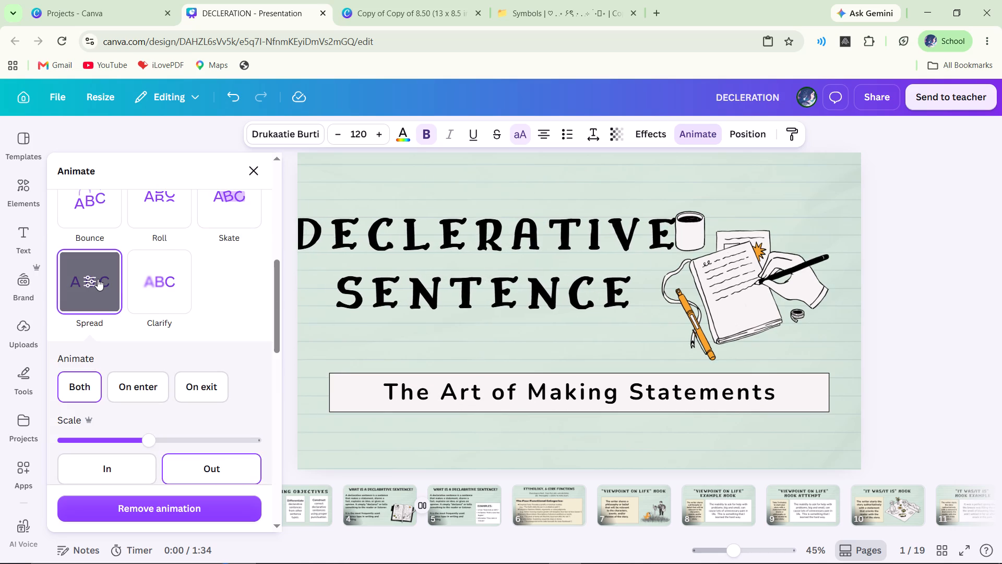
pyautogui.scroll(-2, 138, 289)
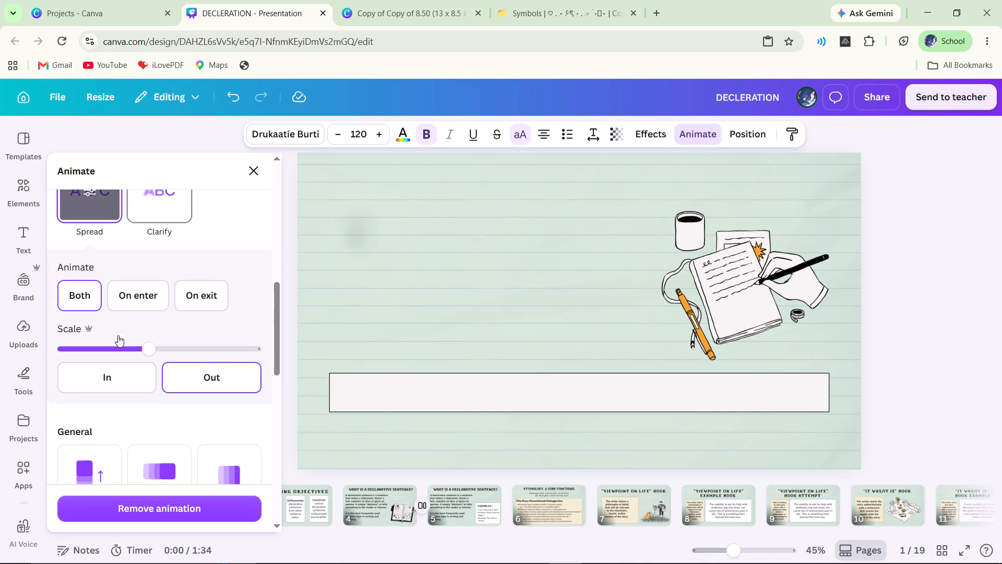
# Apply the general Pan animation to the DECLERATIVE SENTENCE heading, comparing it with Rise before settling on Pan.
pyautogui.scroll(-2, 118, 336)
pyautogui.click(156, 315)
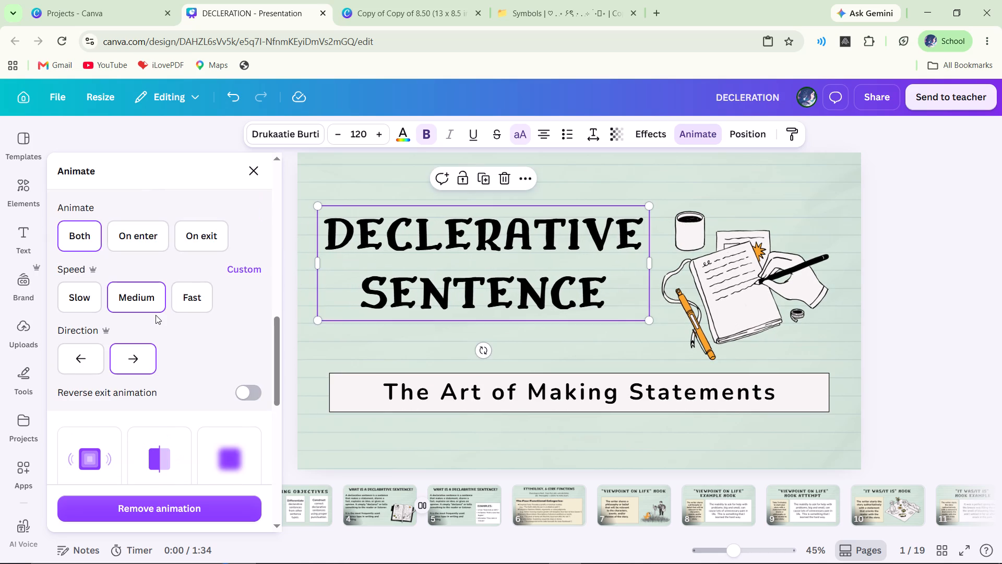
pyautogui.scroll(-2, 162, 322)
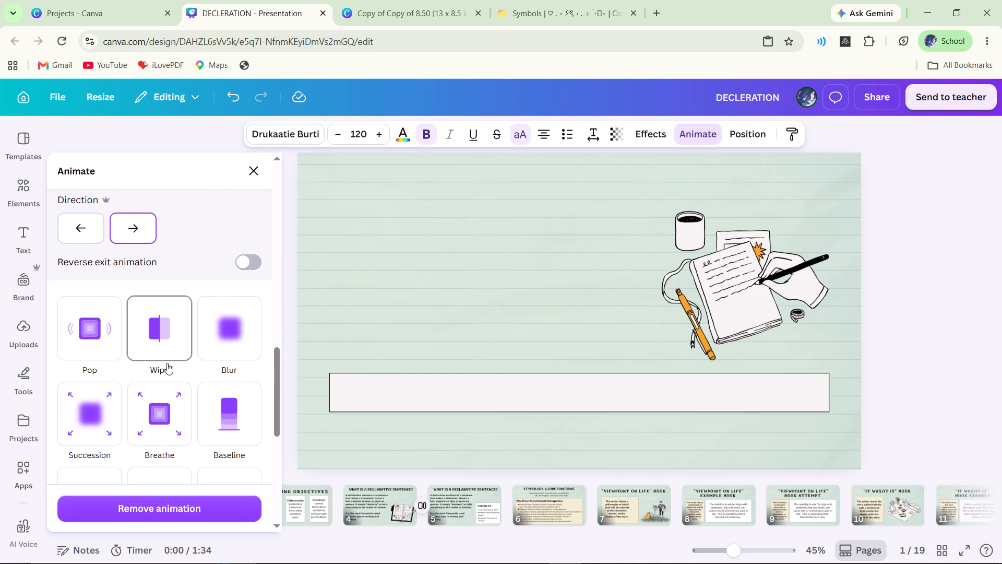
pyautogui.scroll(4, 167, 363)
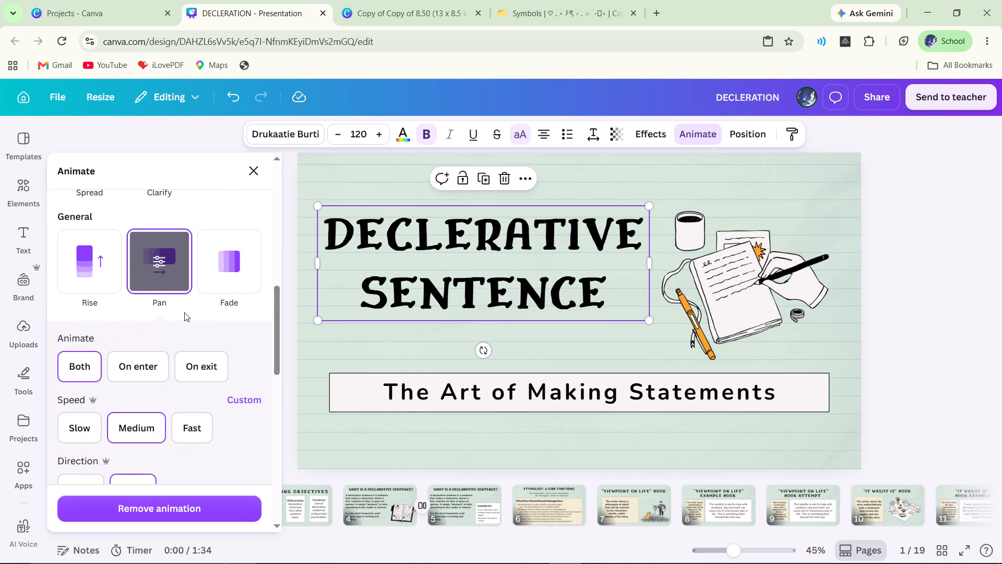
pyautogui.scroll(2, 184, 312)
pyautogui.click(100, 389)
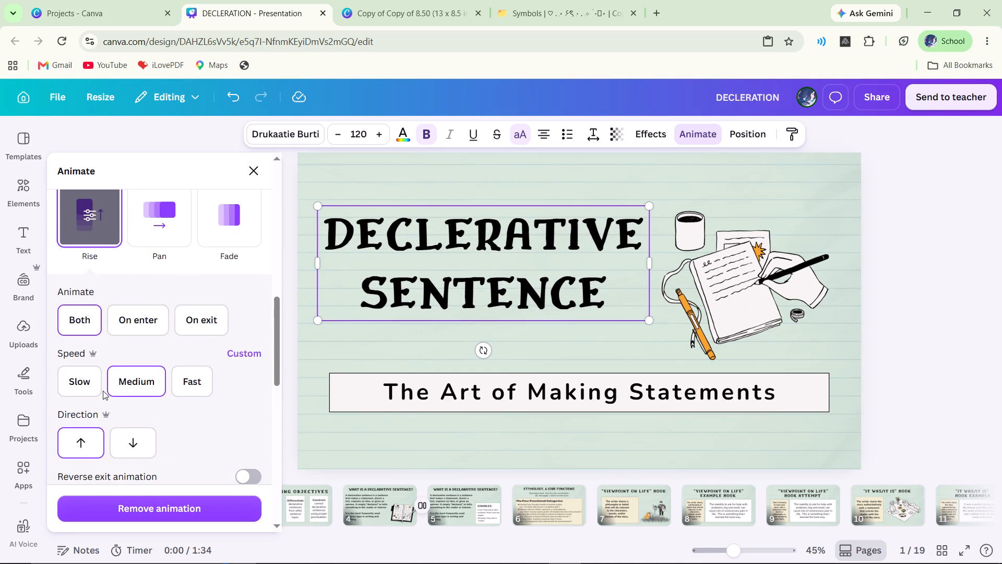
pyautogui.click(175, 223)
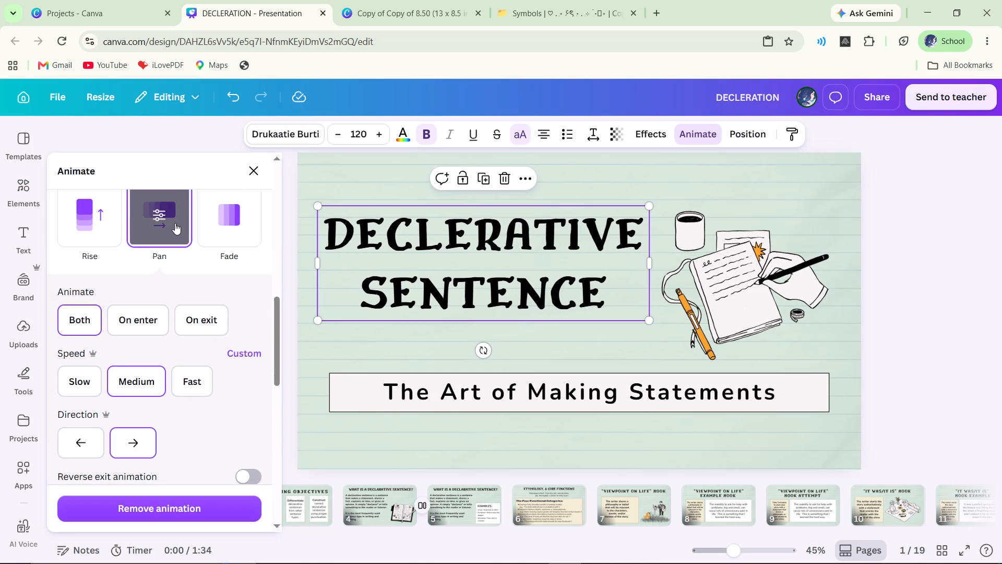
# Preview the title page's text animations in full screen, moving back and forth between pages 1 and 2.
pyautogui.click(955, 275)
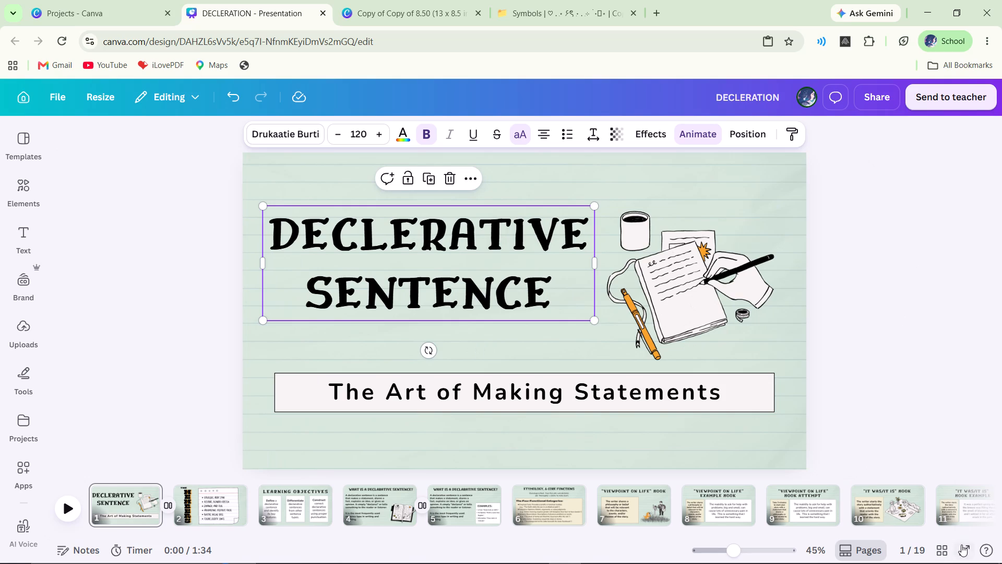
pyautogui.click(961, 545)
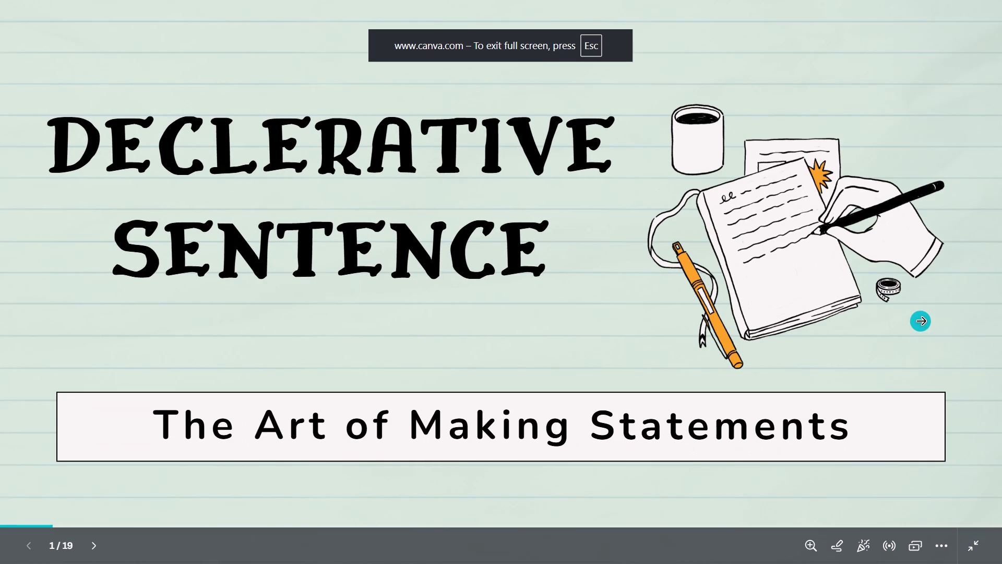
pyautogui.press('Right')
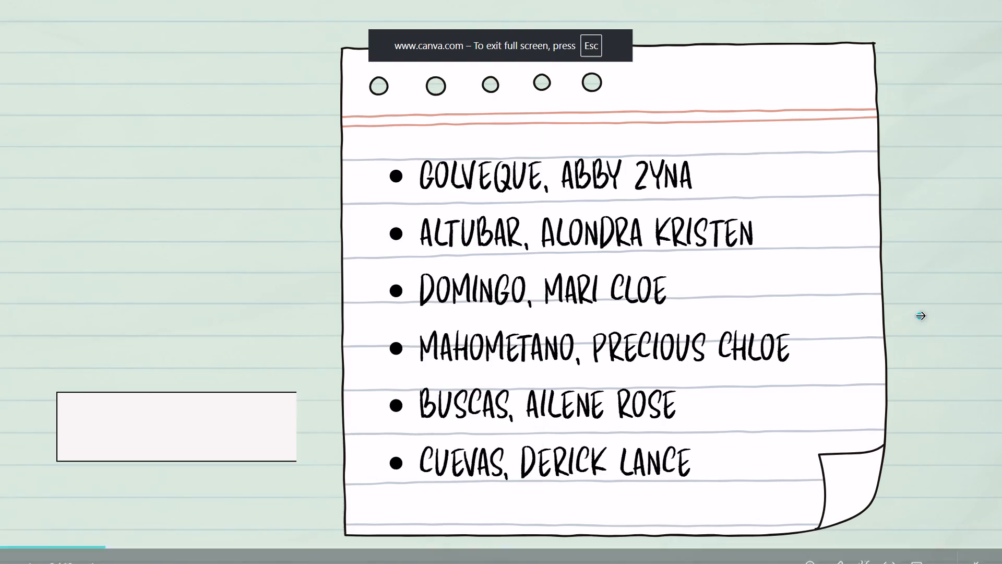
pyautogui.press('Left')
pyautogui.press('Right')
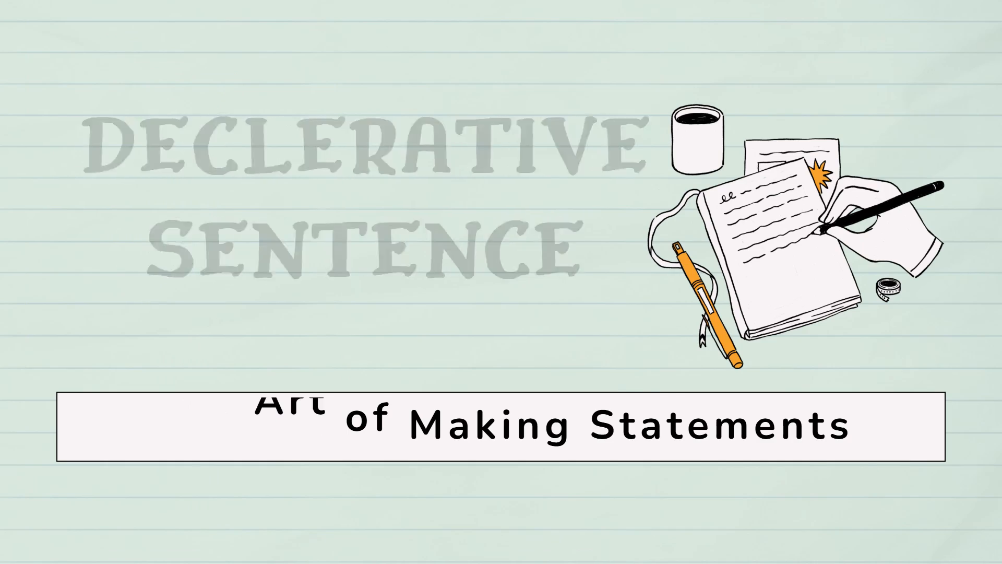
pyautogui.press('Left')
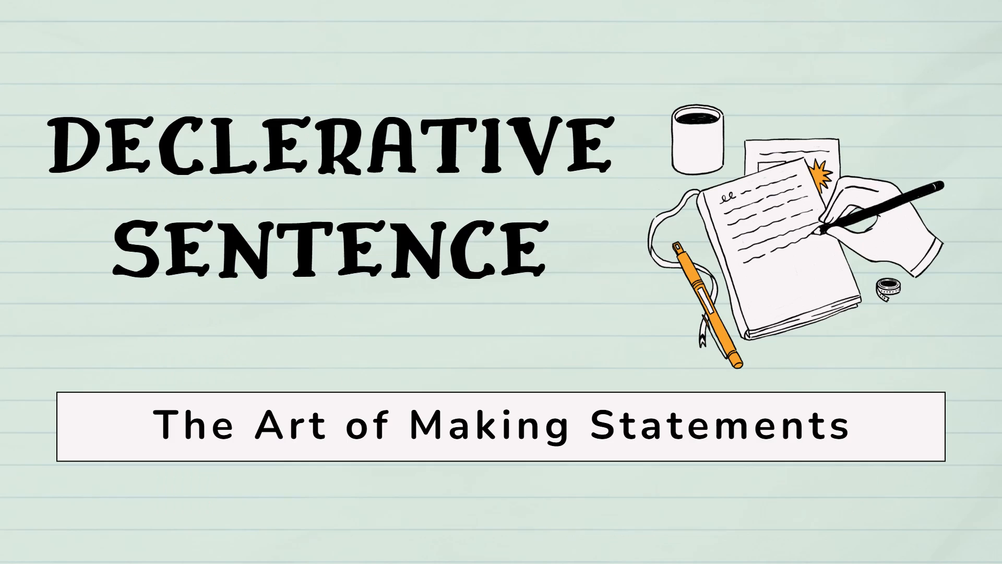
pyautogui.click(514, 45)
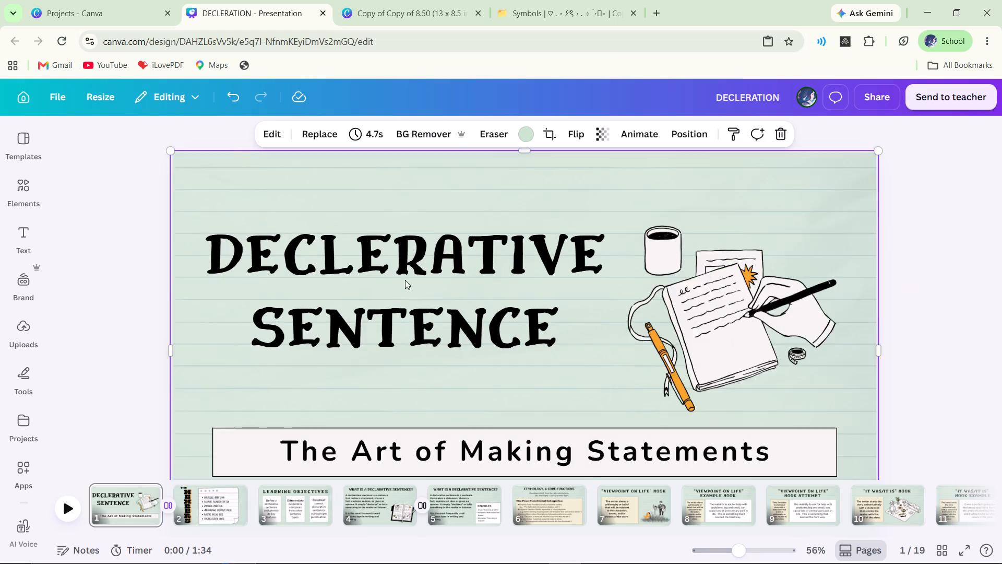
# Replace the DECLERATIVE SENTENCE heading's animation with Fade at Slow speed.
pyautogui.click(399, 274)
pyautogui.click(467, 231)
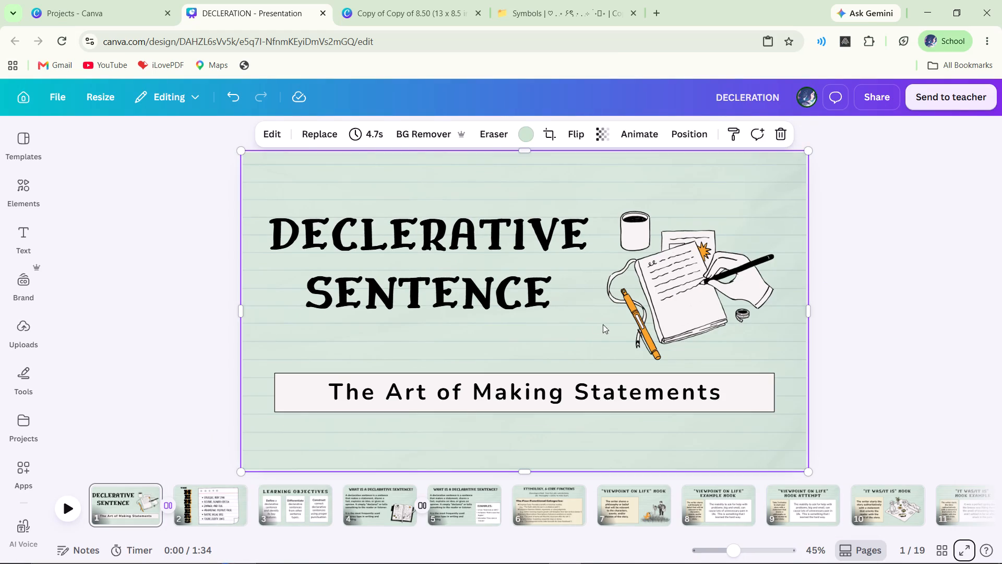
pyautogui.click(703, 134)
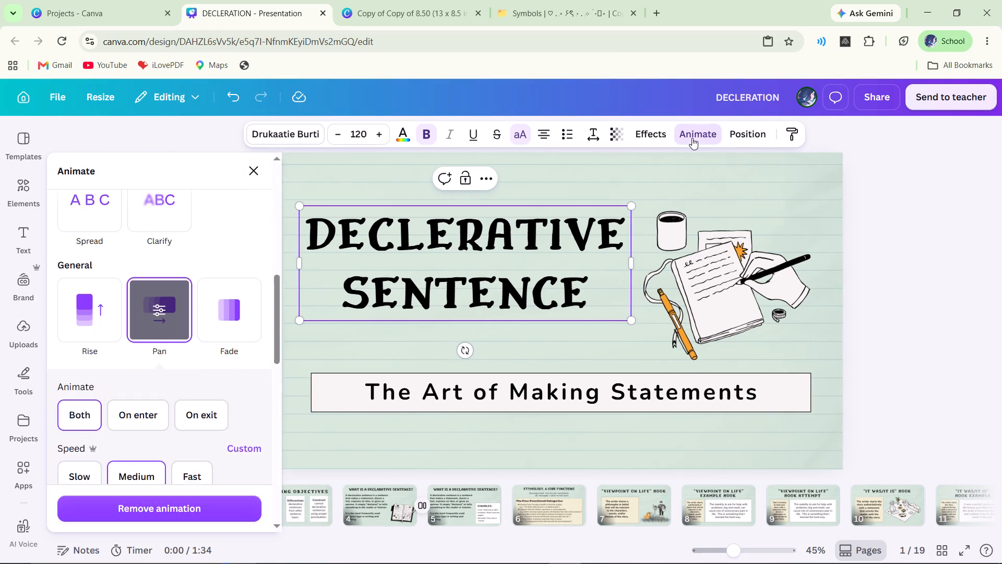
pyautogui.click(237, 304)
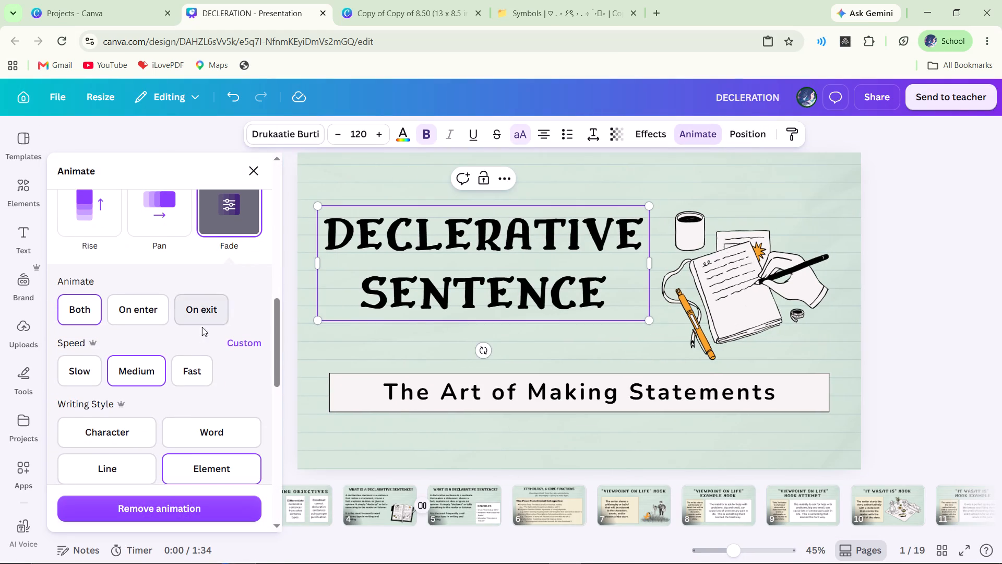
pyautogui.scroll(1, 199, 340)
pyautogui.scroll(-1, 206, 346)
pyautogui.click(85, 371)
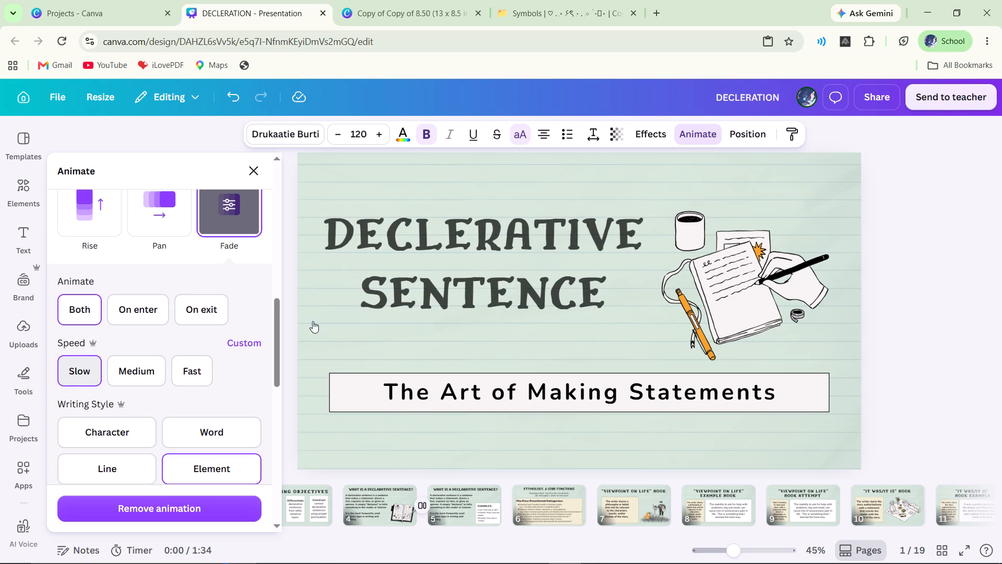
pyautogui.click(920, 266)
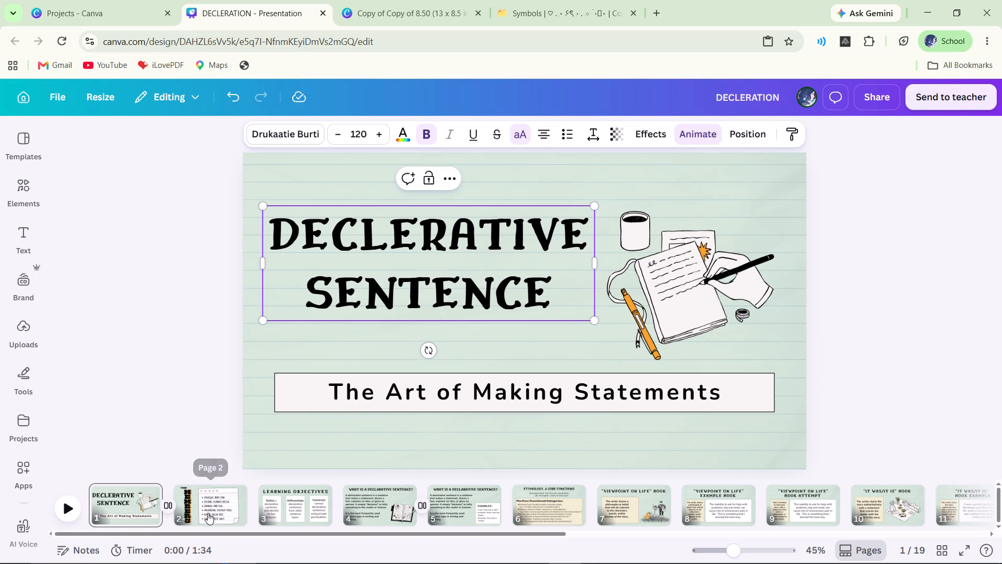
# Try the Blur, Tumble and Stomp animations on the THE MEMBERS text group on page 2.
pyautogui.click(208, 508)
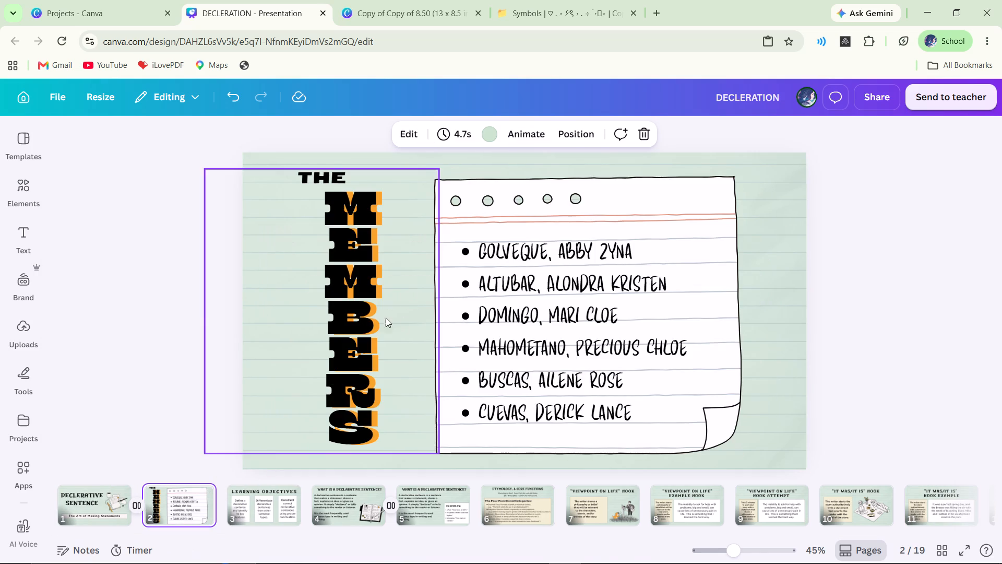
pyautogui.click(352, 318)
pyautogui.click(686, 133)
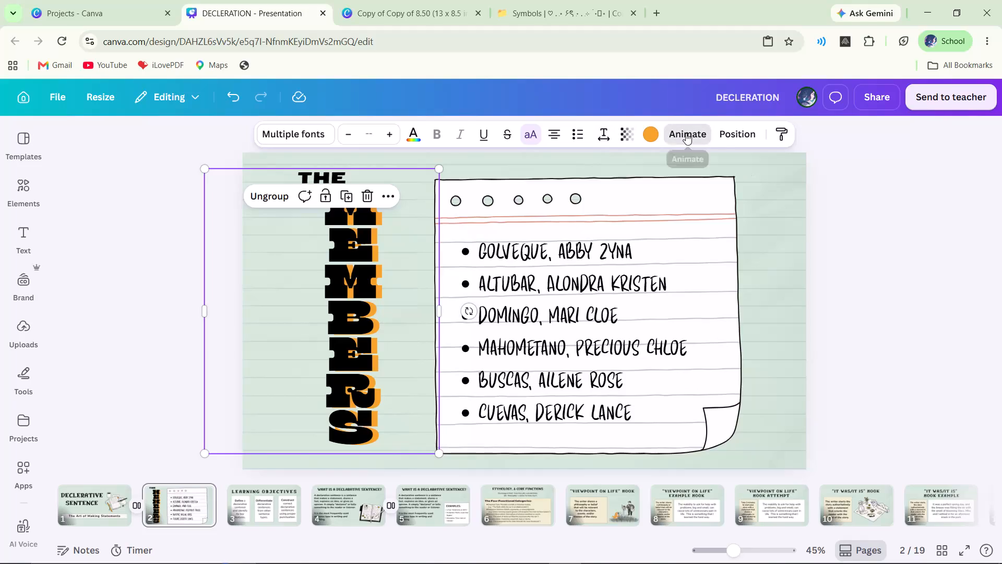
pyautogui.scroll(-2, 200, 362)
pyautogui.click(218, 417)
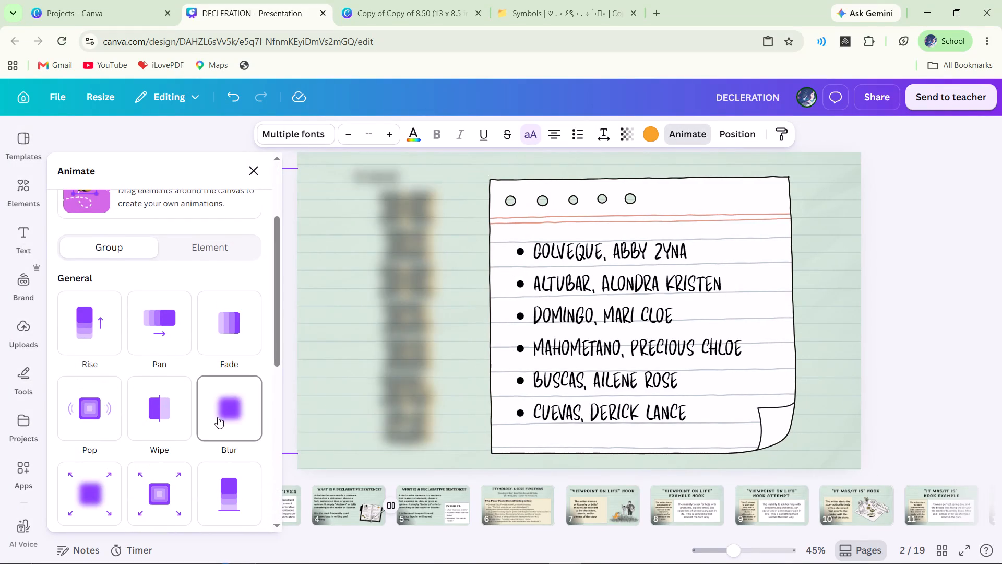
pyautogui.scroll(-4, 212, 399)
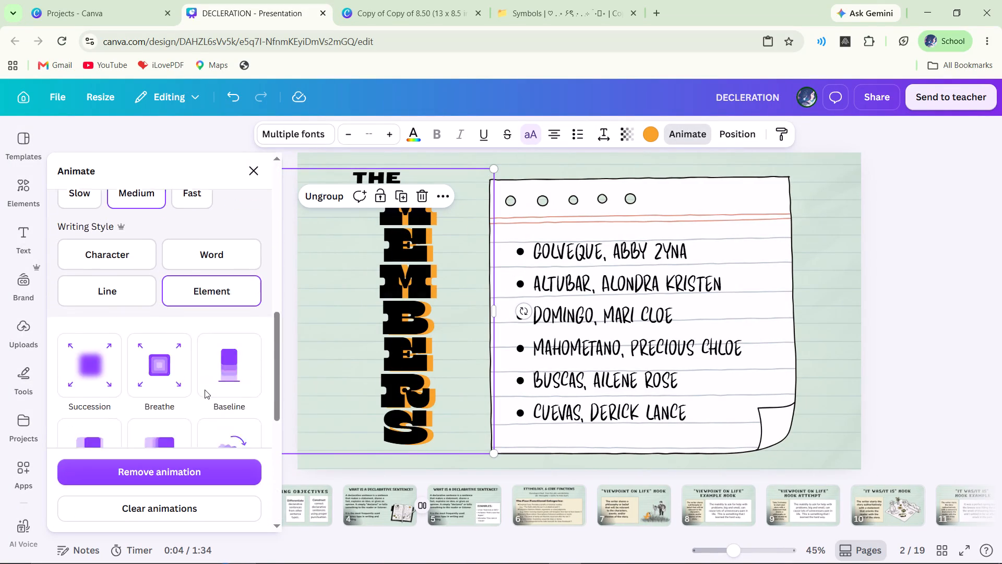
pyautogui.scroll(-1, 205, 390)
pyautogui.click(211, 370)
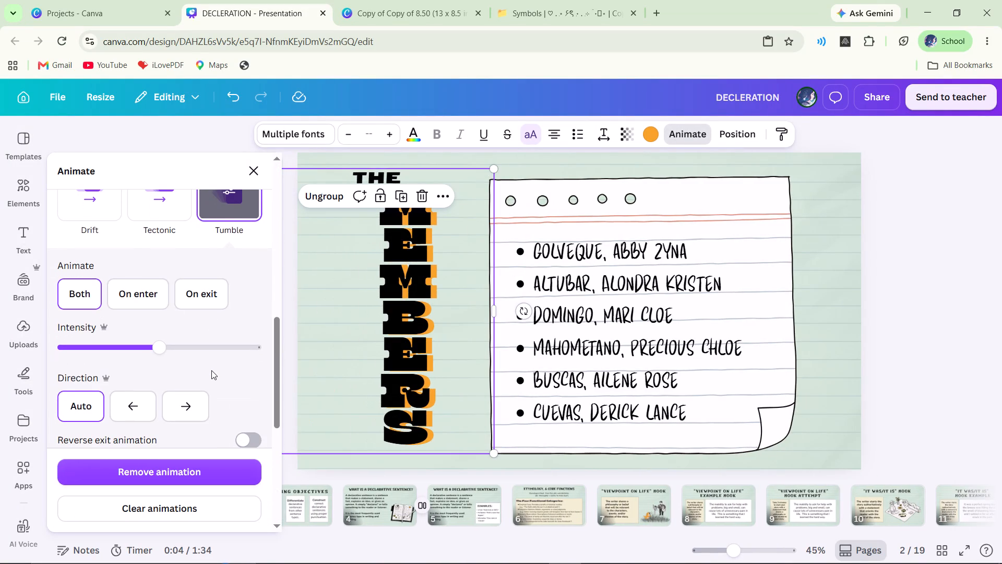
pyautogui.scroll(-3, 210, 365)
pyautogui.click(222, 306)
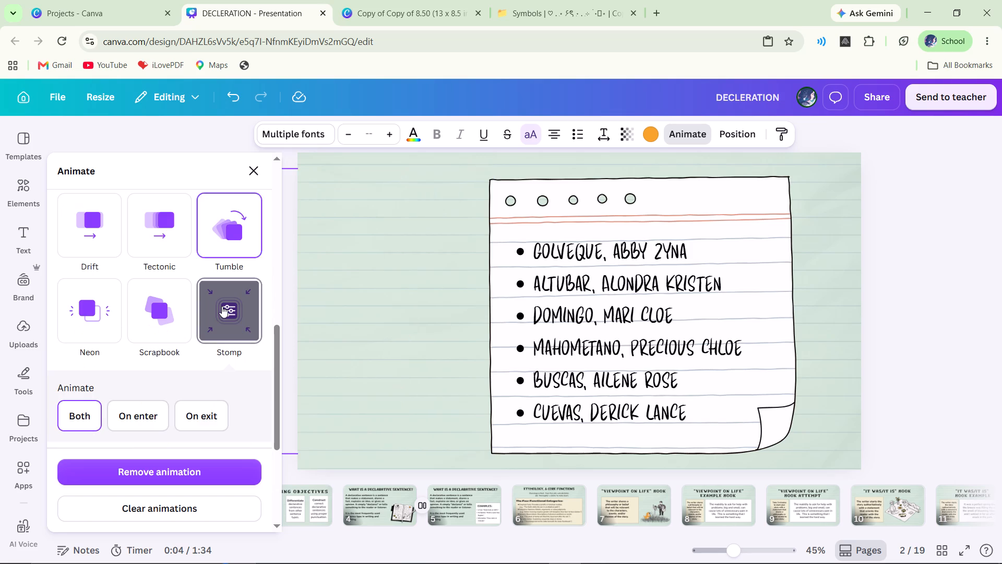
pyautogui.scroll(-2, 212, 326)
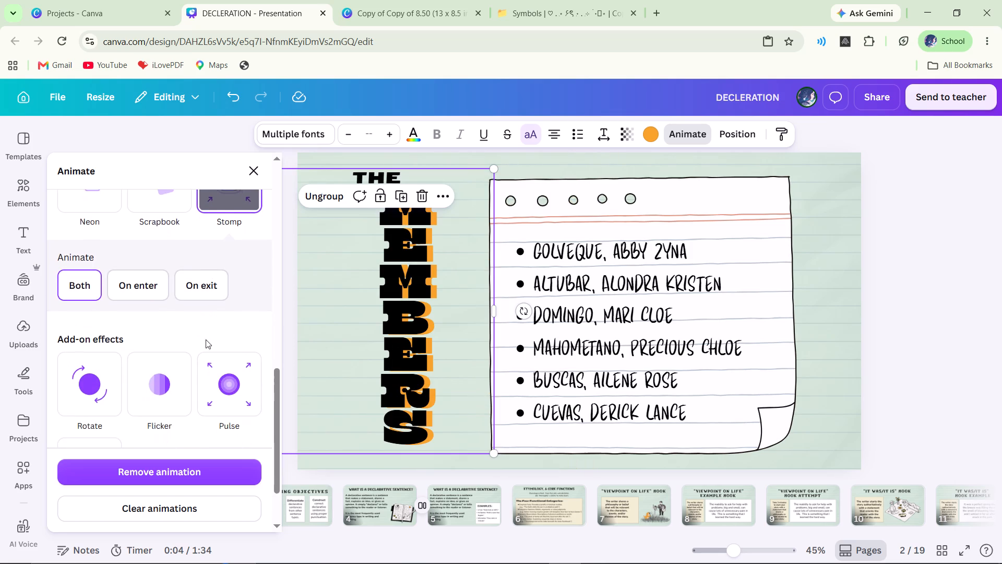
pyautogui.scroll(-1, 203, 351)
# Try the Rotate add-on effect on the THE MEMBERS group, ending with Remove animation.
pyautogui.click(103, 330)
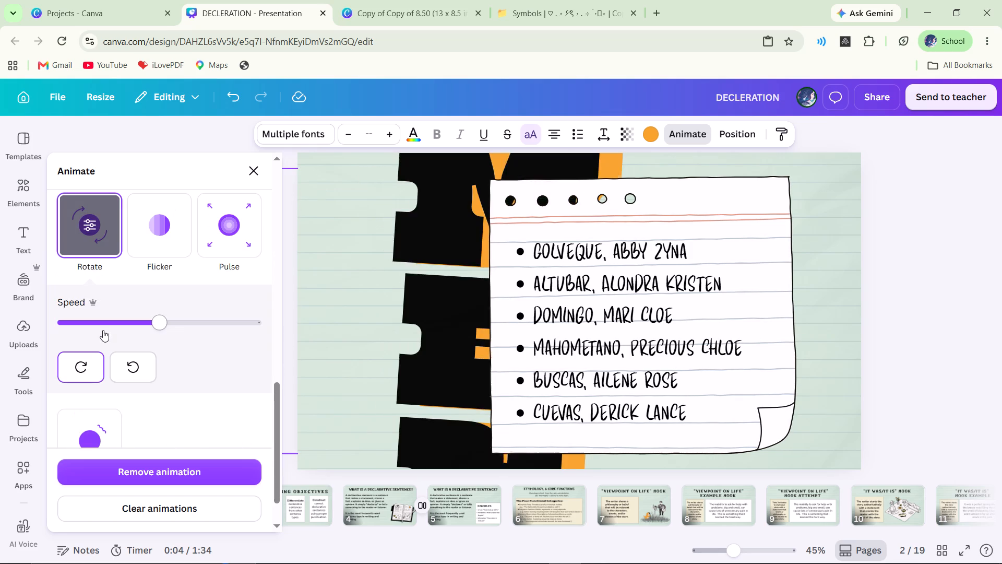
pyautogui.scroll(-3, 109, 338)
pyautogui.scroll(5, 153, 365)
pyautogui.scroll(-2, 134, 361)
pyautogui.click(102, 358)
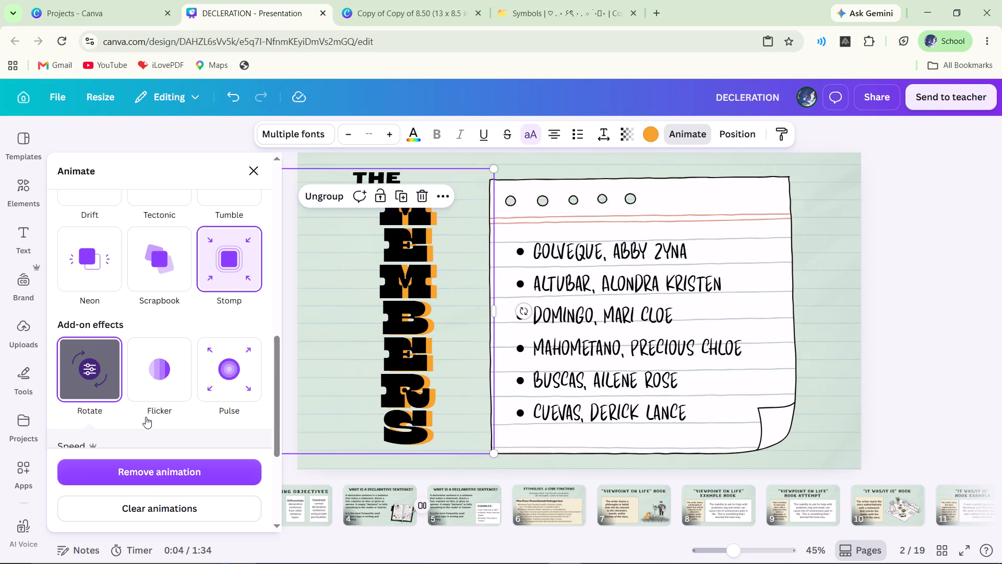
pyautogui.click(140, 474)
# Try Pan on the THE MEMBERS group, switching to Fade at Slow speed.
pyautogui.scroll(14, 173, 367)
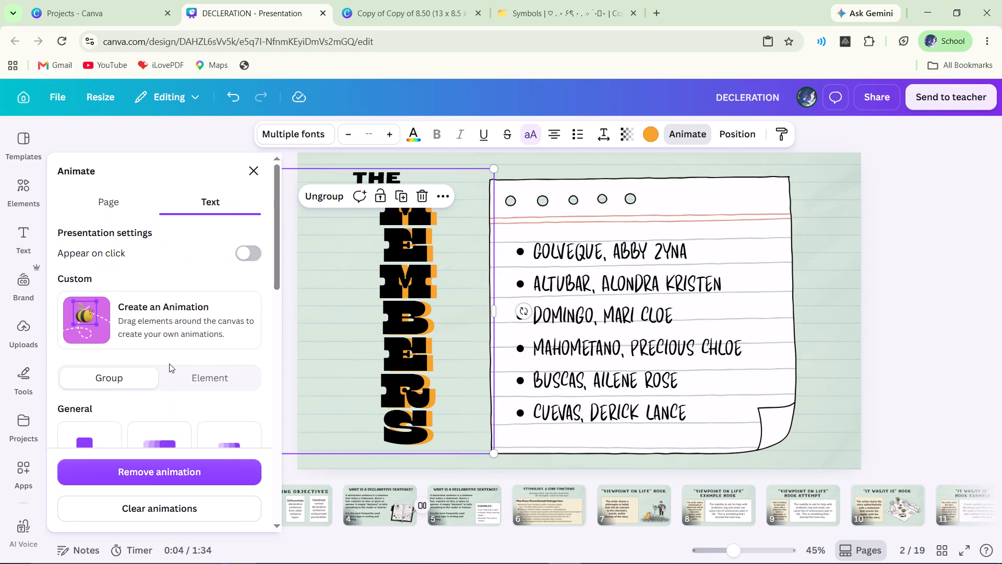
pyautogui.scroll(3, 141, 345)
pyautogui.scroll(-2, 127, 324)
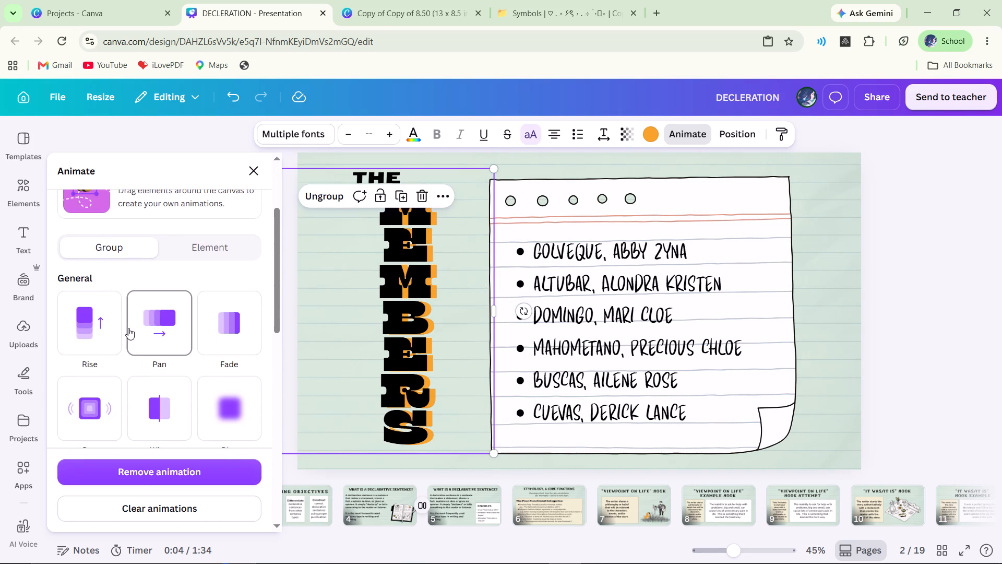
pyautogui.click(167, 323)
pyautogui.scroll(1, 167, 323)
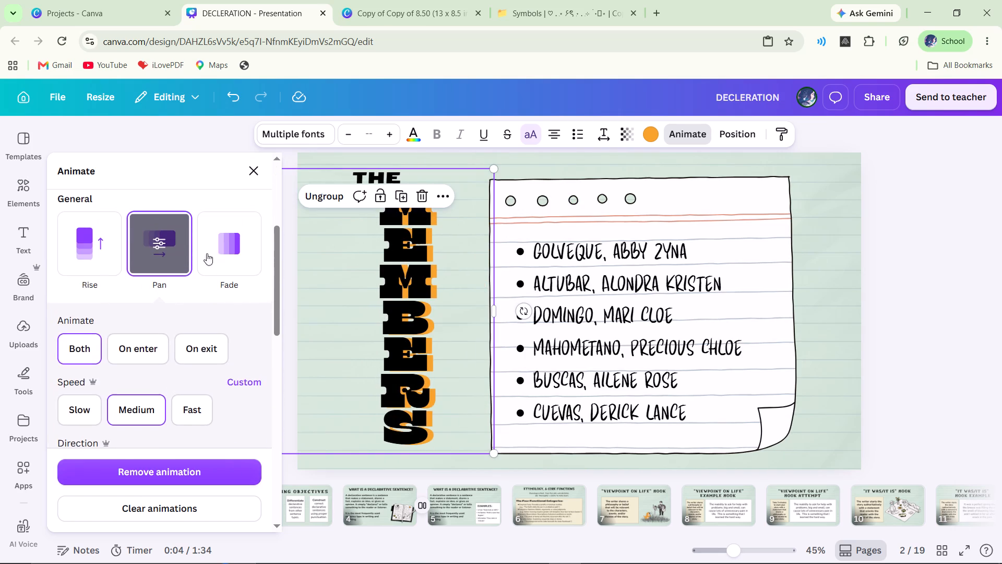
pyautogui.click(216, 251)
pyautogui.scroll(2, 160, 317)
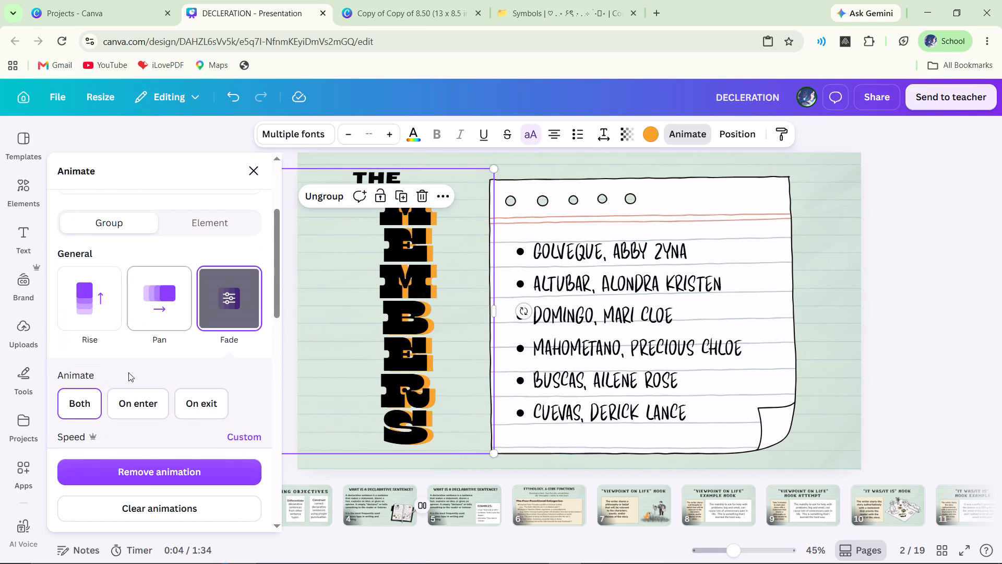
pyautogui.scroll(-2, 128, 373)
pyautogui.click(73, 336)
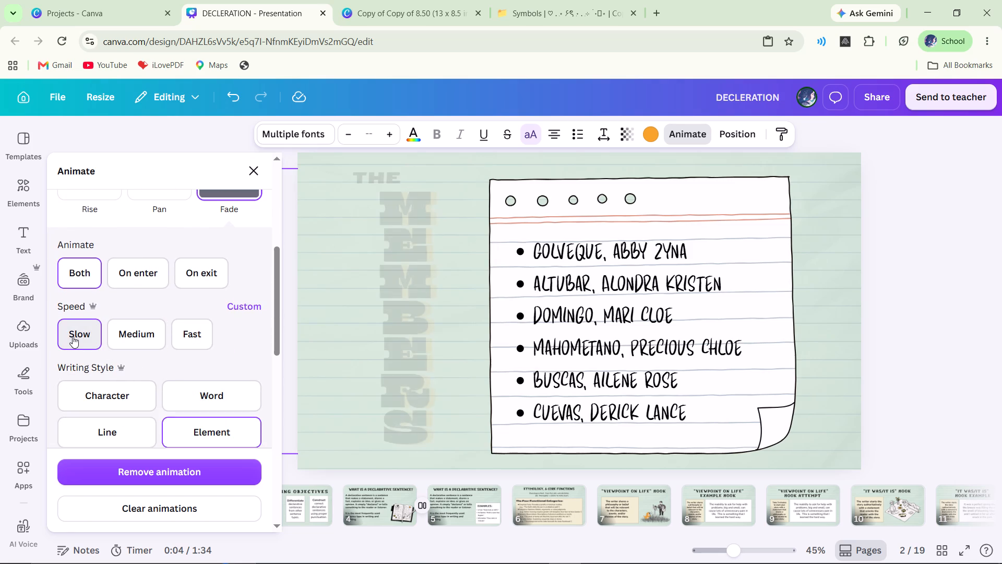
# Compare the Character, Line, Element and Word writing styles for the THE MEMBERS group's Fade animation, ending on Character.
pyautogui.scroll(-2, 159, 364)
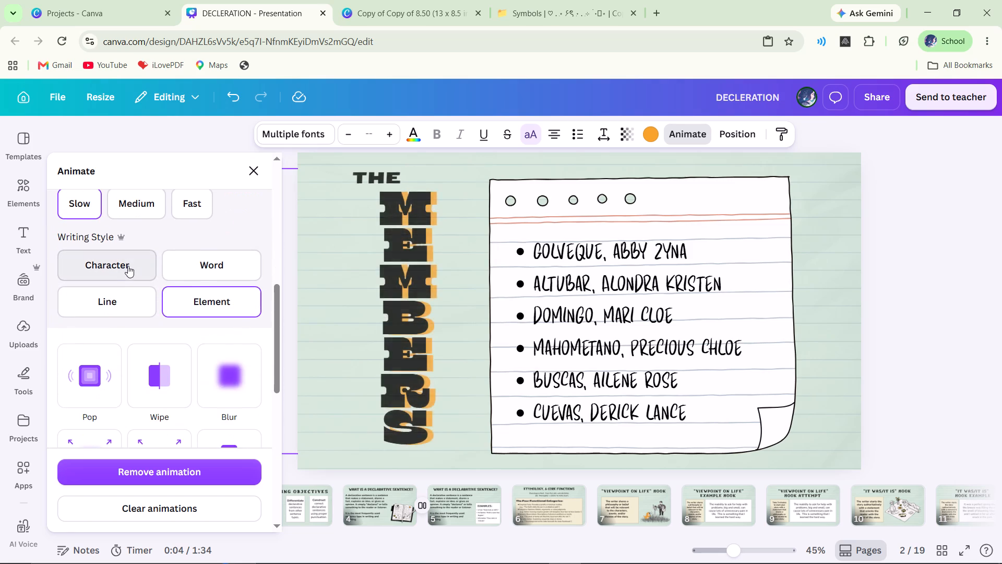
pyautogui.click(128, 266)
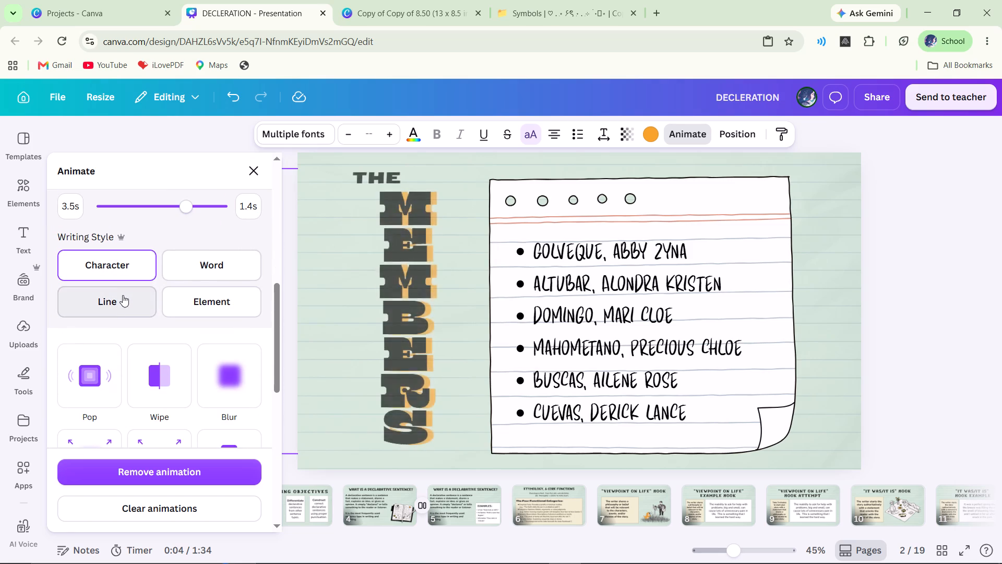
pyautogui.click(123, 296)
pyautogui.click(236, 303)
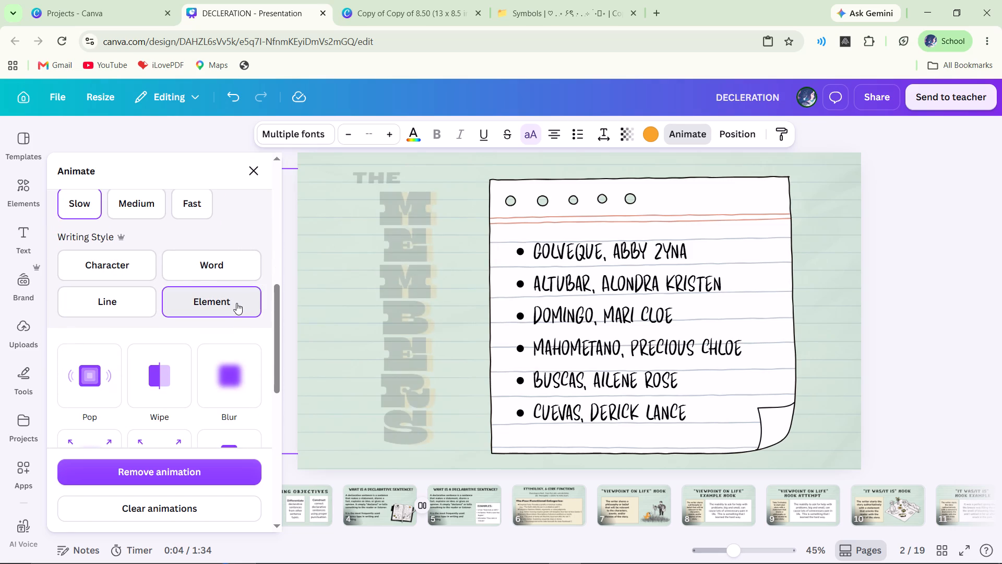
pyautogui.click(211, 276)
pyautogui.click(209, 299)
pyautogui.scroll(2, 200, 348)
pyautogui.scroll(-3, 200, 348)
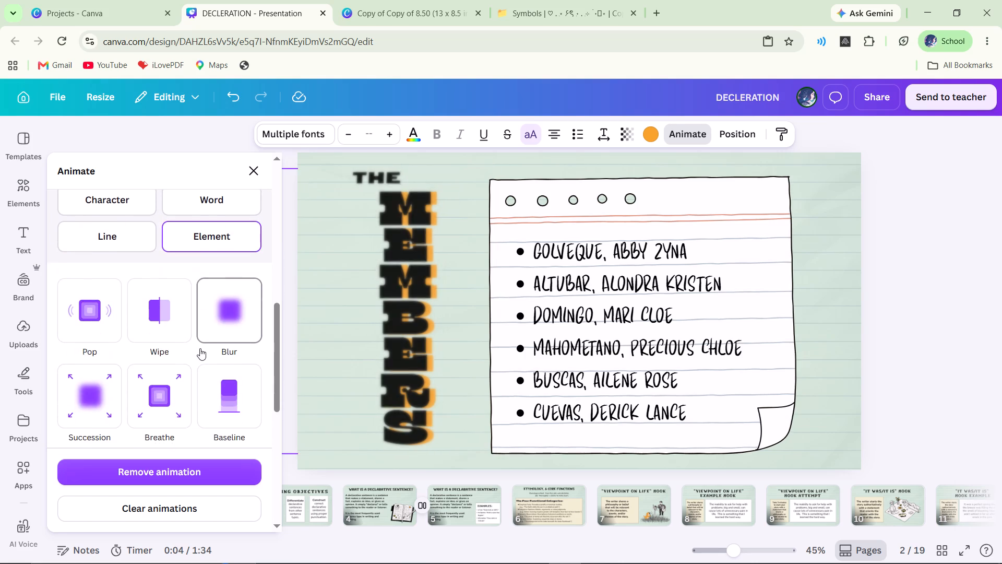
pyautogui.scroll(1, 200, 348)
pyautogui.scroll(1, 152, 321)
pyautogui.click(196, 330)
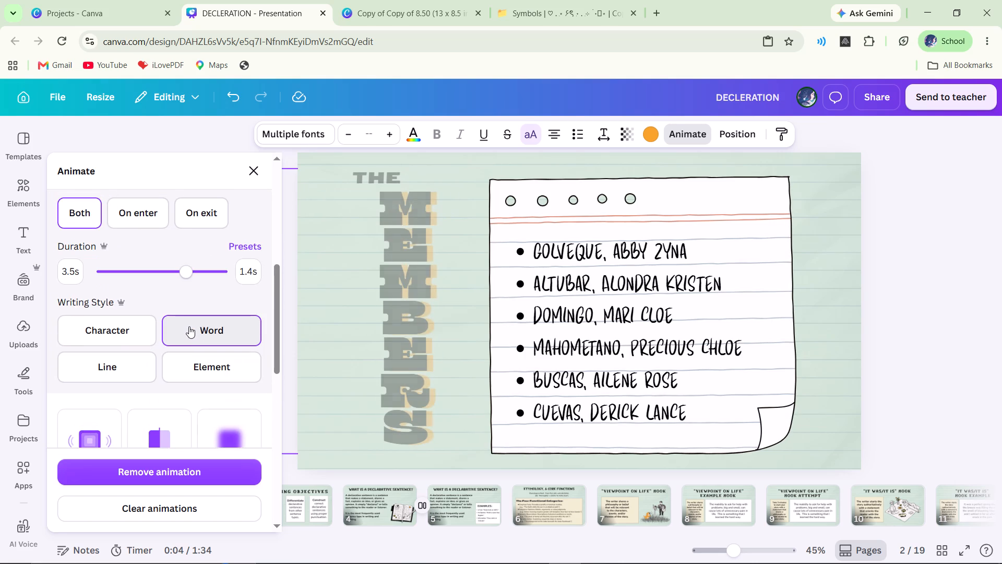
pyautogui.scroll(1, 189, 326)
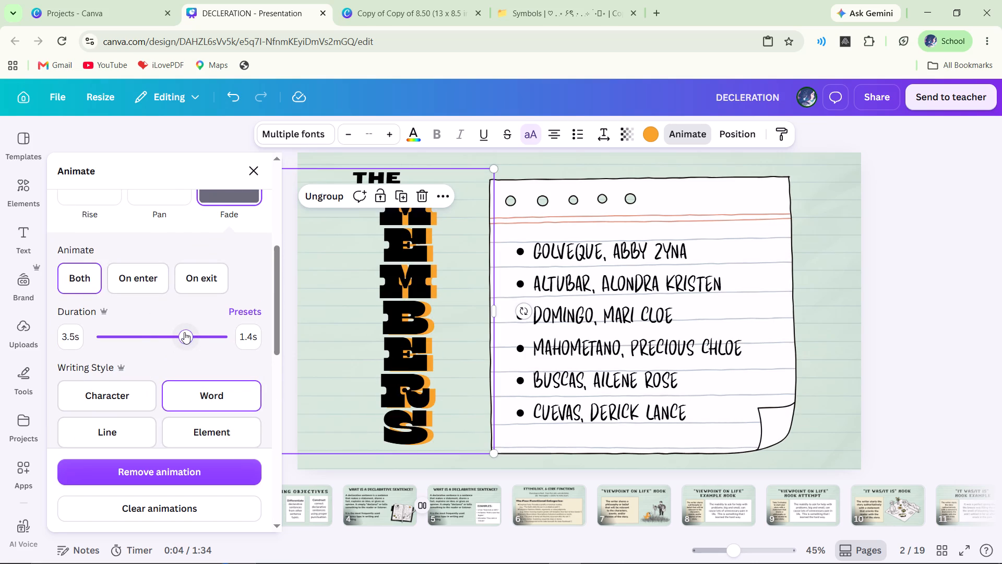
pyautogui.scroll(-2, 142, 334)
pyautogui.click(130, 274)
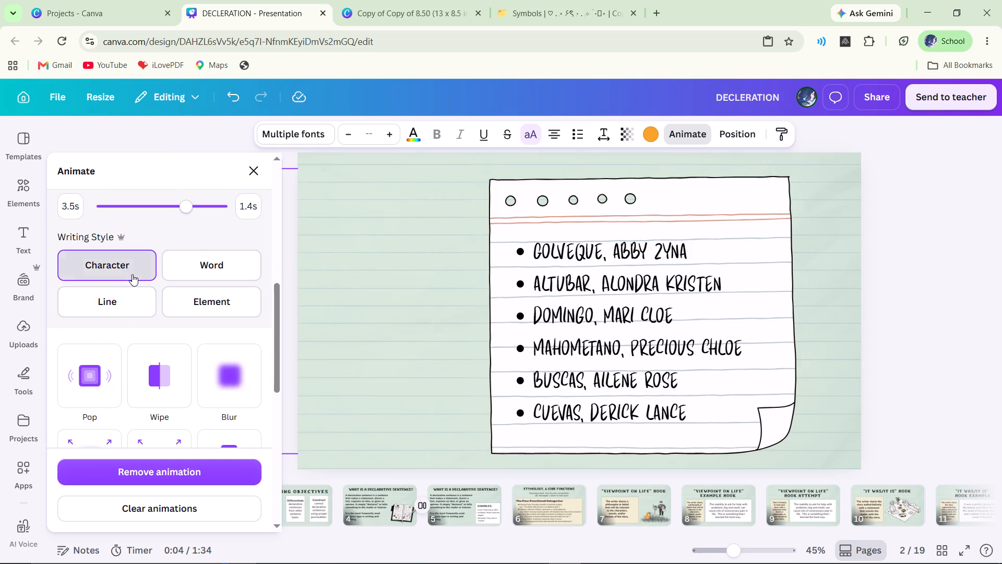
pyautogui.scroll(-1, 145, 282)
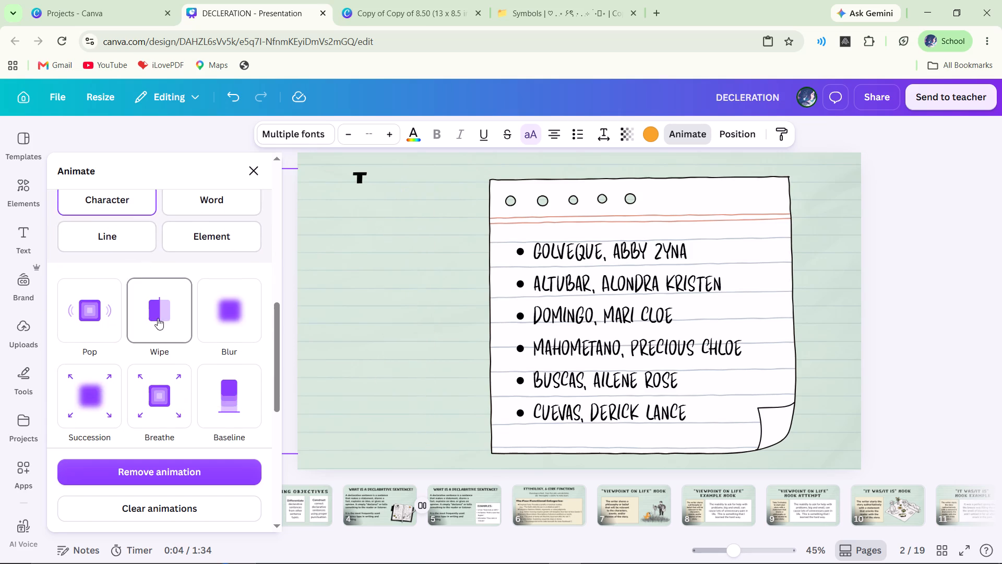
# Apply the general Wipe animation to the THE MEMBERS group on page 2.
pyautogui.click(158, 318)
pyautogui.scroll(1, 196, 327)
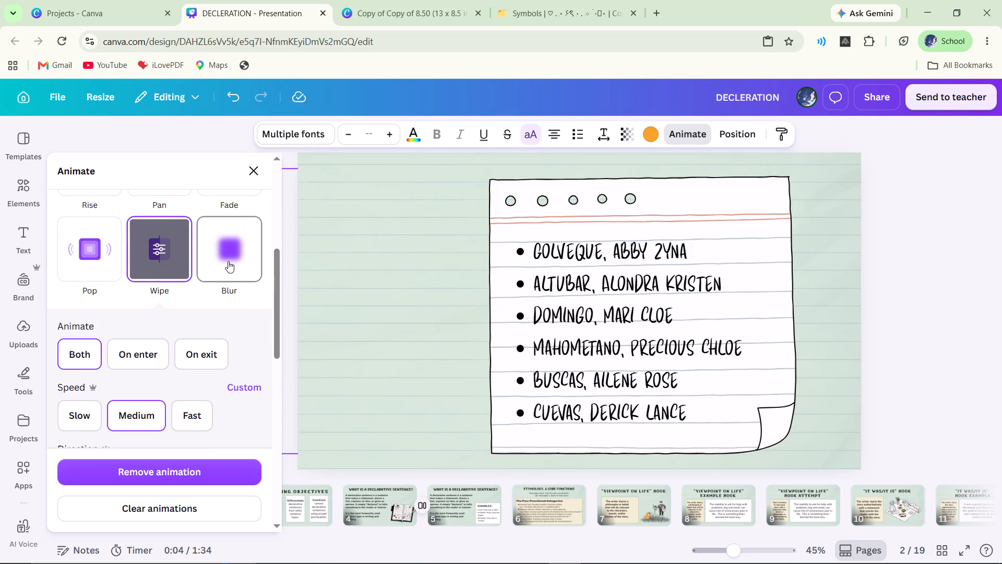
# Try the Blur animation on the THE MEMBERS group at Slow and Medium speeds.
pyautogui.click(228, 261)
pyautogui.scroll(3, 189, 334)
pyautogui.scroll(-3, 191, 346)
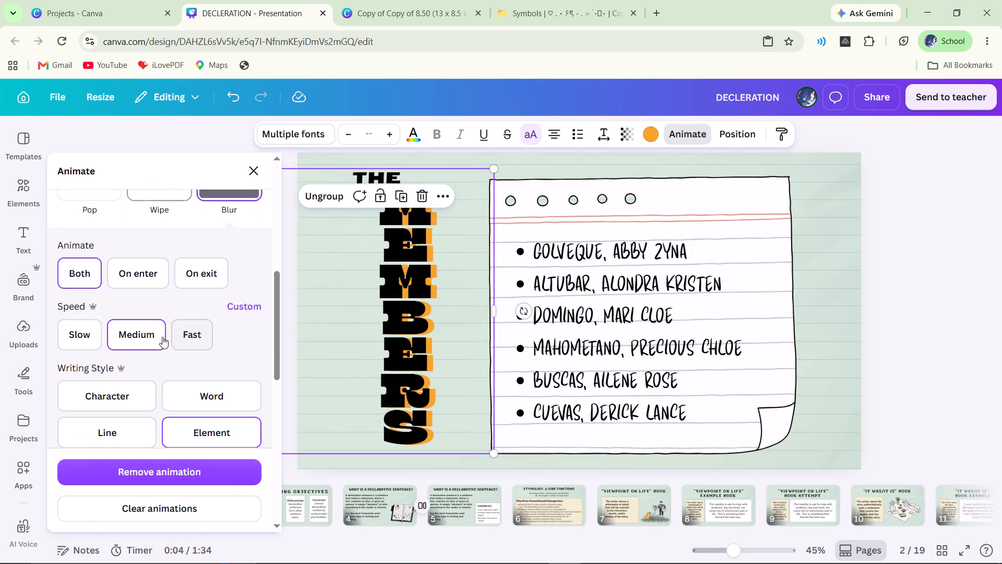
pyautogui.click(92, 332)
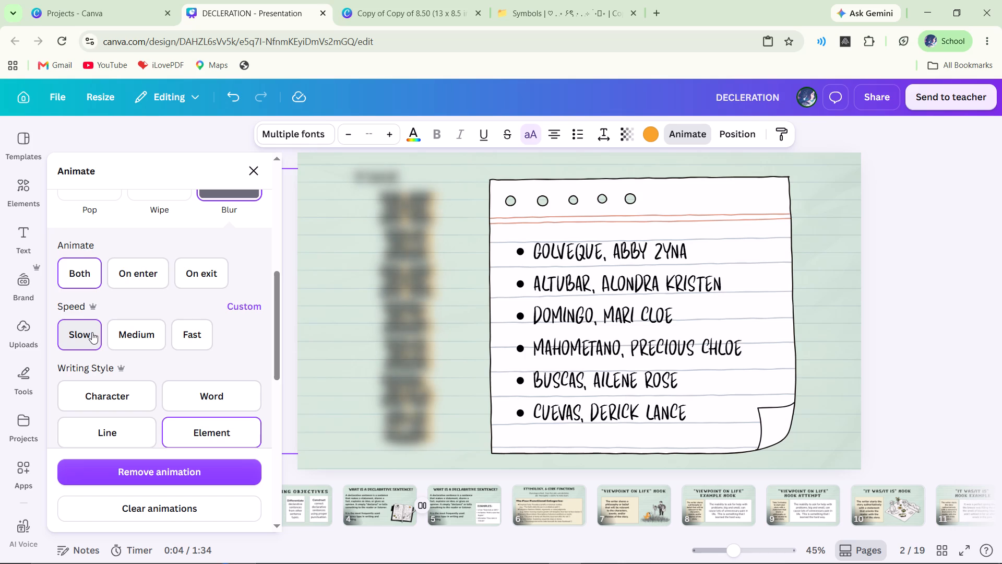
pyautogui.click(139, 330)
# Apply the Fade animation to the THE MEMBERS group, comparing Slow speed and settling on Medium.
pyautogui.scroll(3, 139, 331)
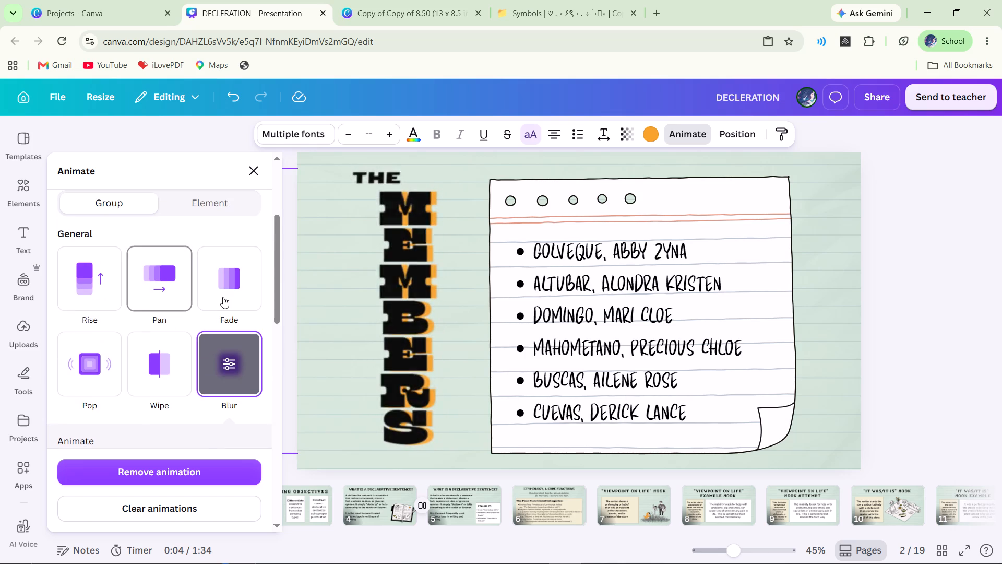
pyautogui.click(223, 297)
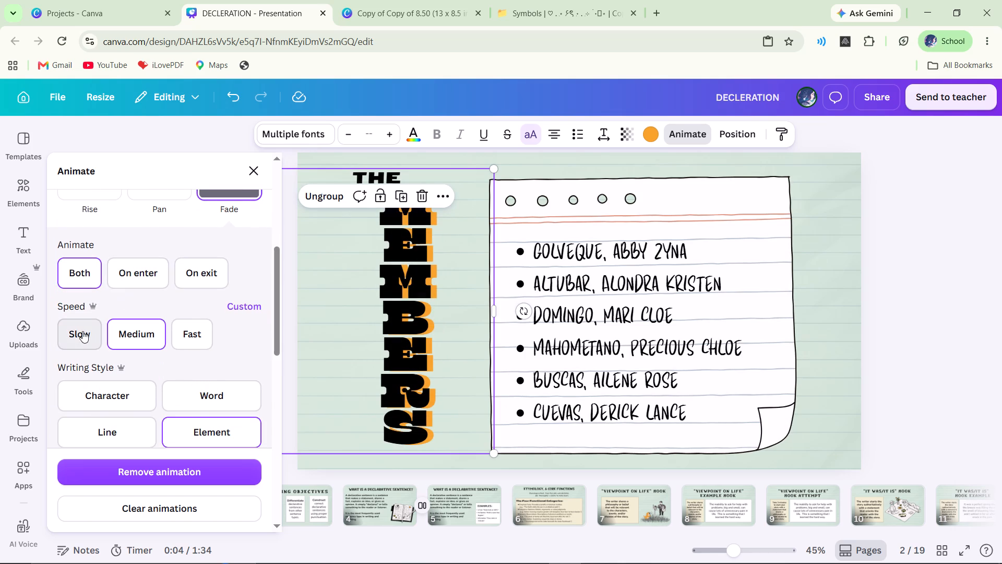
pyautogui.click(81, 331)
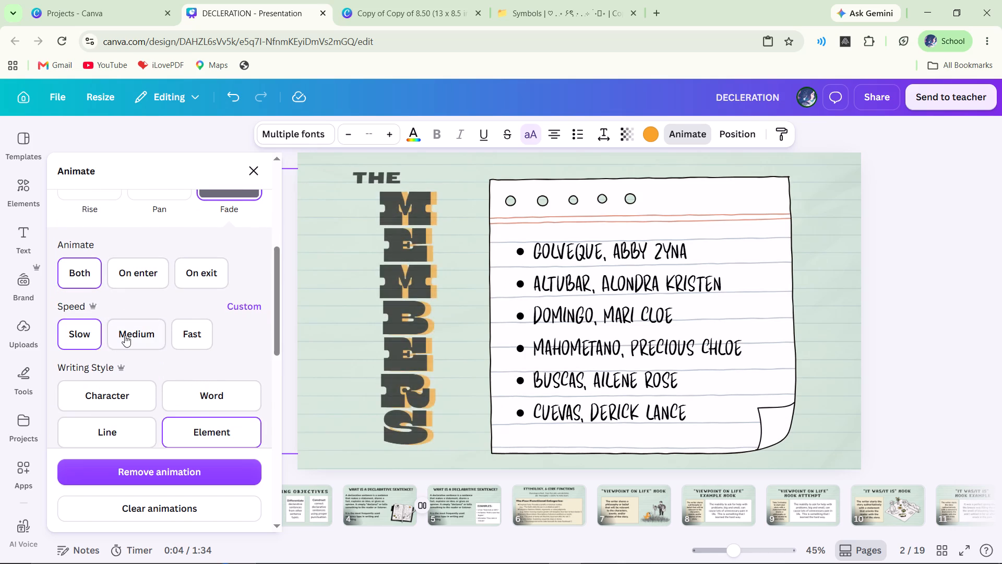
pyautogui.click(126, 335)
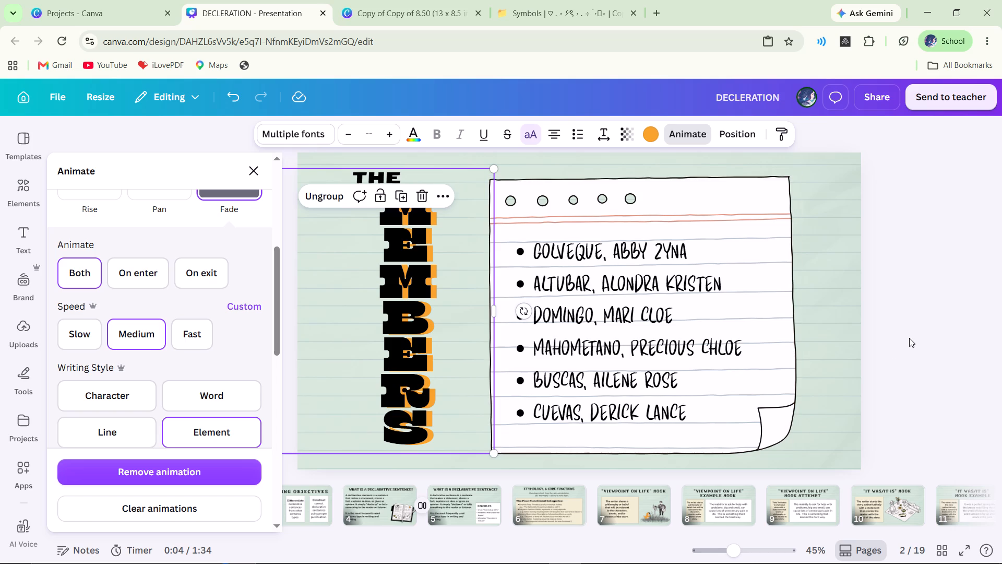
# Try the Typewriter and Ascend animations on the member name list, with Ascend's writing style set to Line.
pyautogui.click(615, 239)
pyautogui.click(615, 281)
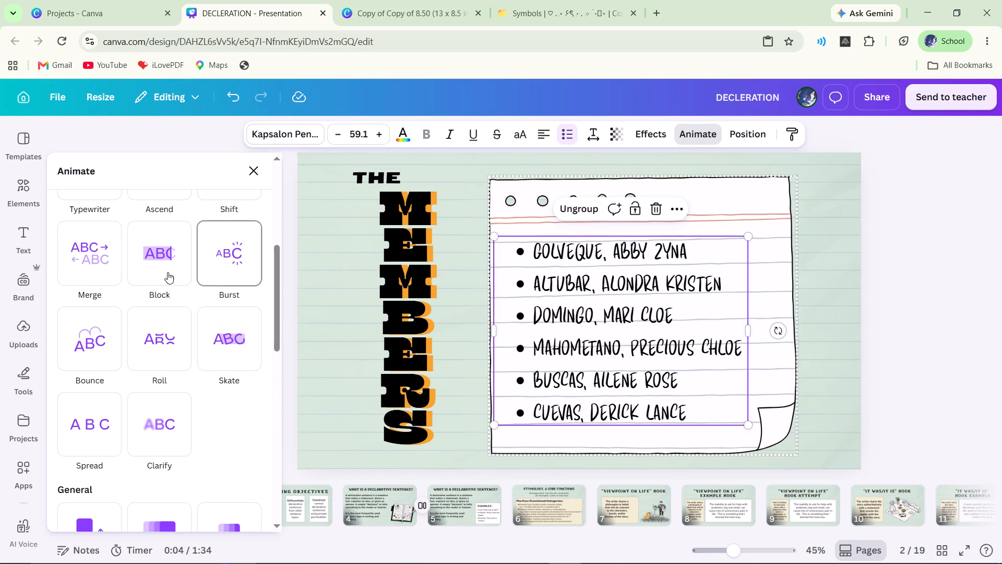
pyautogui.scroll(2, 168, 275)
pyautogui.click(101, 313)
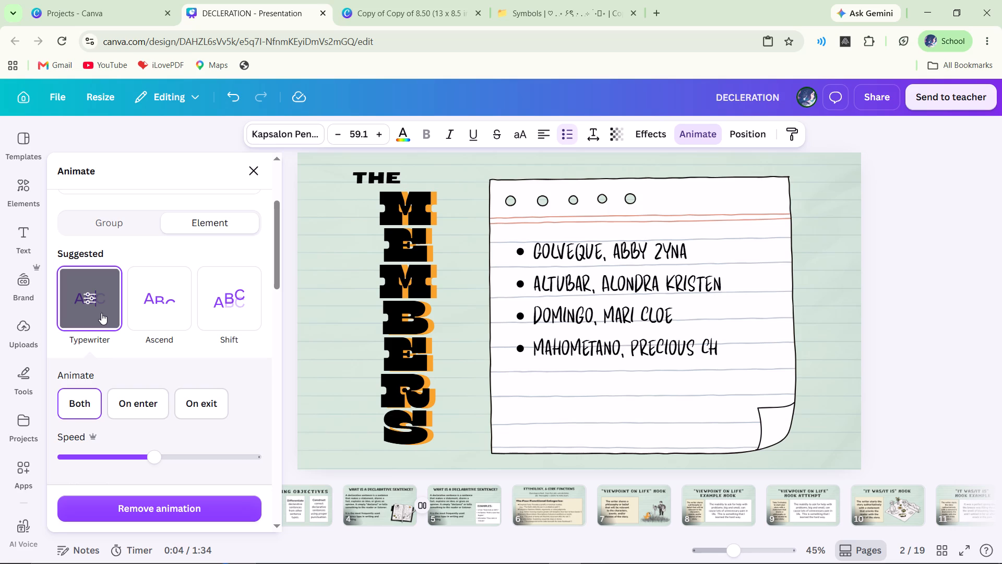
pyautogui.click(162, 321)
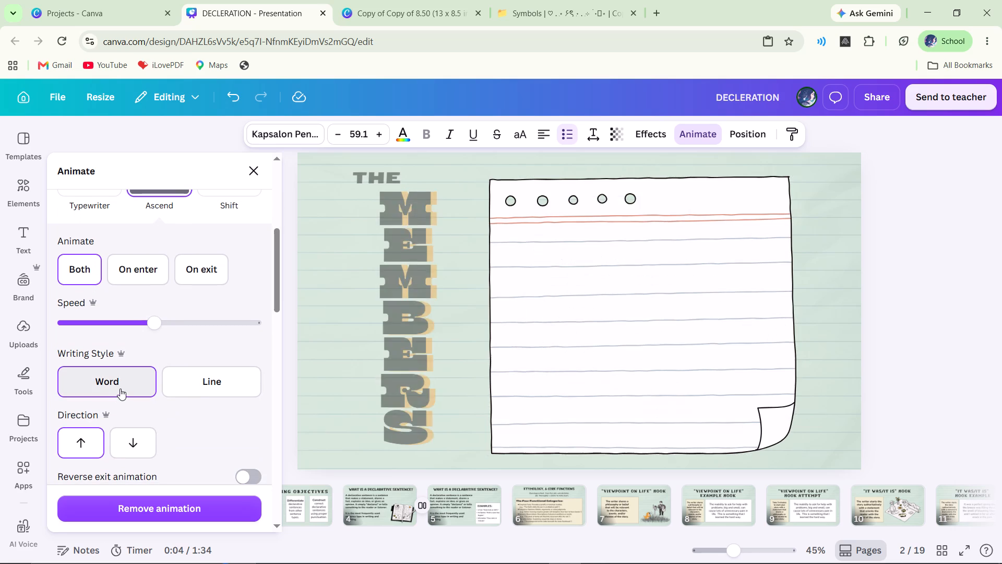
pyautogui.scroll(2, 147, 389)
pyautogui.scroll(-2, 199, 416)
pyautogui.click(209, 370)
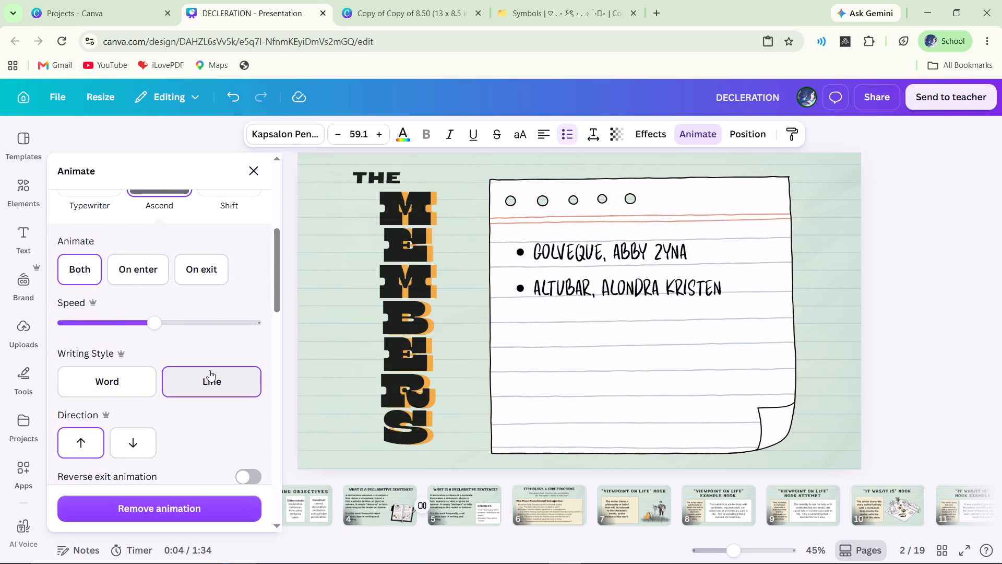
# Apply the Shift animation to the member name list with Line writing style and the speed reduced nearly to its minimum.
pyautogui.scroll(1, 209, 371)
pyautogui.scroll(2, 206, 322)
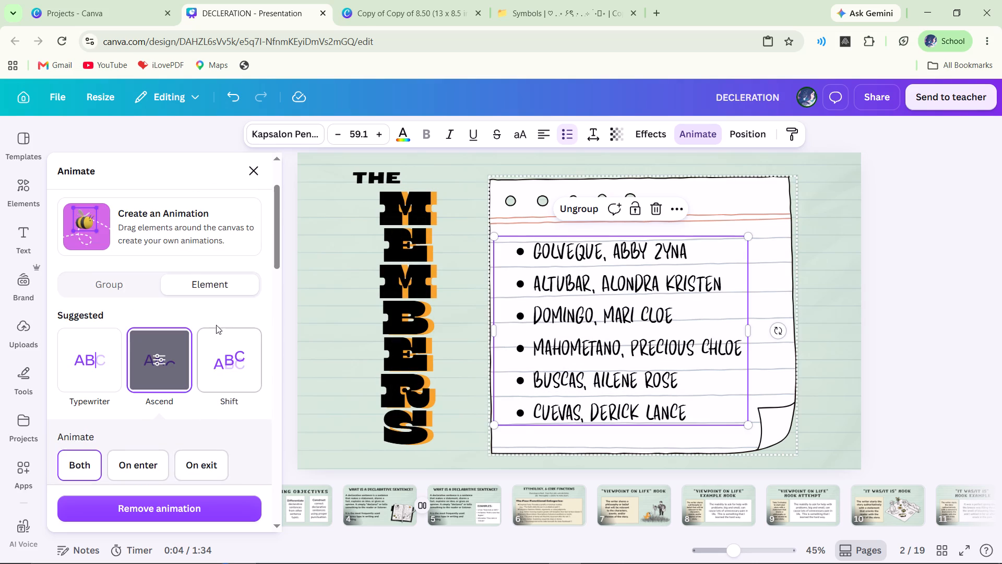
pyautogui.click(231, 362)
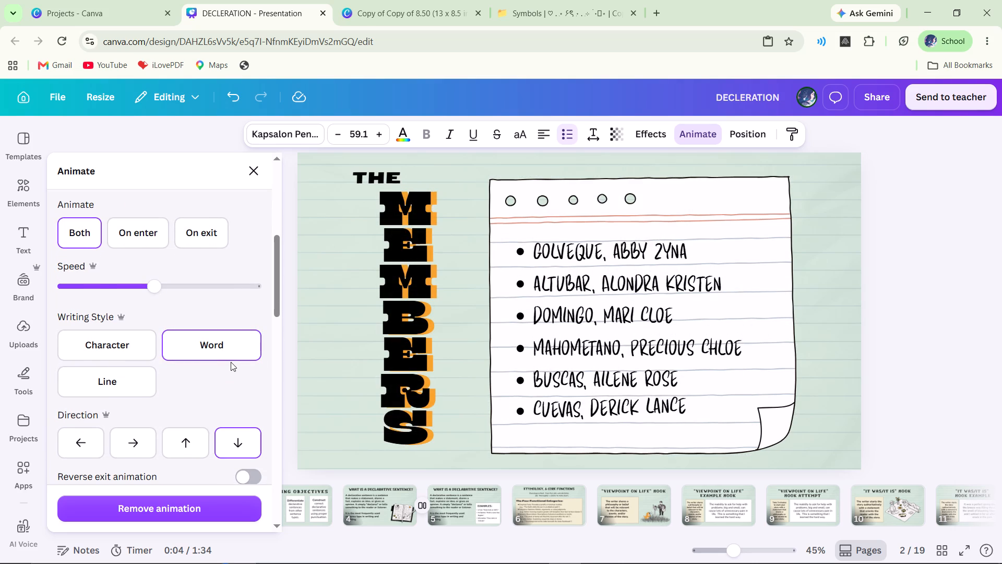
pyautogui.click(130, 392)
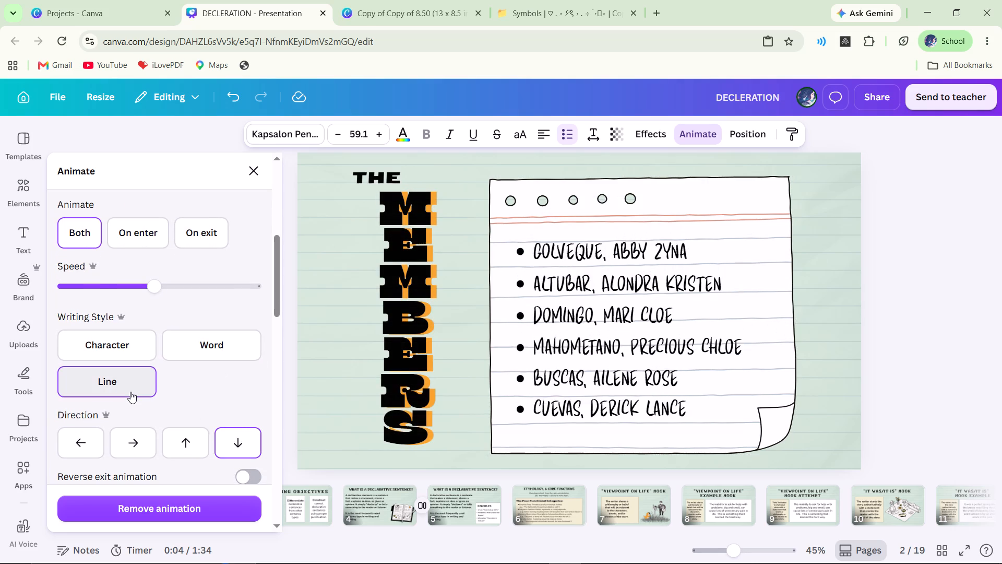
pyautogui.scroll(3, 141, 386)
pyautogui.scroll(-3, 142, 374)
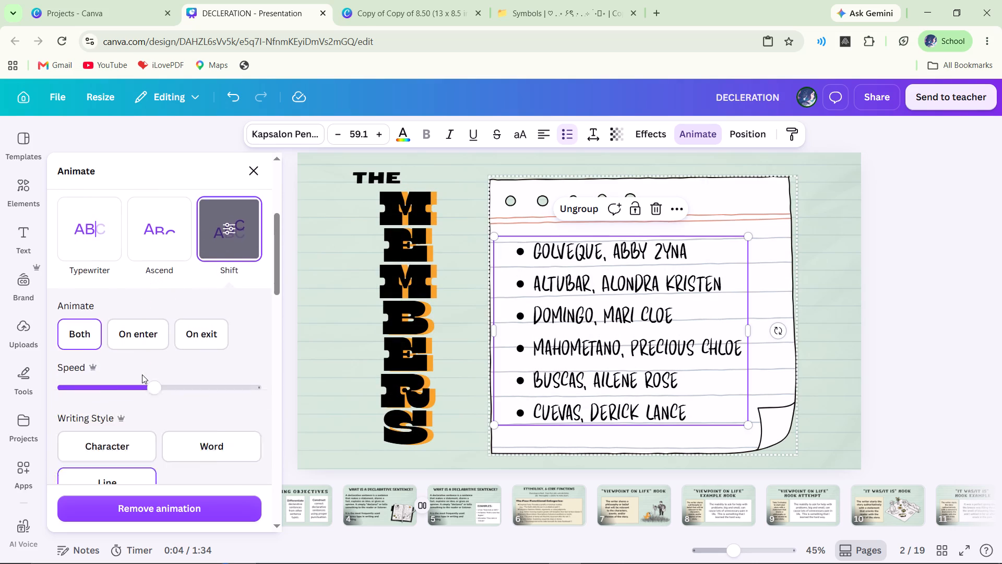
pyautogui.scroll(-3, 142, 374)
pyautogui.scroll(2, 142, 374)
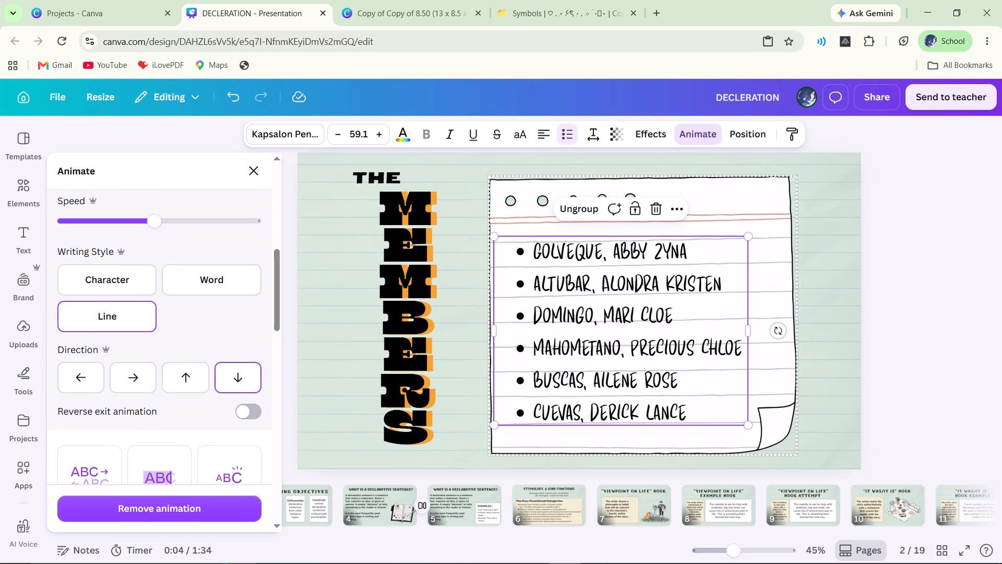
pyautogui.moveTo(148, 225); pyautogui.dragTo(62, 230)
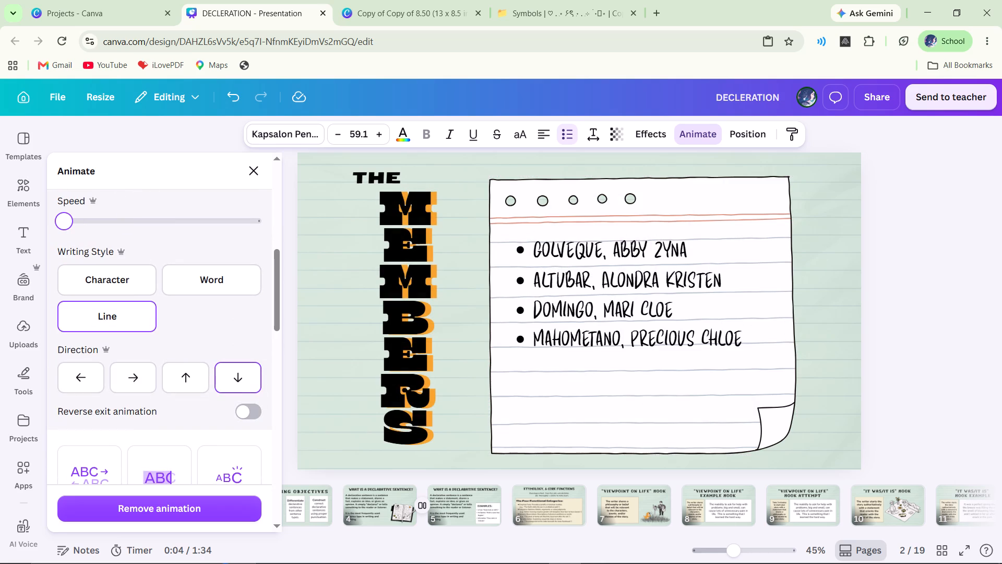
# Set the name list's Shift animation direction to rightward after trying upward.
pyautogui.scroll(-1, 104, 326)
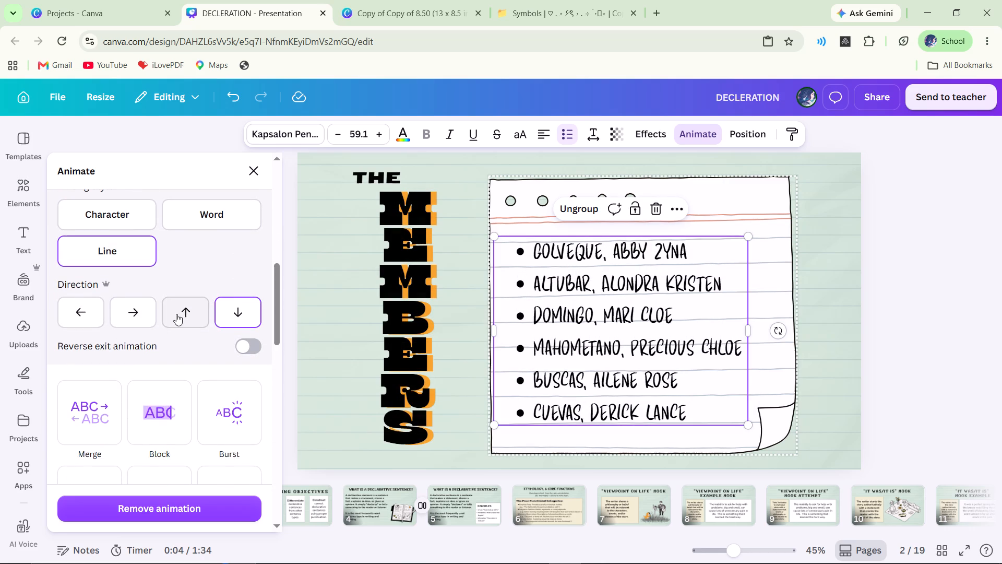
pyautogui.click(176, 314)
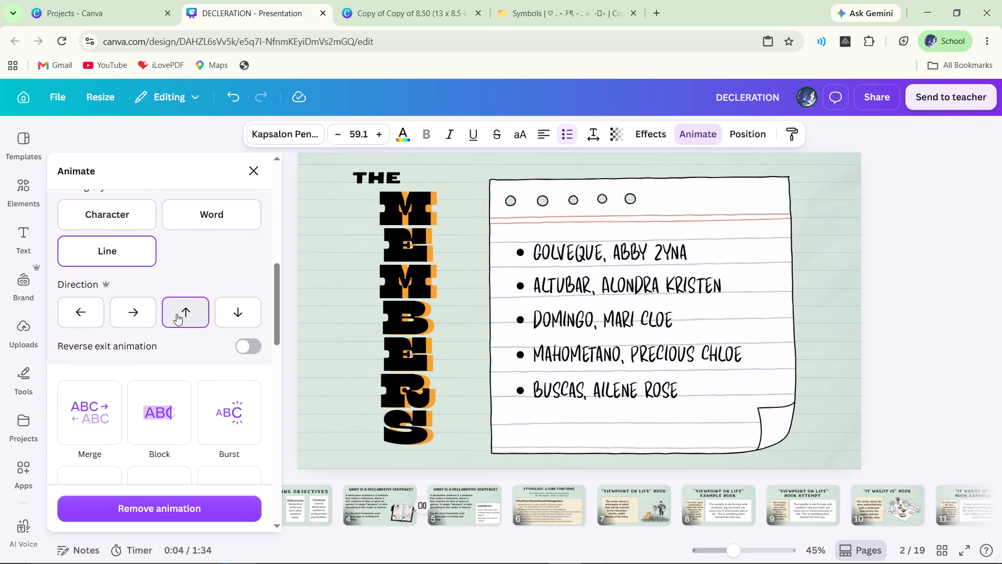
pyautogui.click(125, 321)
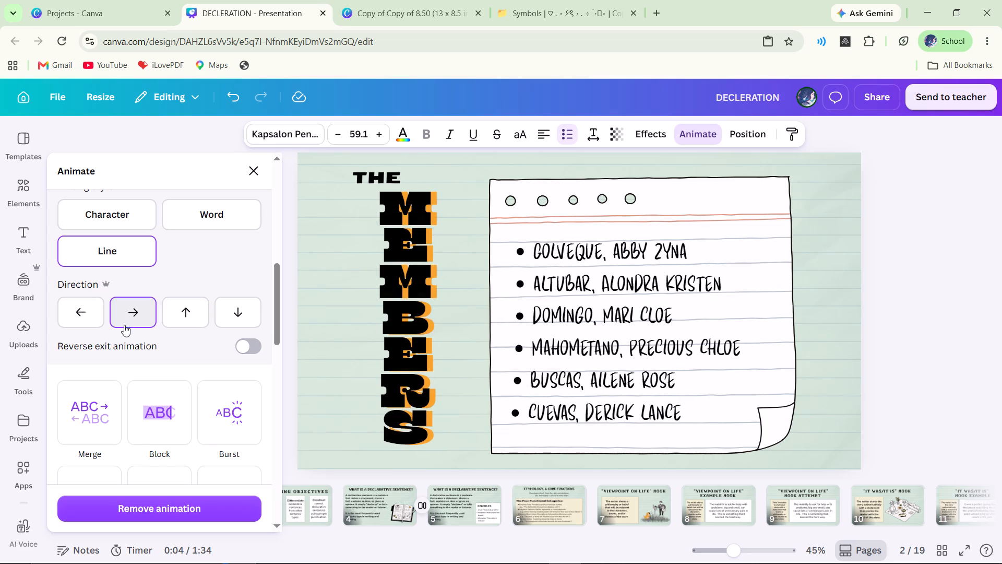
pyautogui.scroll(1, 121, 339)
pyautogui.scroll(-1, 142, 382)
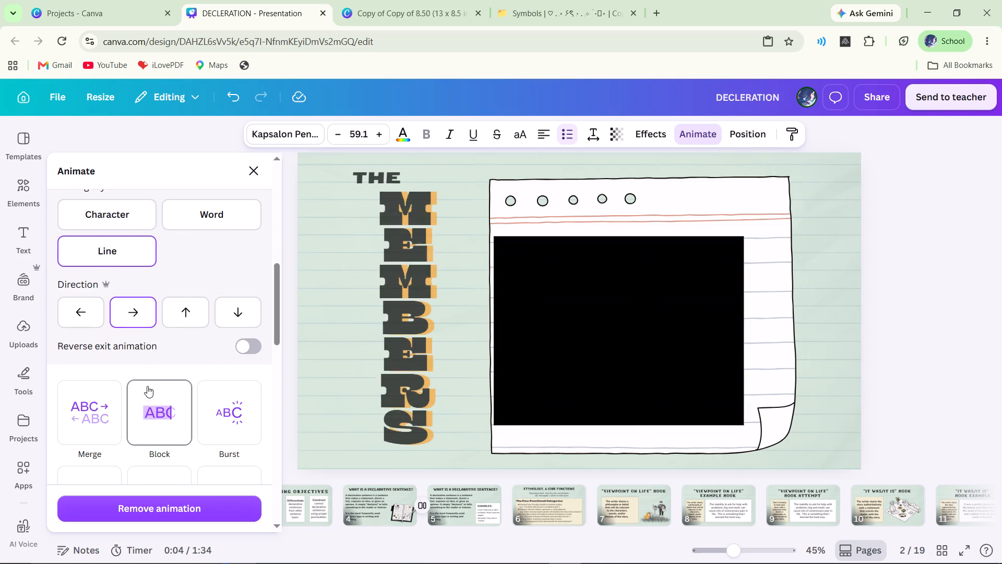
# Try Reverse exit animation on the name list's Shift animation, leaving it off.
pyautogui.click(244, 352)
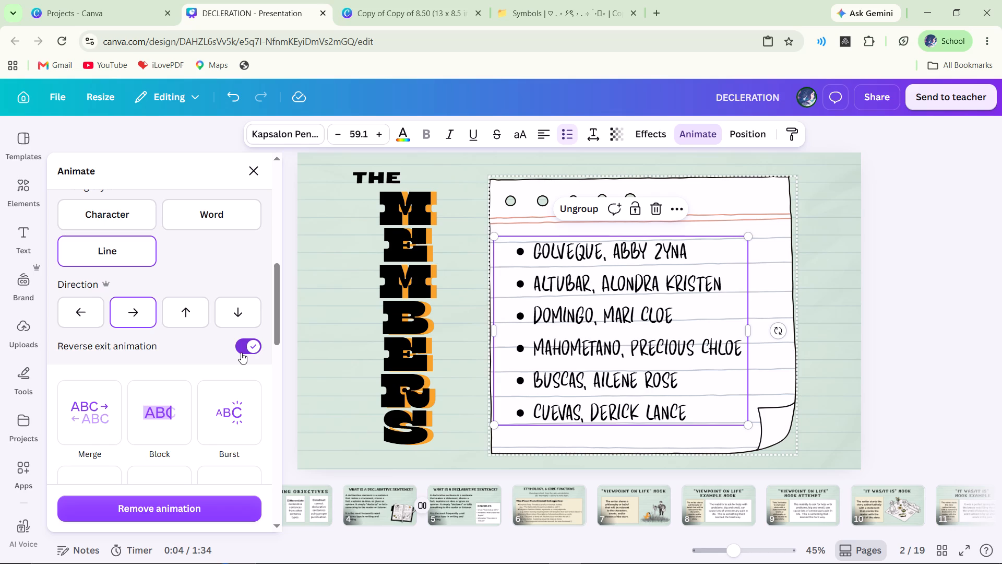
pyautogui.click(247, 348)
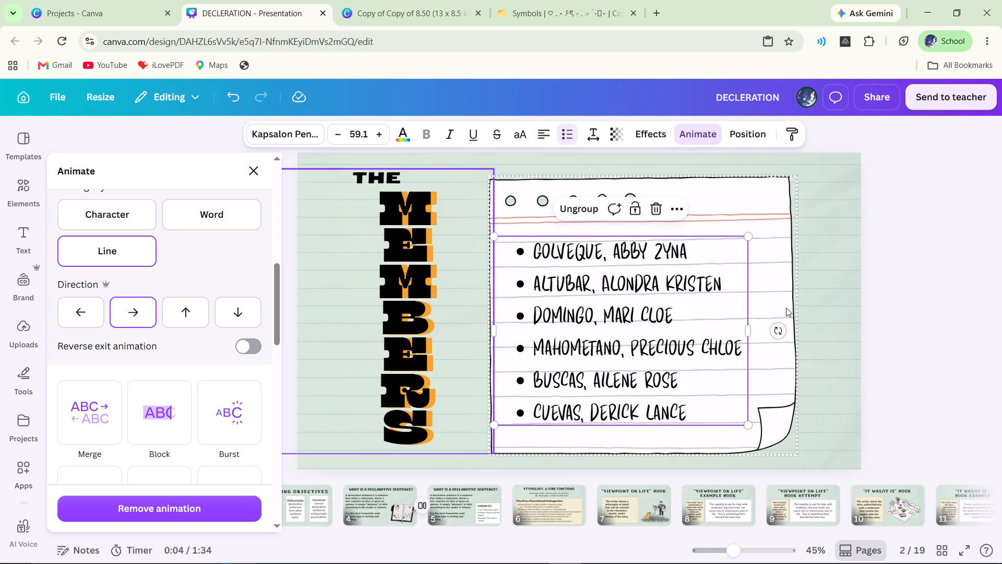
# Preview pages 1 to 3 in full-screen presentation to check the animations and page transitions, and return to the editor.
pyautogui.click(935, 333)
pyautogui.click(279, 507)
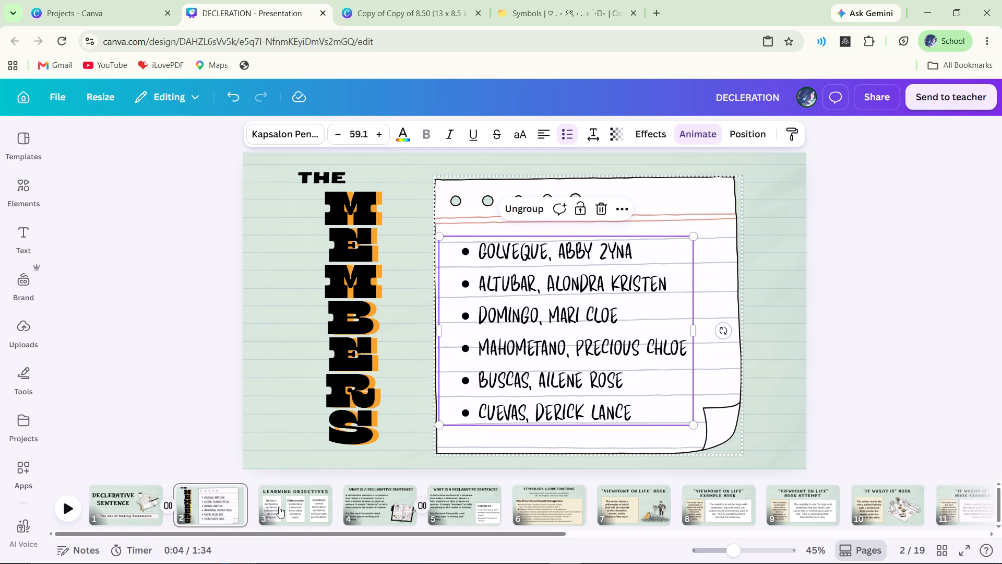
pyautogui.click(339, 327)
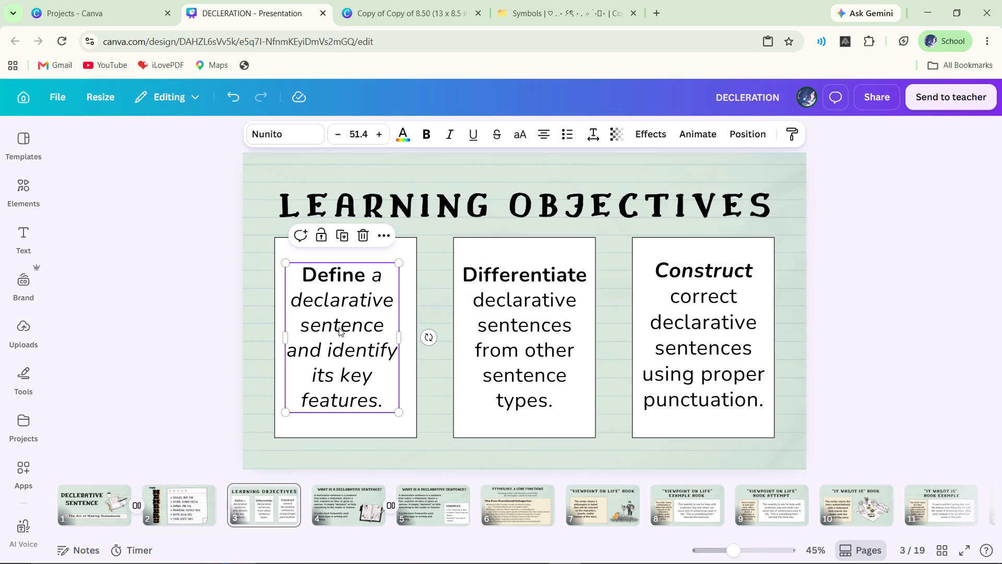
pyautogui.click(961, 549)
pyautogui.press('Left')
pyautogui.press('Left')
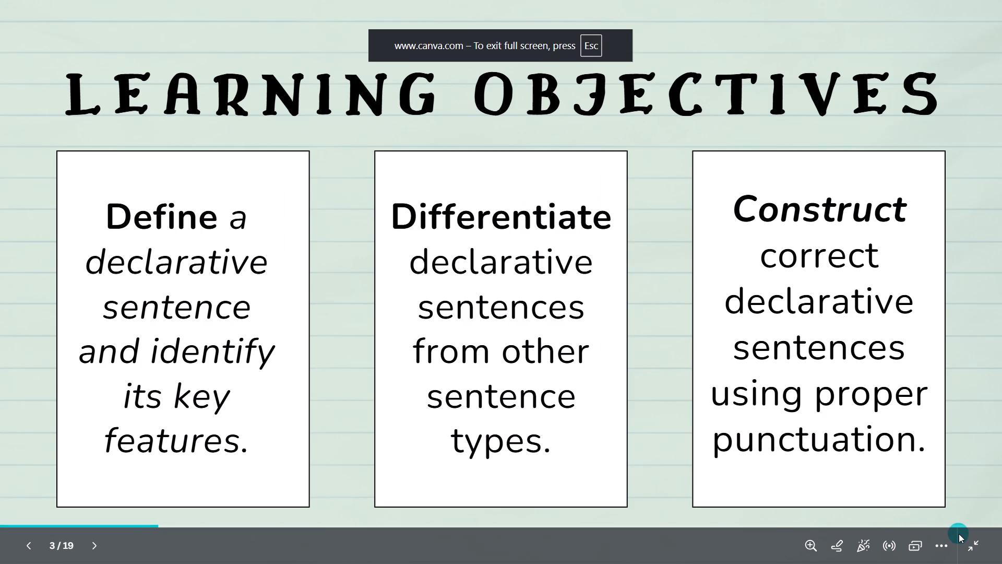
pyautogui.press('Left')
pyautogui.press('Left')
pyautogui.press('Left')
pyautogui.press('Right')
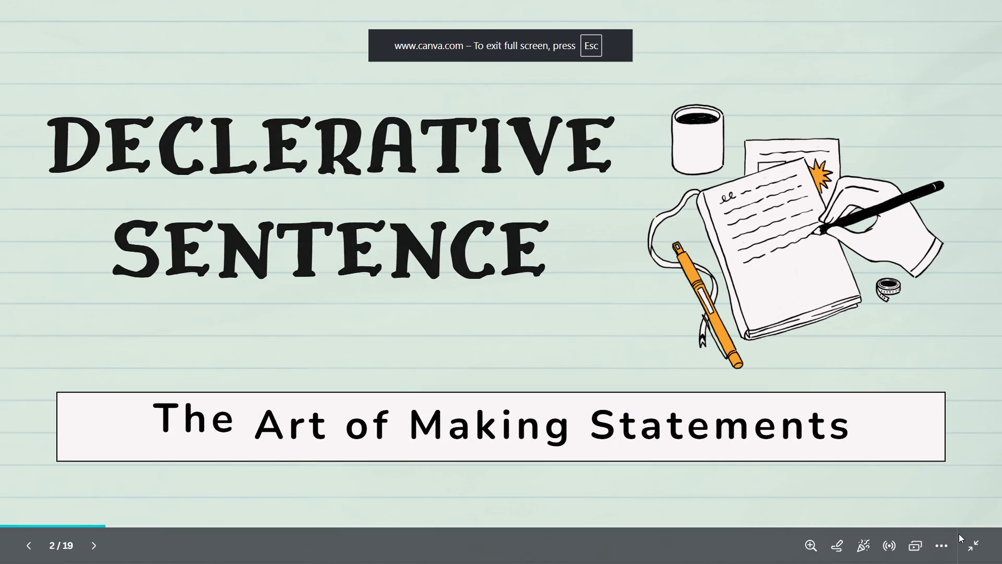
pyautogui.press('Left')
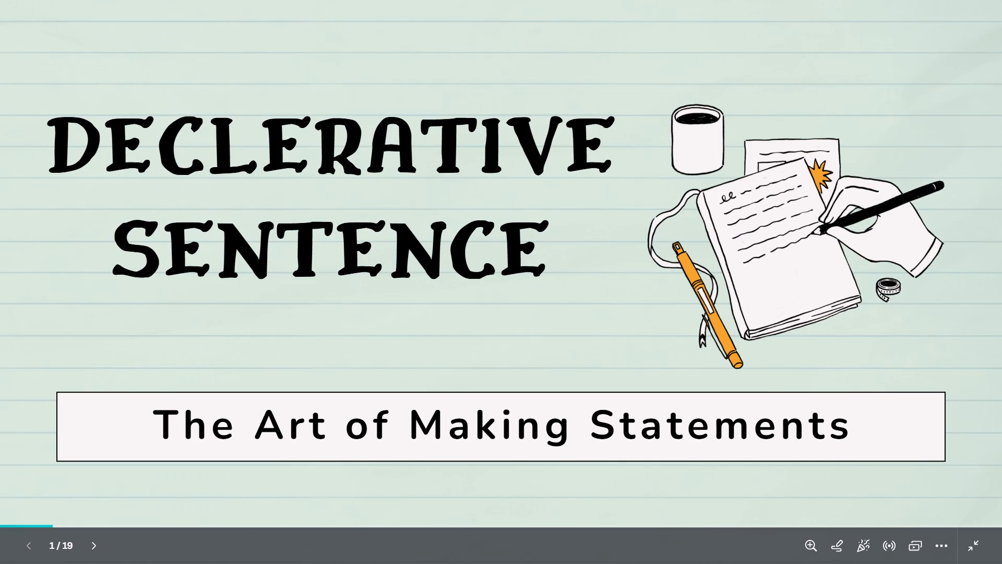
pyautogui.press('Right')
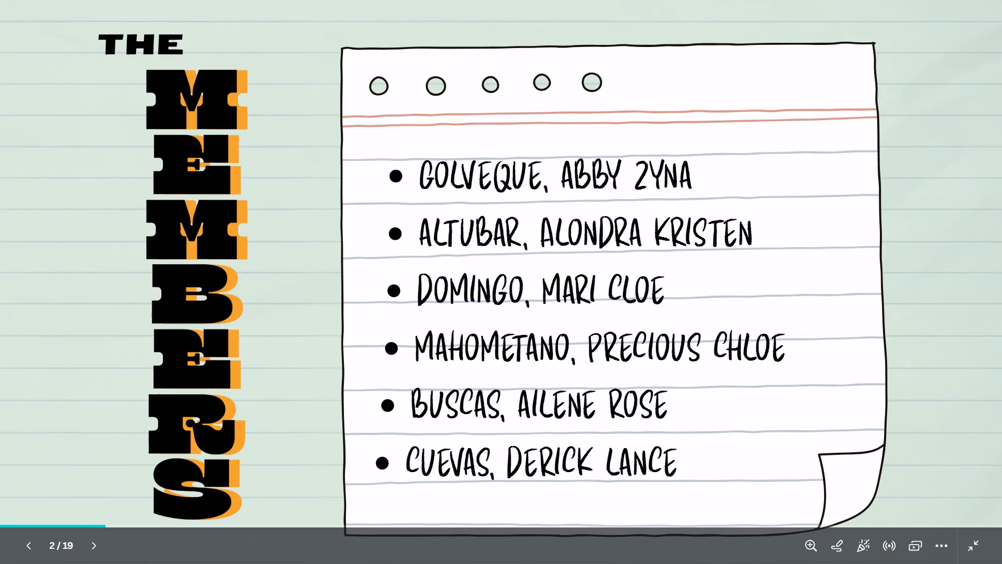
pyautogui.press('Right')
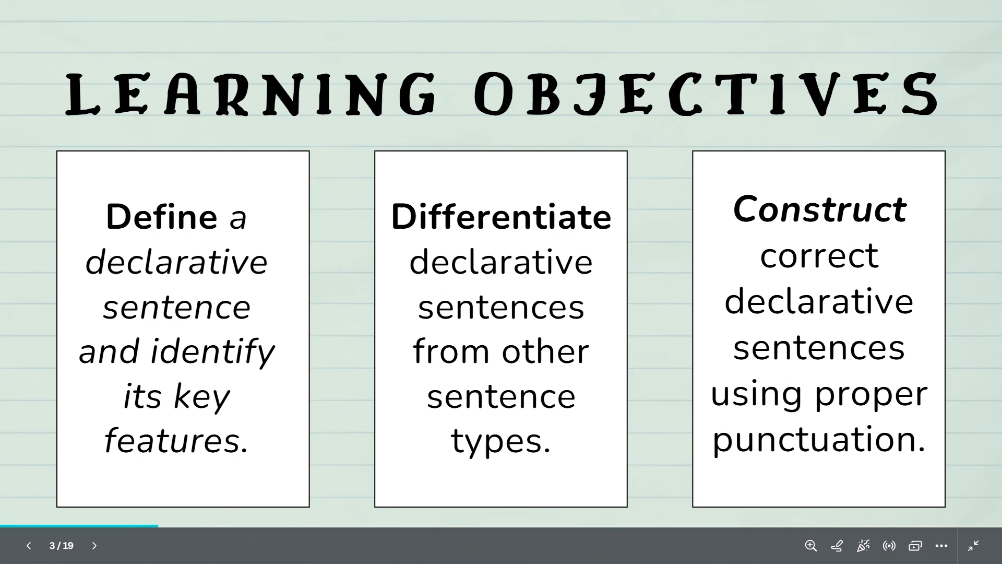
pyautogui.press('Left')
pyautogui.press('Right')
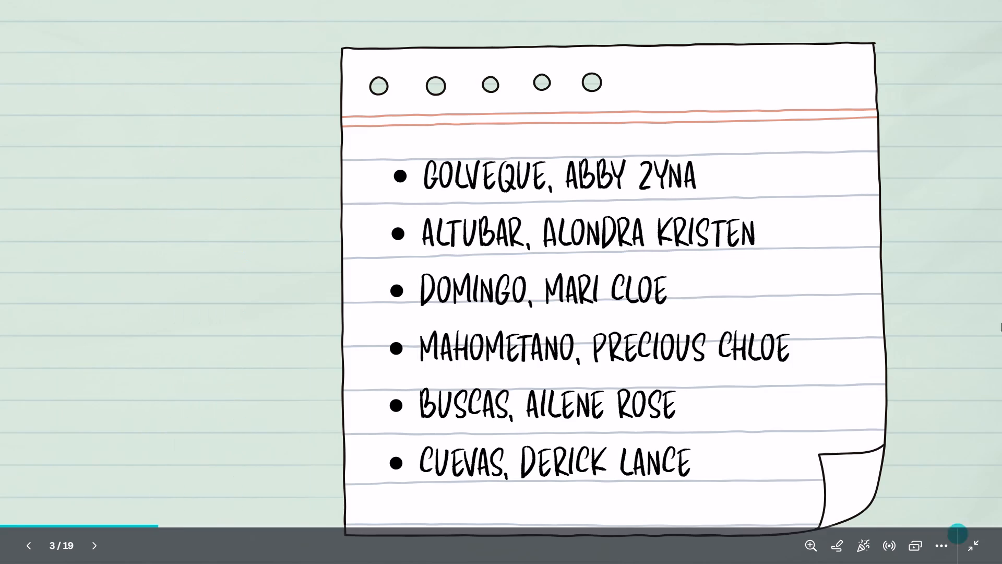
pyautogui.click(502, 49)
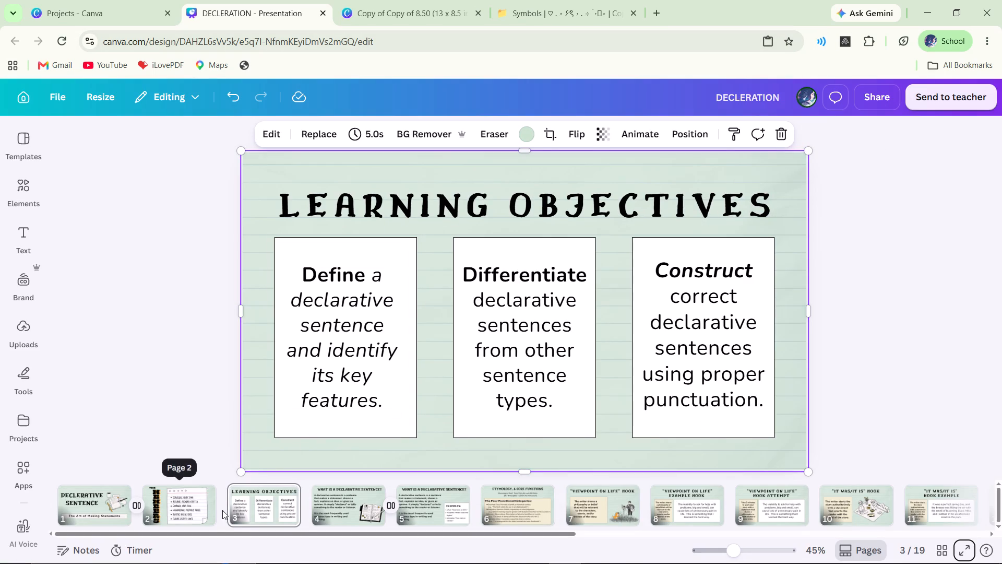
# Add a Line Wipe transition between pages 2 and 3, trying Flow and Stack first.
pyautogui.click(222, 510)
pyautogui.click(201, 506)
pyautogui.click(223, 515)
pyautogui.click(251, 513)
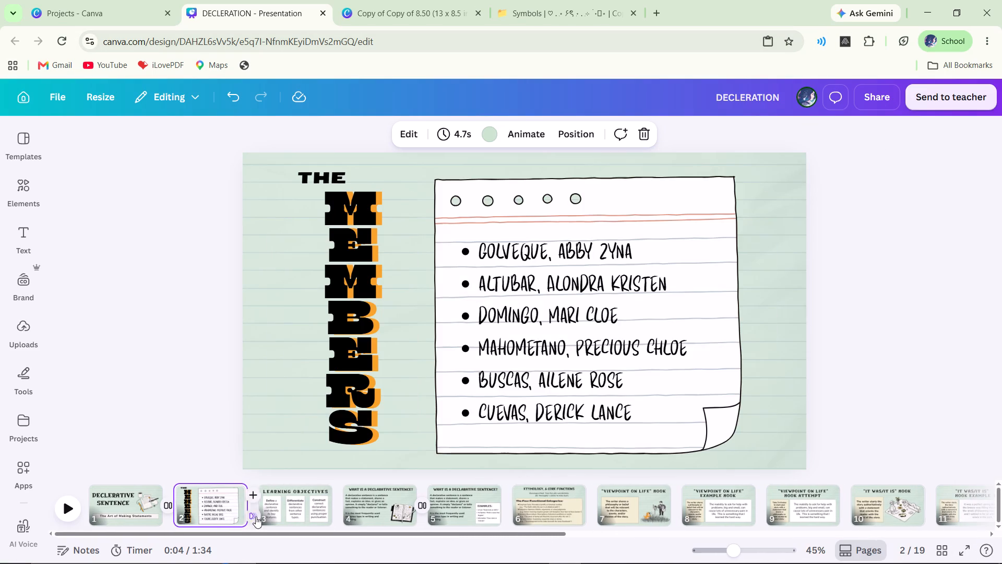
pyautogui.click(263, 518)
pyautogui.click(156, 368)
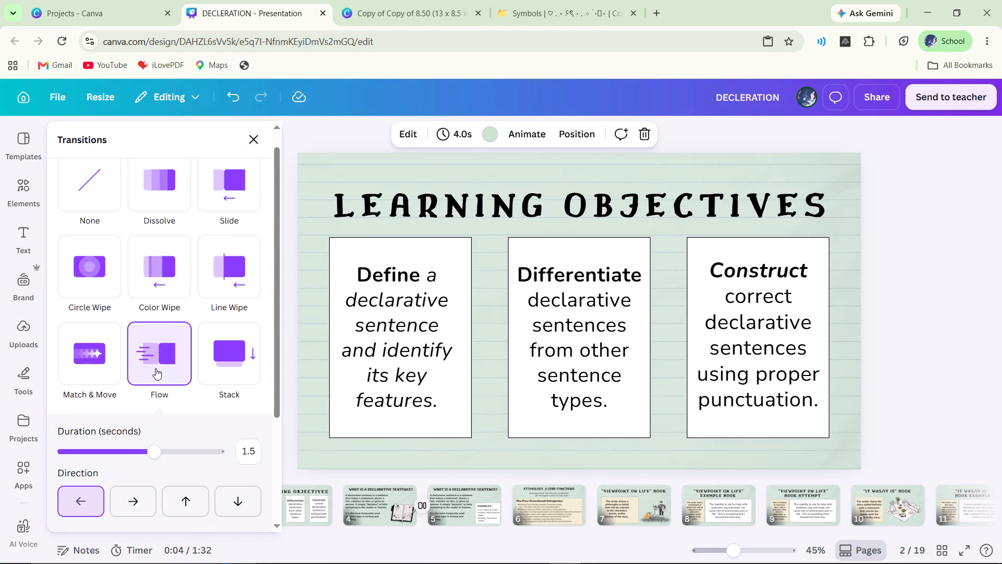
pyautogui.click(218, 380)
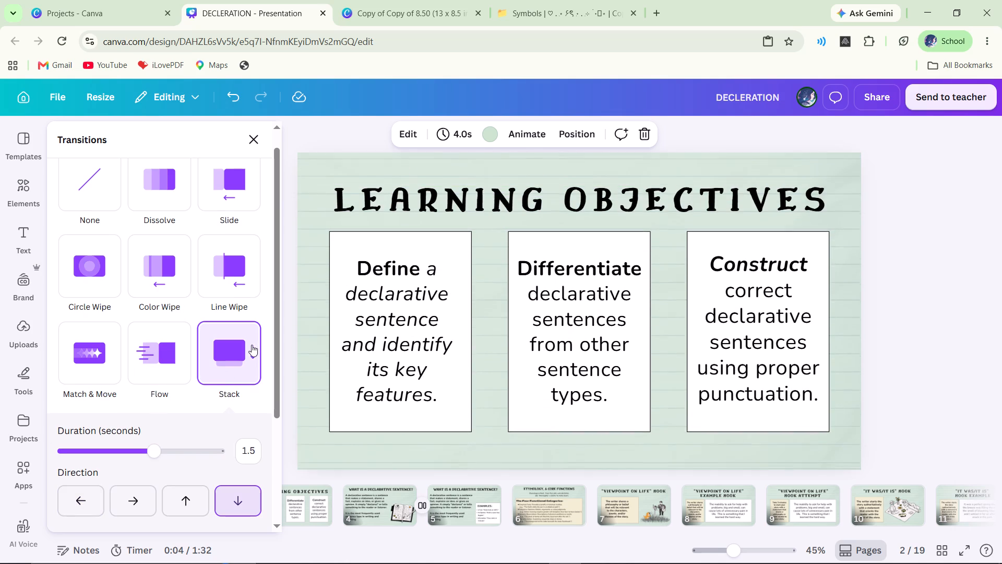
pyautogui.click(244, 275)
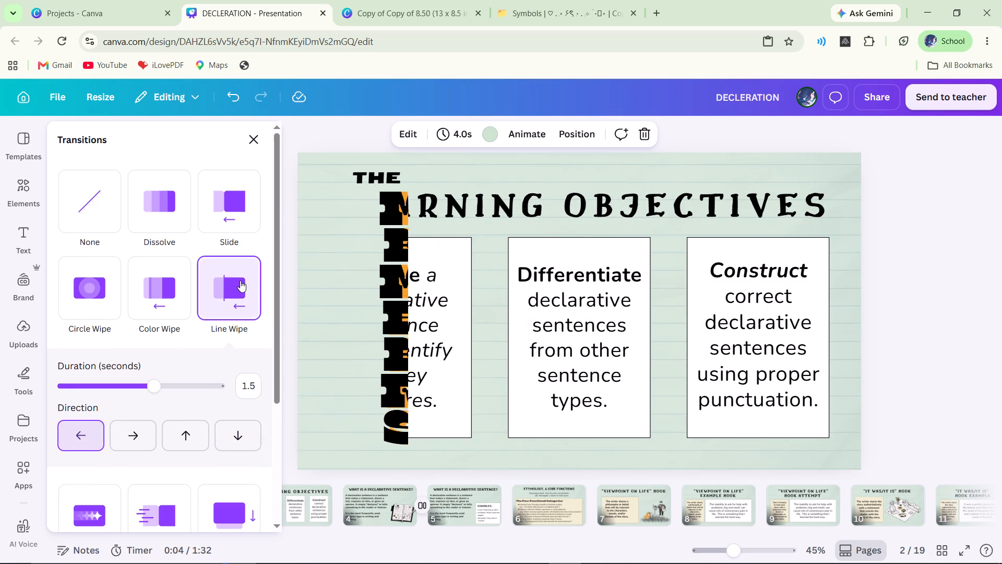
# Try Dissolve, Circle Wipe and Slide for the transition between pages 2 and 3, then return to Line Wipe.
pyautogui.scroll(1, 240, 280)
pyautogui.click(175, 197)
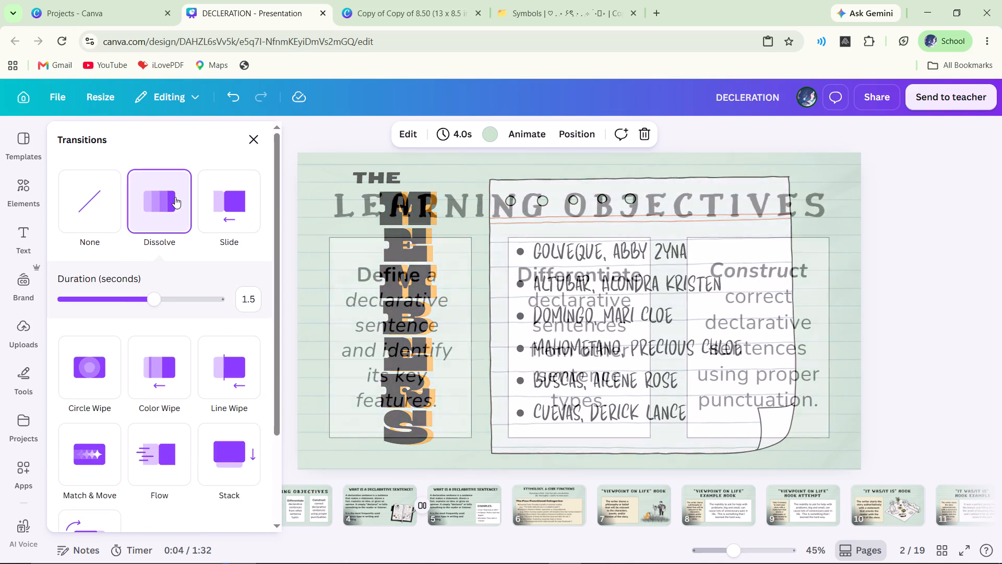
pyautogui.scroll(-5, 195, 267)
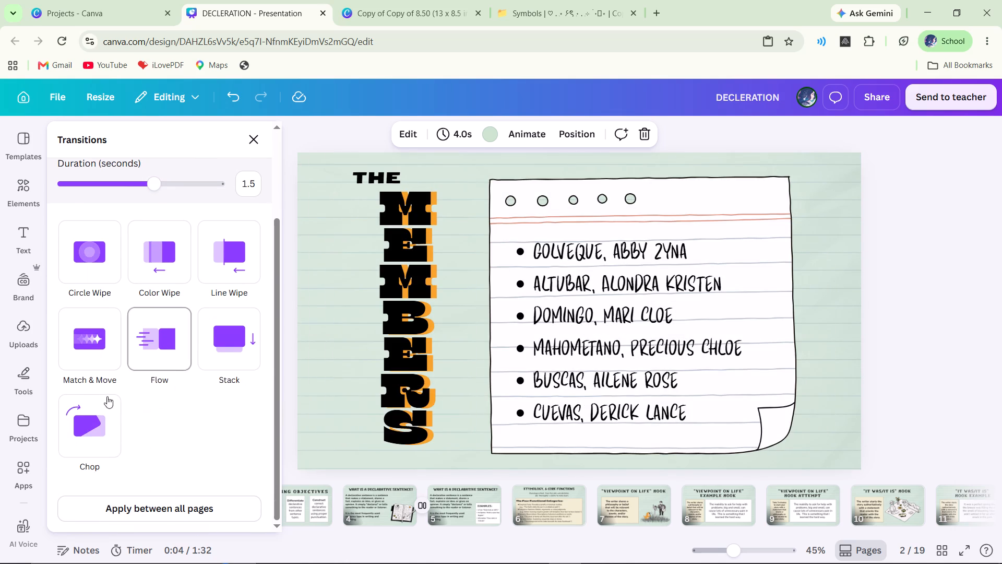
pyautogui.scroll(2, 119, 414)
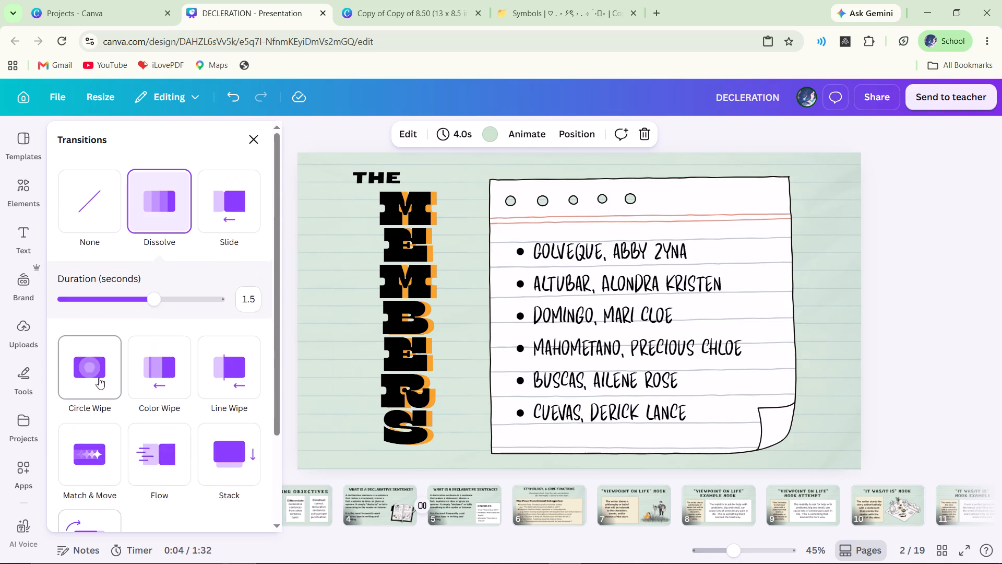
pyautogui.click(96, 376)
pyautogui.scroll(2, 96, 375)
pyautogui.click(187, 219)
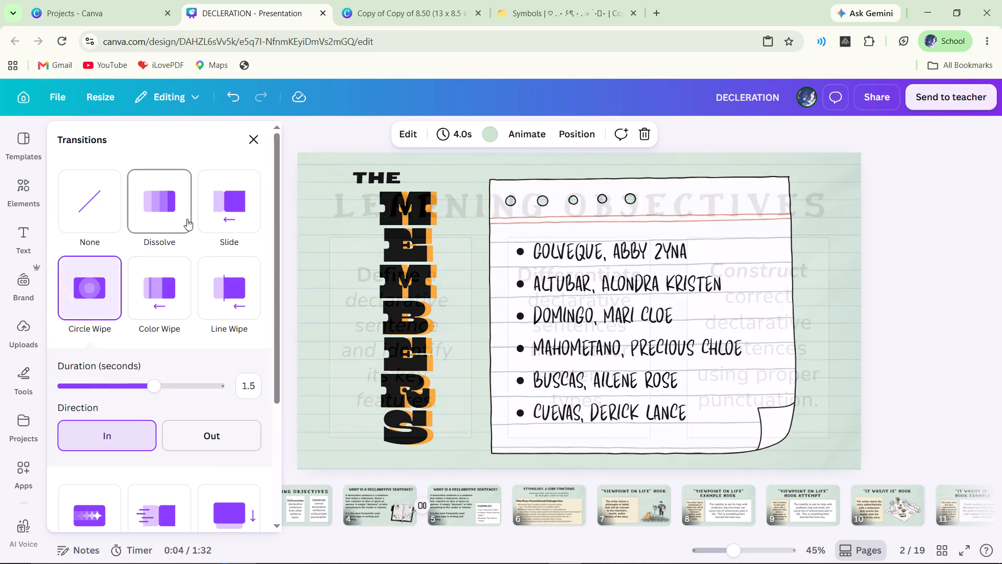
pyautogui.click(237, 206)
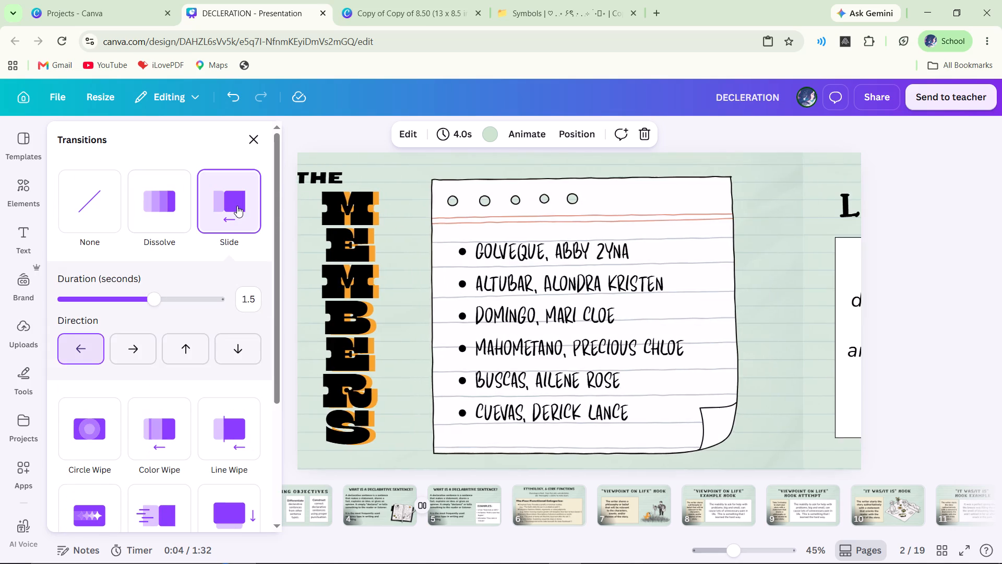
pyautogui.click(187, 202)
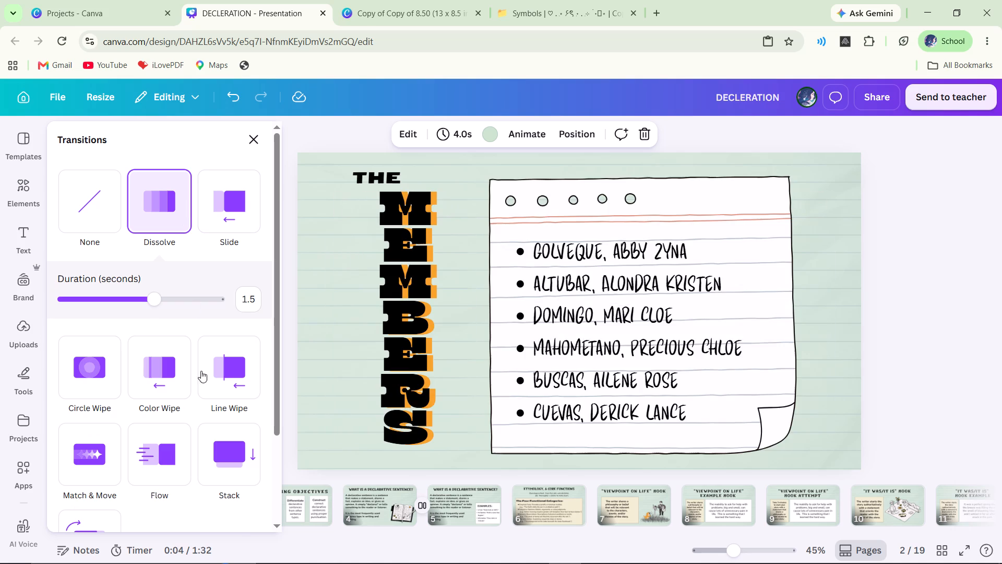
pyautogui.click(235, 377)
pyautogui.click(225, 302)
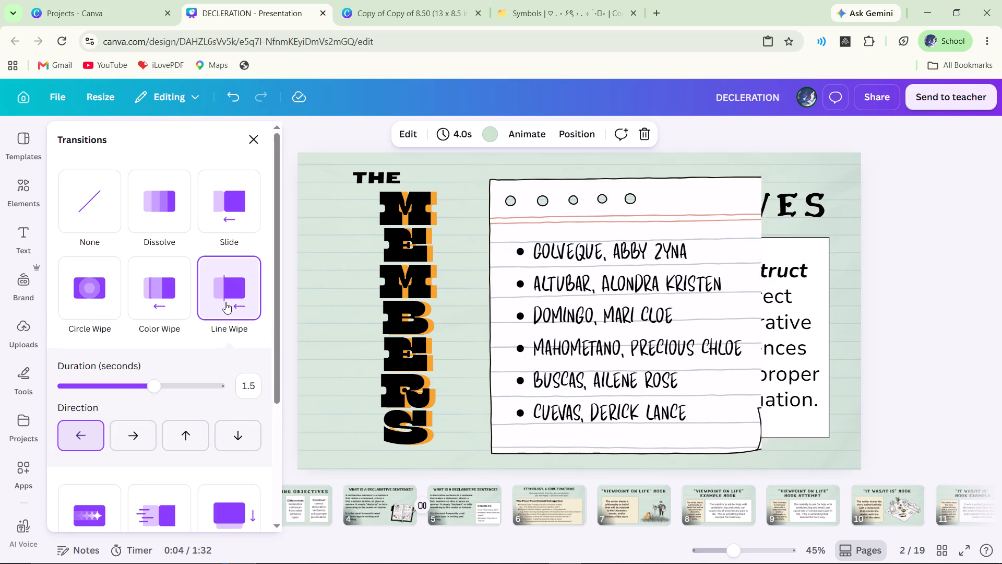
# Set the Line Wipe between pages 2 and 3 to 0.4 seconds and rightward, after trying downward and upward directions and longer durations.
pyautogui.click(230, 444)
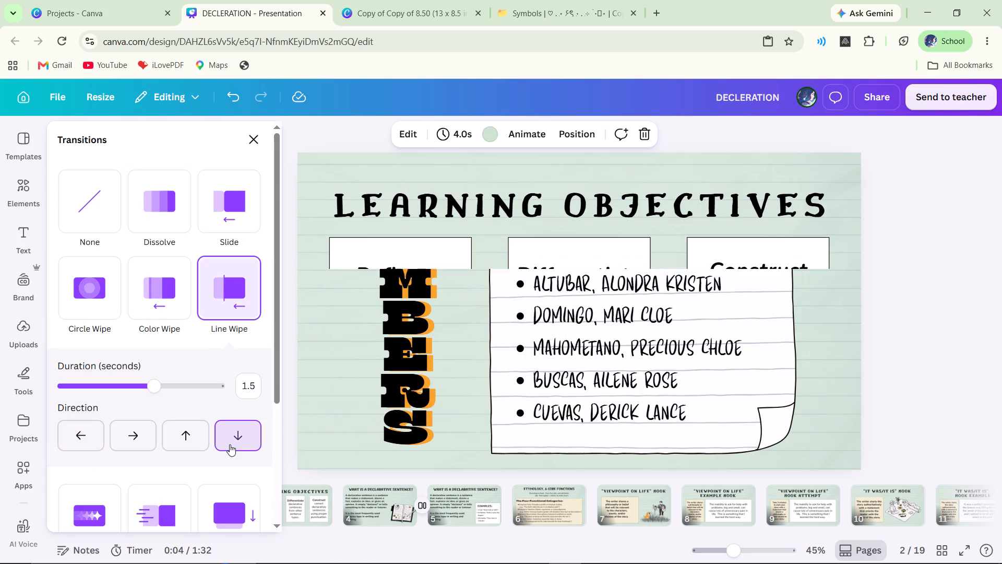
pyautogui.click(182, 433)
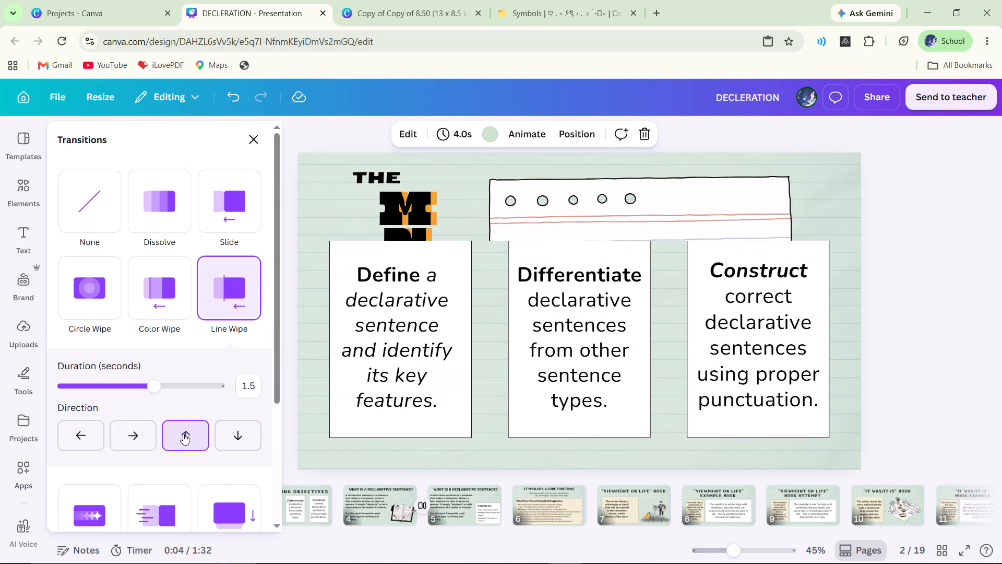
pyautogui.moveTo(164, 390); pyautogui.dragTo(207, 397)
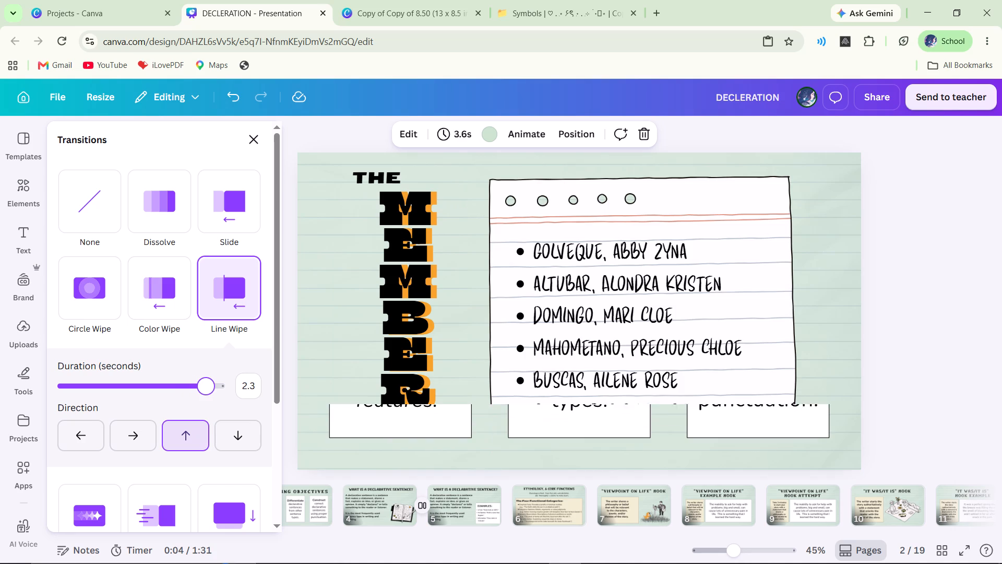
pyautogui.moveTo(210, 388); pyautogui.dragTo(240, 390)
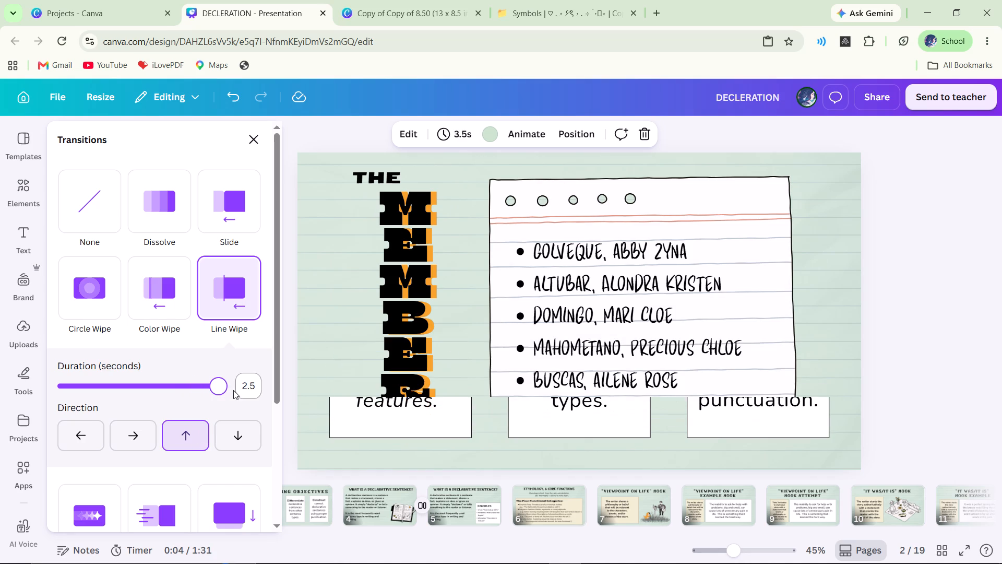
pyautogui.moveTo(218, 390); pyautogui.dragTo(68, 386)
pyautogui.moveTo(67, 386); pyautogui.dragTo(90, 386)
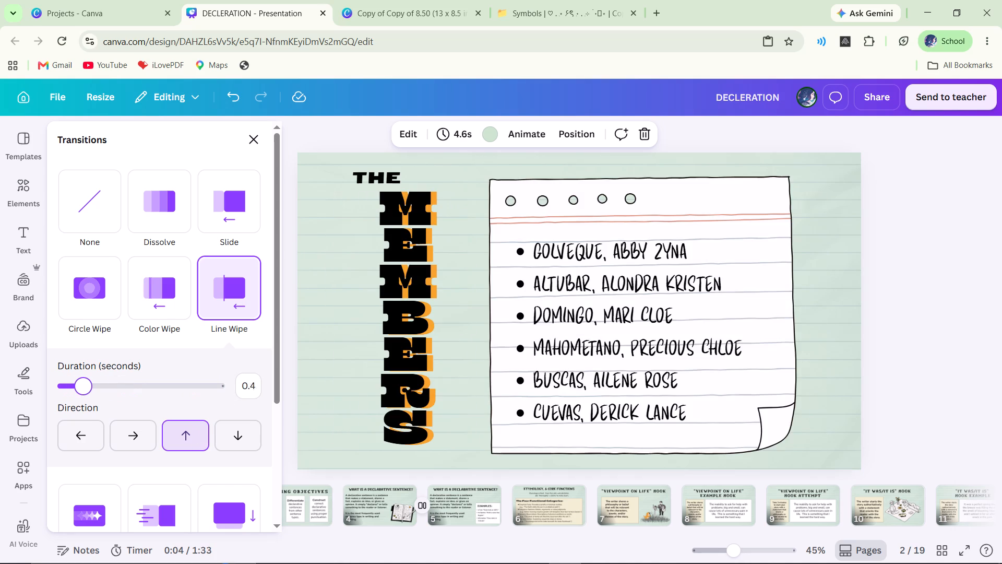
pyautogui.moveTo(90, 386); pyautogui.dragTo(95, 386)
pyautogui.moveTo(96, 386); pyautogui.dragTo(82, 385)
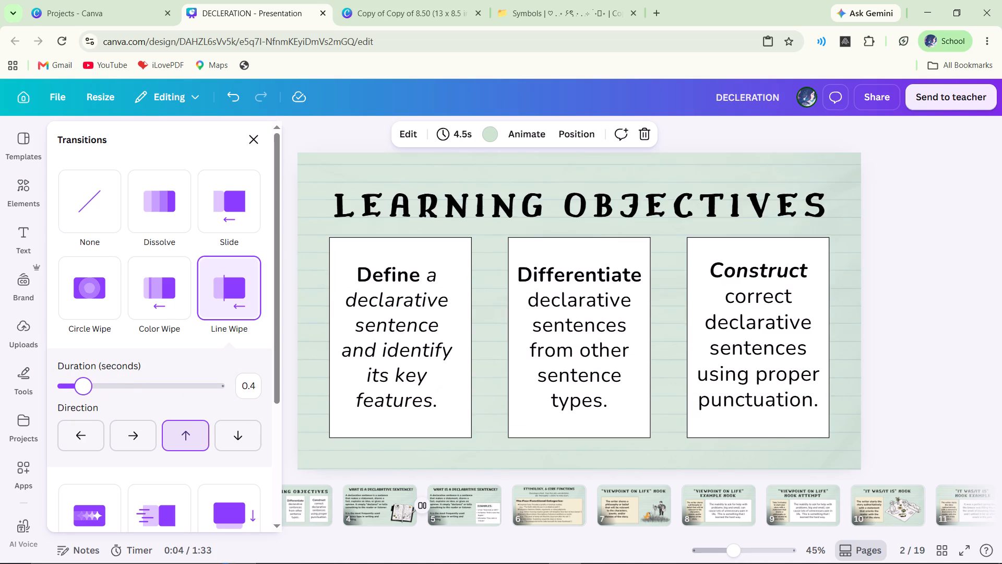
pyautogui.click(117, 438)
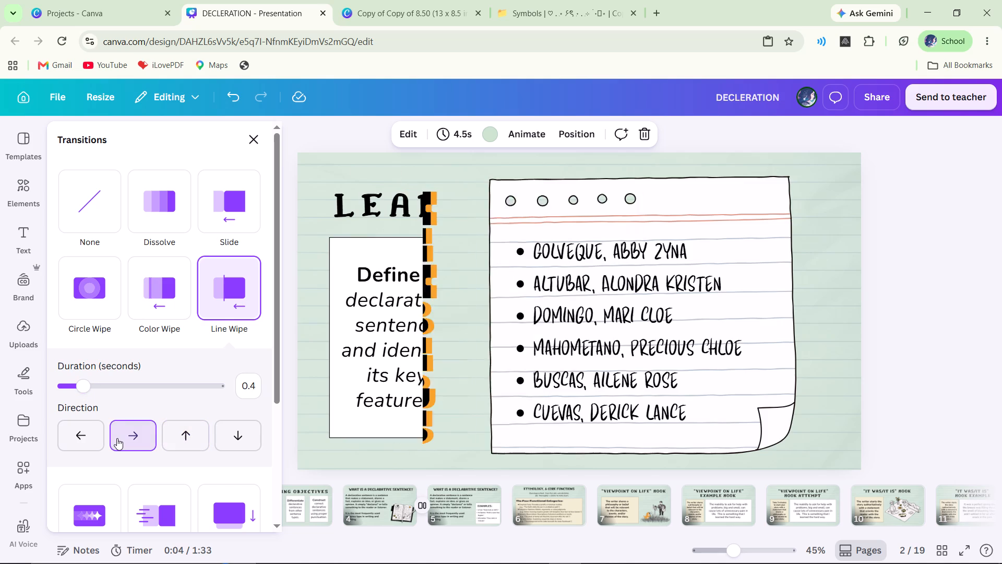
pyautogui.scroll(-1, 148, 451)
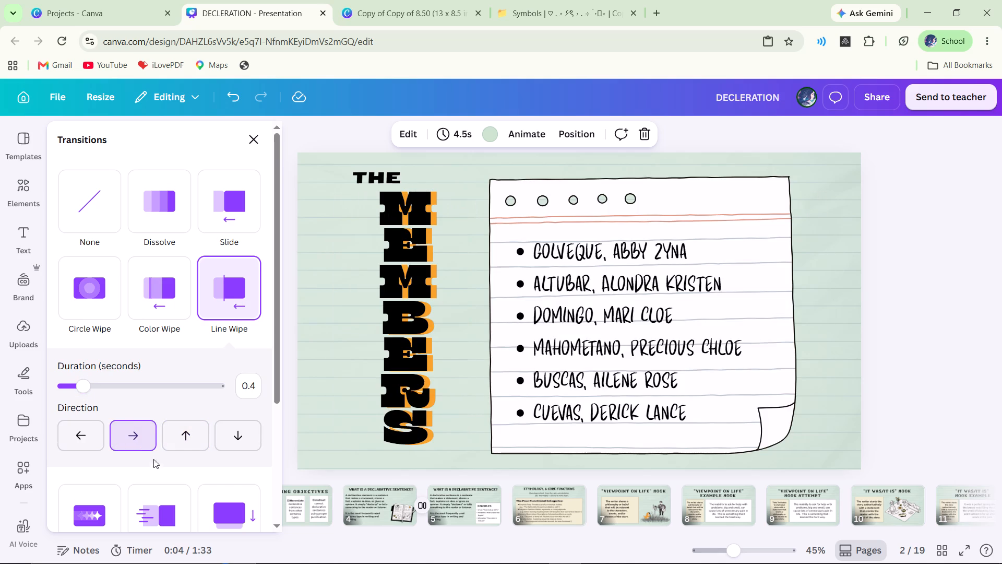
pyautogui.click(894, 301)
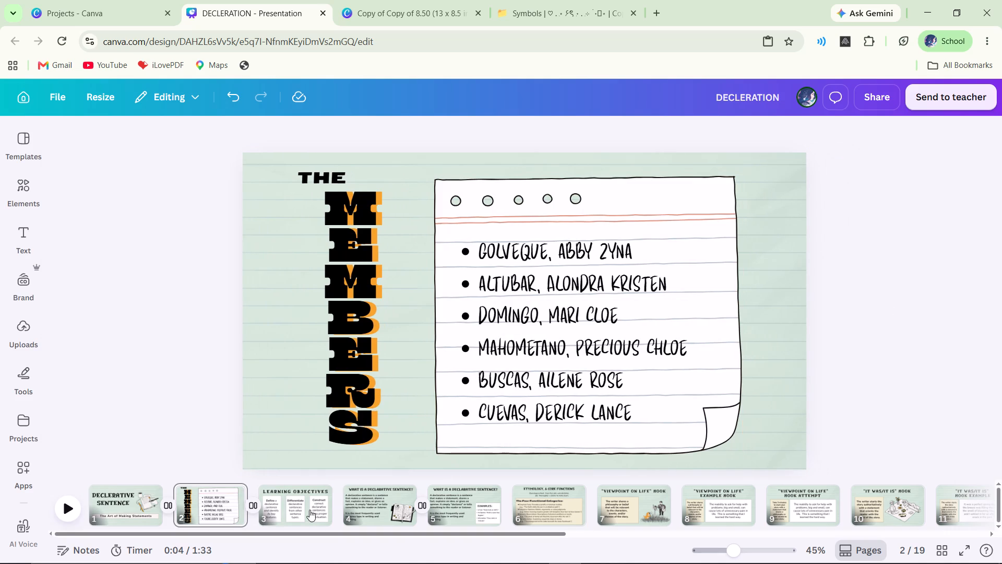
# Apply the Line Wipe transition between pages 2 and 3 to all pages of the presentation.
pyautogui.click(250, 508)
pyautogui.scroll(-3, 229, 430)
pyautogui.scroll(-1, 186, 528)
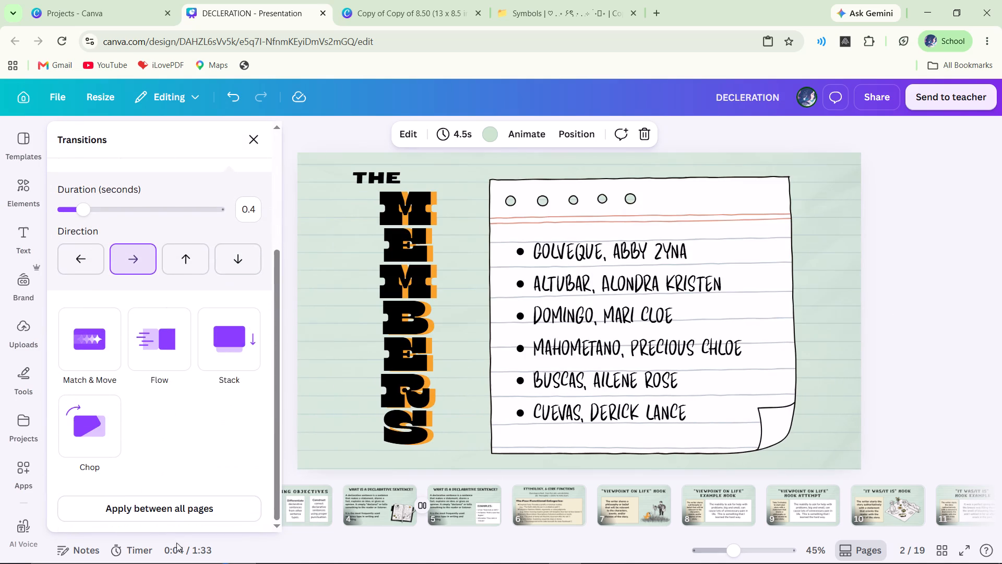
pyautogui.click(170, 513)
pyautogui.click(920, 396)
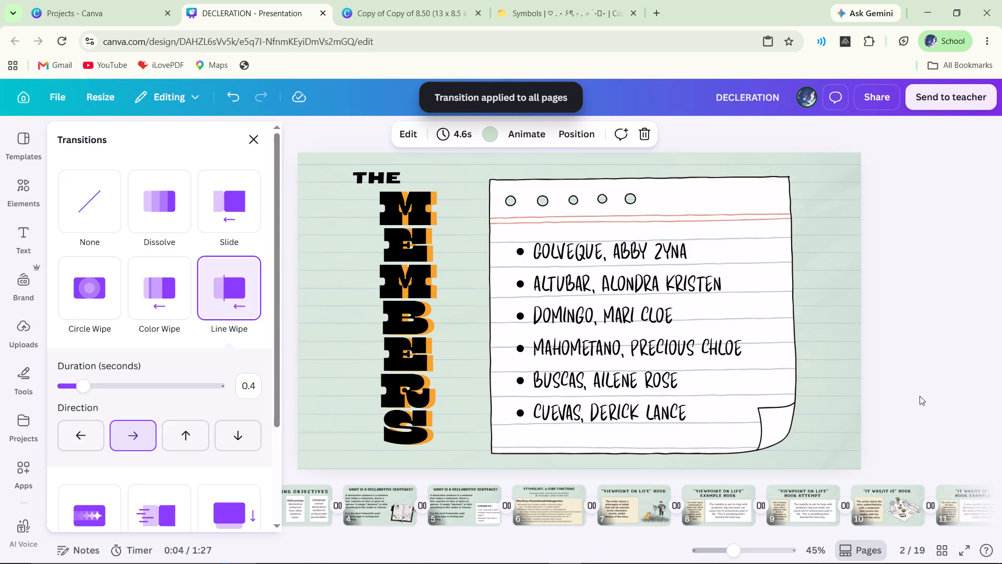
# Look through pages 3 to 6 in the editor, flipping between the two declarative sentence pages 4 and 5.
pyautogui.click(285, 500)
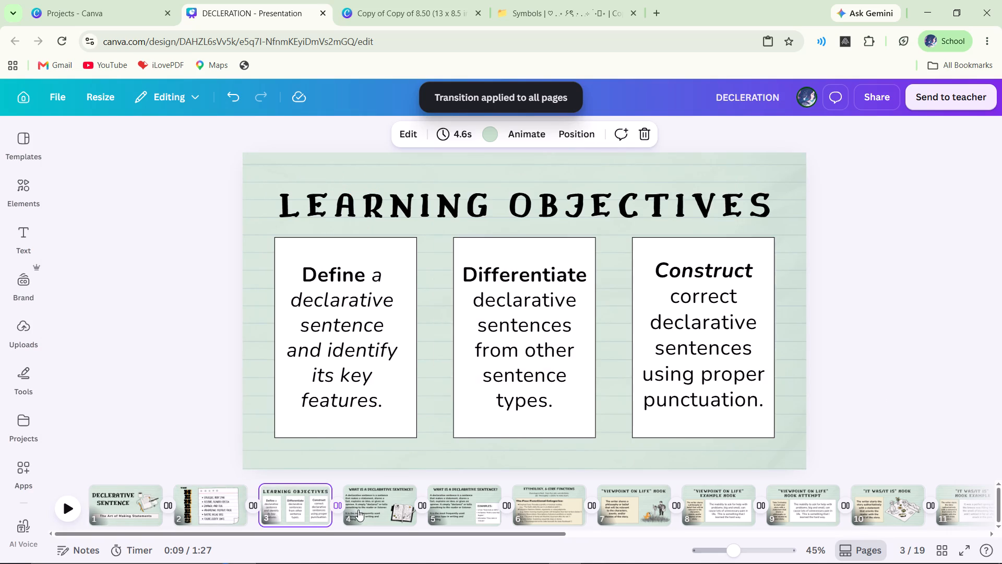
pyautogui.click(357, 510)
pyautogui.click(466, 509)
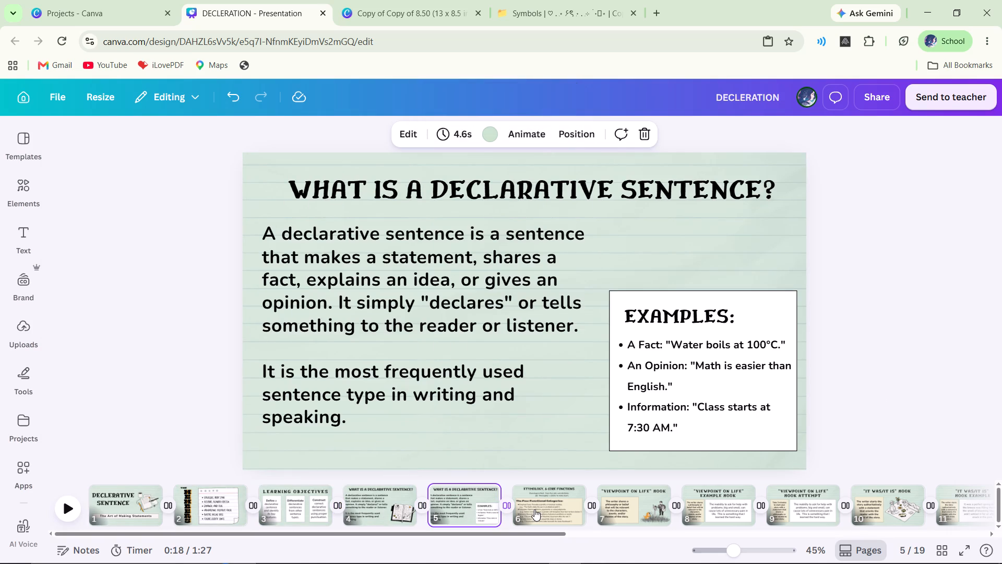
pyautogui.click(536, 509)
pyautogui.click(474, 514)
pyautogui.click(391, 509)
pyautogui.press('Right')
pyautogui.press('Left')
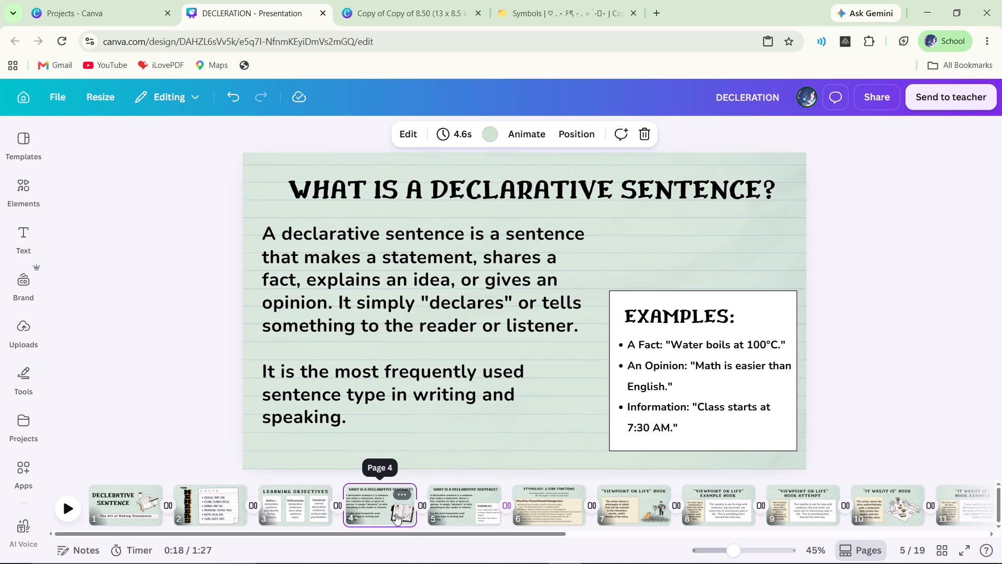
pyautogui.press('Right')
pyautogui.press('Left')
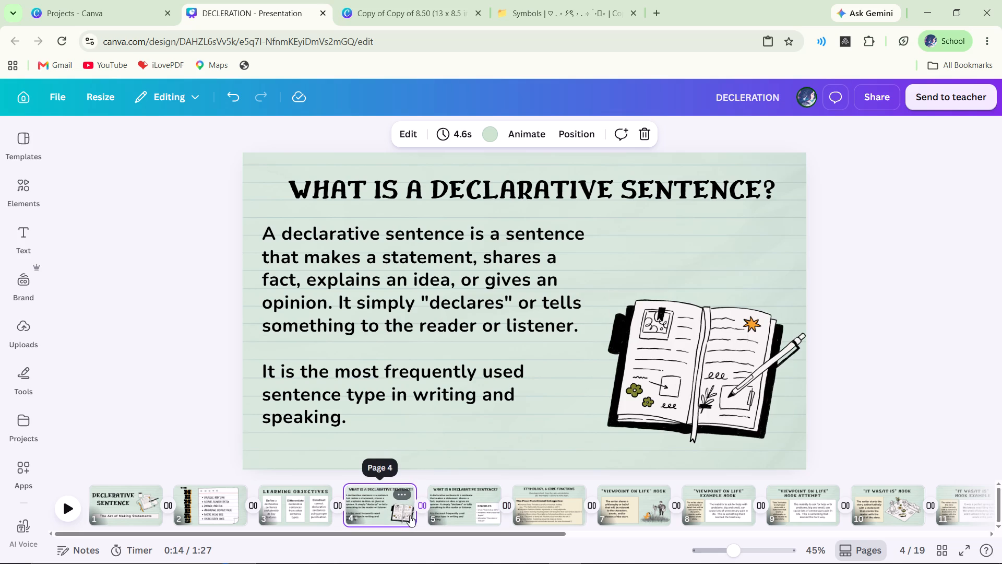
# Preview pages 4 to 6 in full-screen presentation, replaying the transition between pages 4 and 5, and return to the editor.
pyautogui.click(959, 549)
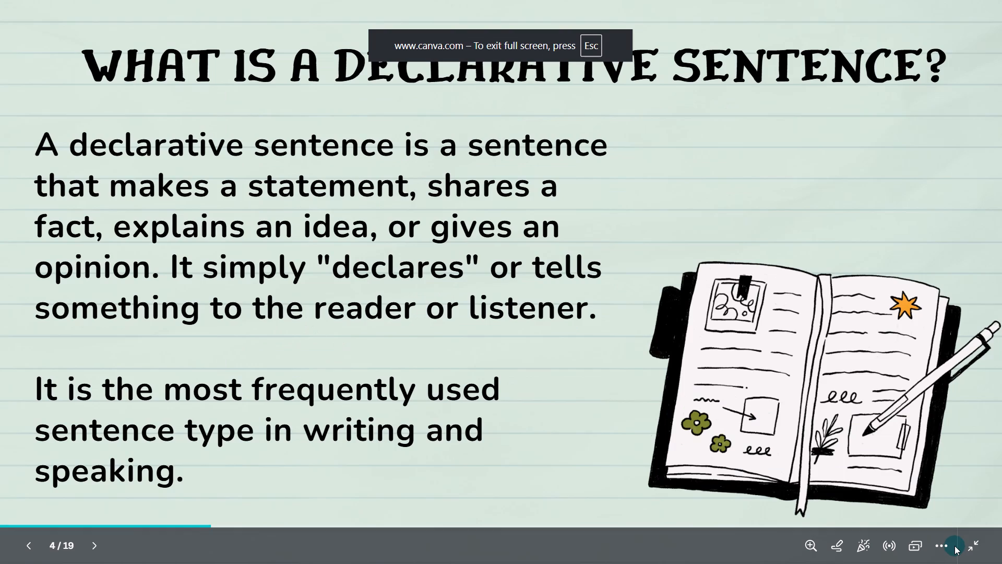
pyautogui.press('Right')
pyautogui.press('Left')
pyautogui.press('Right')
pyautogui.press('Left')
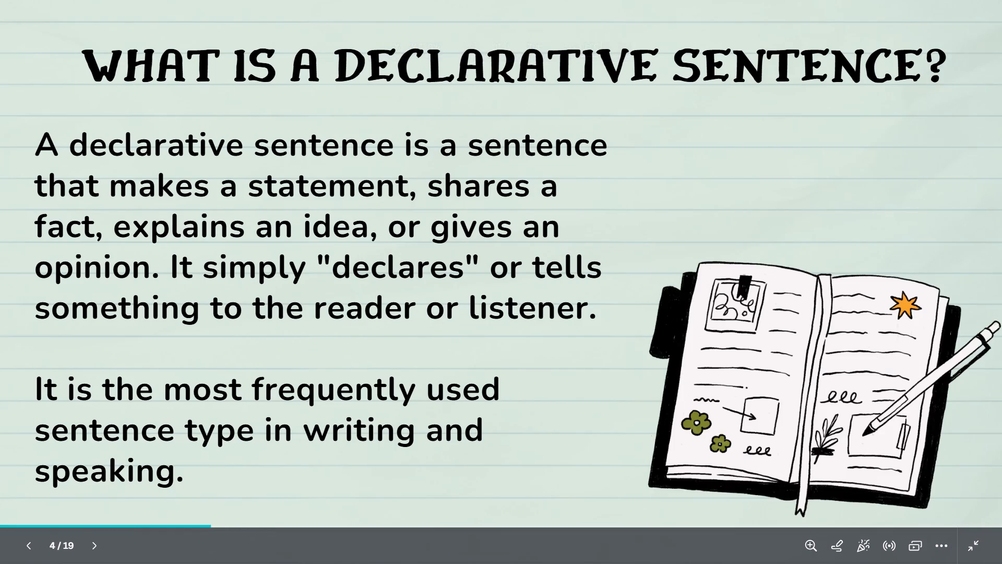
pyautogui.press('Right')
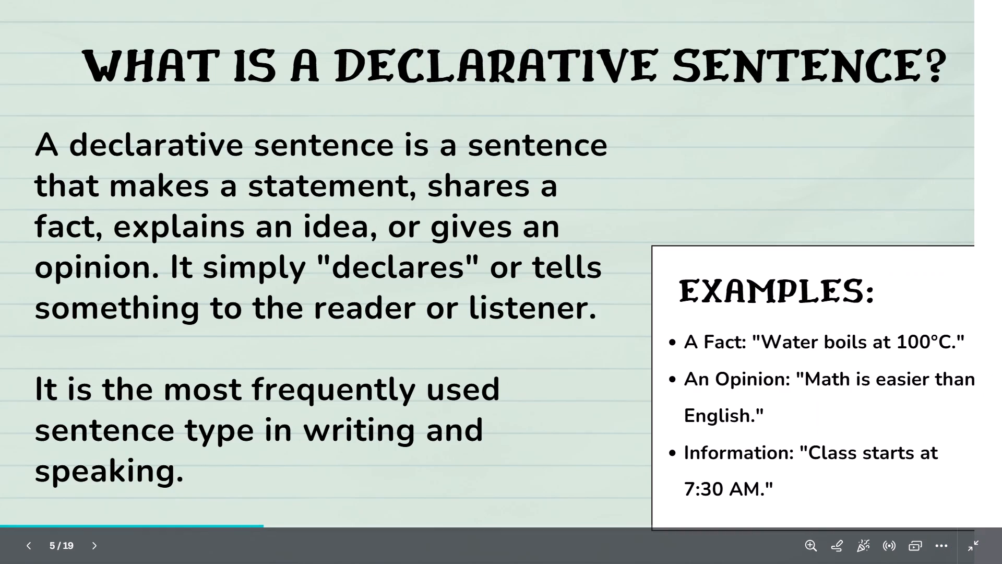
pyautogui.press('Left')
pyautogui.press('Right')
pyautogui.press('Right')
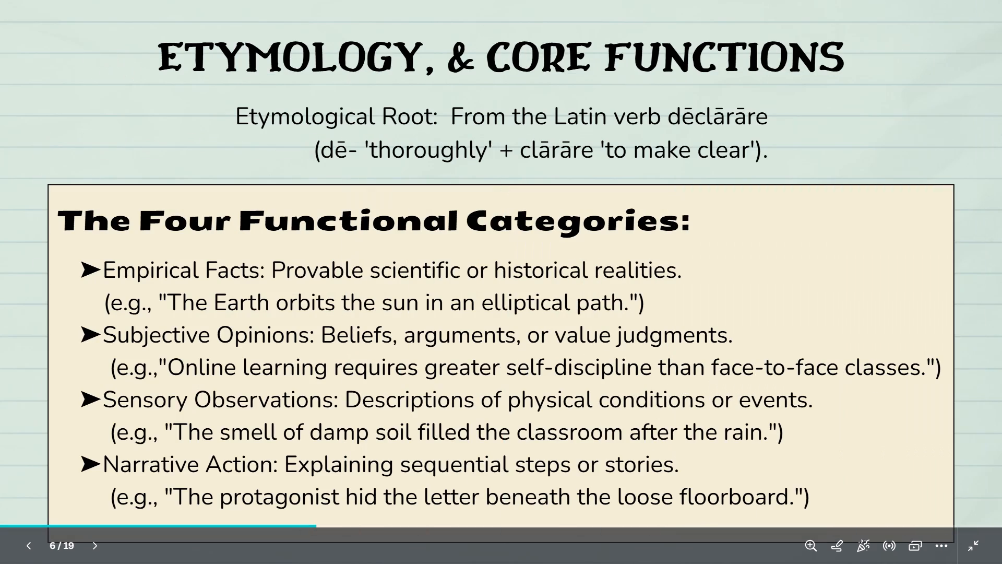
pyautogui.click(498, 48)
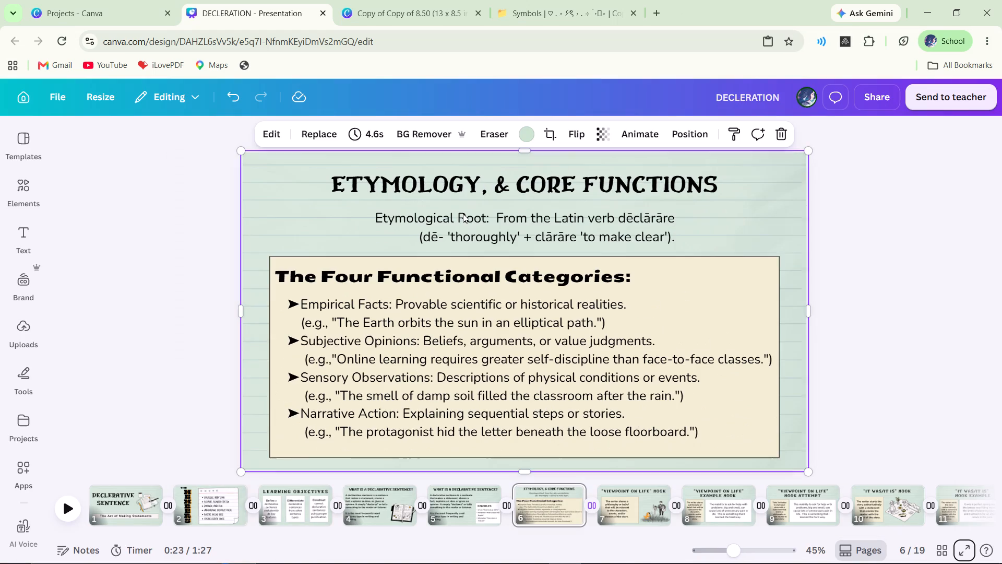
pyautogui.click(464, 190)
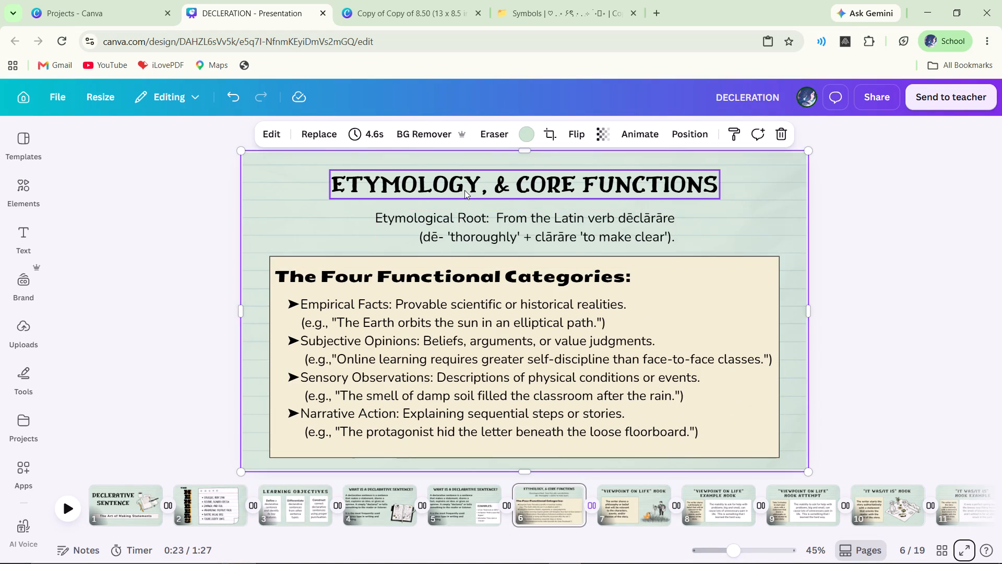
pyautogui.click(874, 362)
# Examine the Etymology page 6 and the "Viewpoint on Life" Hook page 7 by switching between them.
pyautogui.click(605, 510)
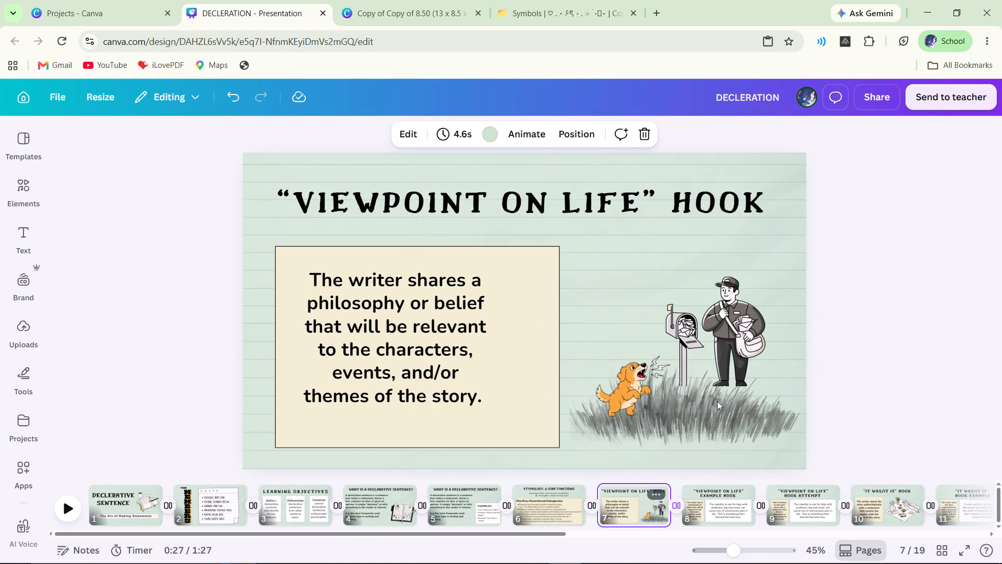
pyautogui.click(558, 495)
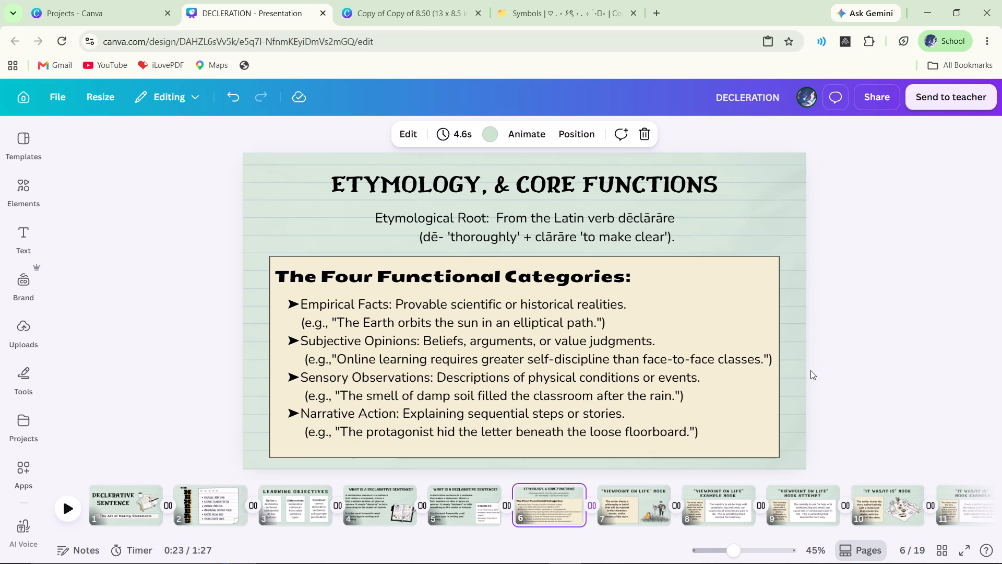
pyautogui.click(622, 506)
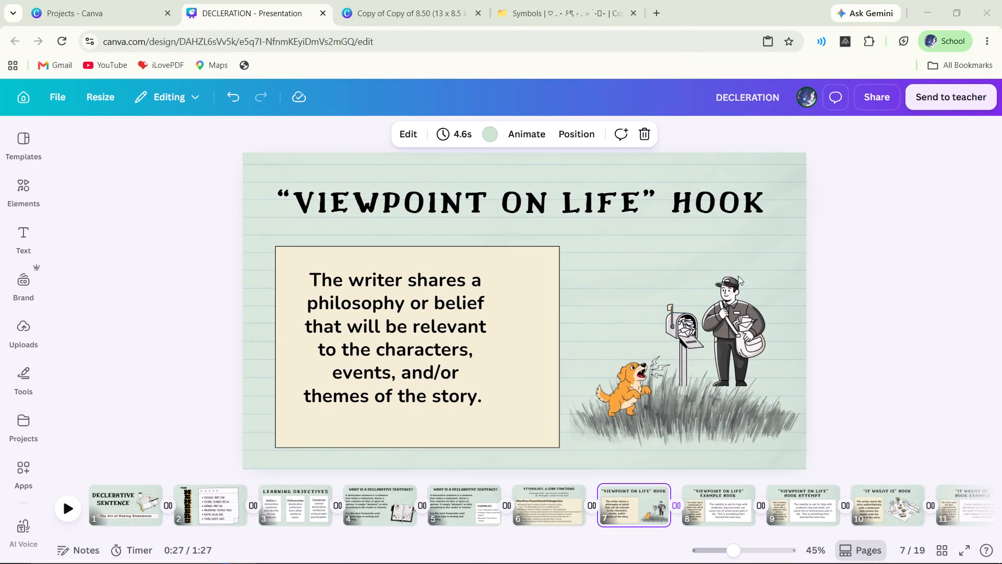
pyautogui.click(566, 501)
pyautogui.click(630, 501)
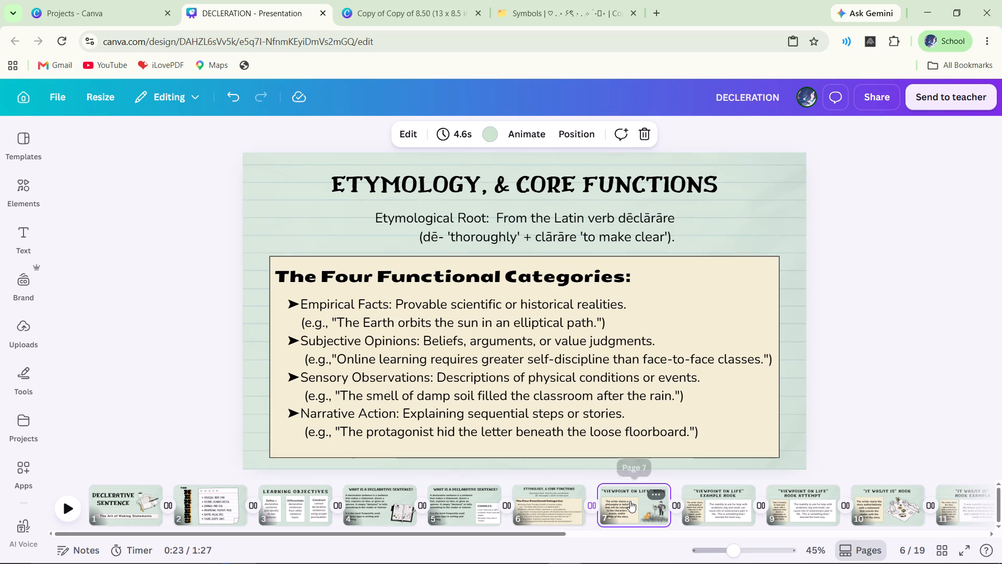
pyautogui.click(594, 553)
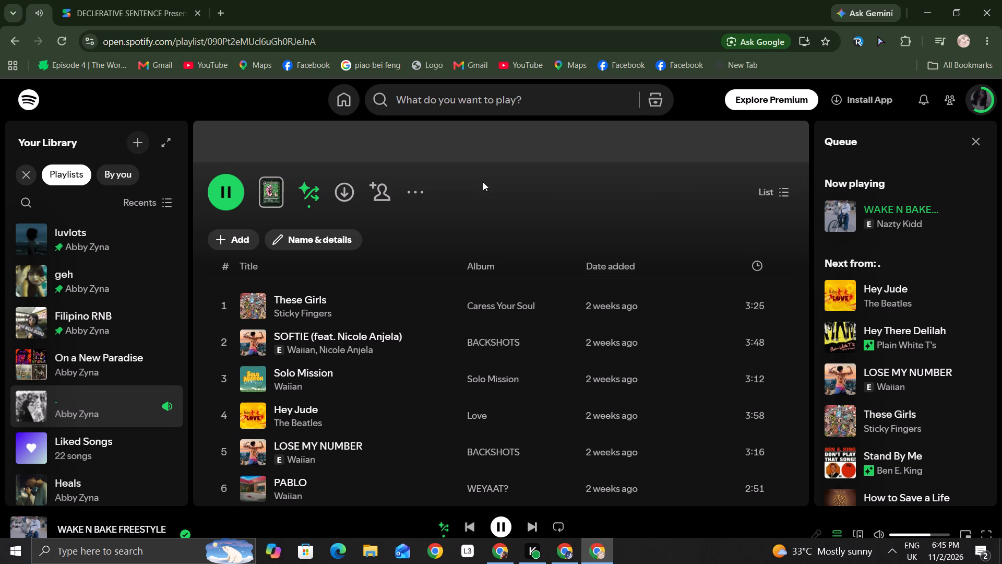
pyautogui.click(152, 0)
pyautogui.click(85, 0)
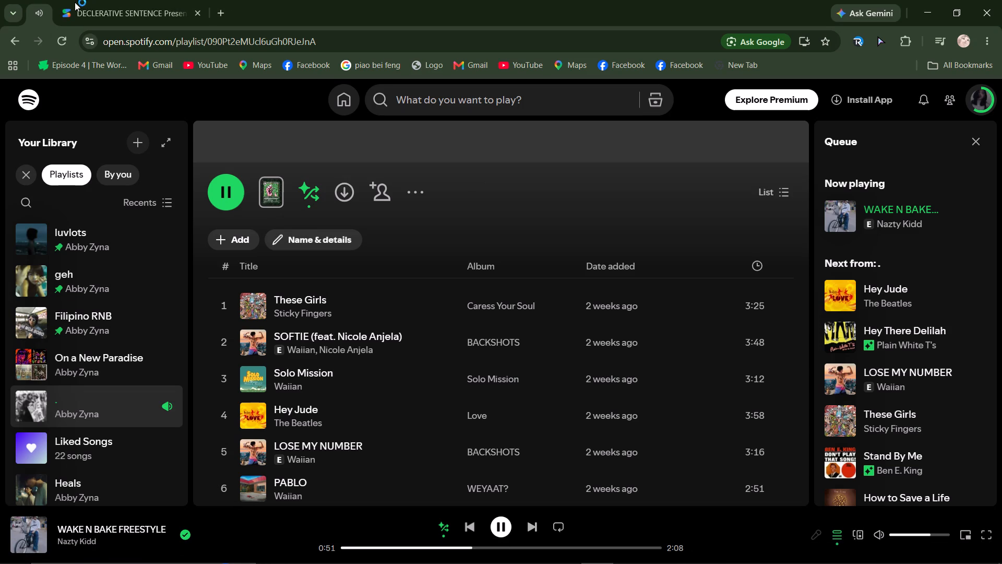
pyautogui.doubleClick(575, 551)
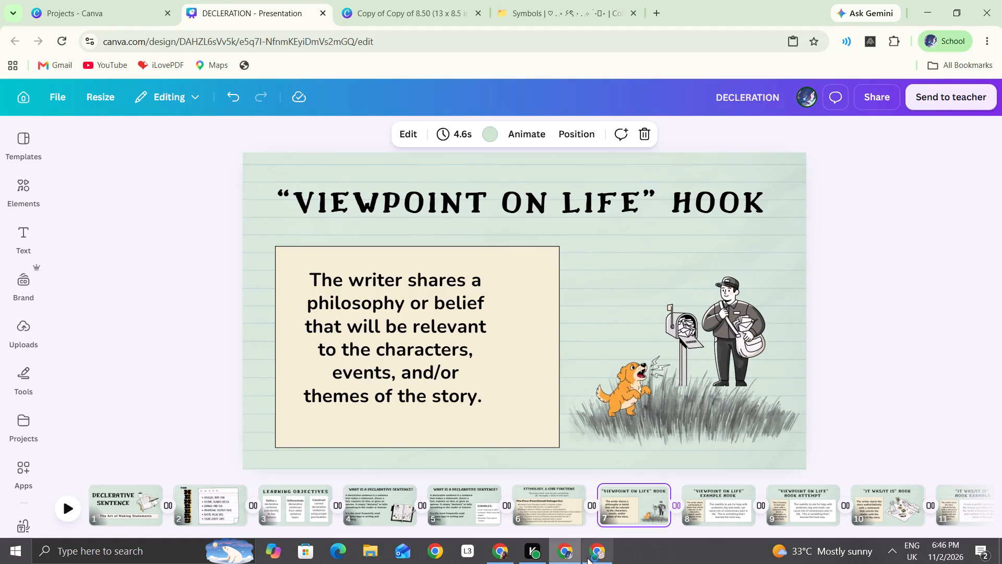
# Recolour the barking dog's orange fur on the "Viewpoint on Life" Hook page to black #000000.
pyautogui.click(643, 368)
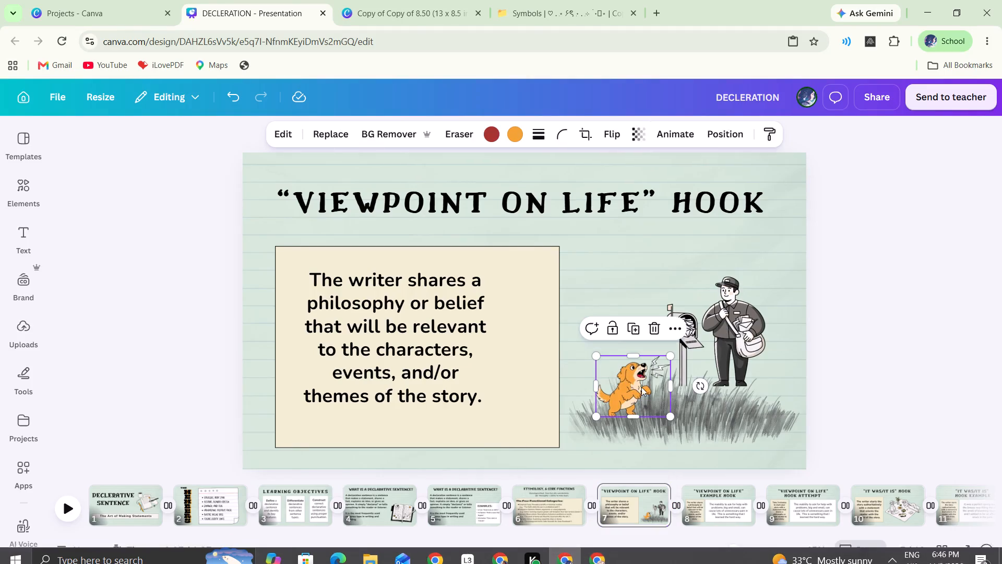
pyautogui.doubleClick(495, 131)
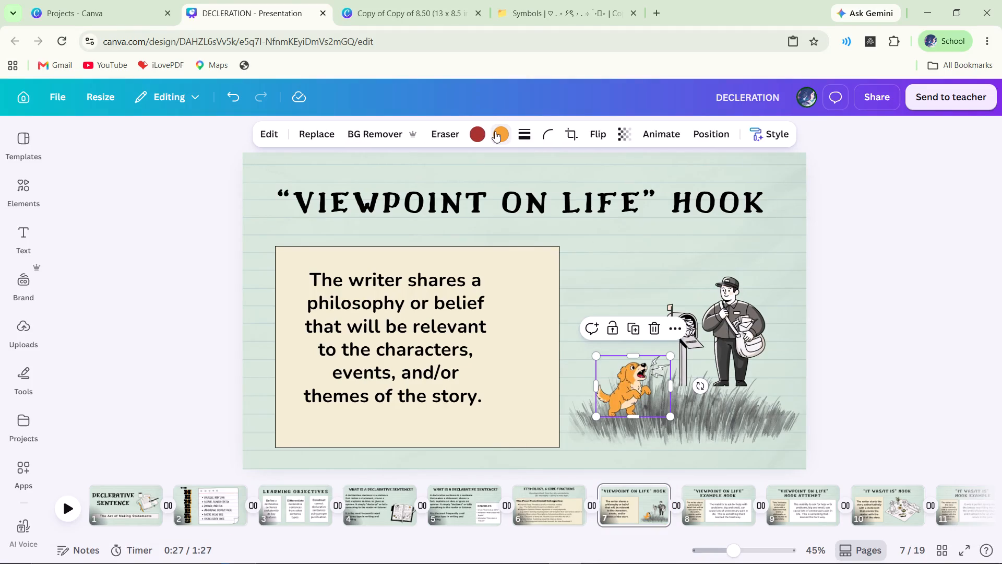
pyautogui.doubleClick(501, 134)
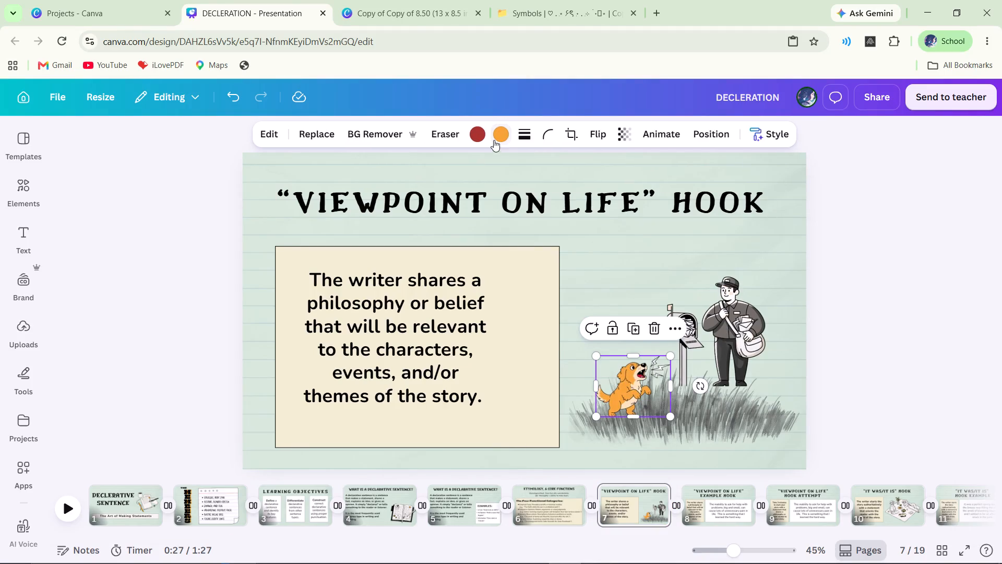
pyautogui.click(492, 142)
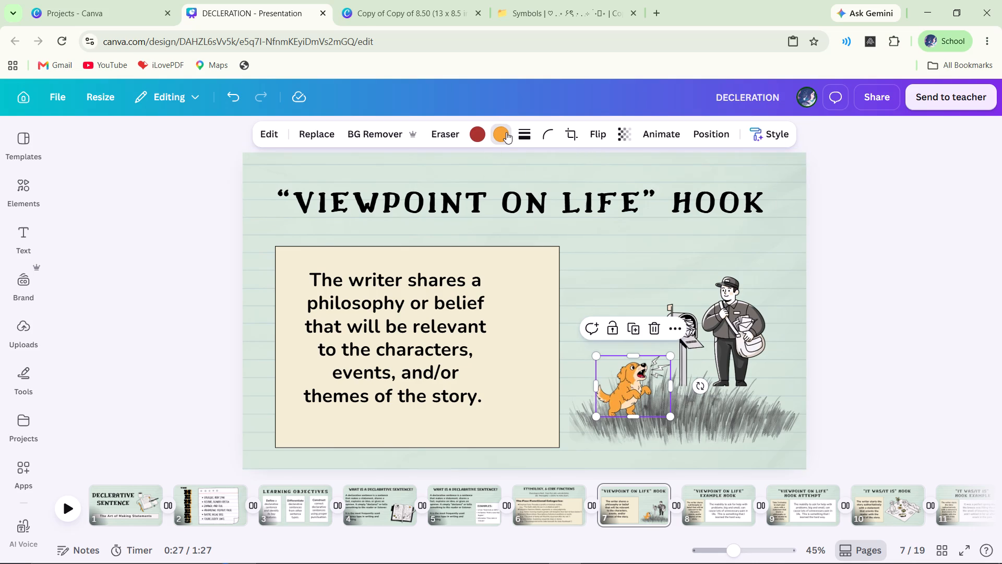
pyautogui.click(506, 132)
pyautogui.click(503, 134)
pyautogui.click(188, 327)
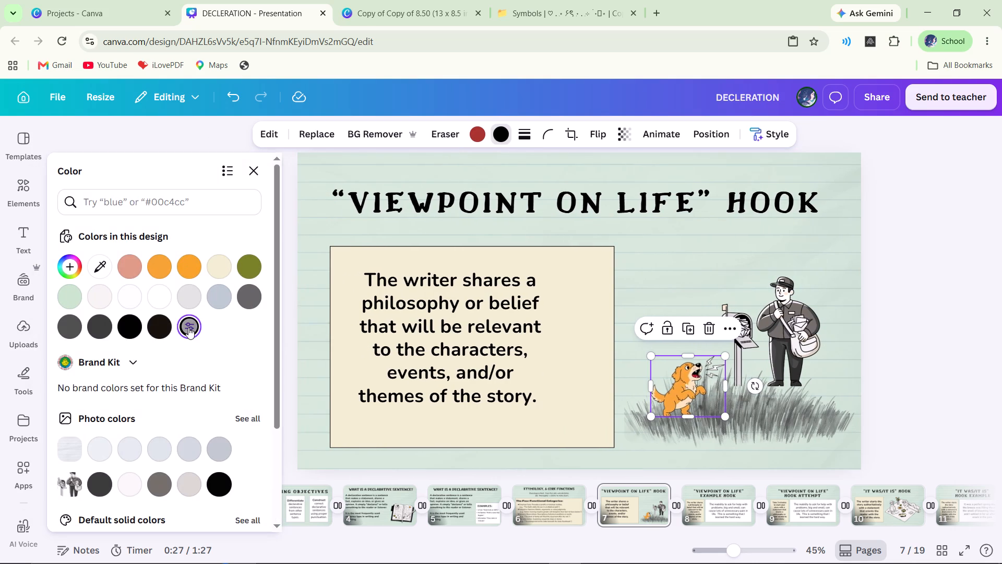
pyautogui.doubleClick(161, 333)
pyautogui.click(158, 328)
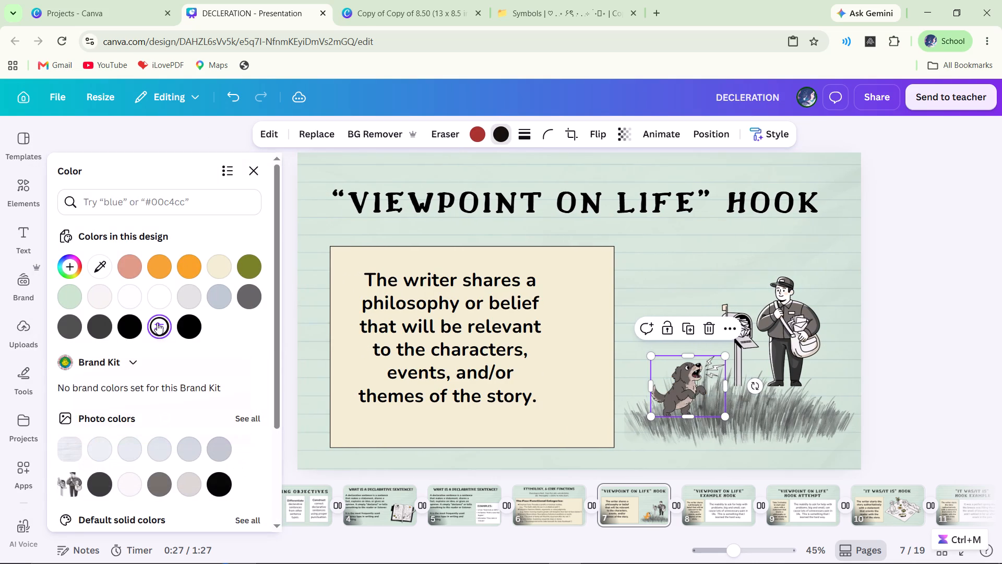
pyautogui.click(187, 330)
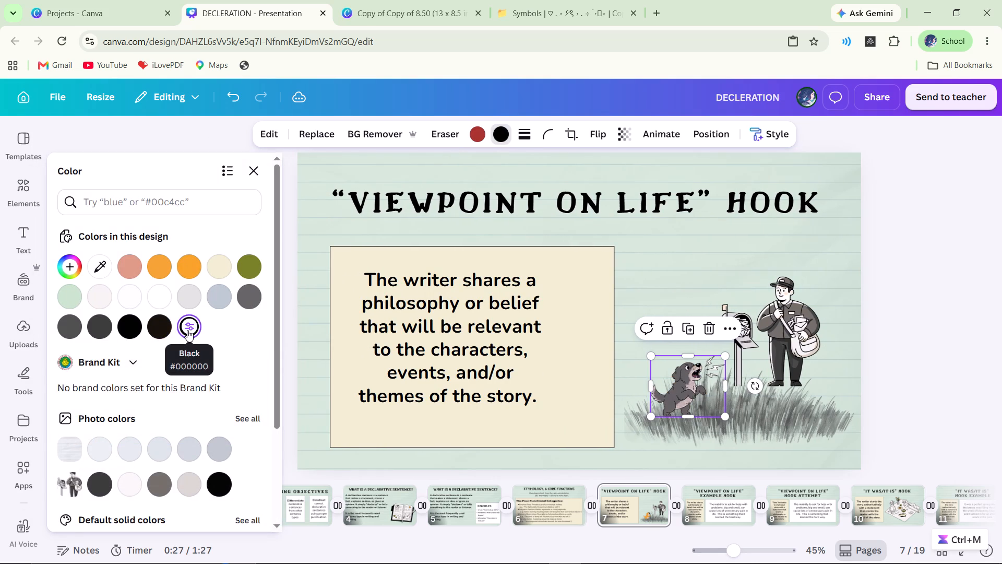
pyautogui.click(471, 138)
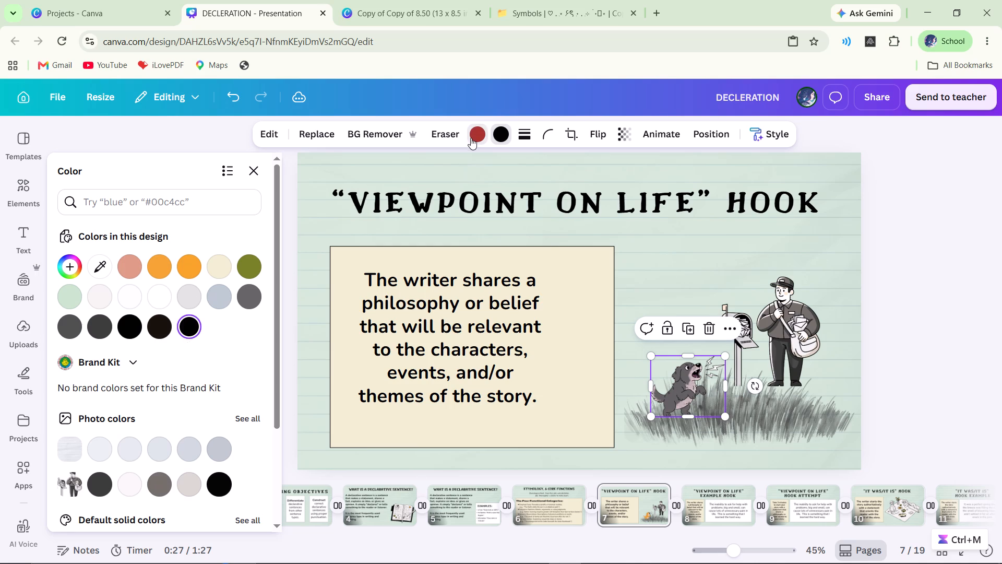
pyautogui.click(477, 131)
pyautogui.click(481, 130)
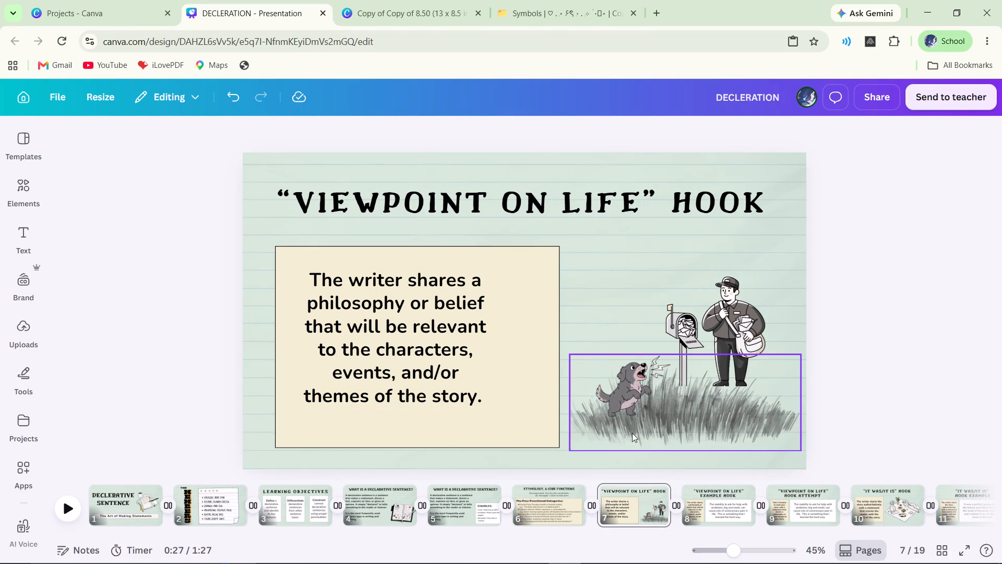
pyautogui.click(463, 352)
pyautogui.click(412, 234)
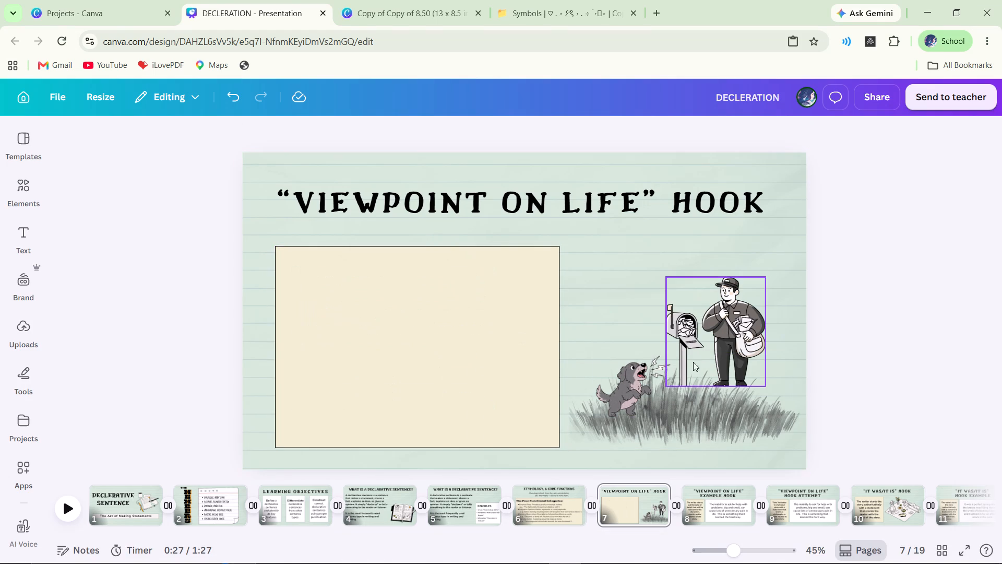
pyautogui.click(679, 396)
pyautogui.click(711, 328)
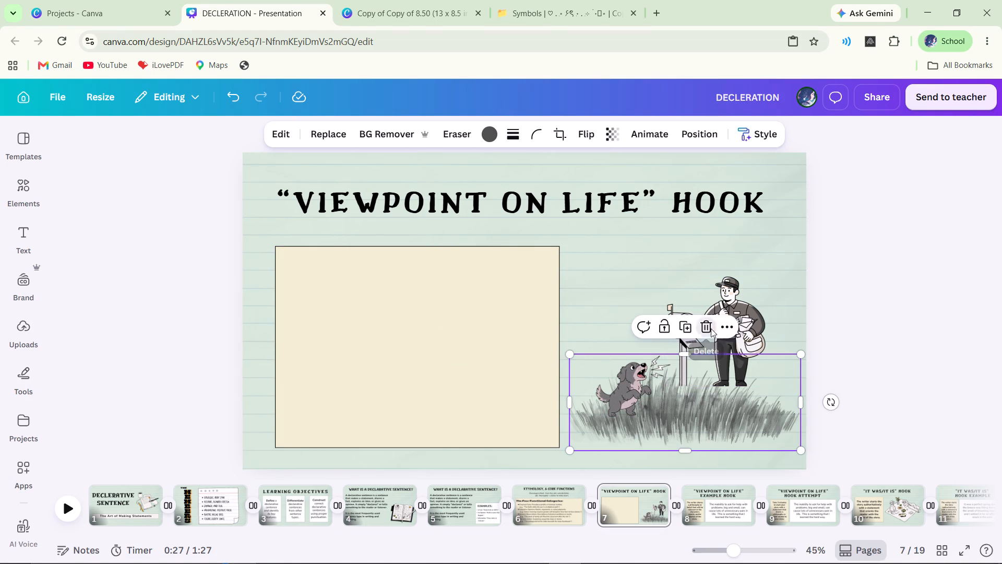
pyautogui.click(722, 342)
pyautogui.click(736, 251)
pyautogui.click(621, 393)
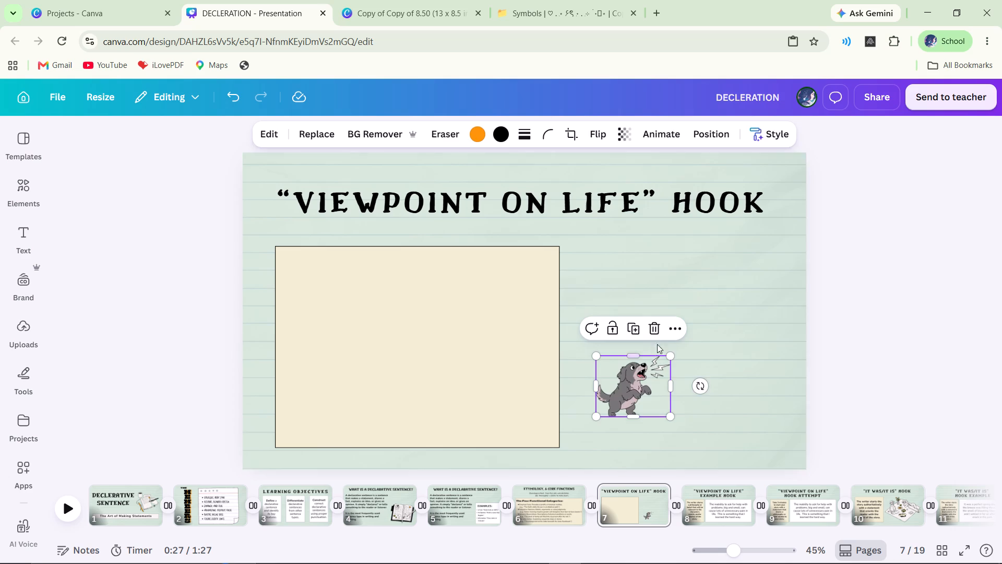
pyautogui.click(657, 336)
pyautogui.click(620, 185)
pyautogui.click(546, 253)
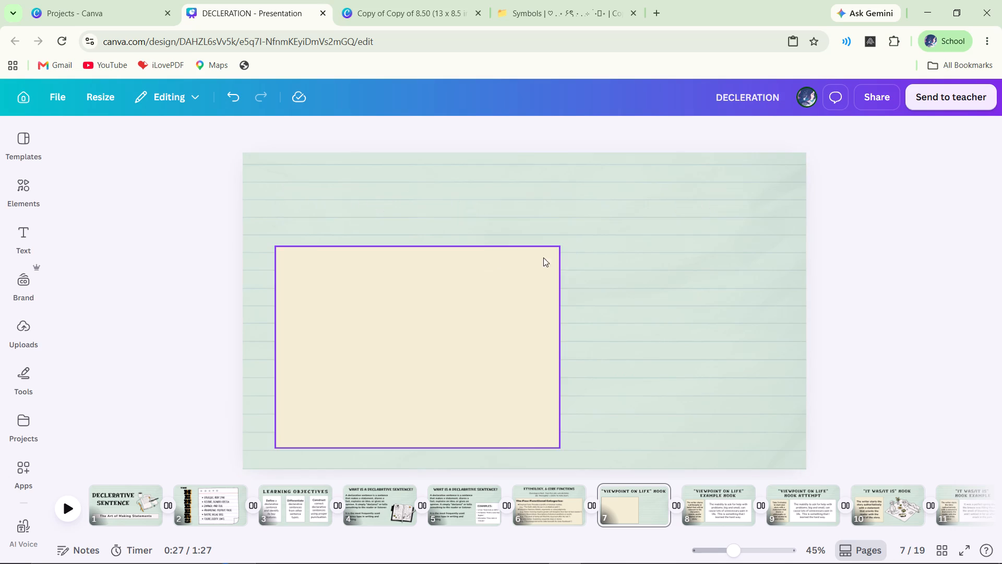
pyautogui.click(523, 278)
pyautogui.click(434, 219)
# Paste the copied Slide 4 content onto slide 7, set its font to Nunito and align it left.
pyautogui.rightClick(429, 218)
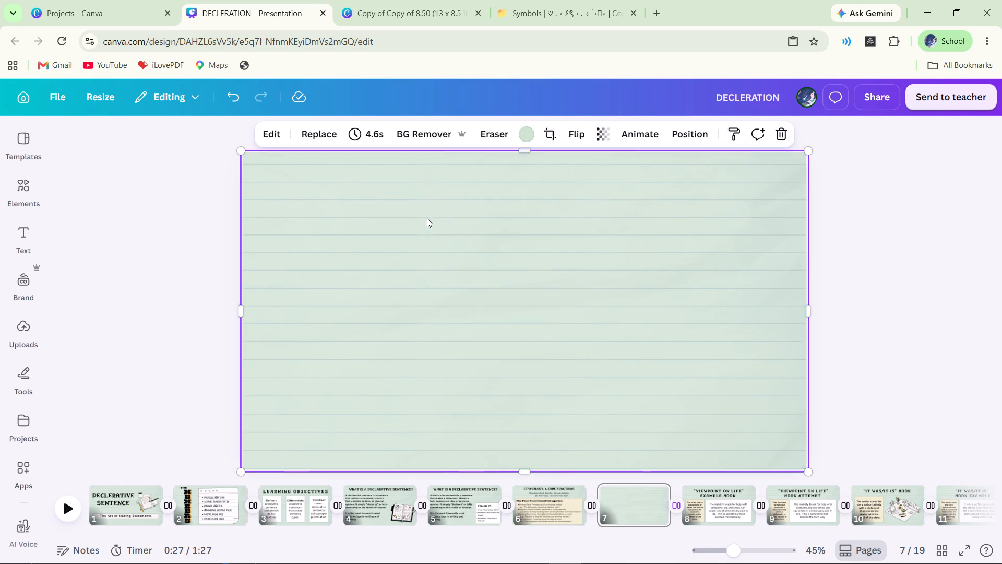
pyautogui.click(480, 216)
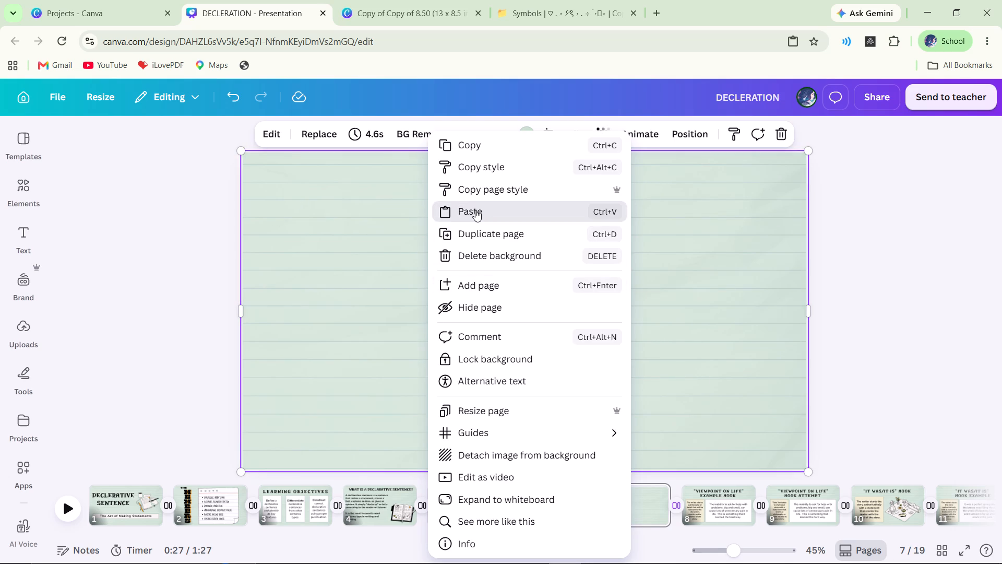
pyautogui.click(261, 137)
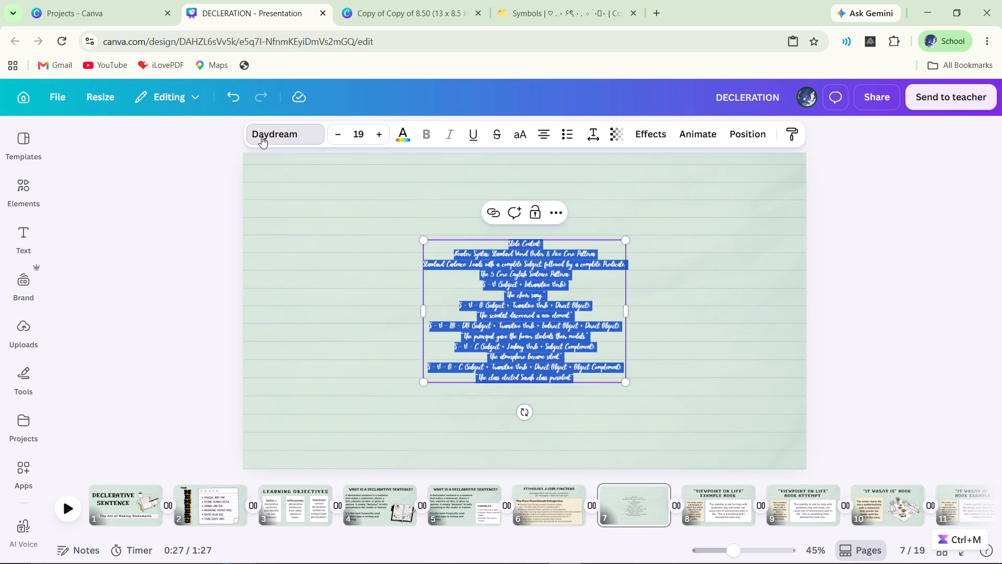
pyautogui.click(126, 418)
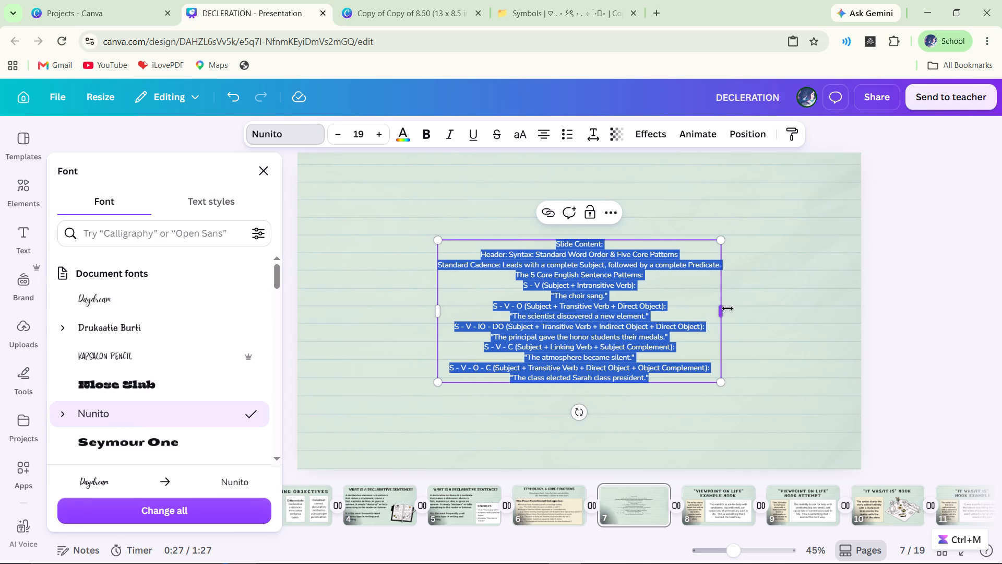
pyautogui.click(543, 128)
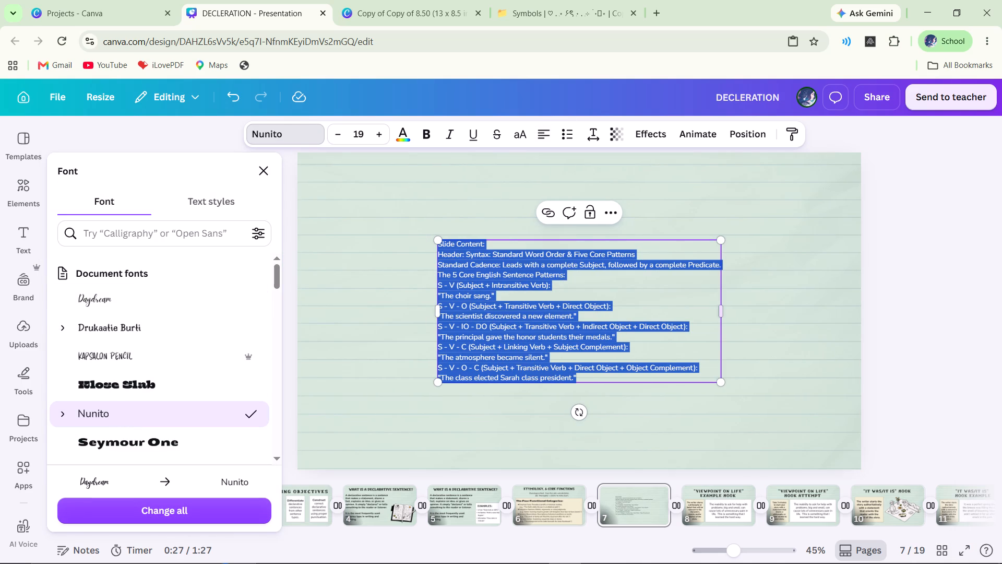
pyautogui.click(932, 367)
pyautogui.click(192, 365)
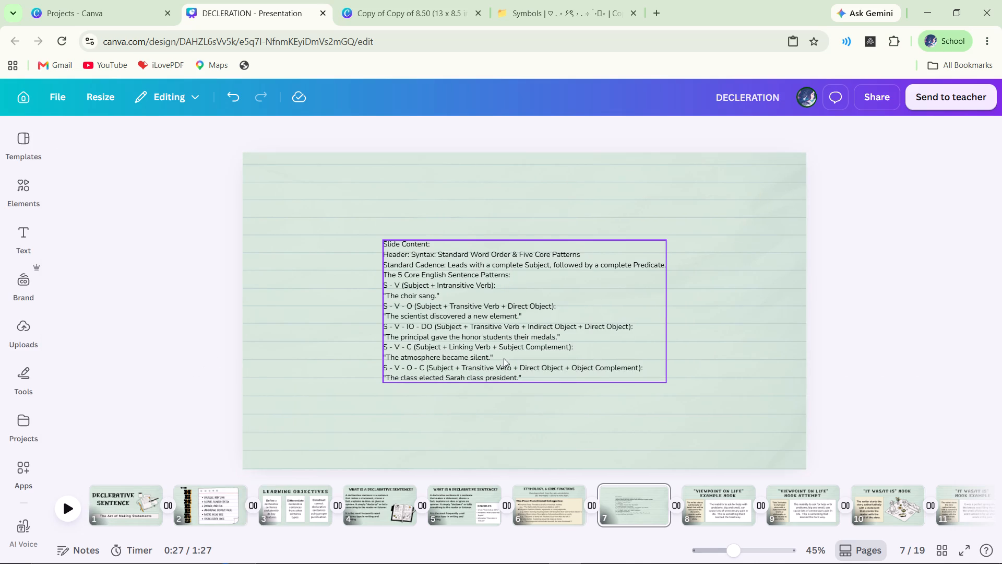
# Copy the heading "Syntax: Standard Word Order & Five Core Patterns" from the pasted text box.
pyautogui.click(607, 326)
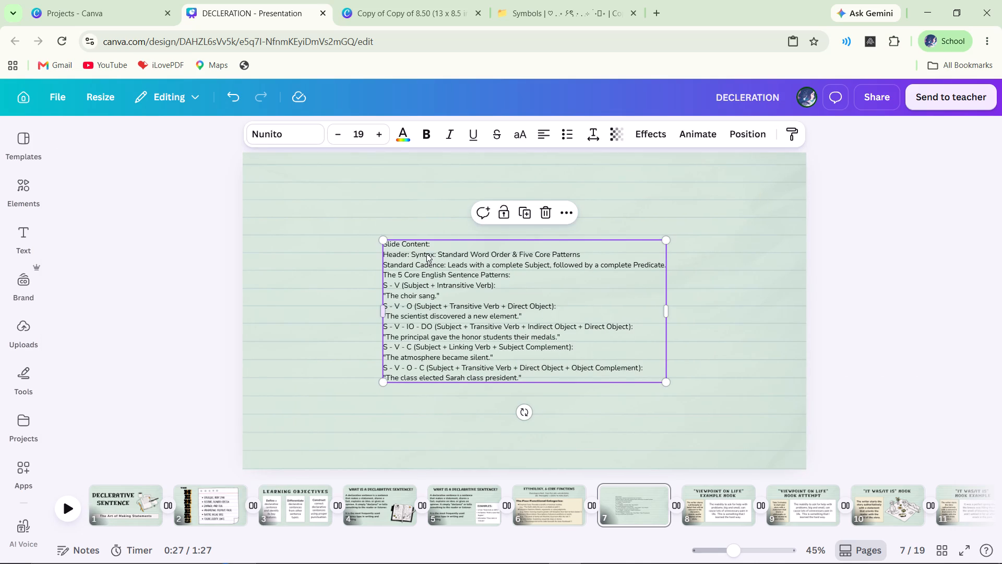
pyautogui.click(430, 243)
pyautogui.click(432, 245)
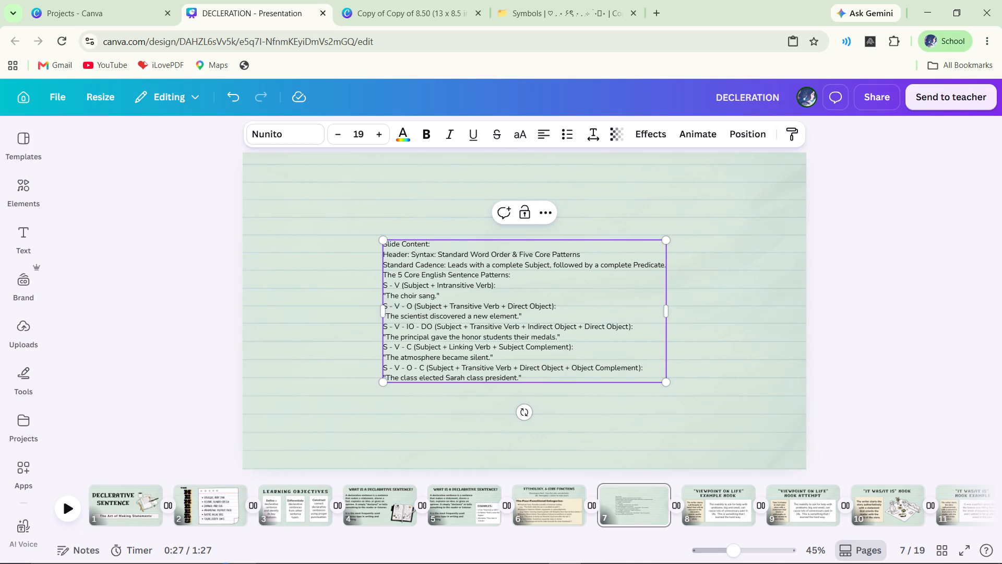
pyautogui.click(414, 253)
pyautogui.click(411, 253)
pyautogui.moveTo(589, 257); pyautogui.dragTo(420, 246)
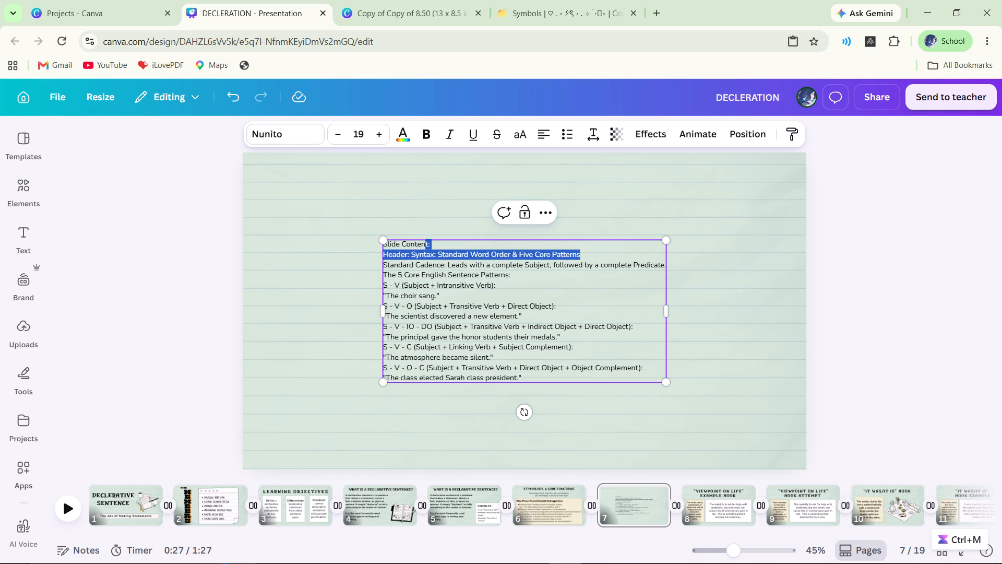
pyautogui.moveTo(420, 246); pyautogui.dragTo(412, 258)
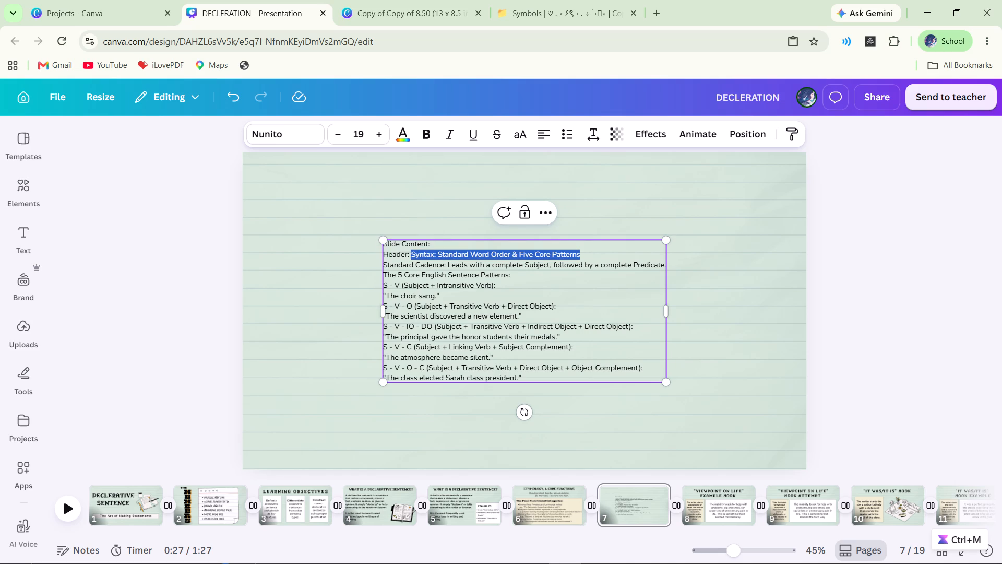
pyautogui.moveTo(412, 258); pyautogui.dragTo(386, 247)
pyautogui.hotkey('ctrl', 'c')
pyautogui.hotkey('ctrl', 'c')
pyautogui.hotkey('ctrl', 'c')
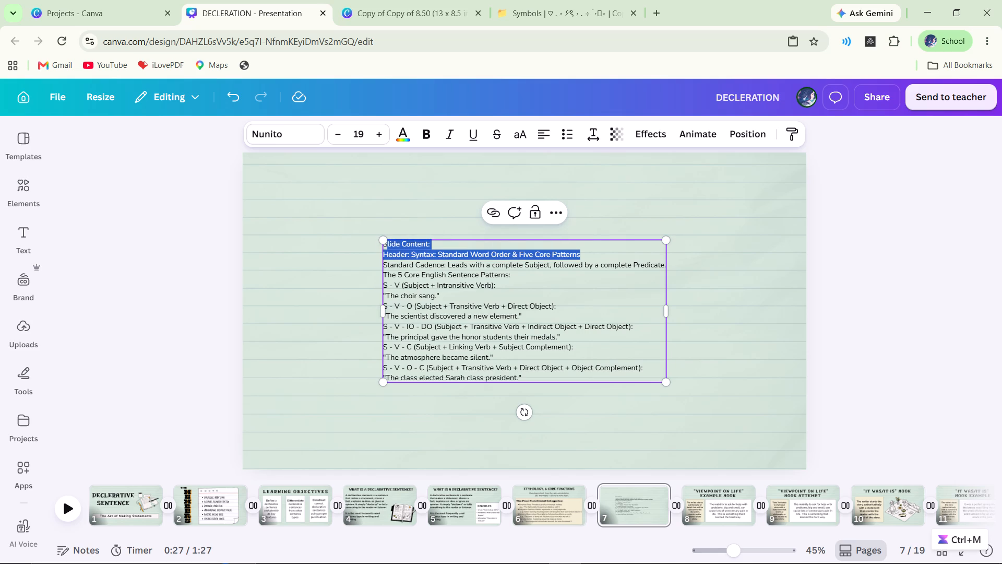
# Remove the "Slide Content:" and "Header:" lines from the text box so it starts with "Standard Cadence".
pyautogui.moveTo(386, 247); pyautogui.dragTo(385, 247)
pyautogui.press('BackSpace')
pyautogui.doubleClick(383, 254)
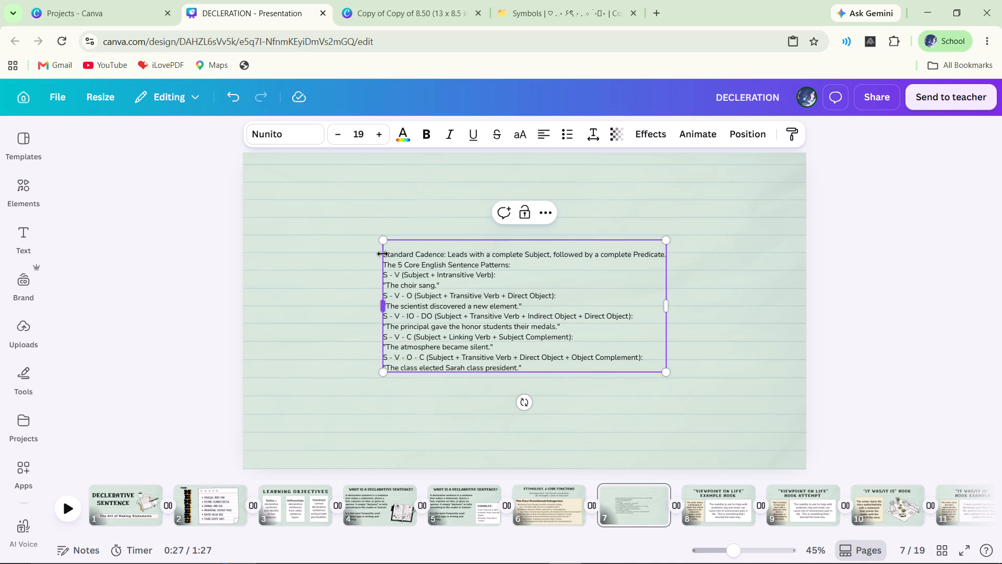
pyautogui.press('BackSpace')
# Paste the copied heading as a separate text box, set it in Klose Slab and place it above the body text.
pyautogui.rightClick(336, 229)
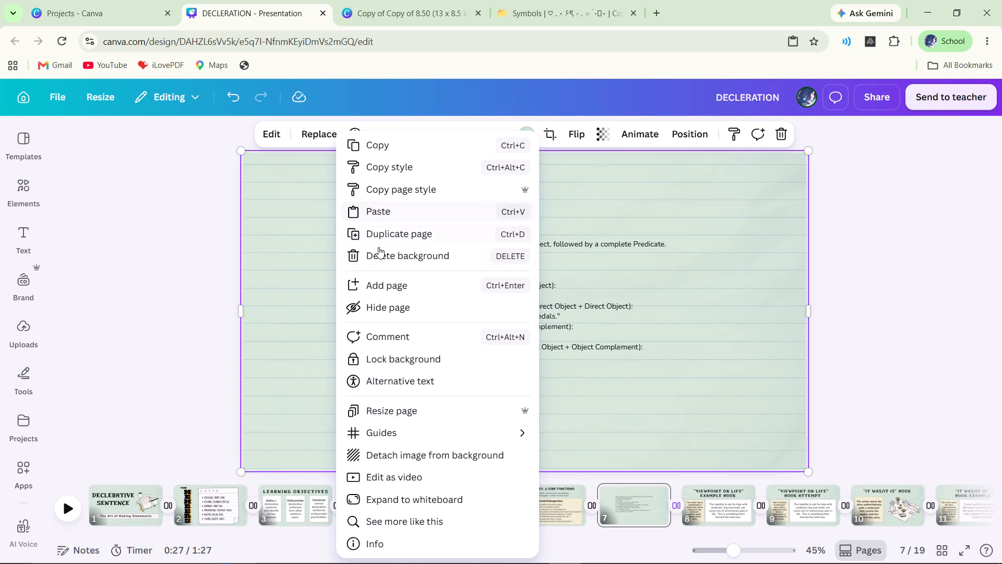
pyautogui.click(383, 210)
pyautogui.click(272, 134)
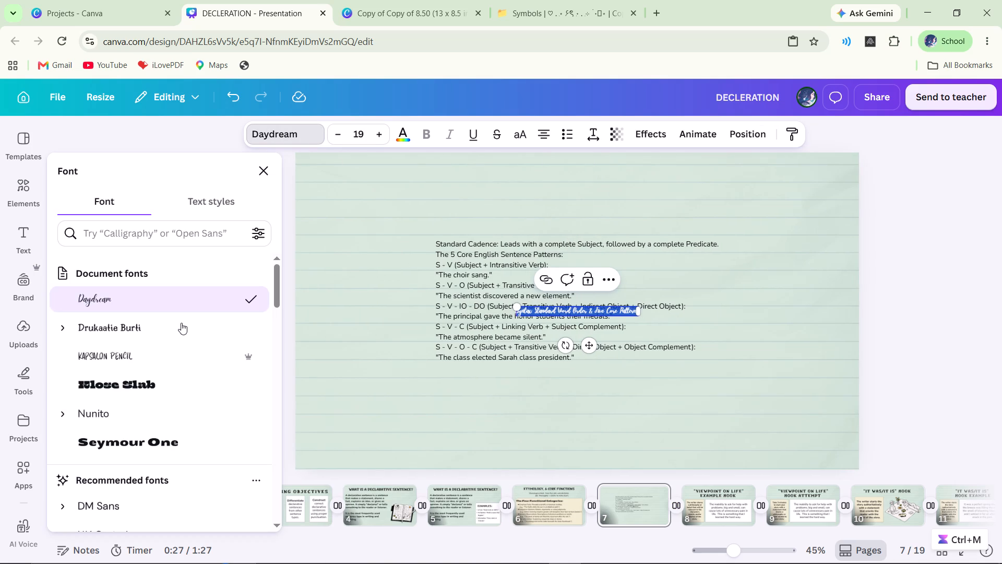
pyautogui.click(153, 381)
pyautogui.moveTo(589, 351); pyautogui.dragTo(589, 340)
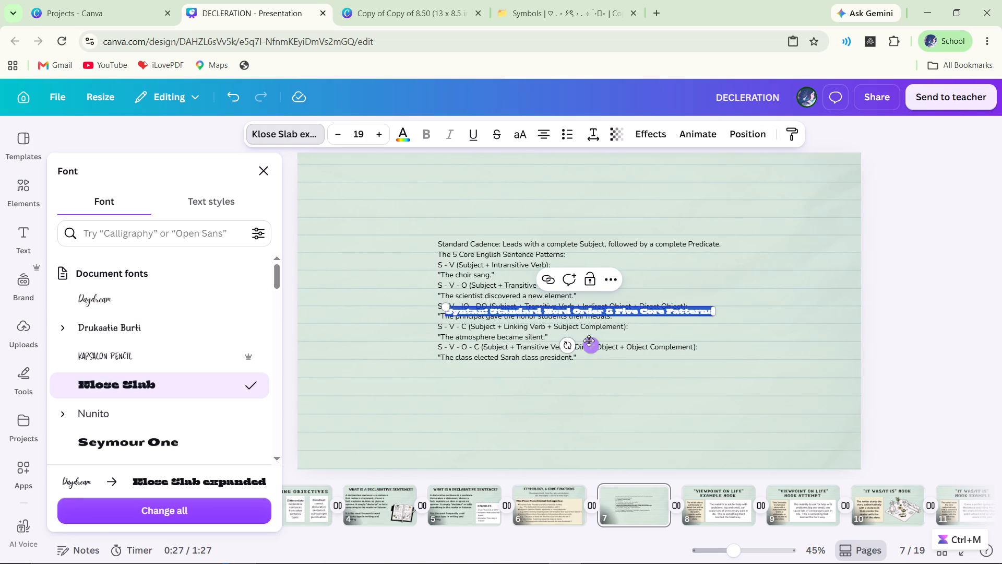
pyautogui.moveTo(589, 340); pyautogui.dragTo(545, 251)
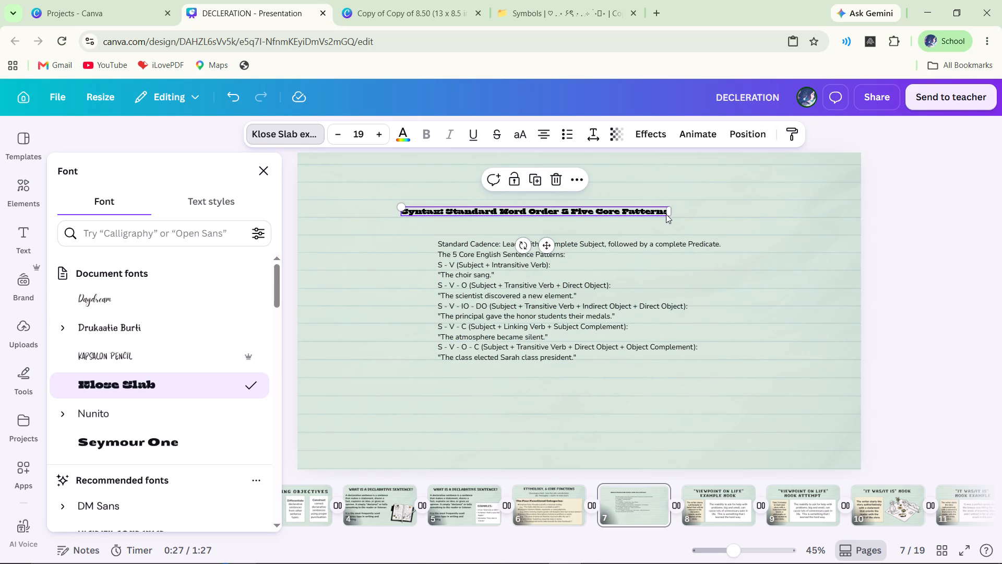
# Reshape slide 7's heading box to wrap onto two lines, enlarge the text to about size 27.8 and align it left.
pyautogui.moveTo(669, 211); pyautogui.dragTo(626, 207)
pyautogui.click(626, 207)
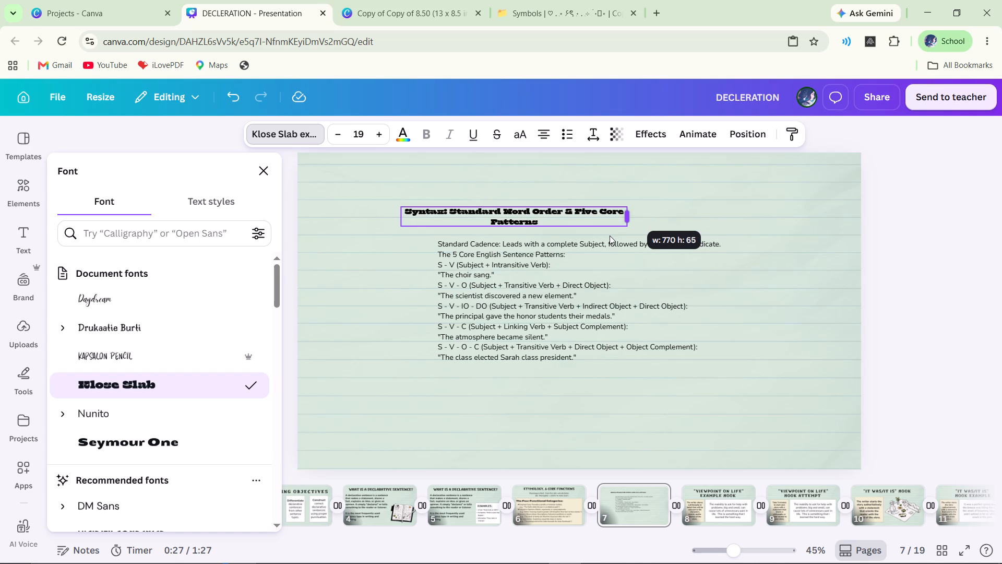
pyautogui.moveTo(631, 218); pyautogui.dragTo(548, 205)
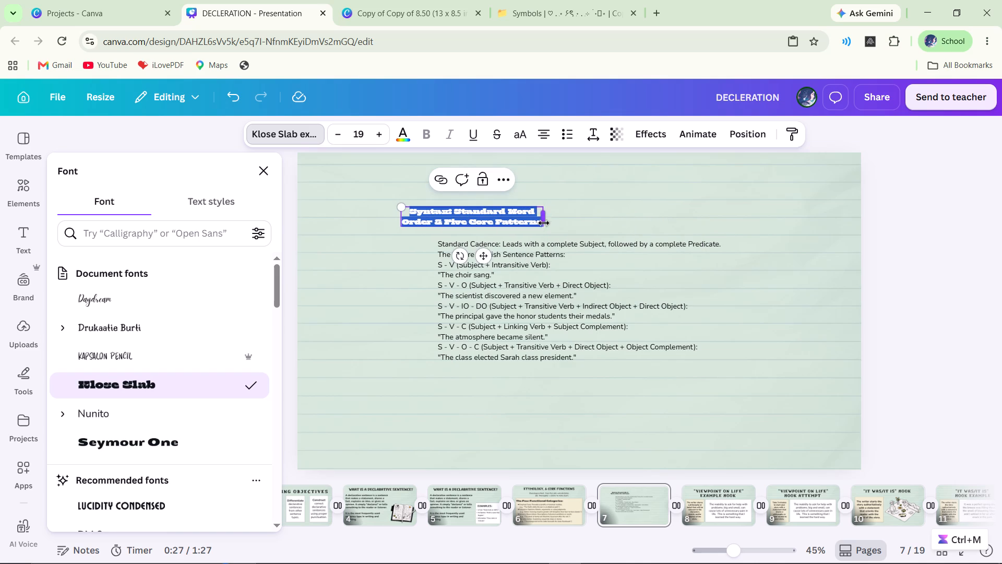
pyautogui.moveTo(543, 218); pyautogui.dragTo(529, 216)
pyautogui.moveTo(531, 237); pyautogui.dragTo(569, 254)
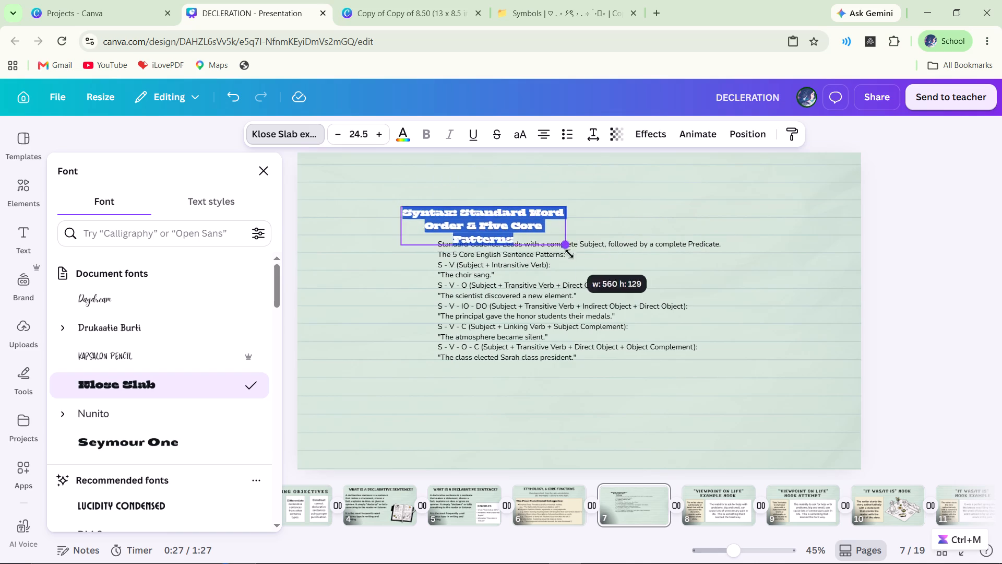
pyautogui.moveTo(569, 254); pyautogui.dragTo(586, 273)
pyautogui.moveTo(592, 232); pyautogui.dragTo(605, 231)
pyautogui.moveTo(603, 229); pyautogui.dragTo(628, 228)
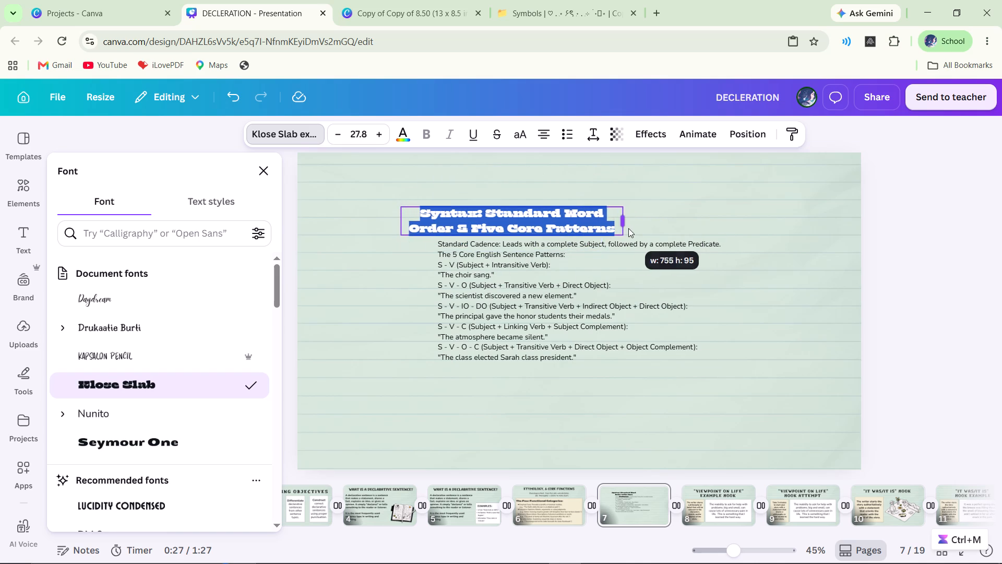
pyautogui.moveTo(628, 228); pyautogui.dragTo(634, 228)
pyautogui.moveTo(638, 224); pyautogui.dragTo(633, 227)
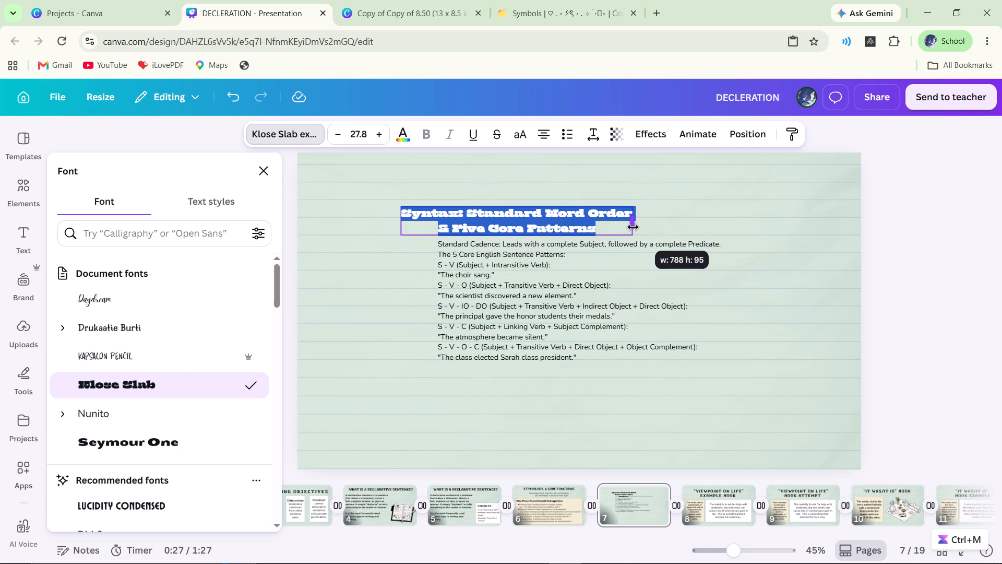
pyautogui.moveTo(633, 227); pyautogui.dragTo(615, 226)
pyautogui.click(541, 127)
pyautogui.click(964, 307)
# Move the two-line heading up and to the left, clear of the body text on slide 7.
pyautogui.moveTo(466, 262); pyautogui.dragTo(203, 217)
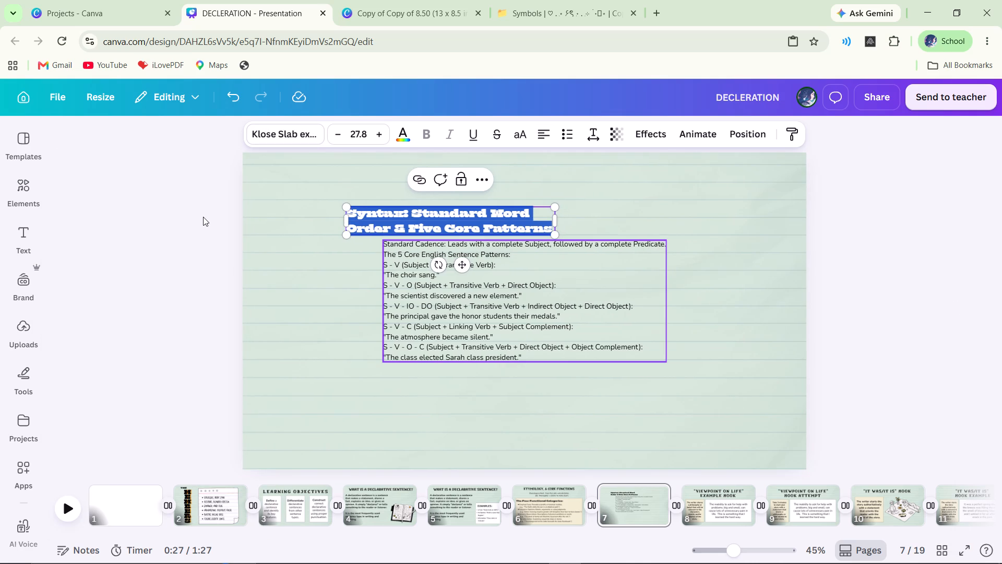
pyautogui.moveTo(203, 217); pyautogui.dragTo(423, 234)
pyautogui.click(423, 234)
pyautogui.click(198, 215)
pyautogui.click(429, 214)
pyautogui.click(402, 233)
pyautogui.doubleClick(364, 190)
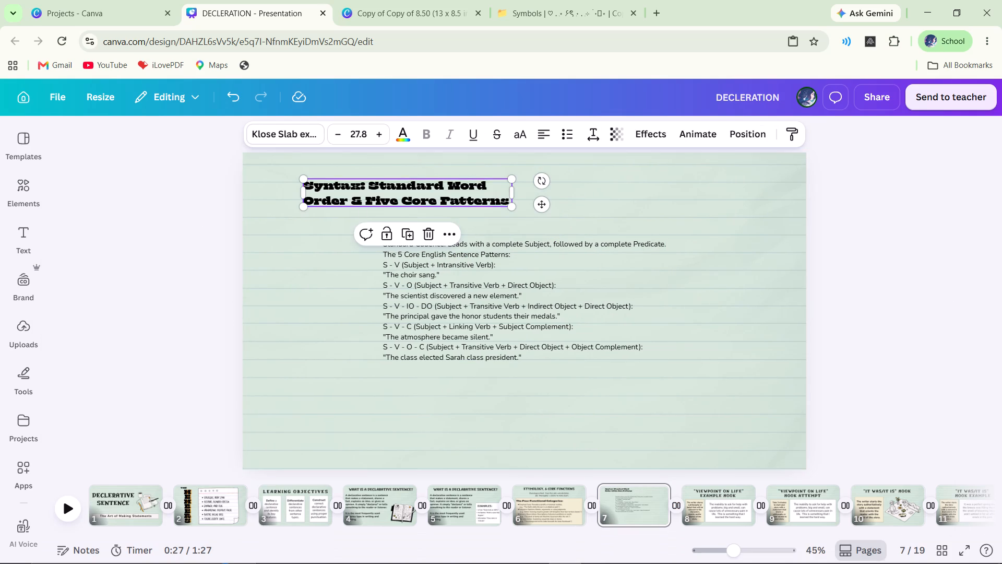
pyautogui.click(886, 240)
# Check the heading font used on slide 5 and set slide 7's heading in the same font, Drukaatie Burti.
pyautogui.scroll(6, 780, 263)
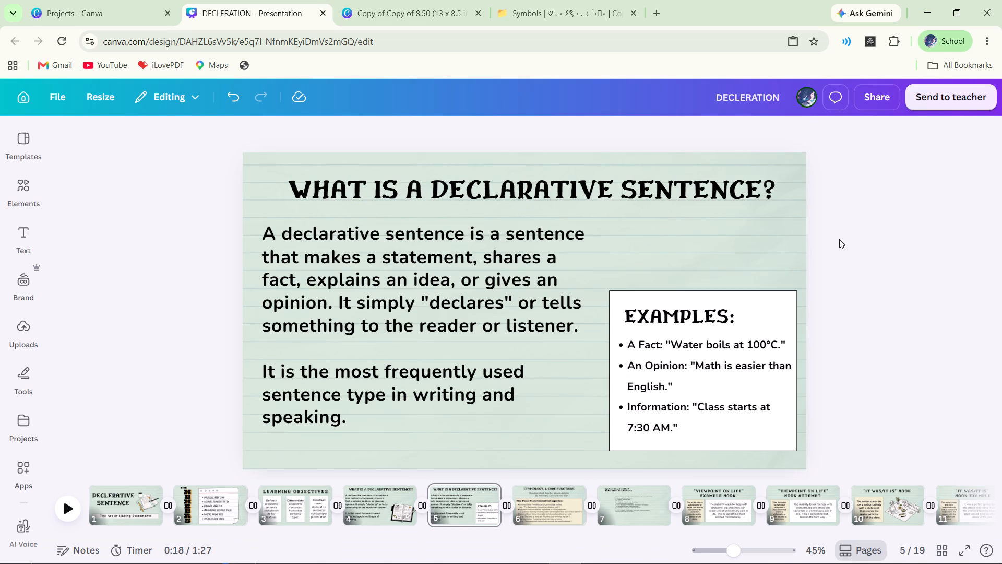
pyautogui.click(575, 202)
pyautogui.click(273, 136)
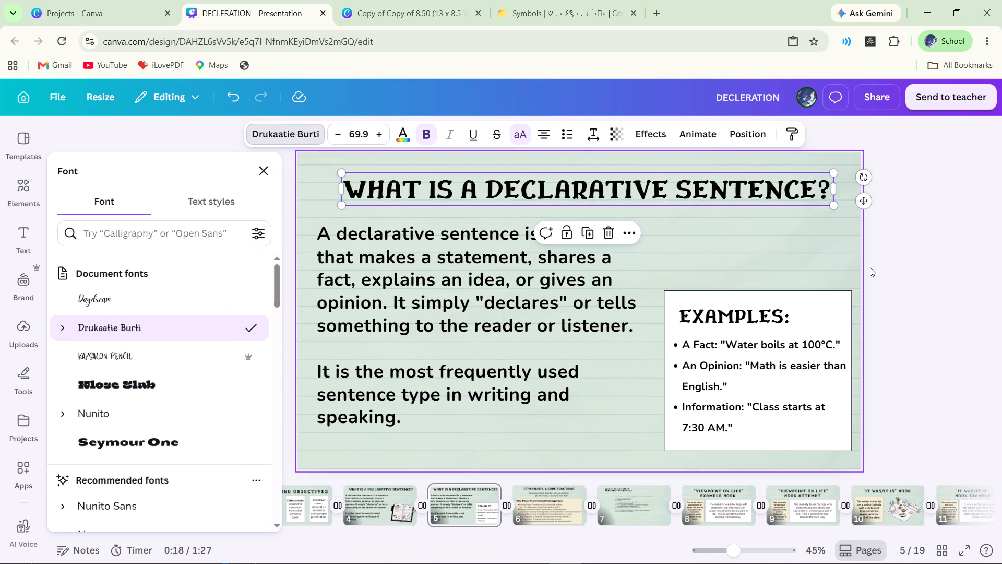
pyautogui.click(894, 278)
pyautogui.scroll(-7, 893, 271)
pyautogui.scroll(-3, 842, 268)
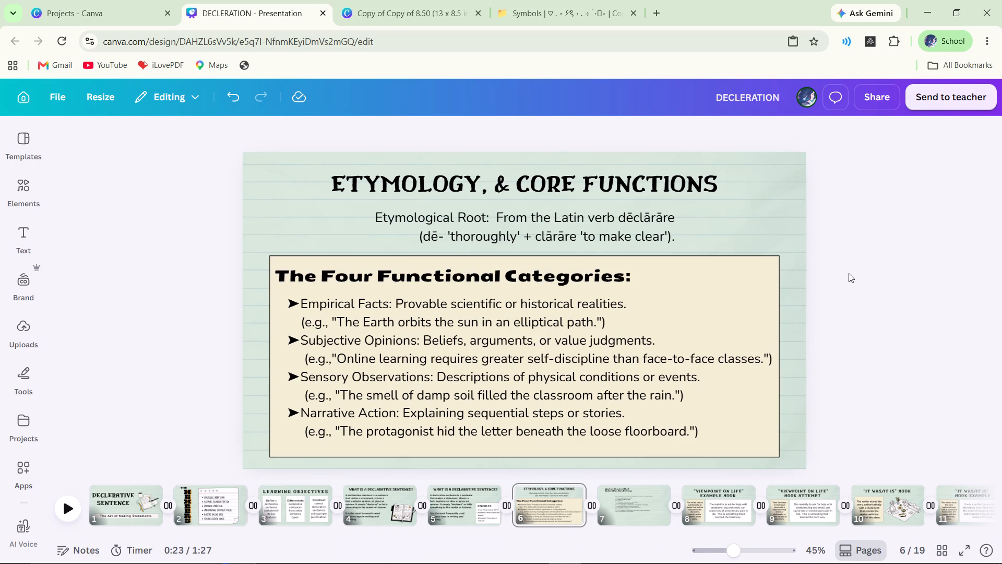
pyautogui.moveTo(884, 332); pyautogui.dragTo(880, 327)
pyautogui.click(627, 504)
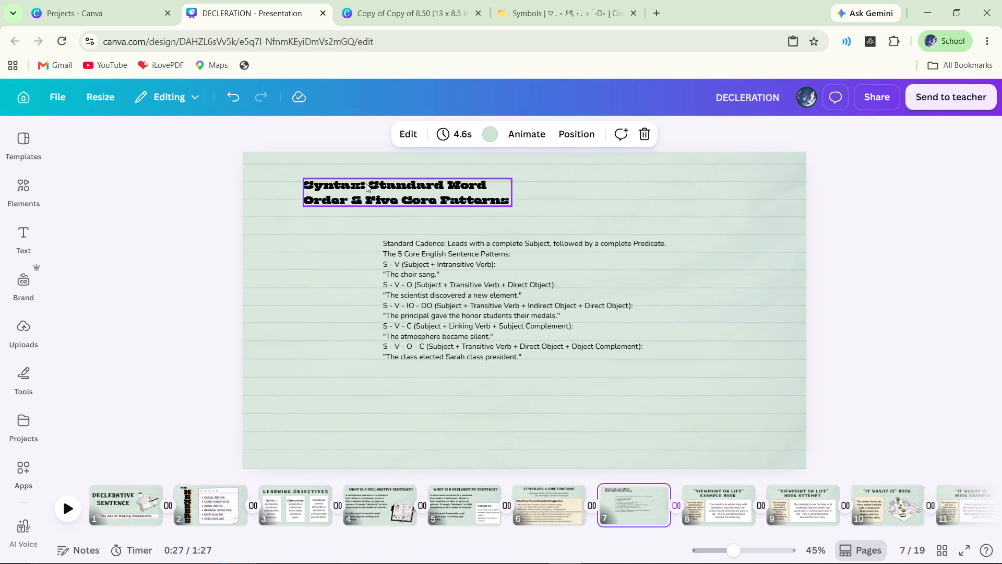
pyautogui.click(366, 183)
pyautogui.click(276, 130)
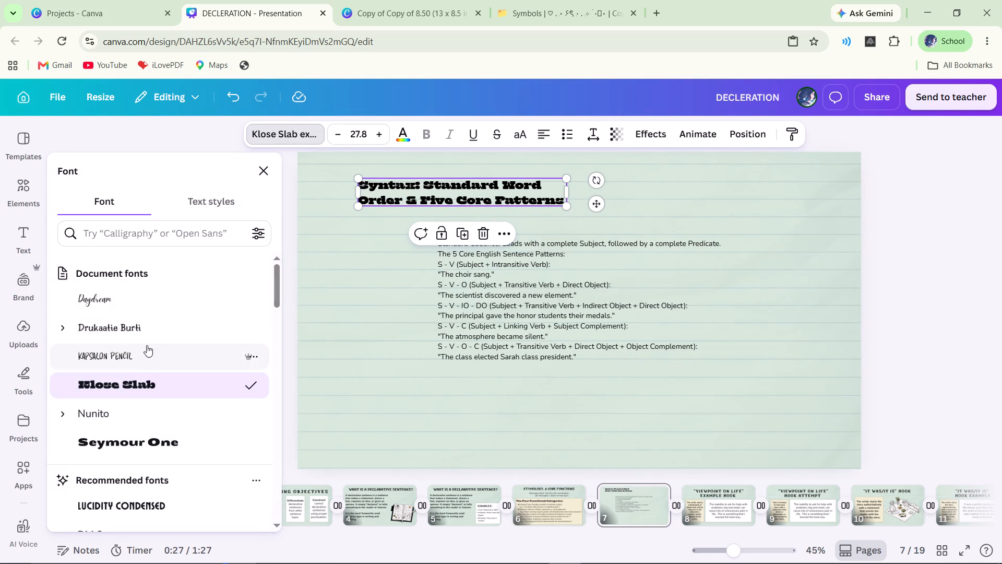
pyautogui.click(145, 337)
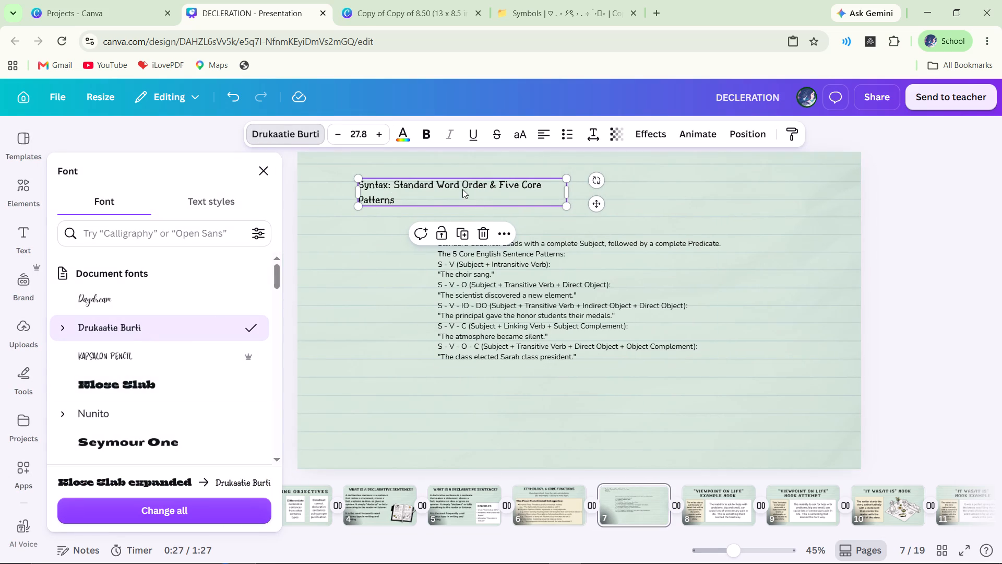
pyautogui.click(564, 189)
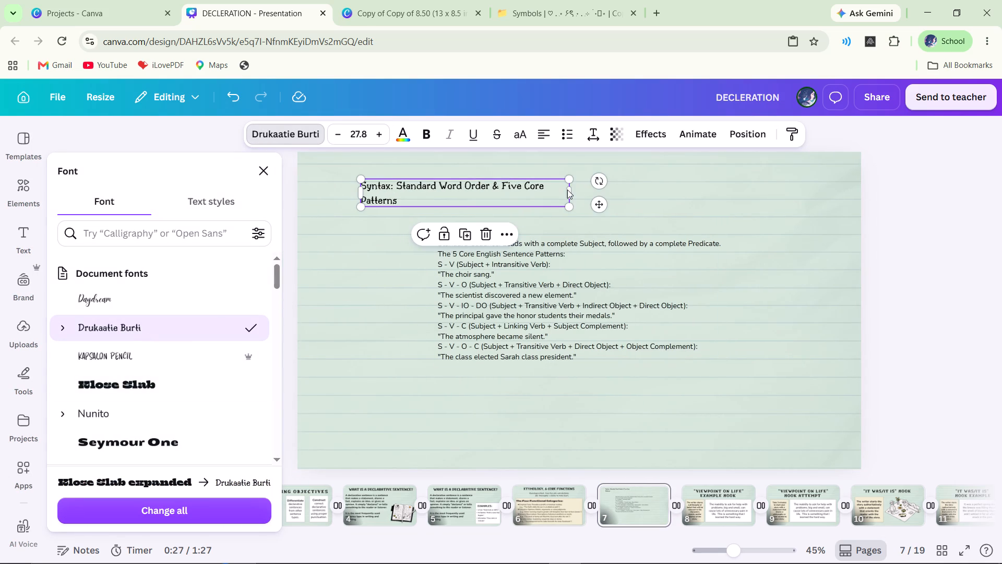
pyautogui.moveTo(571, 194); pyautogui.dragTo(599, 195)
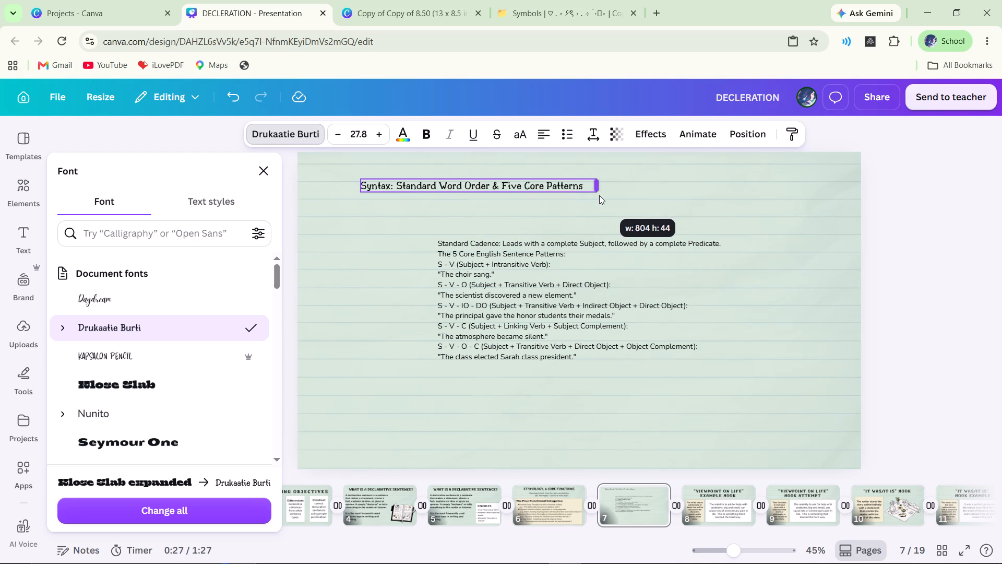
pyautogui.moveTo(599, 195); pyautogui.dragTo(594, 196)
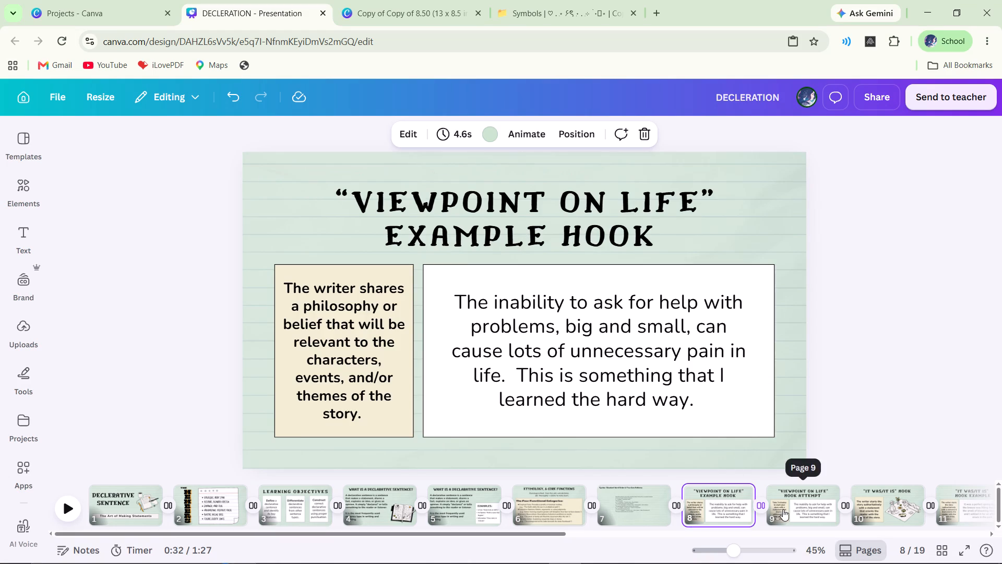
pyautogui.click(783, 509)
pyautogui.click(718, 505)
pyautogui.click(818, 513)
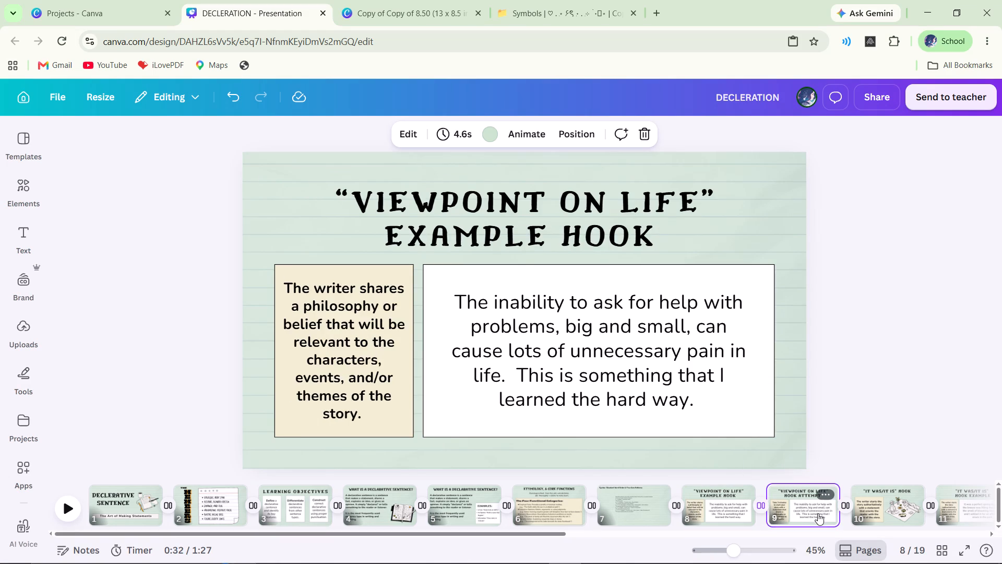
pyautogui.click(881, 521)
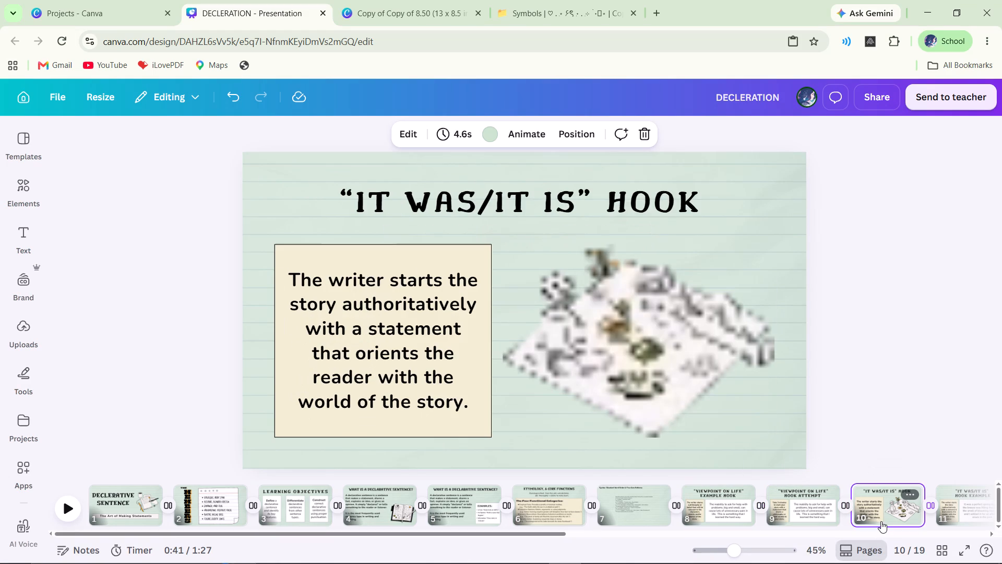
pyautogui.doubleClick(666, 353)
pyautogui.click(866, 389)
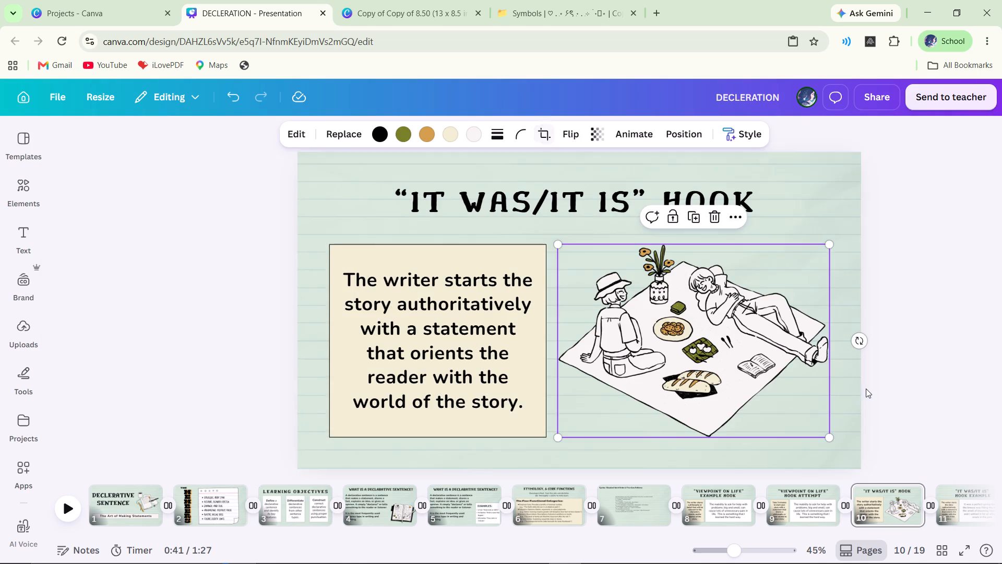
pyautogui.click(872, 390)
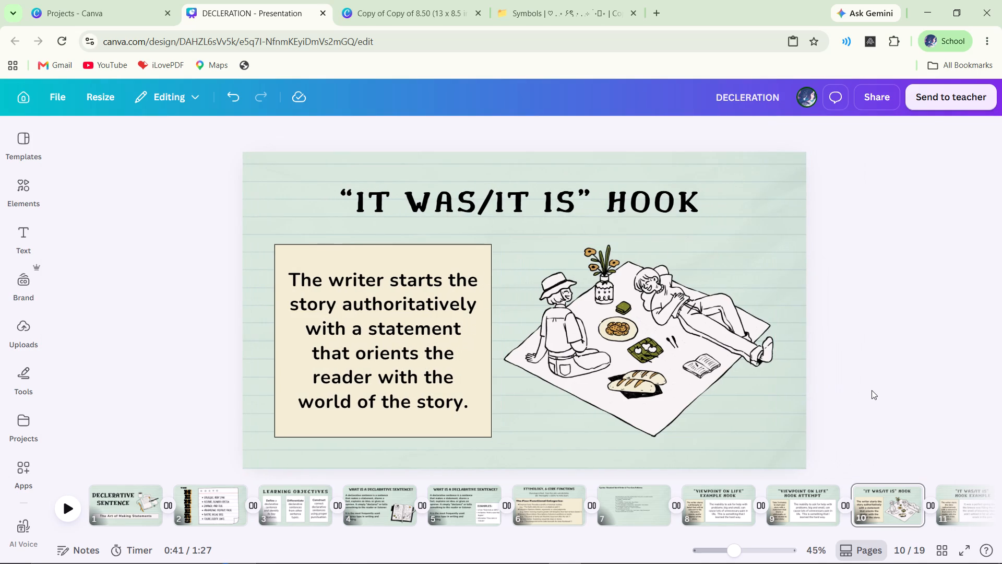
pyautogui.click(630, 515)
pyautogui.click(556, 511)
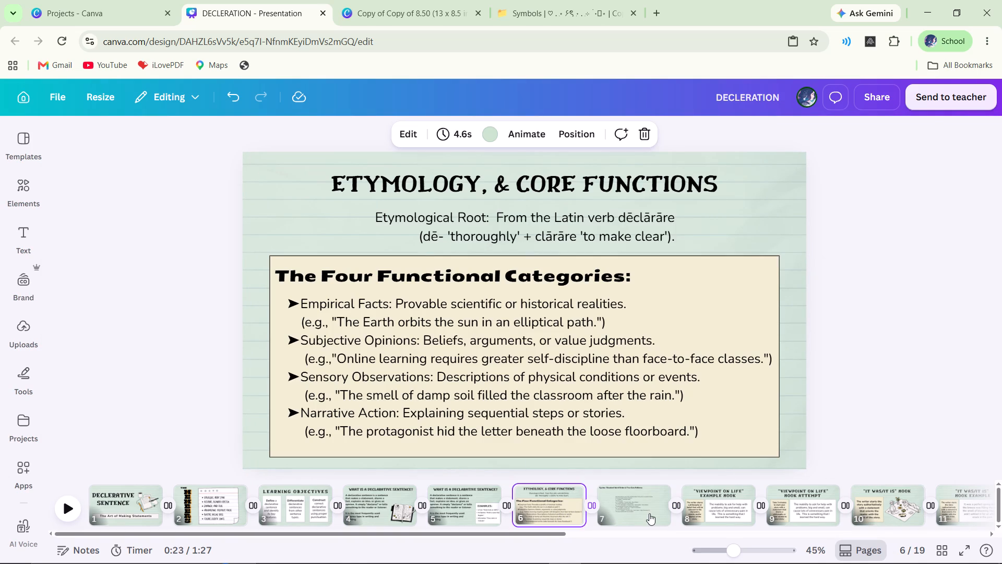
# Enlarge slide 7's body text to size 29.3 and move it below the heading.
pyautogui.click(650, 514)
pyautogui.click(524, 335)
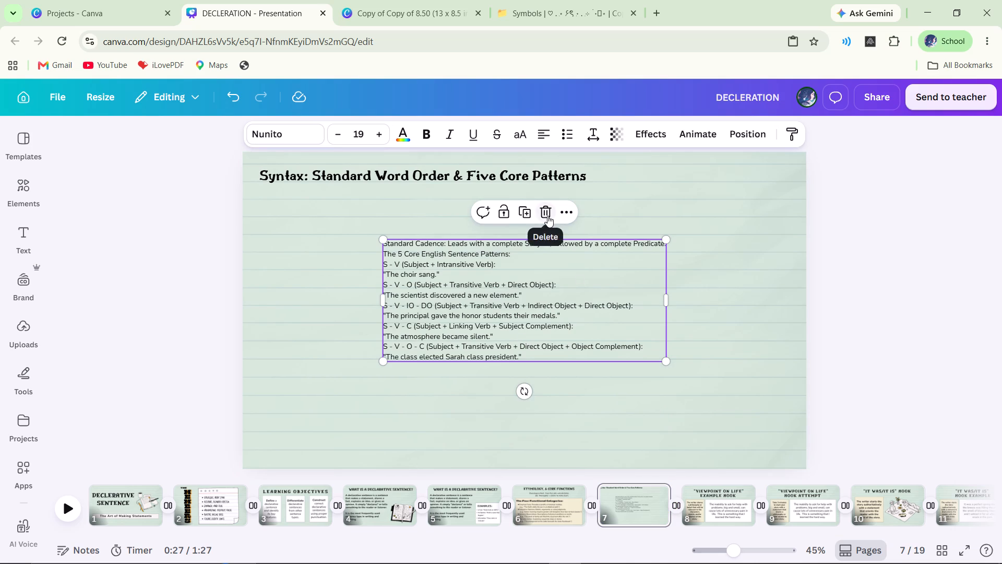
pyautogui.moveTo(386, 238); pyautogui.dragTo(240, 155)
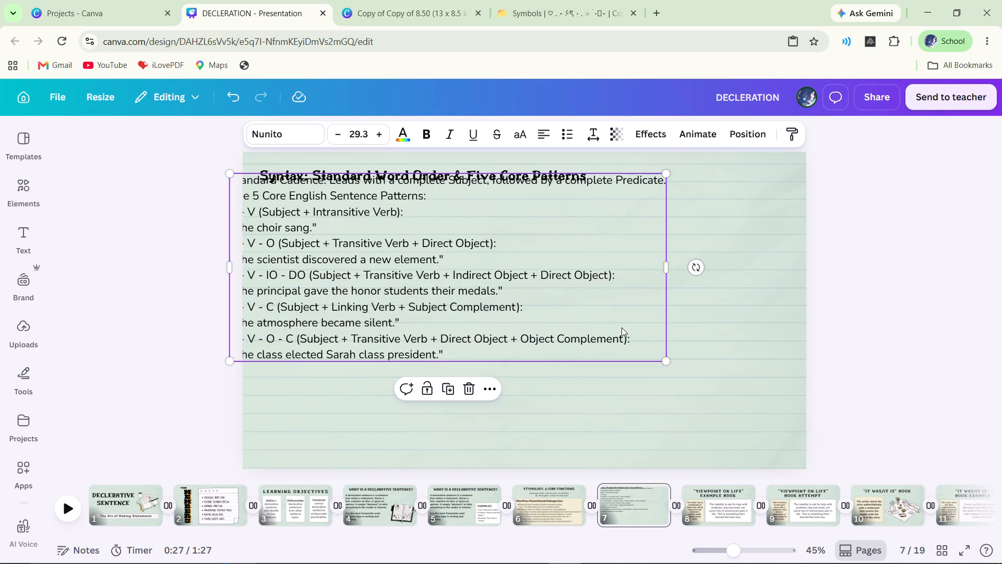
pyautogui.moveTo(621, 328); pyautogui.dragTo(671, 357)
pyautogui.click(672, 357)
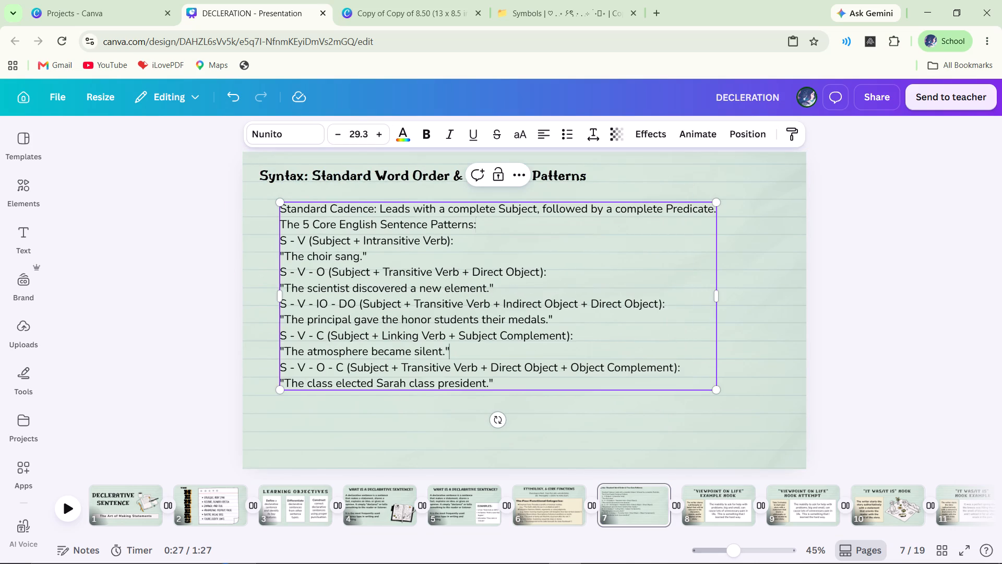
# Widen the body text box slightly past the end of the "Standard Cadence" line.
pyautogui.click(670, 218)
pyautogui.tripleClick(686, 226)
pyautogui.click(712, 215)
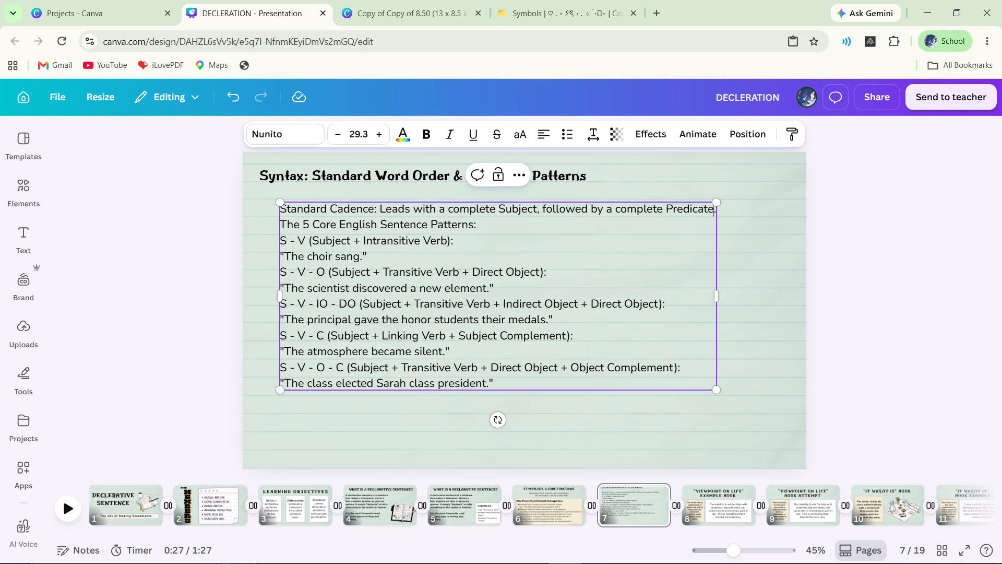
pyautogui.click(713, 215)
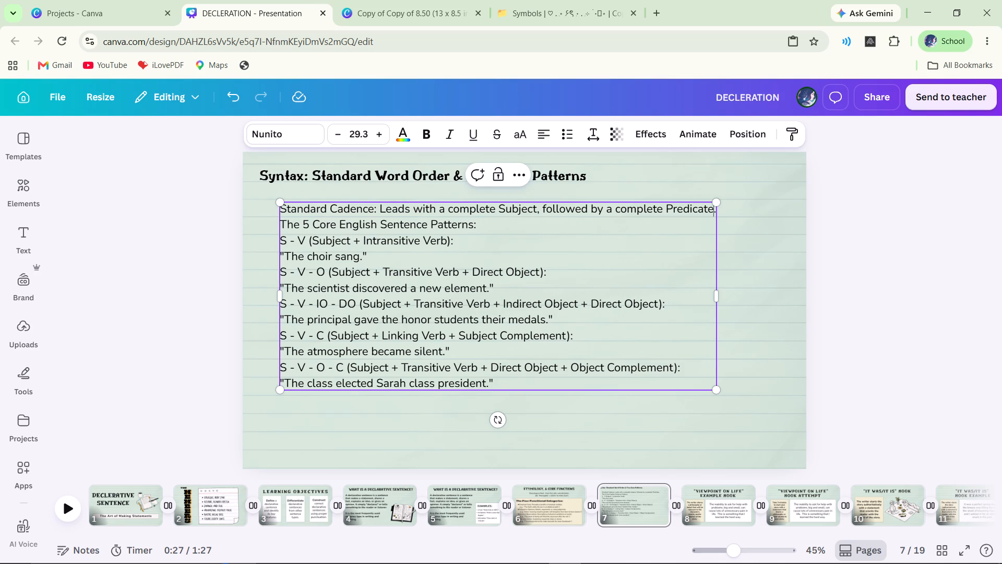
pyautogui.click(714, 214)
pyautogui.click(710, 208)
pyautogui.click(717, 215)
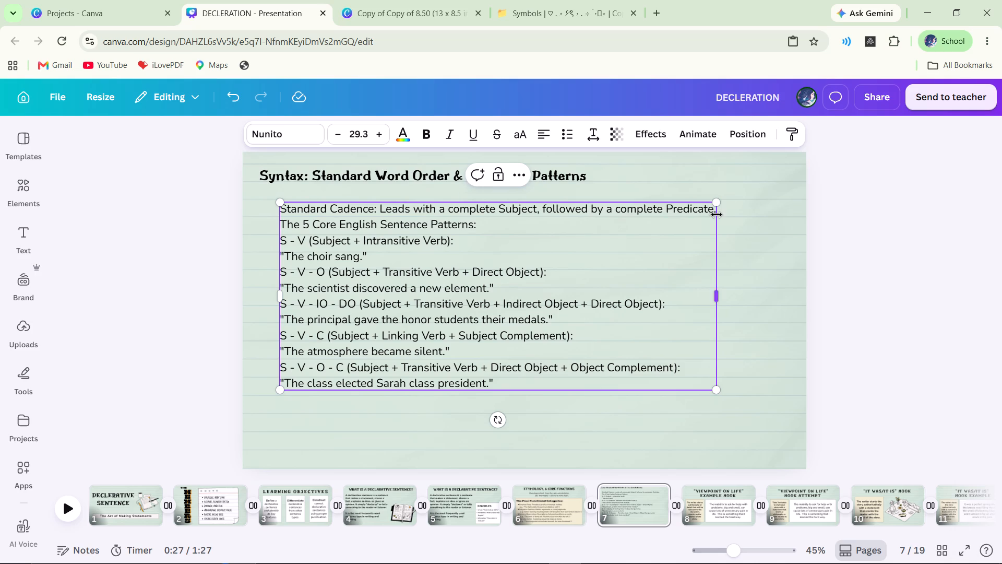
pyautogui.click(714, 211)
pyautogui.click(715, 213)
pyautogui.click(714, 211)
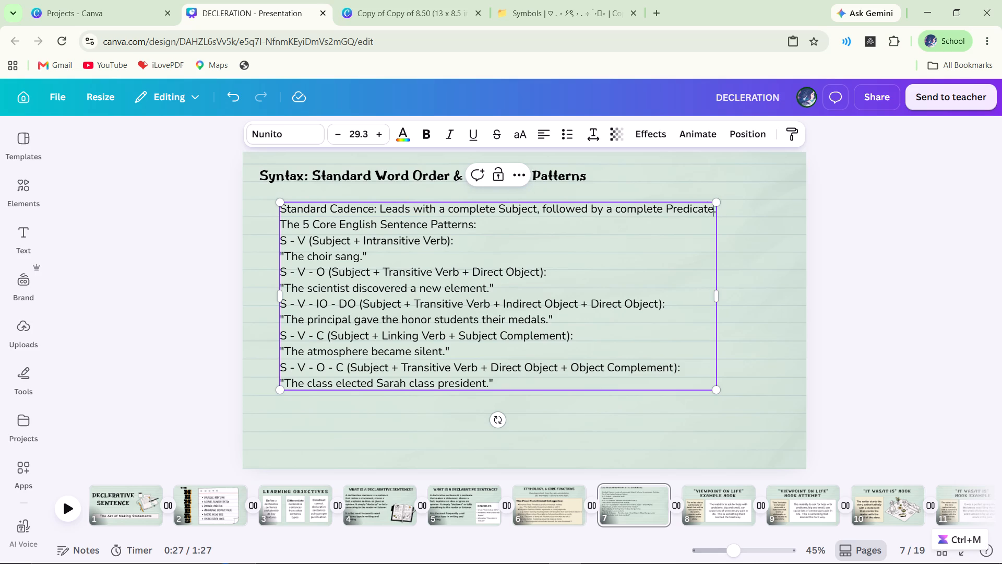
pyautogui.moveTo(715, 213); pyautogui.dragTo(345, 215)
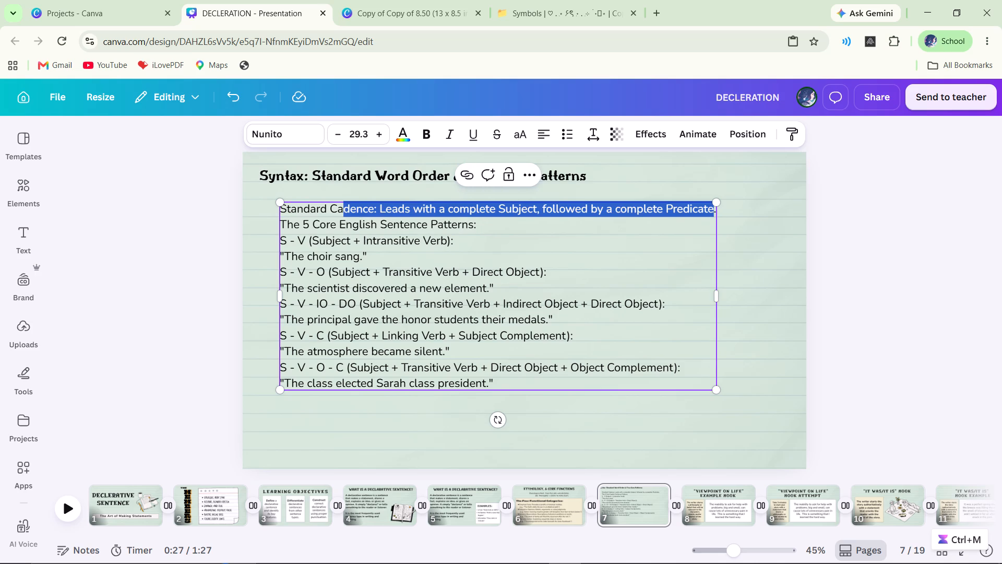
pyautogui.click(707, 231)
pyautogui.moveTo(717, 294); pyautogui.dragTo(734, 289)
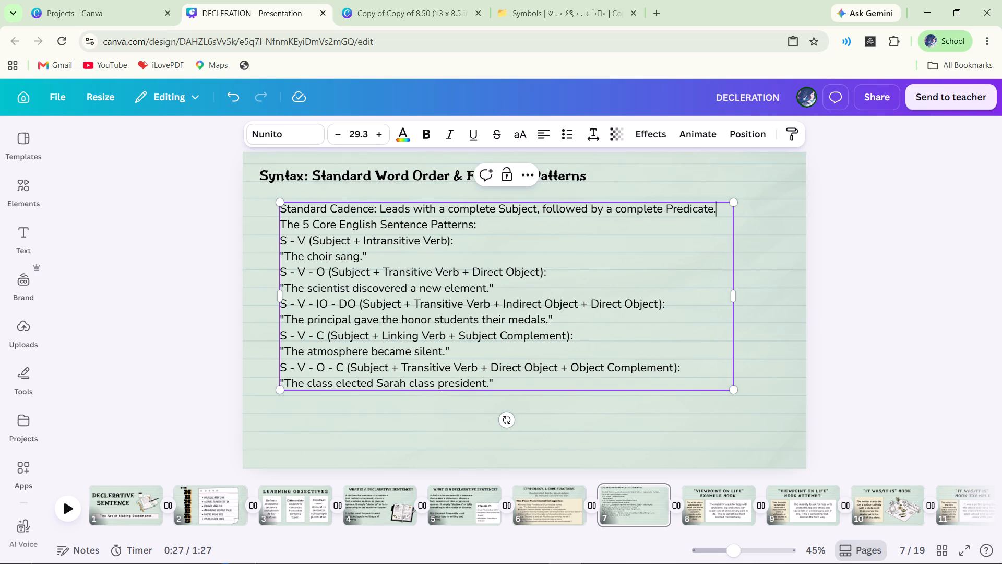
# Copy the "Standard Cadence: Leads with a complete Subject, followed by a complete Predicate." line from the body text.
pyautogui.click(725, 206)
pyautogui.moveTo(724, 206); pyautogui.dragTo(300, 208)
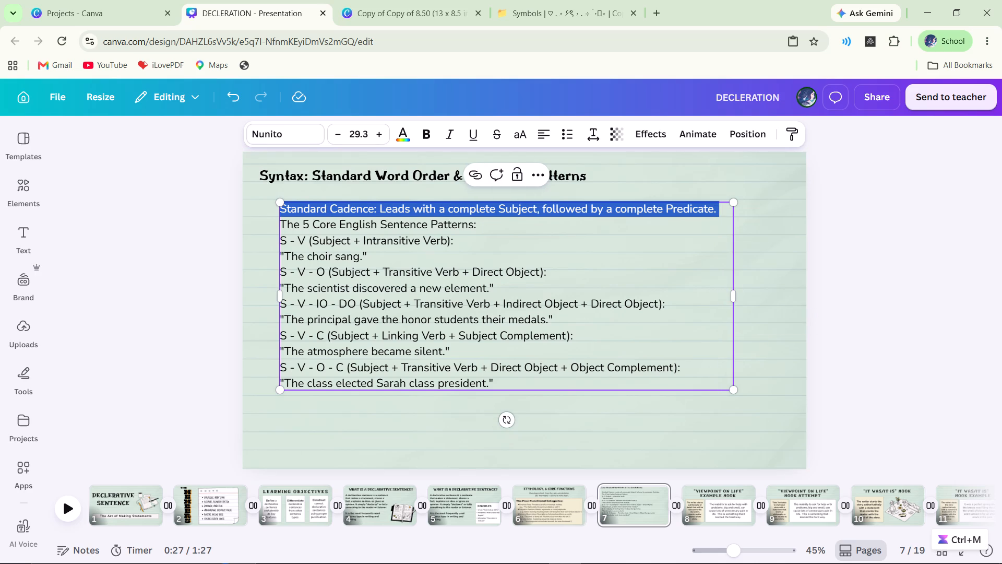
pyautogui.moveTo(300, 208); pyautogui.dragTo(300, 209)
pyautogui.hotkey('ctrl', 'c')
pyautogui.hotkey('ctrl', 'c')
pyautogui.hotkey('ctrl', 'c')
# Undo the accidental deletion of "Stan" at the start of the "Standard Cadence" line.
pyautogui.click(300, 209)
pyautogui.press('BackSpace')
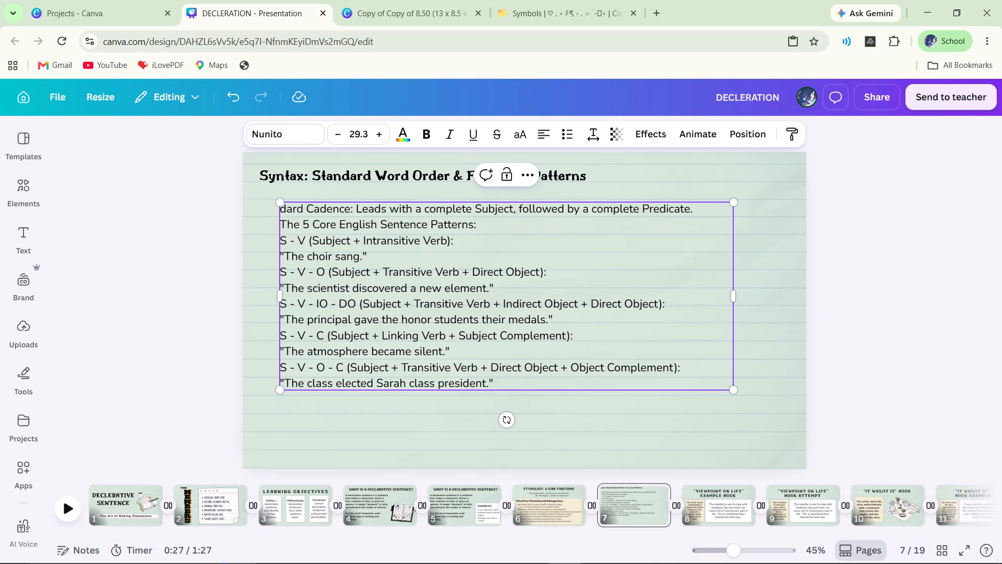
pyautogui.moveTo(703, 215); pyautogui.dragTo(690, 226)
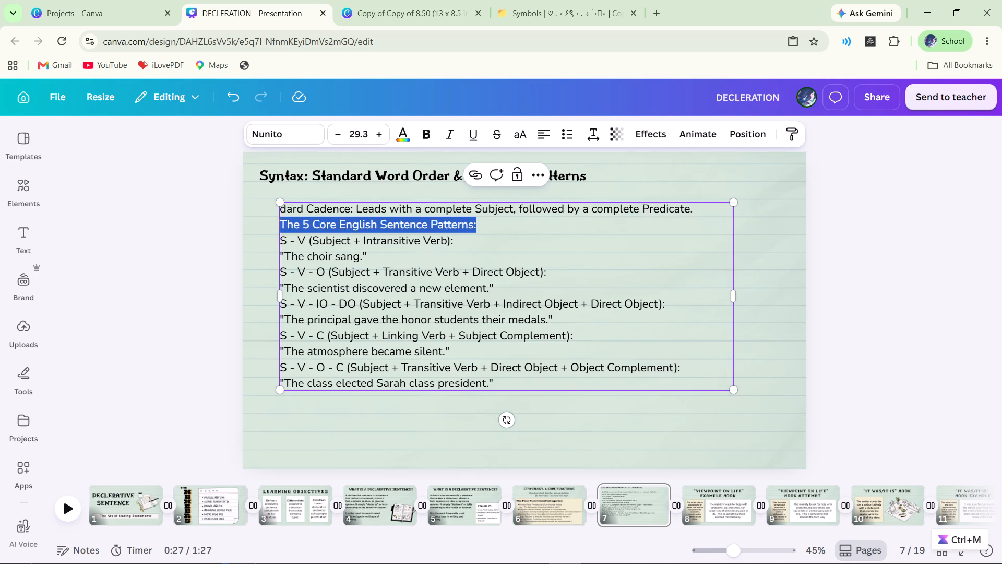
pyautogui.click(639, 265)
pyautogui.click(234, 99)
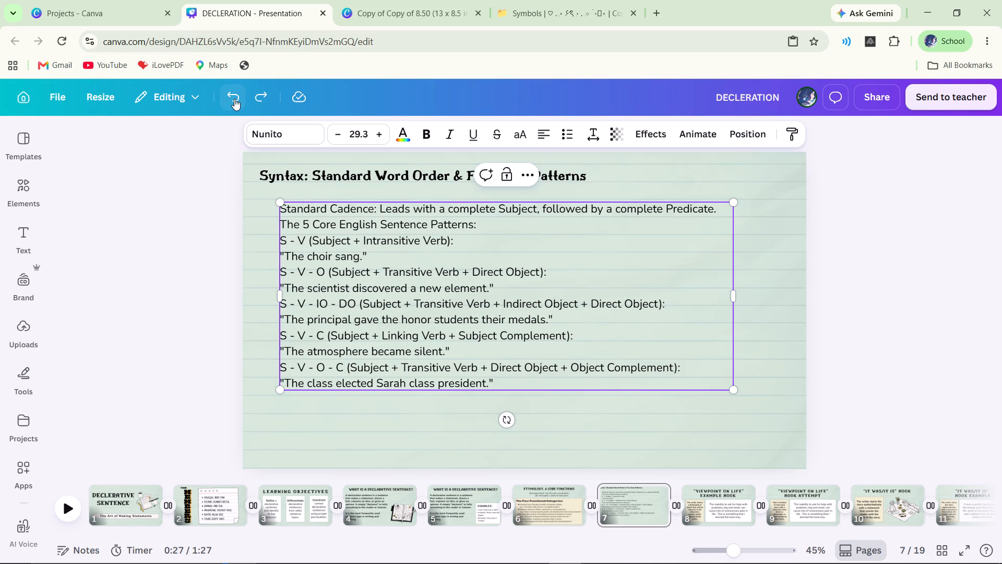
# Delete the "Standard Cadence" line and its empty line so the body text starts with "The 5 Core English Sentence Patterns:".
pyautogui.moveTo(724, 213); pyautogui.dragTo(288, 206)
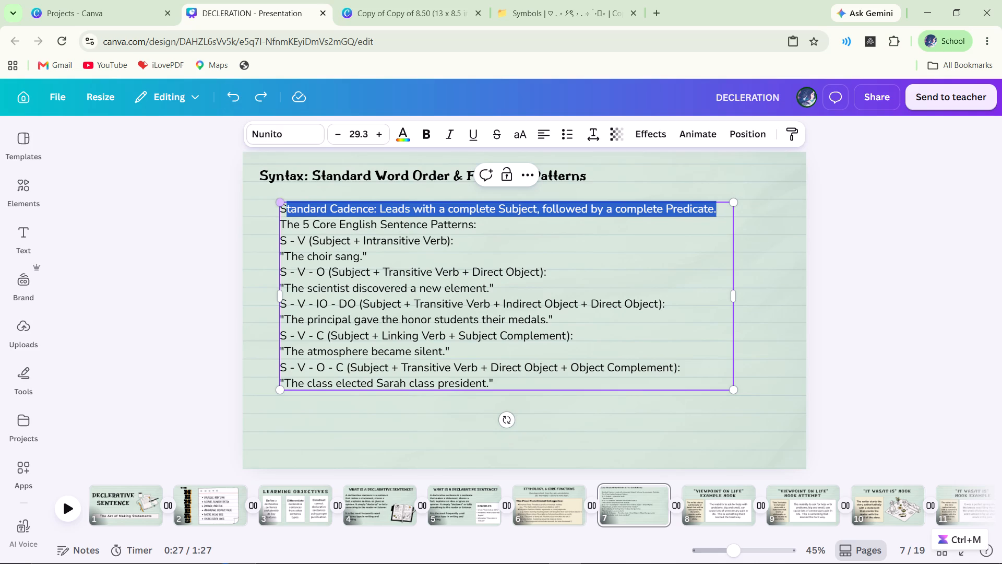
pyautogui.moveTo(288, 206); pyautogui.dragTo(289, 206)
pyautogui.press('BackSpace')
pyautogui.press('BackSpace')
pyautogui.click(283, 224)
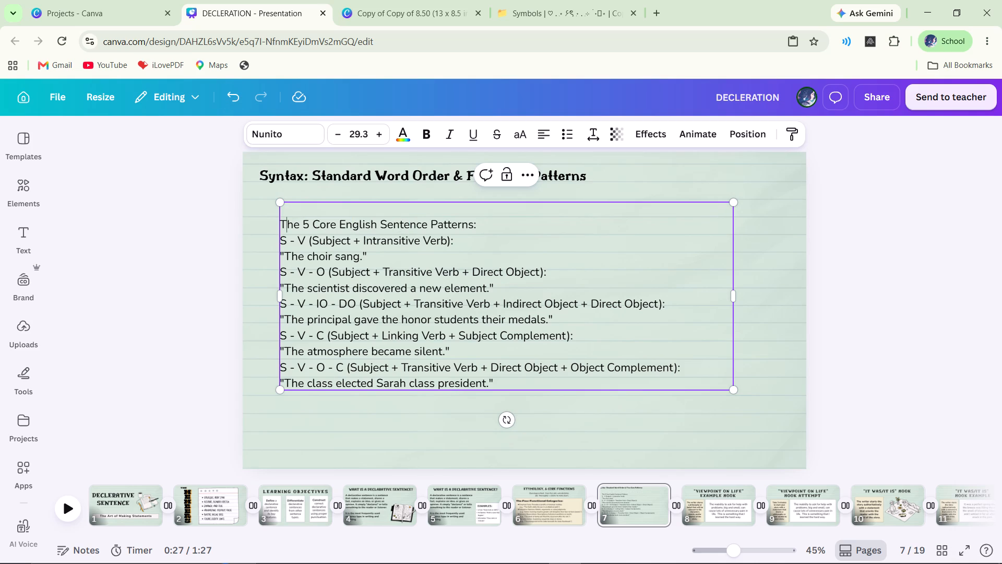
pyautogui.click(279, 225)
pyautogui.click(281, 226)
pyautogui.press('BackSpace')
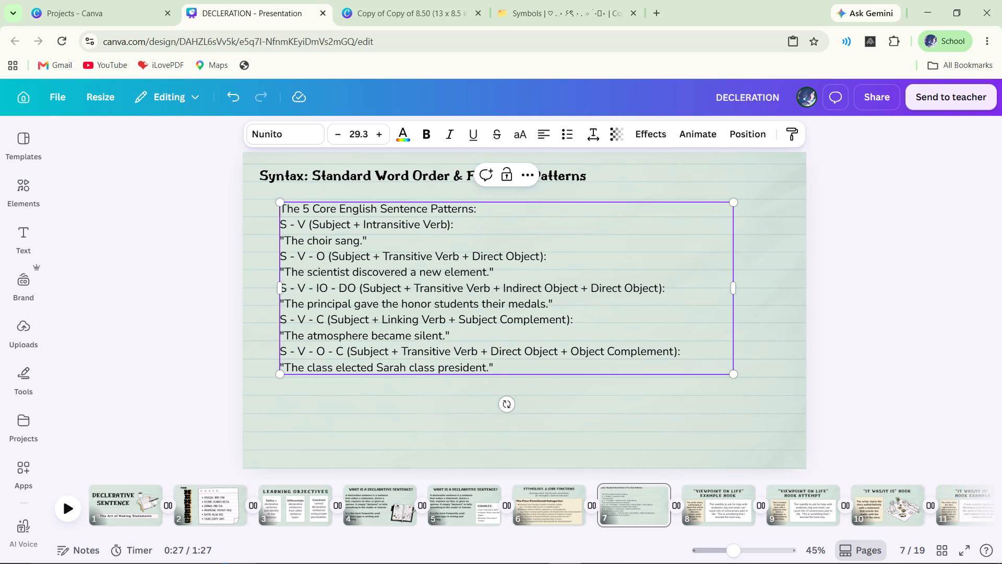
pyautogui.click(902, 301)
# Paste the copied sentence as a separate text box just below the heading and set its font to Nunito.
pyautogui.rightClick(600, 192)
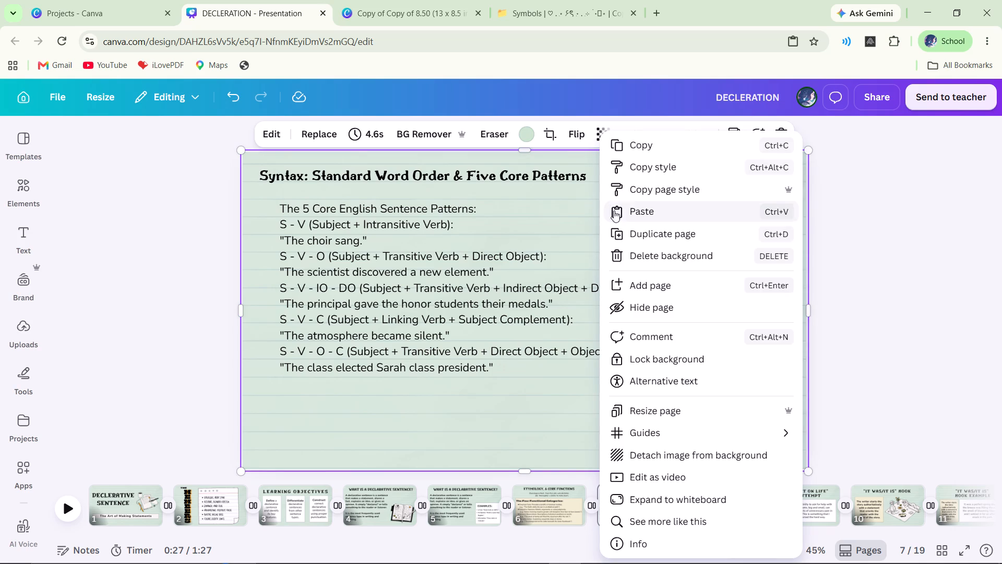
pyautogui.click(646, 218)
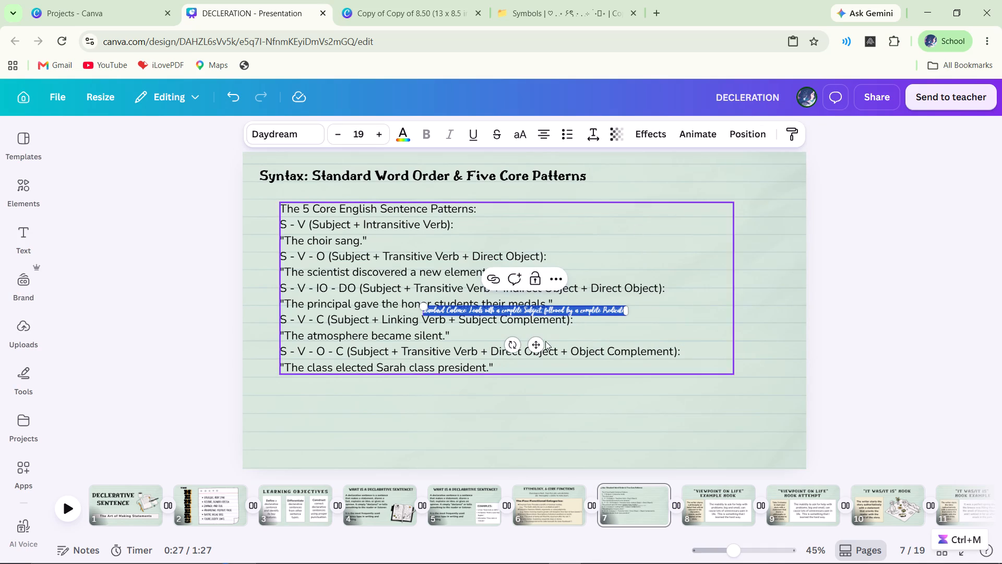
pyautogui.moveTo(538, 345); pyautogui.dragTo(586, 230)
pyautogui.click(289, 124)
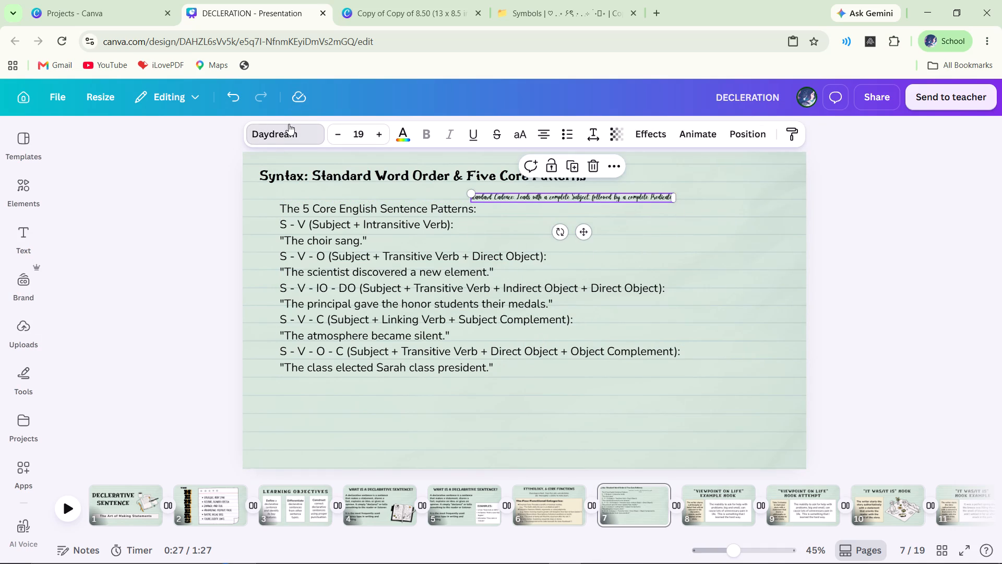
pyautogui.click(114, 407)
# Move the sentence patterns text block down to the lower part of slide 7.
pyautogui.click(670, 295)
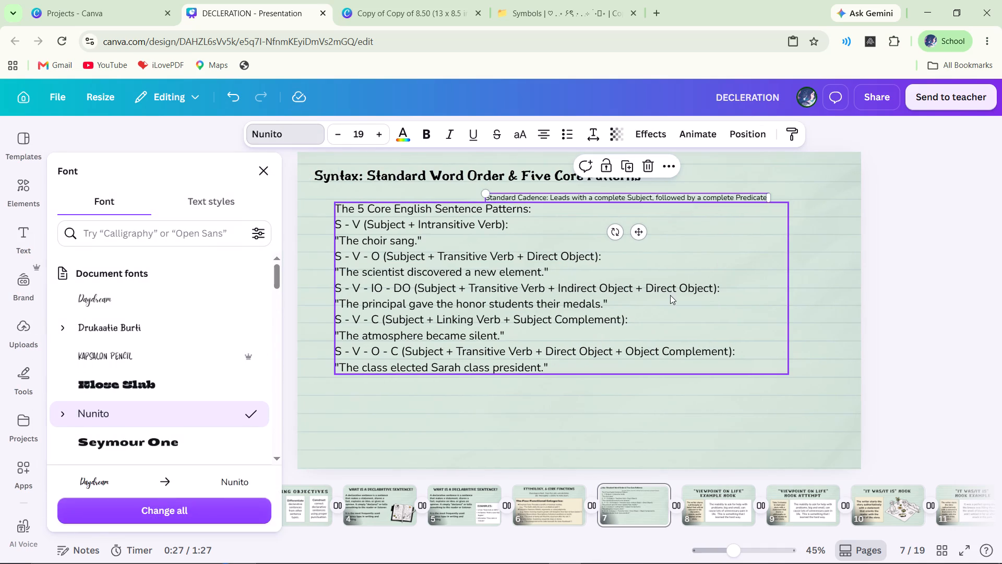
pyautogui.moveTo(708, 261); pyautogui.dragTo(700, 319)
# Enlarge the "Standard Cadence" text to size 37.4 and widen its box so the sentence wraps onto two lines.
pyautogui.click(655, 204)
pyautogui.click(651, 201)
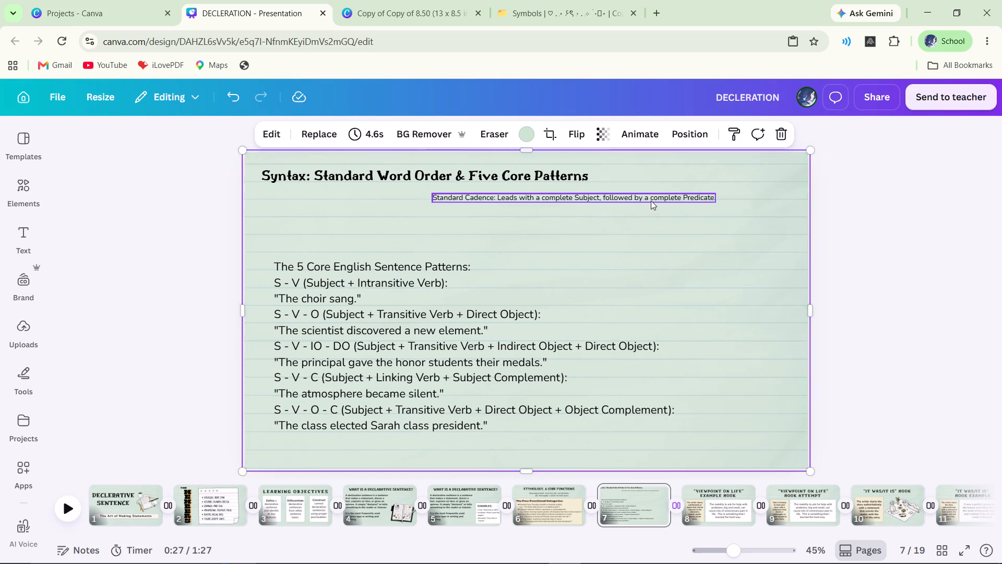
pyautogui.moveTo(714, 197); pyautogui.dragTo(564, 207)
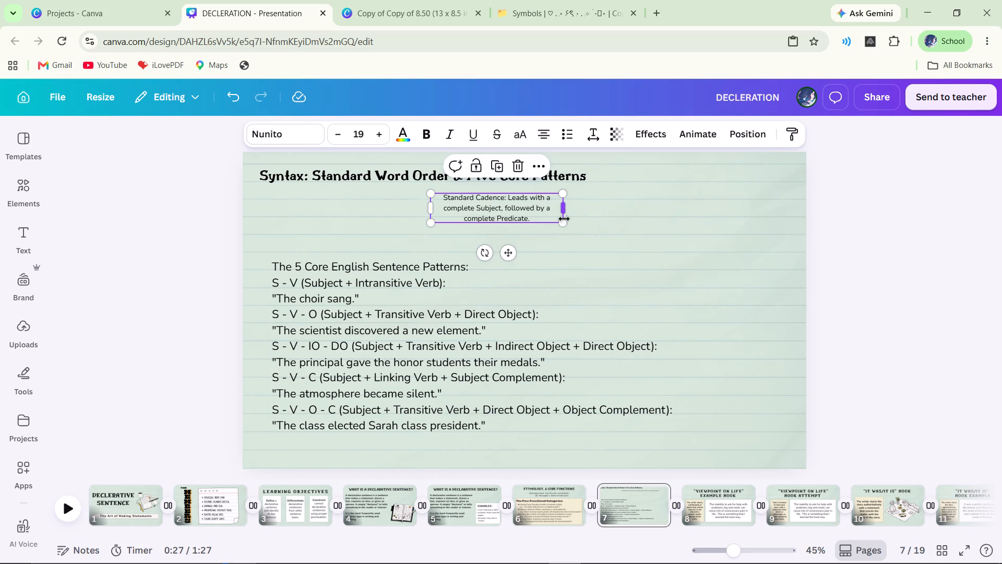
pyautogui.moveTo(565, 227); pyautogui.dragTo(670, 359)
pyautogui.moveTo(693, 228); pyautogui.dragTo(762, 227)
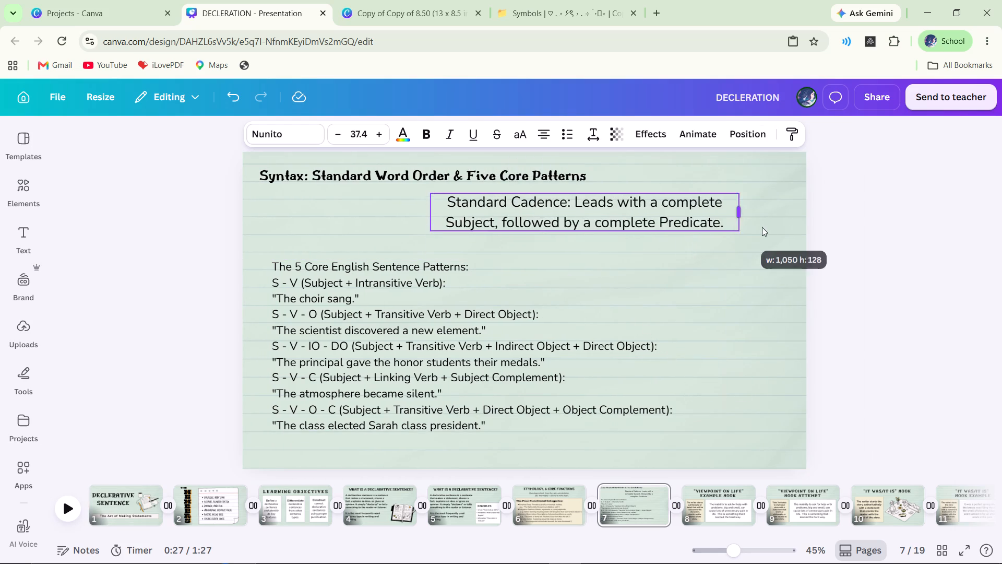
pyautogui.moveTo(762, 227); pyautogui.dragTo(783, 230)
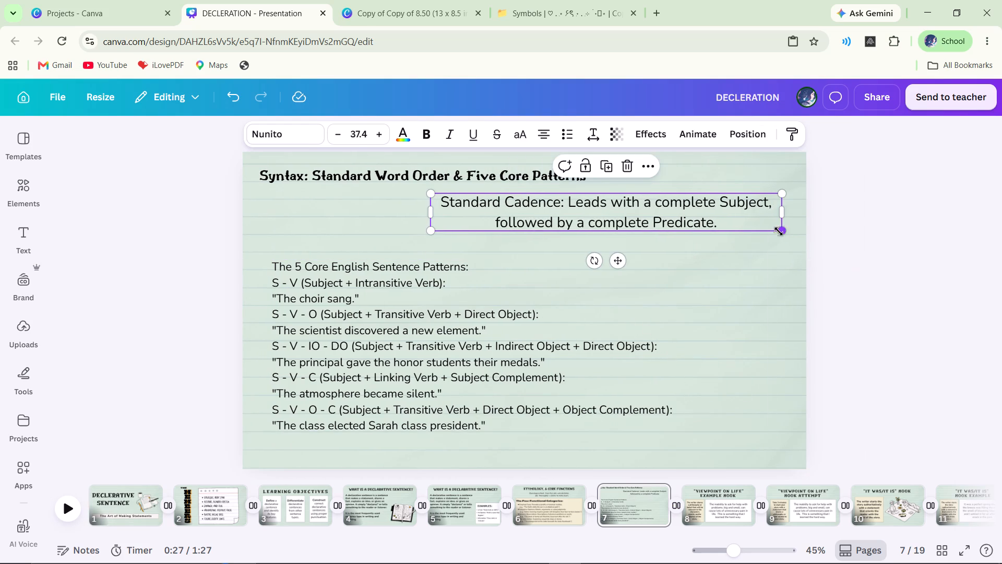
# Change the "Standard Cadence" sentence's alignment from centred to right-aligned.
pyautogui.click(553, 132)
pyautogui.click(553, 132)
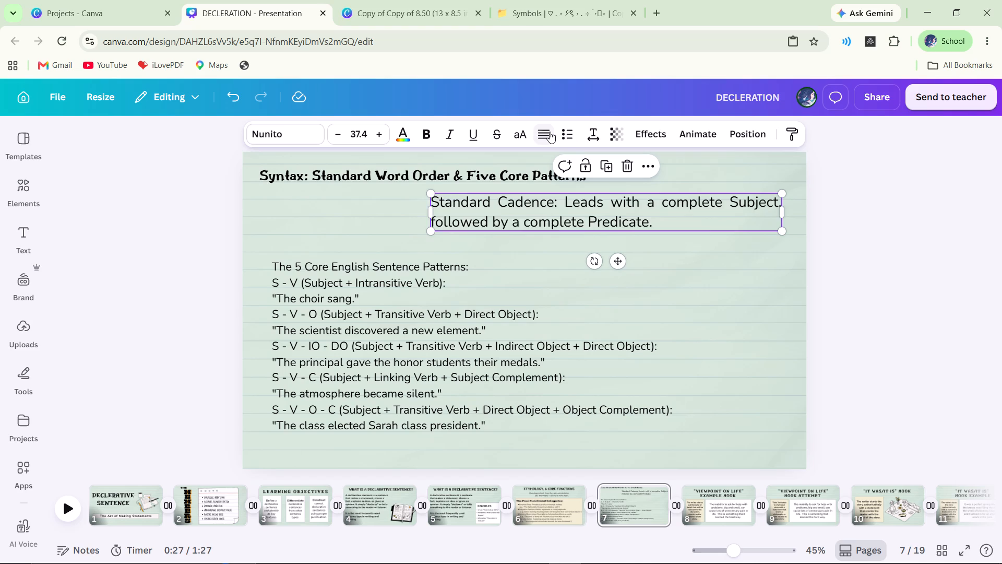
pyautogui.click(550, 132)
# Move the "Standard Cadence" text box directly under the heading, near the slide's left margin.
pyautogui.moveTo(433, 212); pyautogui.dragTo(440, 214)
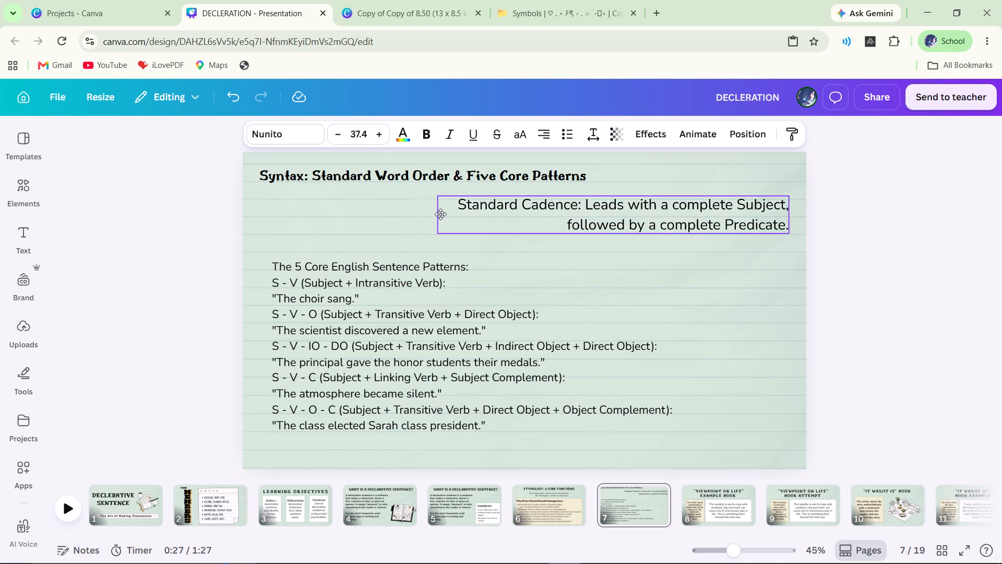
pyautogui.moveTo(440, 214); pyautogui.dragTo(409, 206)
pyautogui.moveTo(404, 211); pyautogui.dragTo(415, 212)
pyautogui.moveTo(640, 208); pyautogui.dragTo(485, 209)
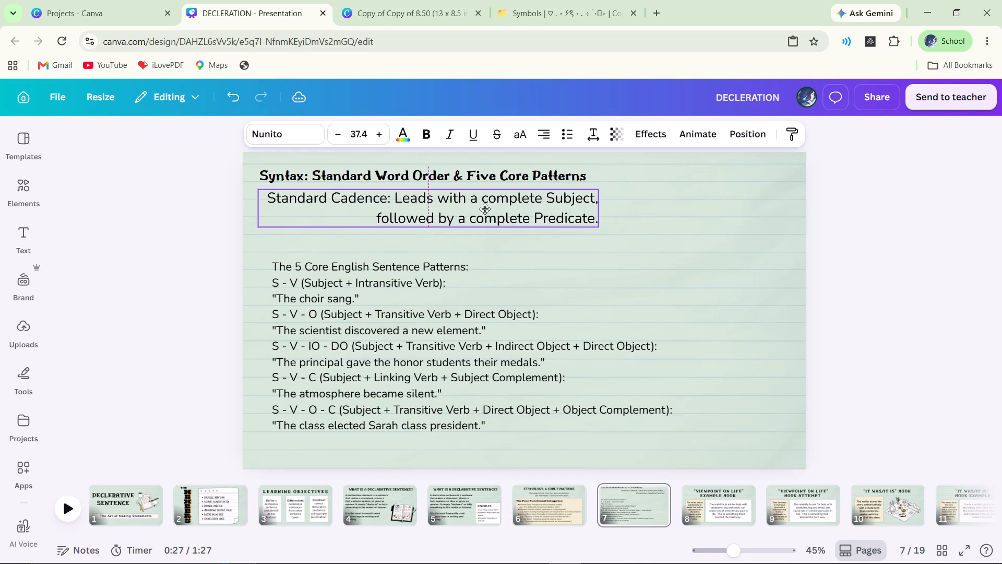
pyautogui.moveTo(485, 209); pyautogui.dragTo(488, 211)
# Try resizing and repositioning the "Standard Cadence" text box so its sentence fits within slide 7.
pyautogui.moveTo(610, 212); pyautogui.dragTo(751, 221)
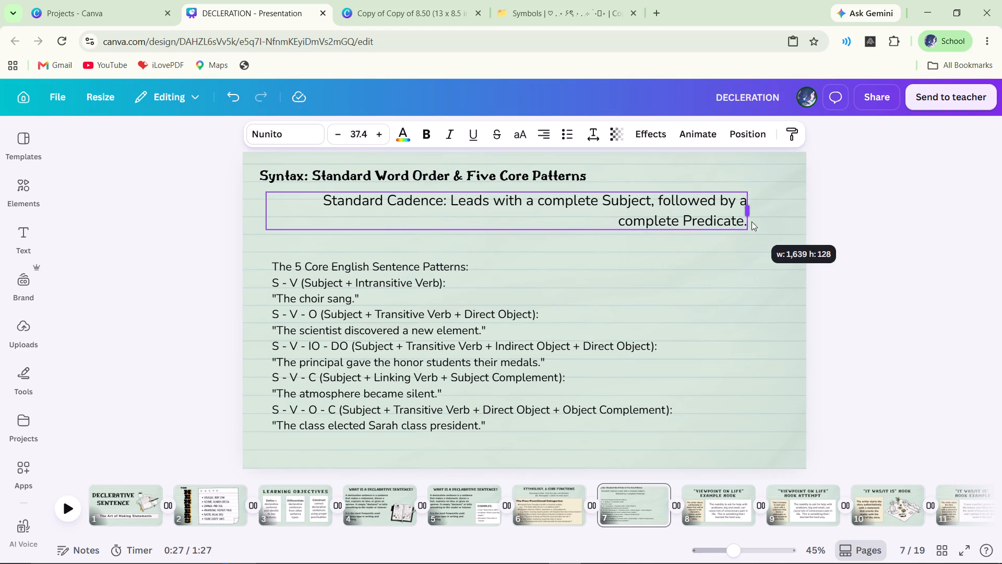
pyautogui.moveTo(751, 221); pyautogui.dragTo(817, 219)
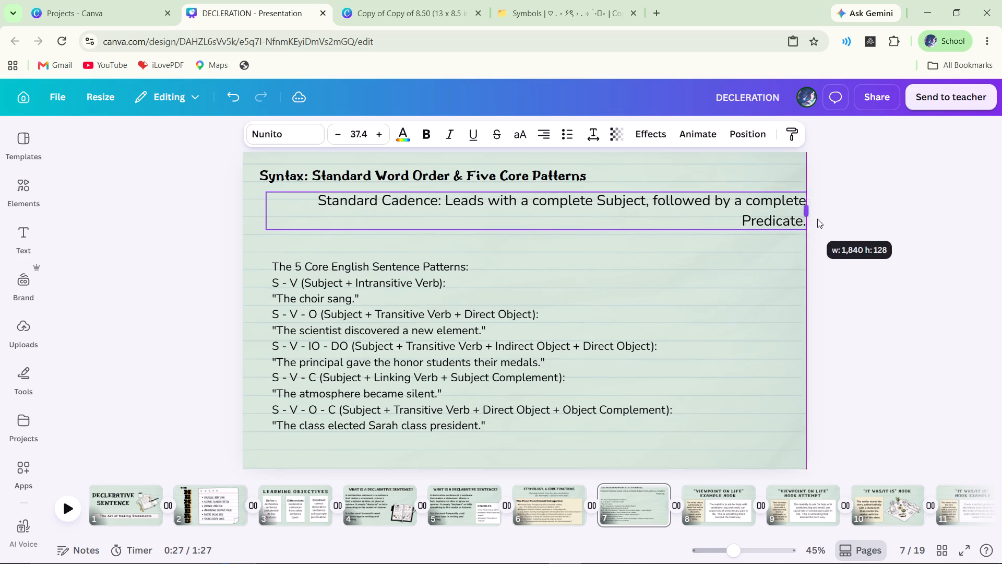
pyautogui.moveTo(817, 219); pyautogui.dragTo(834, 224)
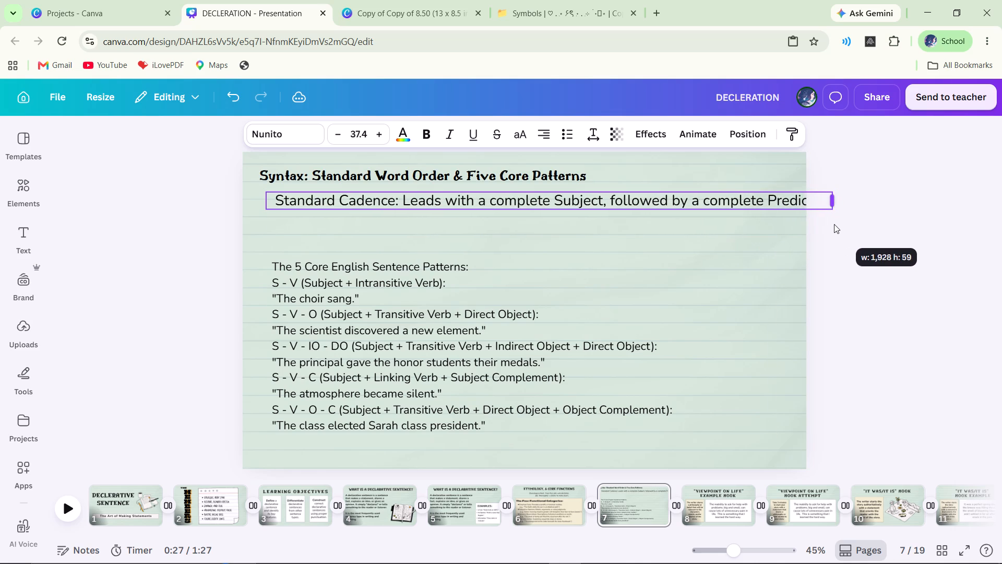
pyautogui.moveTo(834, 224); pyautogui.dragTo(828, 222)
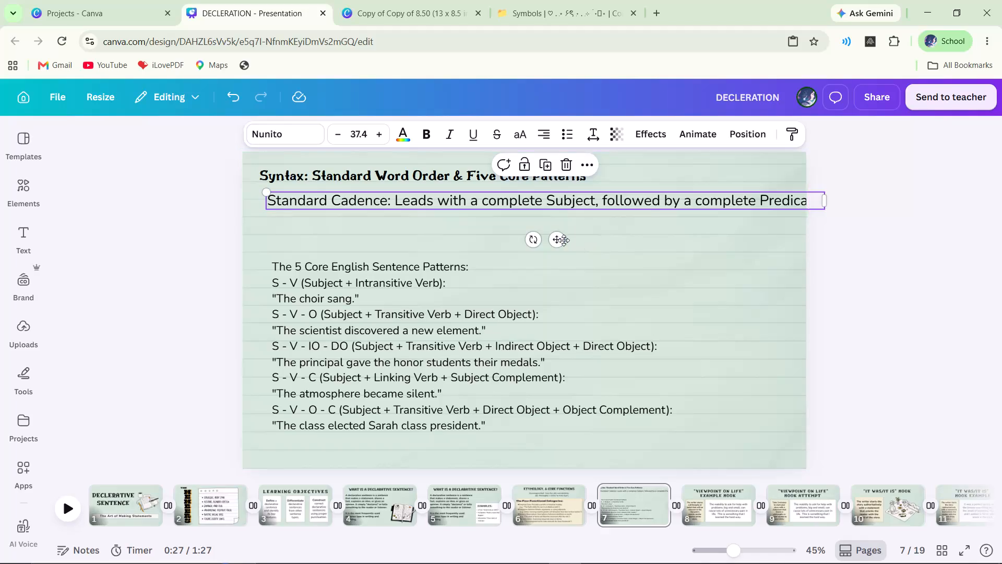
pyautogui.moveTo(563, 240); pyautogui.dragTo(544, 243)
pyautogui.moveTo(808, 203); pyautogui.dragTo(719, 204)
# Change the "Standard Cadence" sentence's alignment from right-aligned to left-aligned.
pyautogui.click(541, 124)
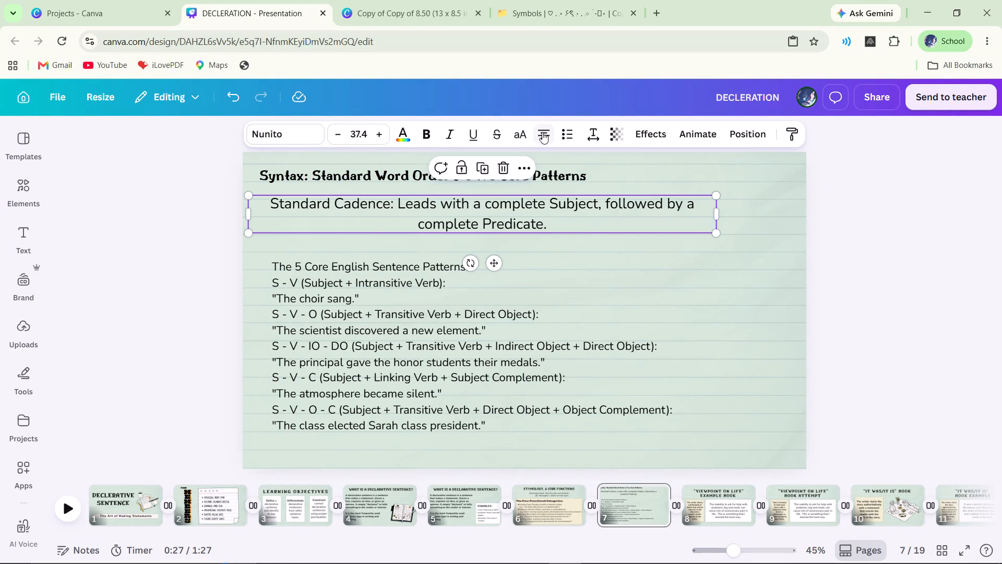
pyautogui.click(542, 132)
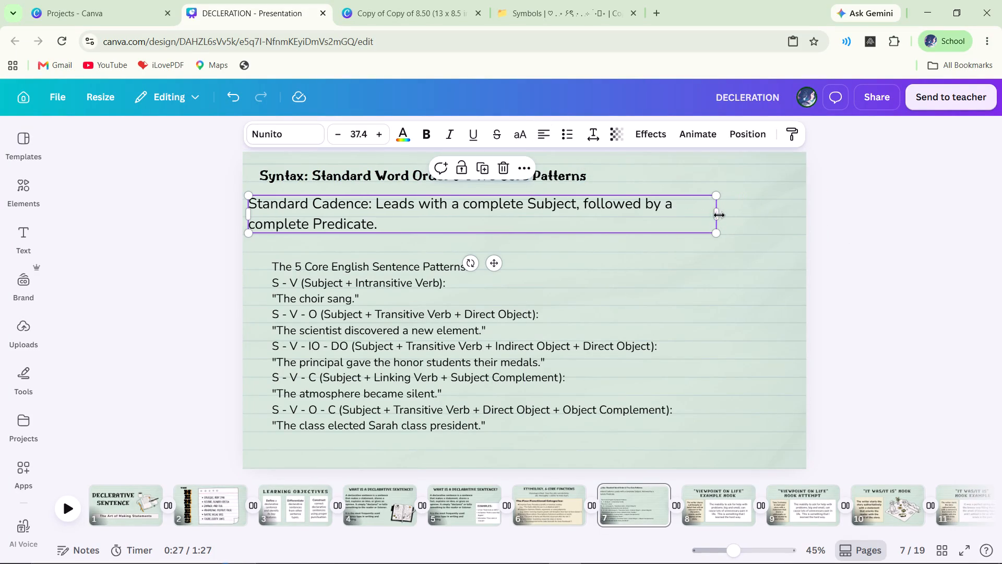
# Widen the "Standard Cadence" text box to the slide's edge so the sentence runs on a single line.
pyautogui.moveTo(719, 215); pyautogui.dragTo(532, 217)
pyautogui.moveTo(532, 217); pyautogui.dragTo(538, 217)
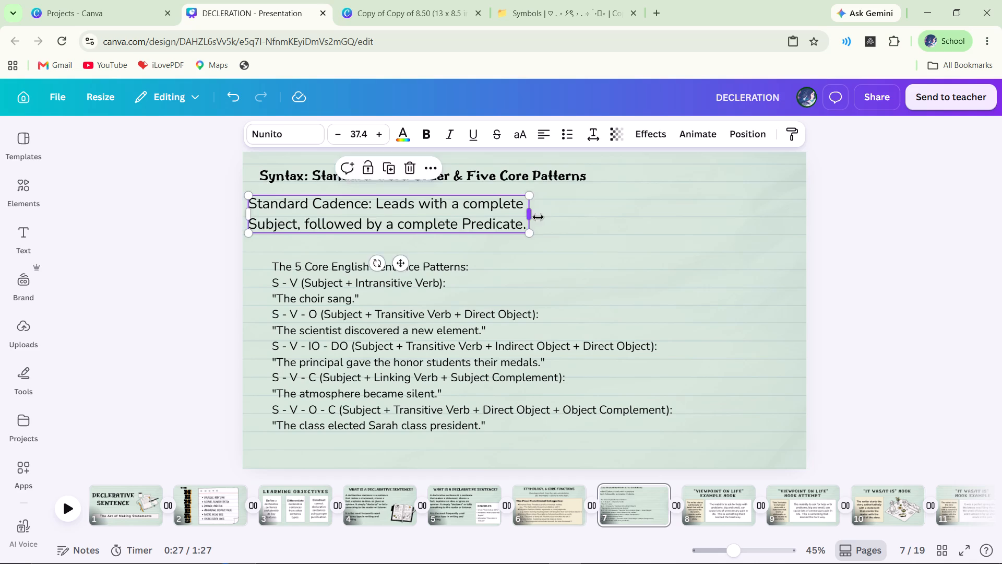
pyautogui.moveTo(538, 217); pyautogui.dragTo(783, 207)
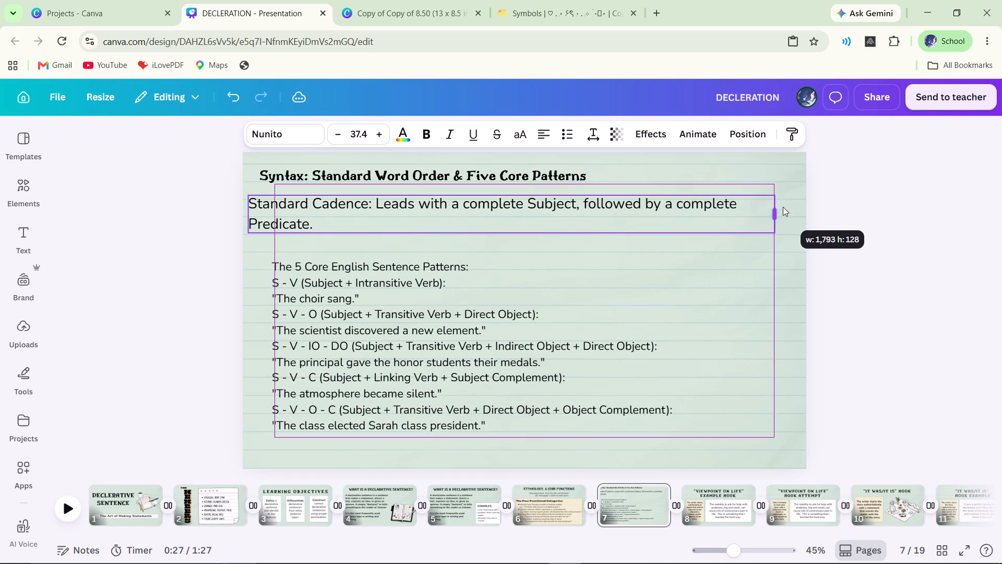
pyautogui.moveTo(783, 207); pyautogui.dragTo(812, 210)
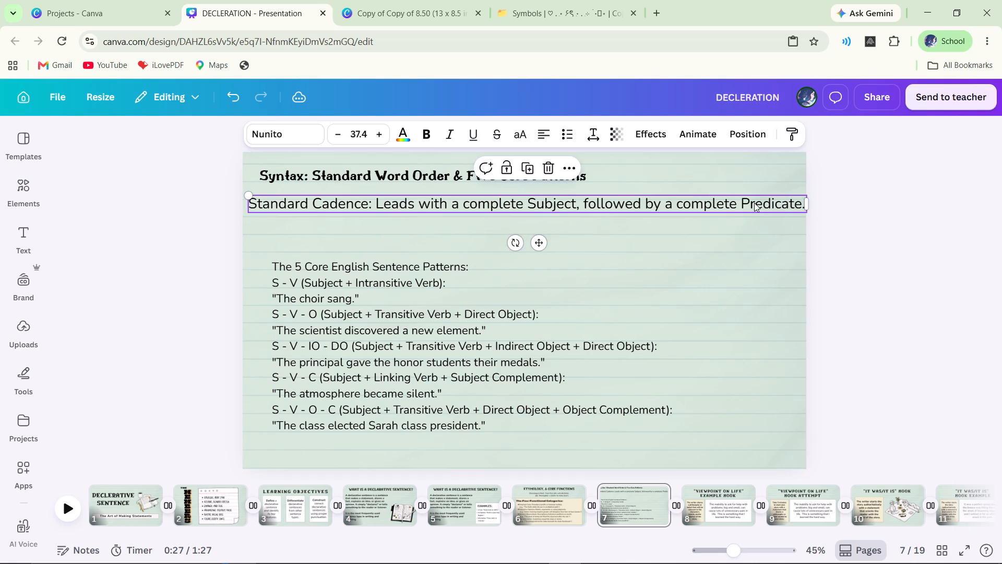
# Shrink the "Standard Cadence" text to size 29.6 and place it just below the slide 7 heading.
pyautogui.moveTo(249, 194); pyautogui.dragTo(294, 198)
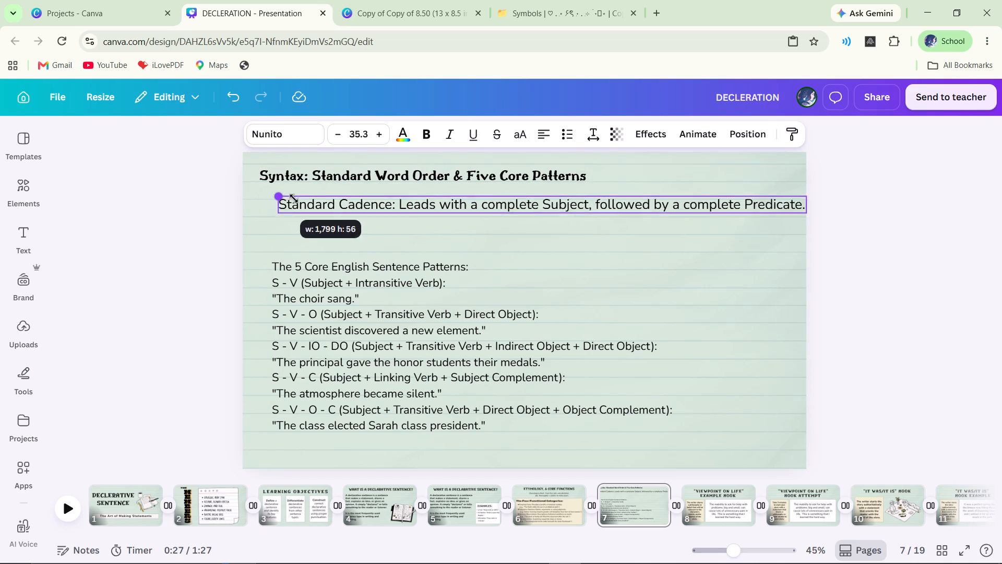
pyautogui.moveTo(294, 198); pyautogui.dragTo(366, 205)
pyautogui.moveTo(598, 247); pyautogui.dragTo(516, 235)
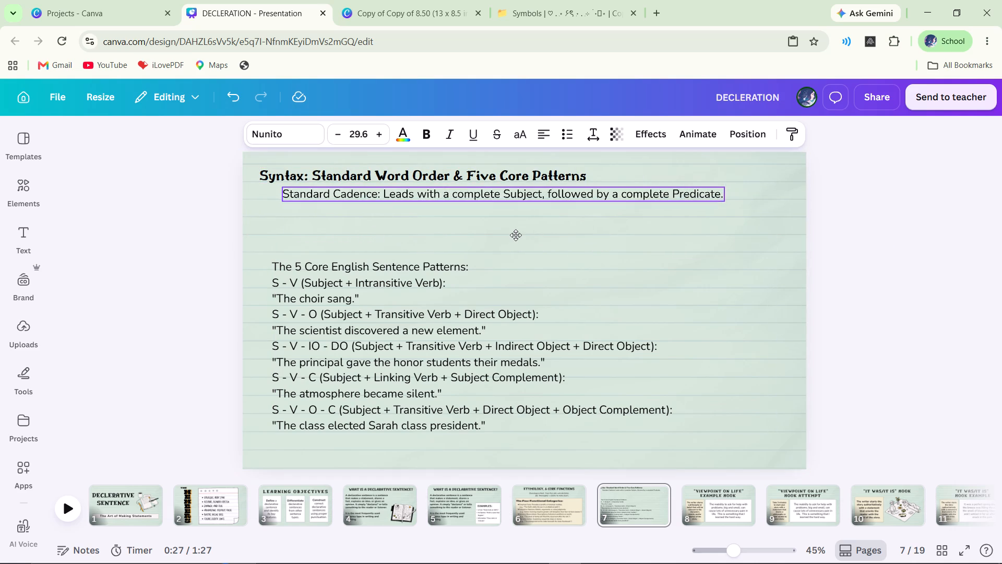
pyautogui.moveTo(516, 235); pyautogui.dragTo(511, 239)
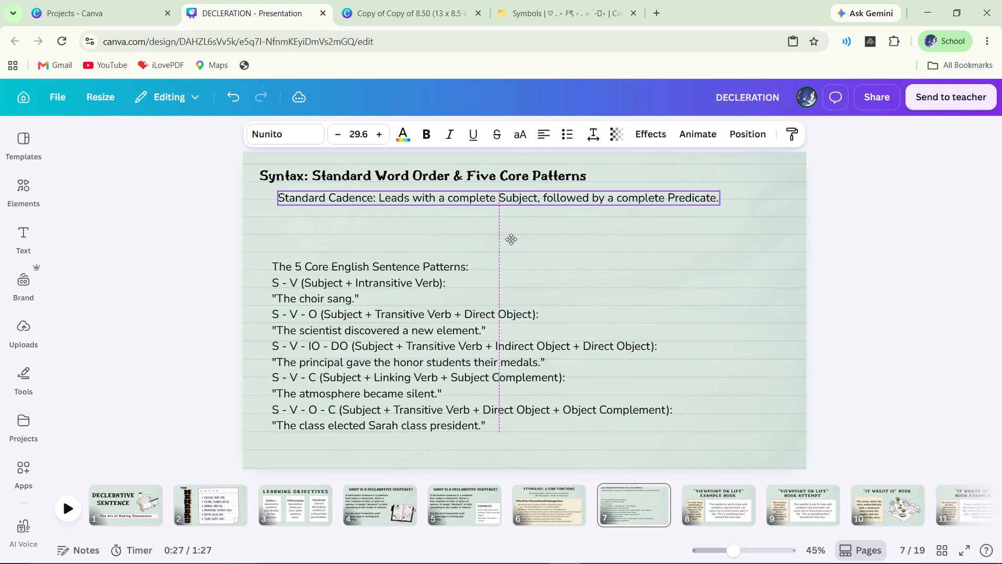
pyautogui.moveTo(511, 239); pyautogui.dragTo(512, 237)
# Hide the page thumbnails and examine slides 5 and 6 to compare their layout with slide 7.
pyautogui.click(957, 286)
pyautogui.scroll(5, 931, 291)
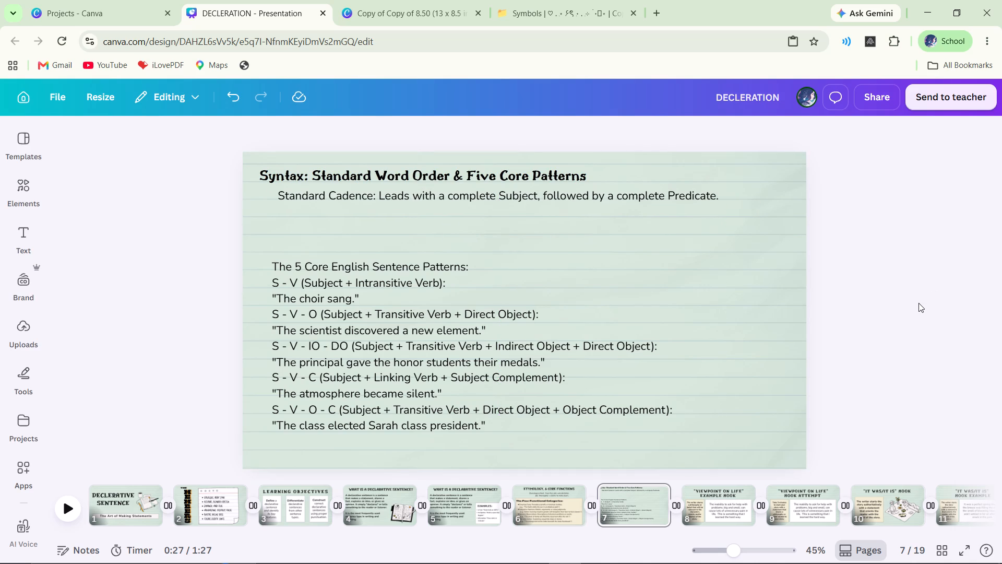
pyautogui.click(881, 298)
pyautogui.scroll(4, 875, 316)
pyautogui.scroll(-2, 873, 315)
pyautogui.click(866, 322)
pyautogui.scroll(1, 846, 372)
pyautogui.click(874, 551)
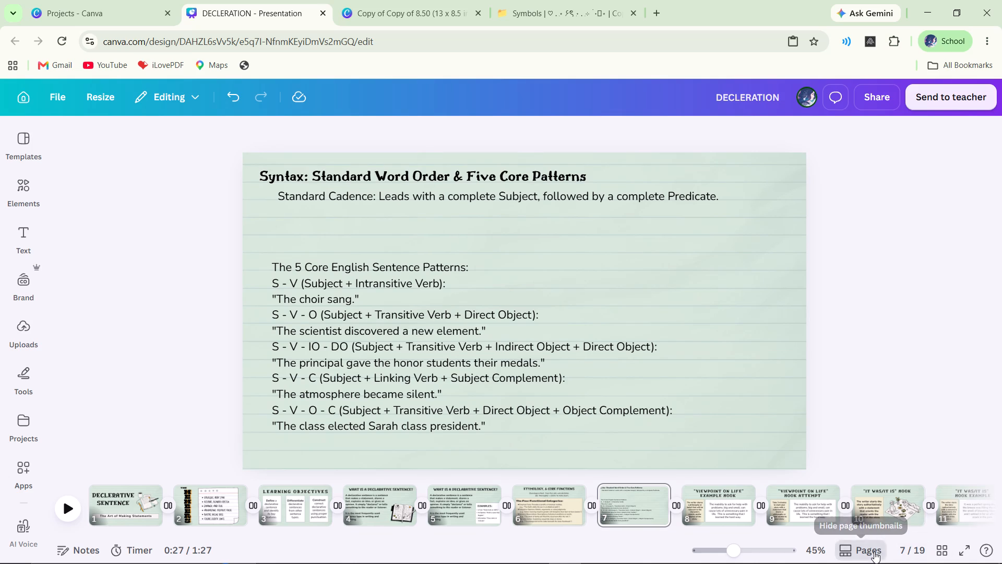
pyautogui.scroll(3, 874, 454)
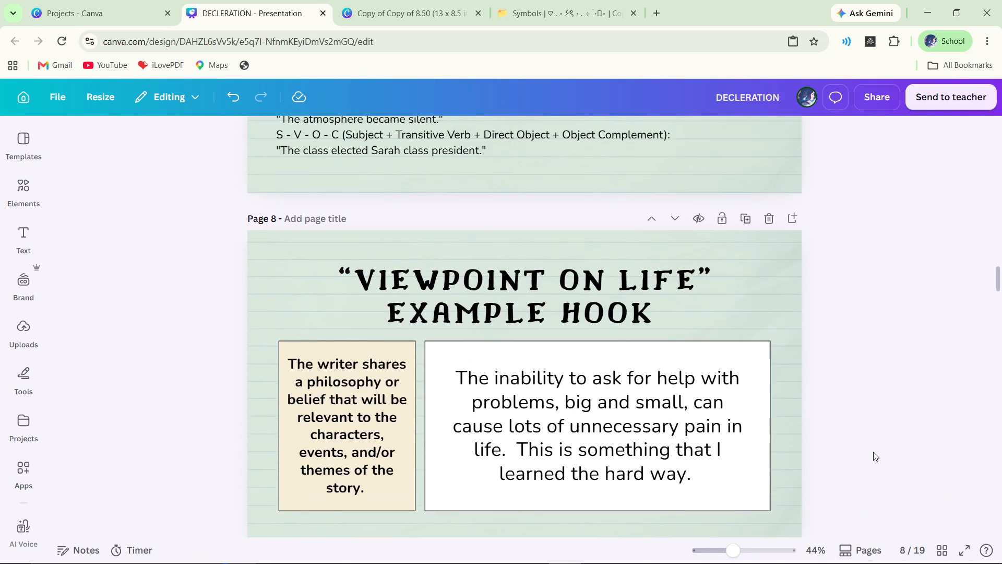
pyautogui.scroll(2, 873, 452)
pyautogui.scroll(7, 838, 399)
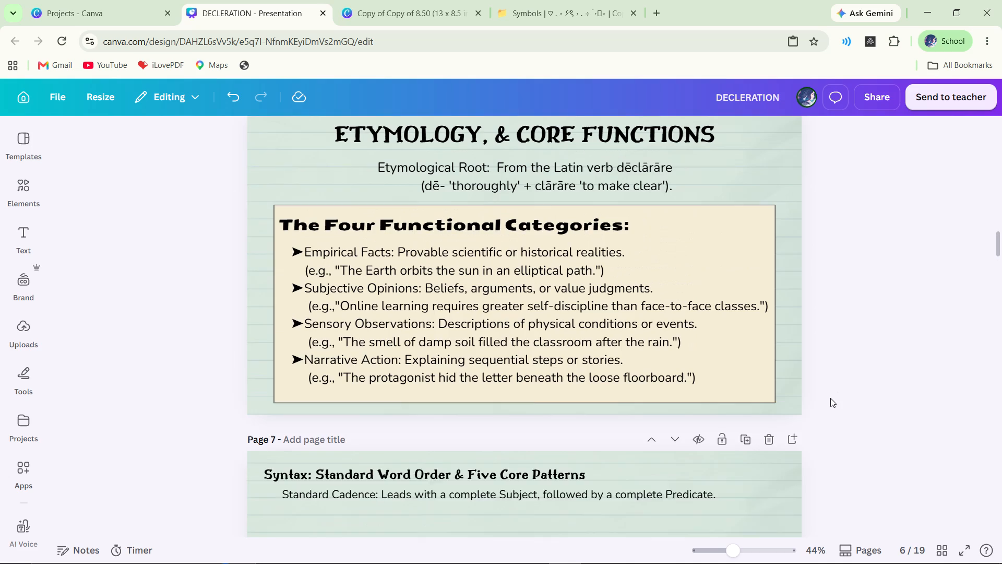
pyautogui.scroll(1, 830, 404)
pyautogui.scroll(-1, 829, 400)
pyautogui.scroll(6, 824, 412)
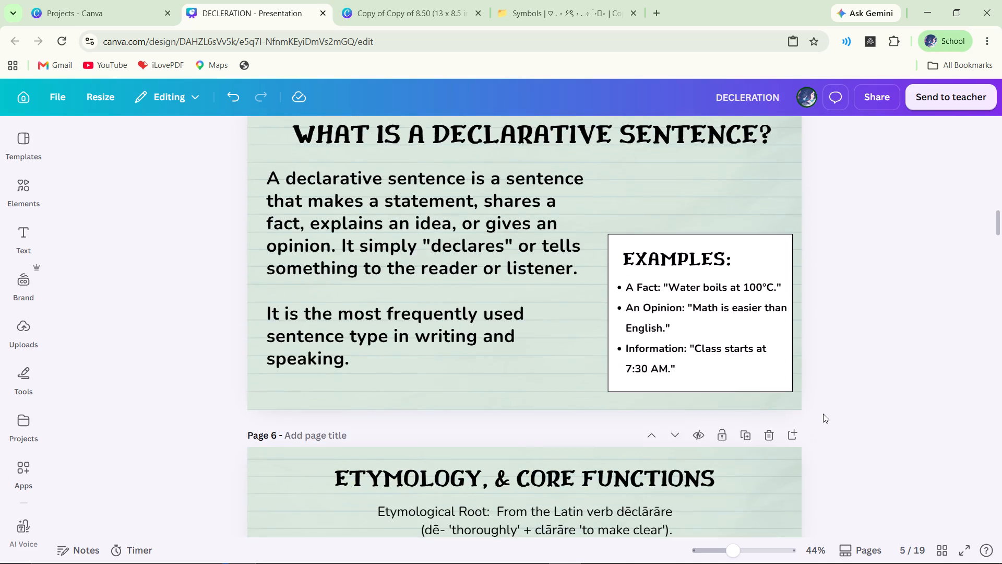
pyautogui.scroll(1, 823, 414)
pyautogui.scroll(-9, 823, 412)
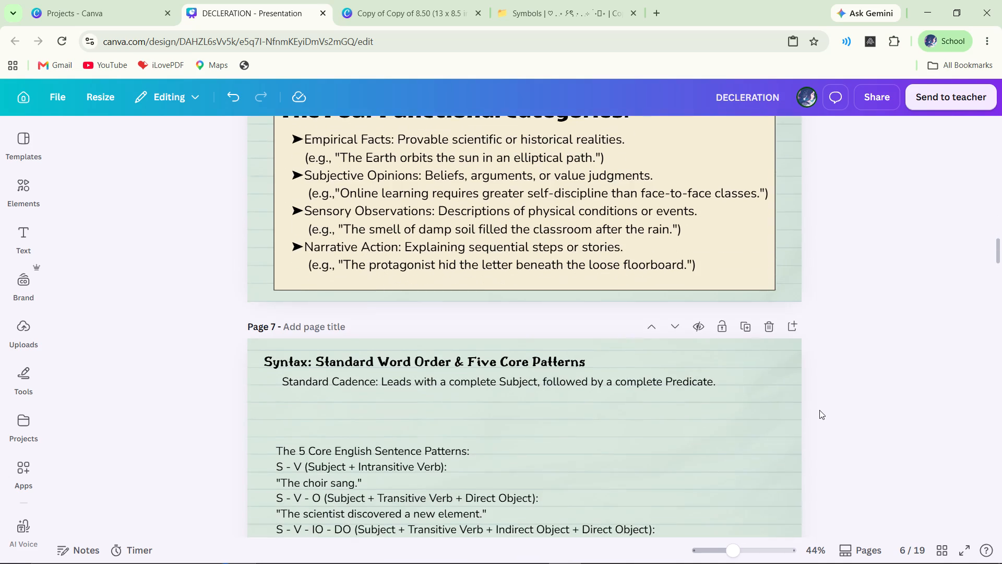
pyautogui.scroll(-2, 822, 405)
# Move the "Standard Cadence" sentence down to just above the sentence patterns block on slide 7.
pyautogui.moveTo(647, 255); pyautogui.dragTo(638, 289)
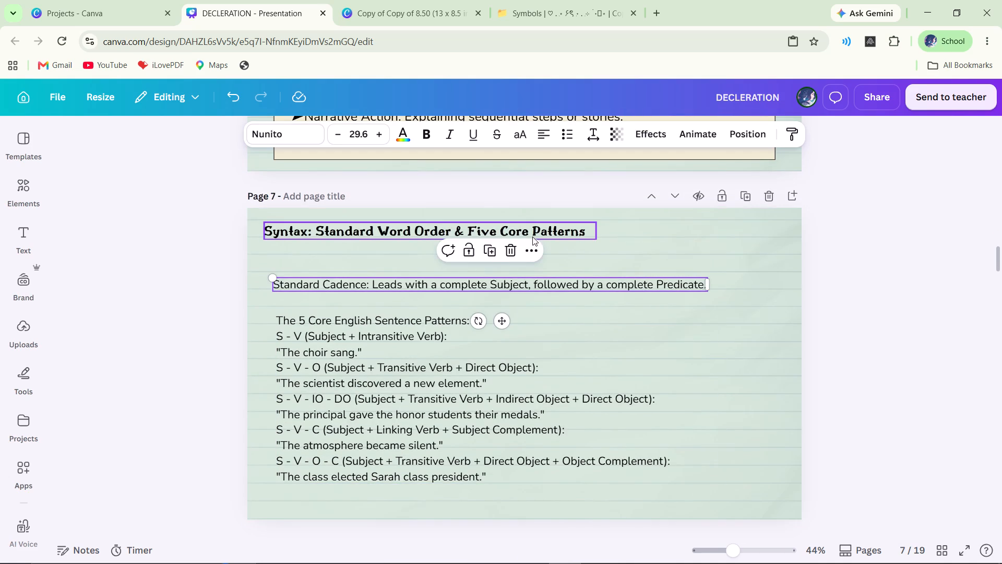
# Enlarge the "Syntax: Standard Word Order & Five Core Patterns" heading to size 44.7 and move it toward the slide's centre.
pyautogui.click(541, 233)
pyautogui.moveTo(437, 263); pyautogui.dragTo(526, 278)
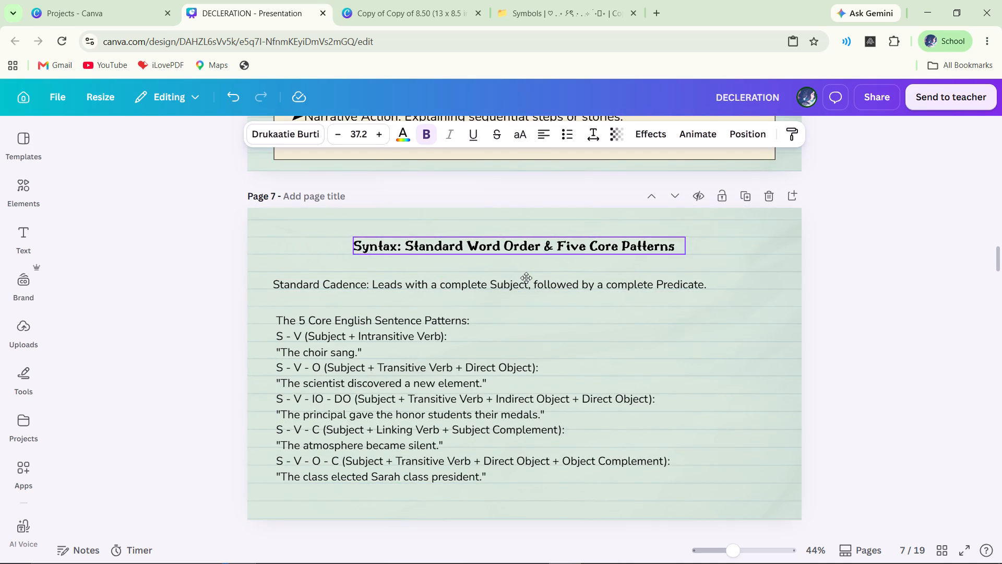
pyautogui.moveTo(526, 278); pyautogui.dragTo(538, 272)
pyautogui.moveTo(366, 230); pyautogui.dragTo(300, 211)
pyautogui.click(300, 211)
pyautogui.click(534, 237)
pyautogui.moveTo(509, 279); pyautogui.dragTo(546, 283)
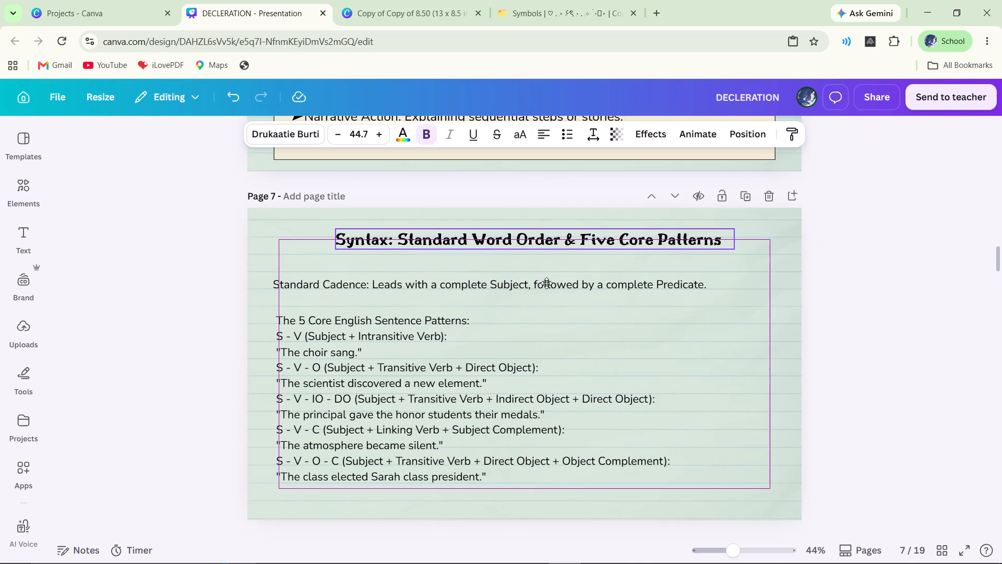
pyautogui.moveTo(546, 283); pyautogui.dragTo(546, 281)
# Enlarge the slide 7 heading to size 49.9, centre it near the slide's top, and compare it with slide 6.
pyautogui.moveTo(334, 227); pyautogui.dragTo(330, 227)
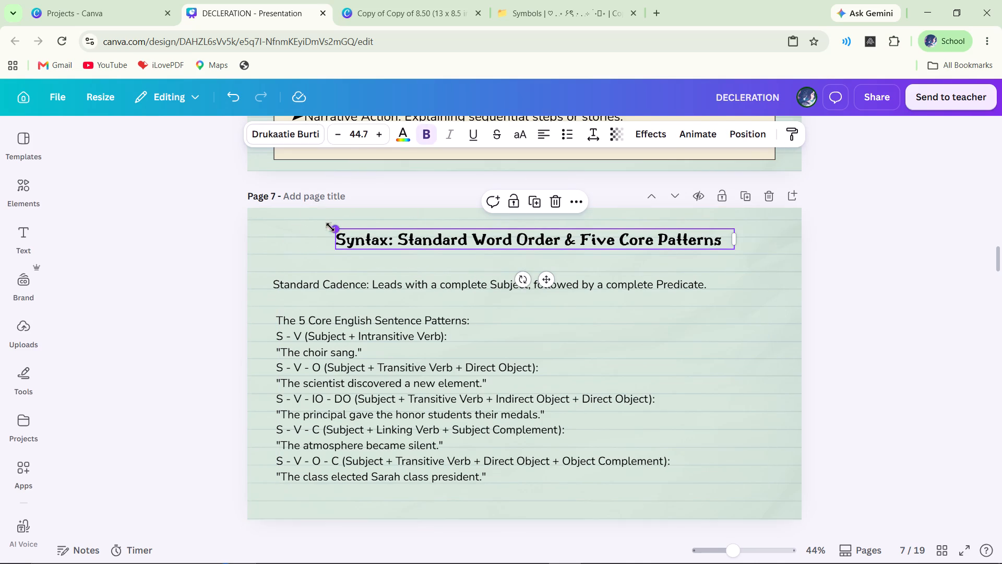
pyautogui.moveTo(330, 227); pyautogui.dragTo(288, 213)
pyautogui.click(532, 282)
pyautogui.click(619, 249)
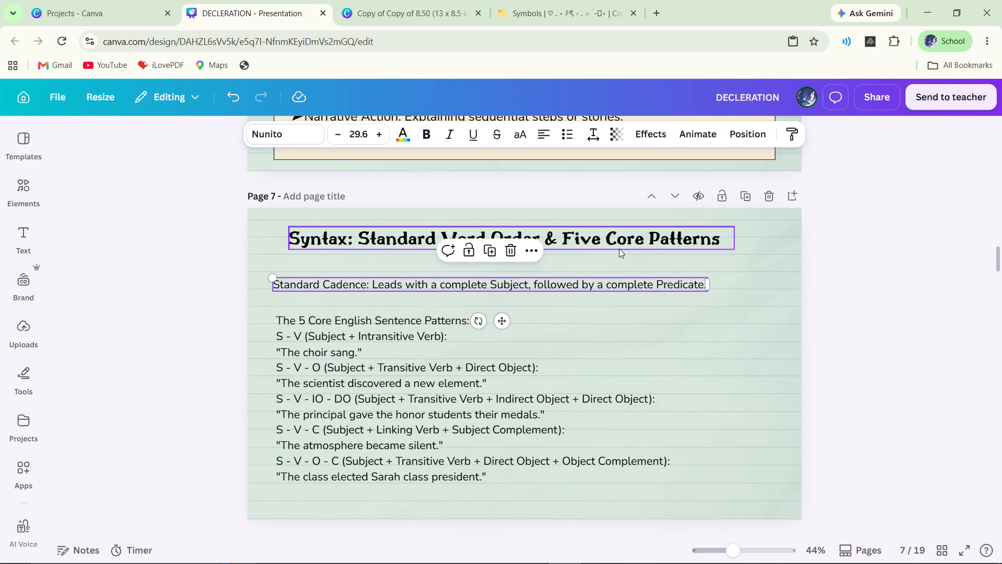
pyautogui.moveTo(522, 279); pyautogui.dragTo(537, 275)
pyautogui.click(539, 272)
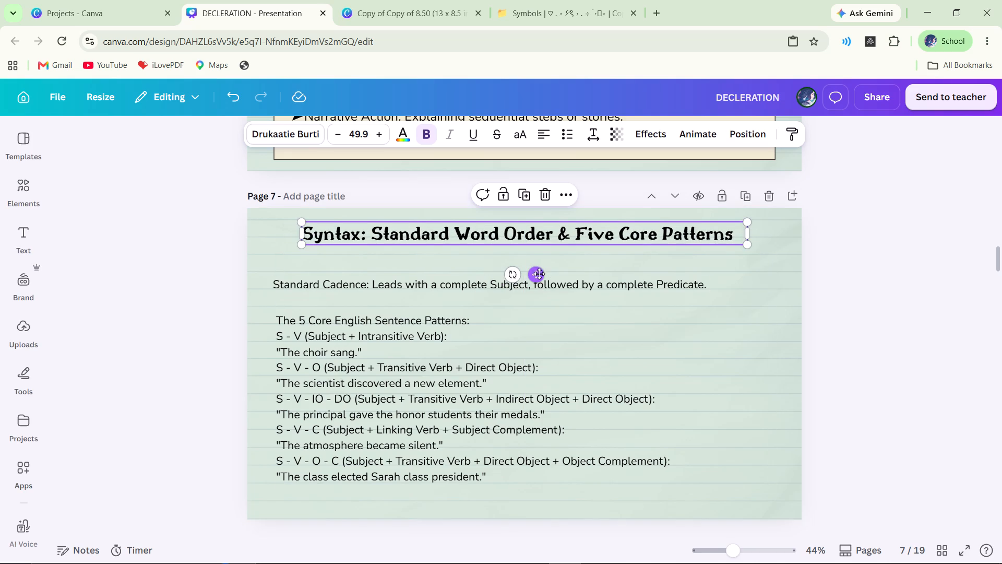
pyautogui.click(816, 256)
pyautogui.scroll(7, 896, 318)
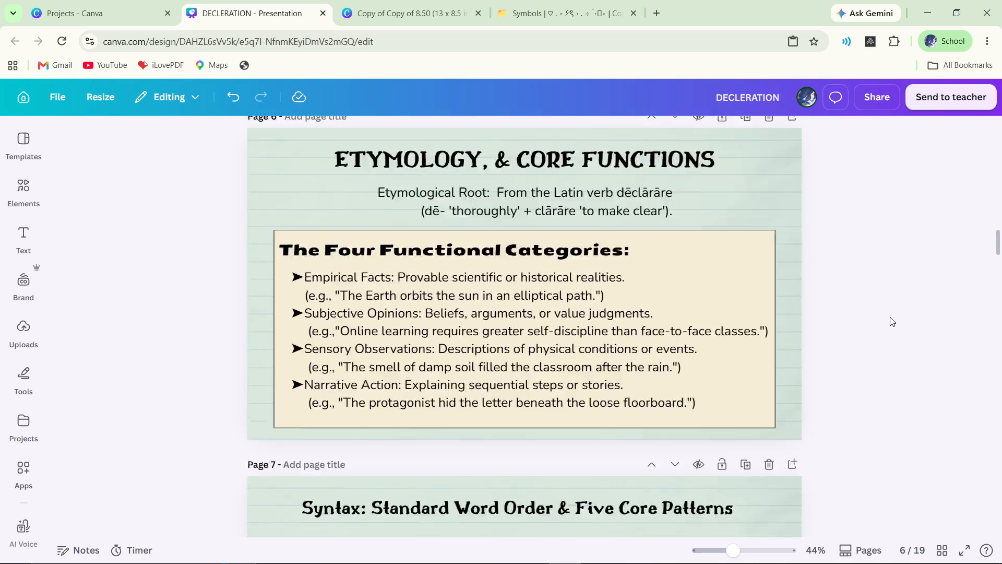
pyautogui.scroll(-6, 890, 317)
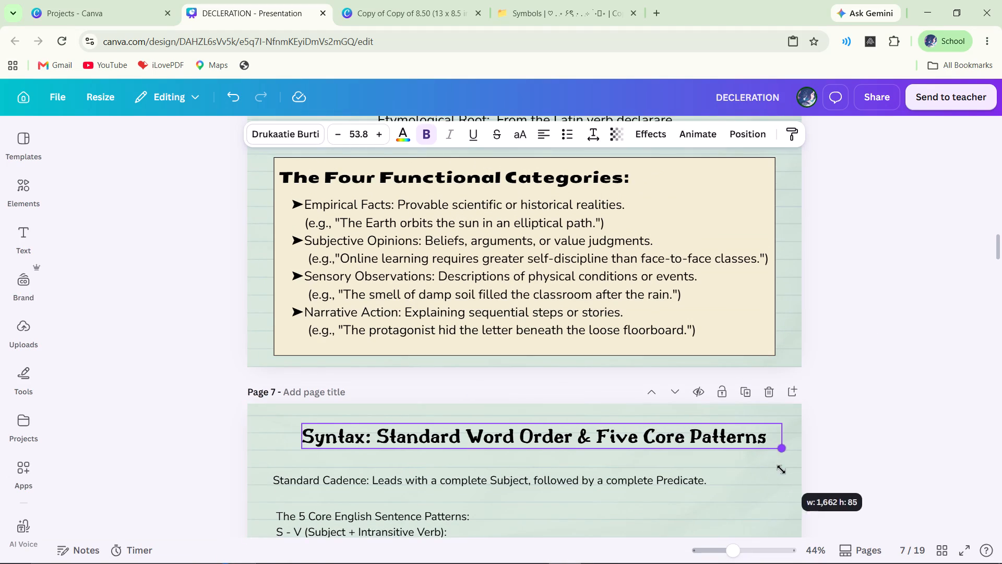
pyautogui.moveTo(553, 477); pyautogui.dragTo(545, 474)
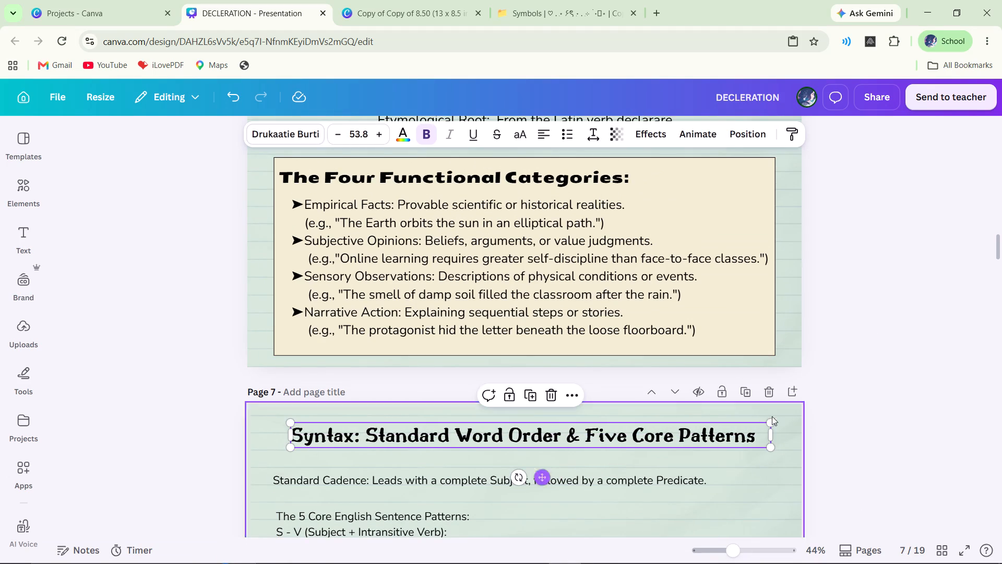
pyautogui.click(872, 392)
# Move the "Standard Cadence" sentence on slide 7 up to just beneath the heading.
pyautogui.scroll(3, 873, 396)
pyautogui.scroll(-4, 873, 396)
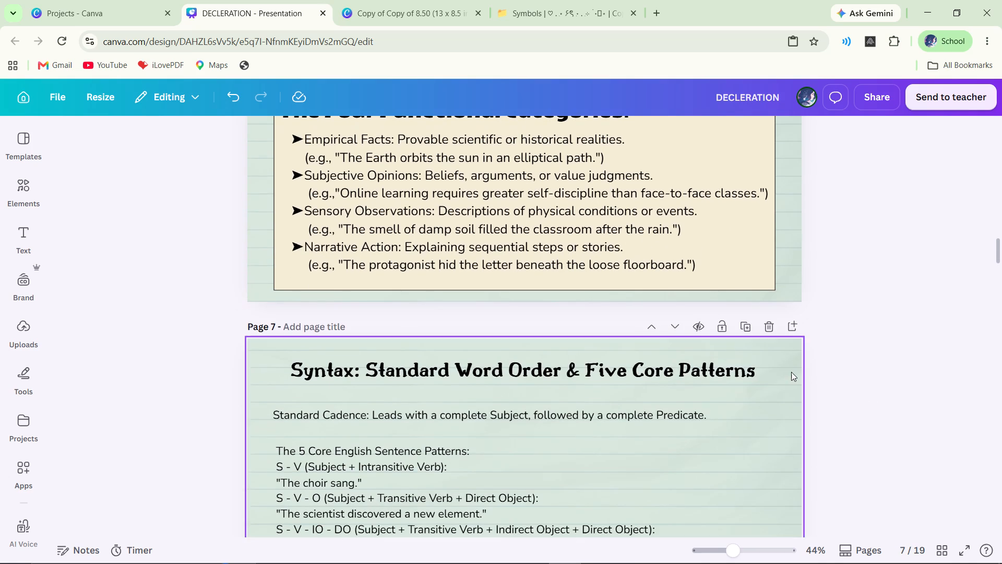
pyautogui.scroll(-2, 868, 400)
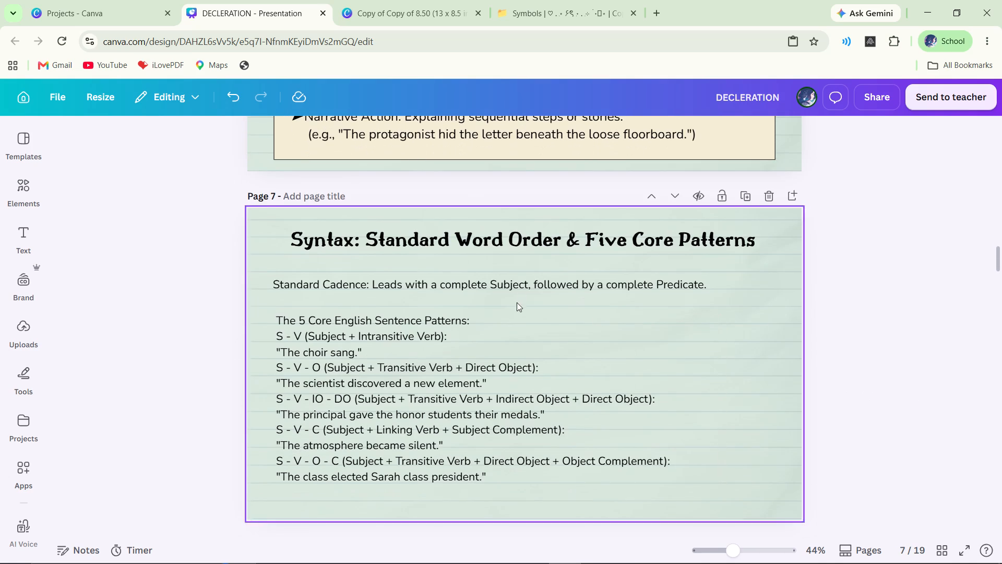
pyautogui.click(522, 285)
pyautogui.moveTo(524, 288); pyautogui.dragTo(519, 275)
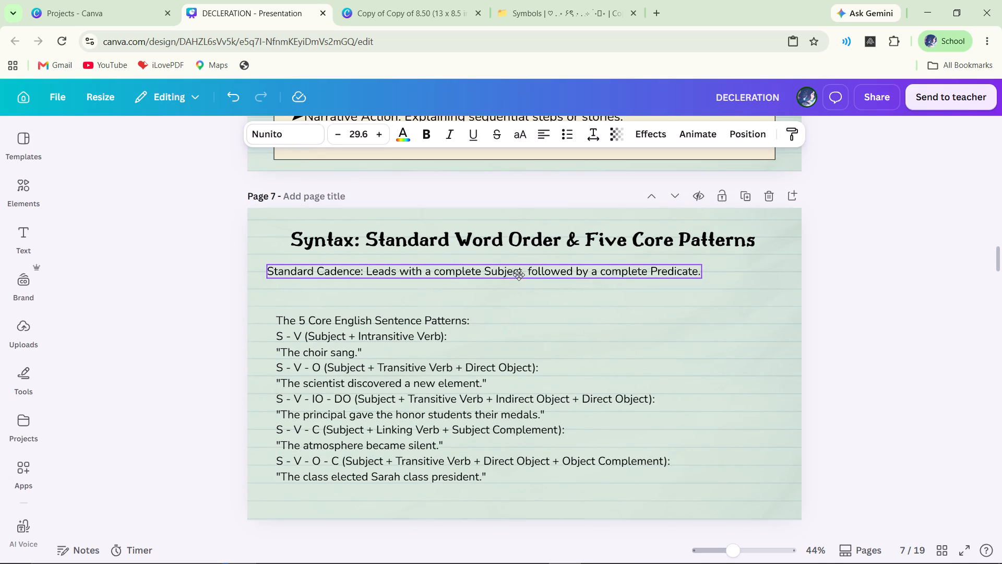
pyautogui.moveTo(519, 275); pyautogui.dragTo(522, 279)
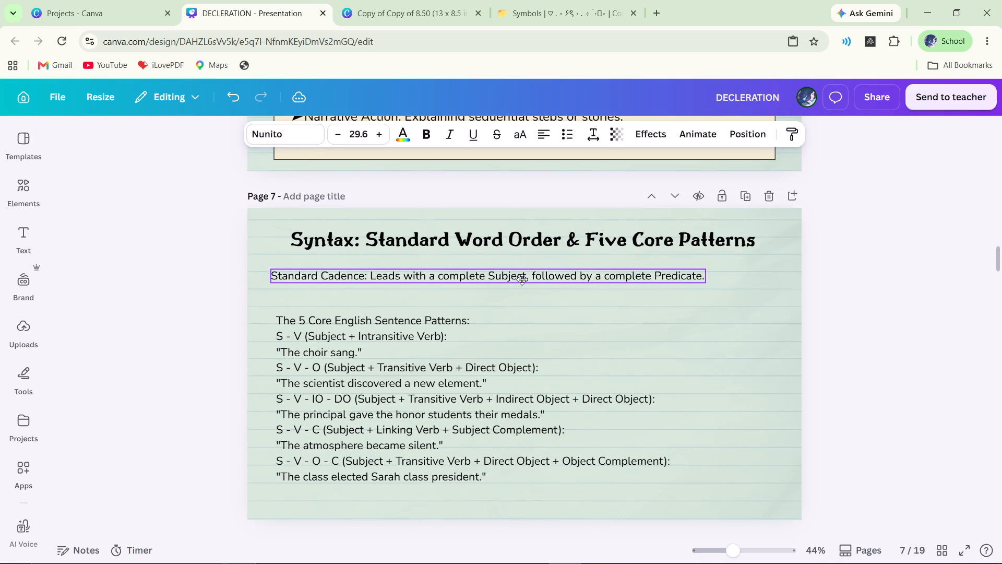
pyautogui.moveTo(522, 279); pyautogui.dragTo(520, 281)
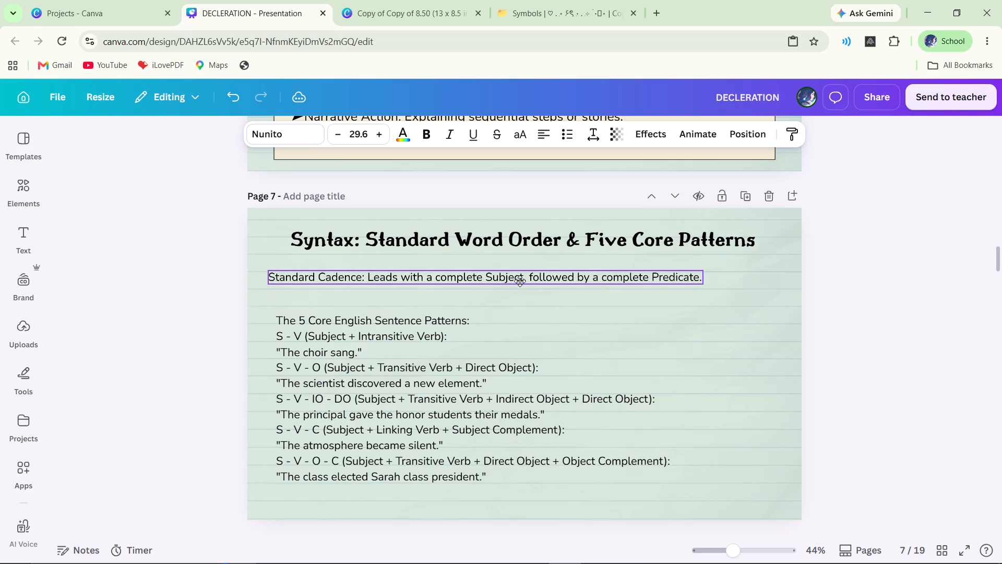
pyautogui.moveTo(520, 281); pyautogui.dragTo(520, 280)
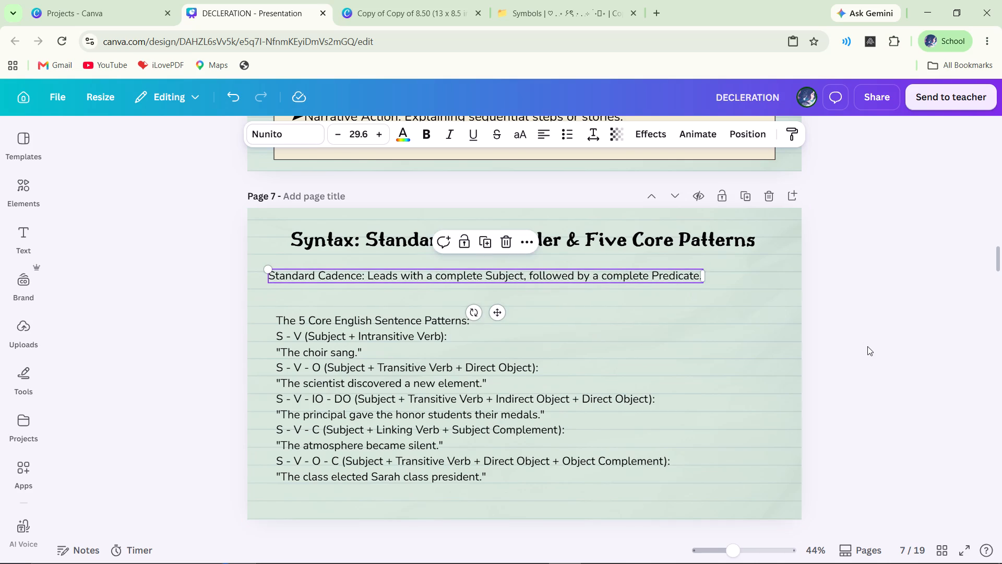
pyautogui.click(867, 346)
# Move the five sentence patterns block up under the "Standard Cadence" sentence, left-aligned with it, and enlarge its text to size 34.5.
pyautogui.click(439, 383)
pyautogui.moveTo(517, 396); pyautogui.dragTo(504, 371)
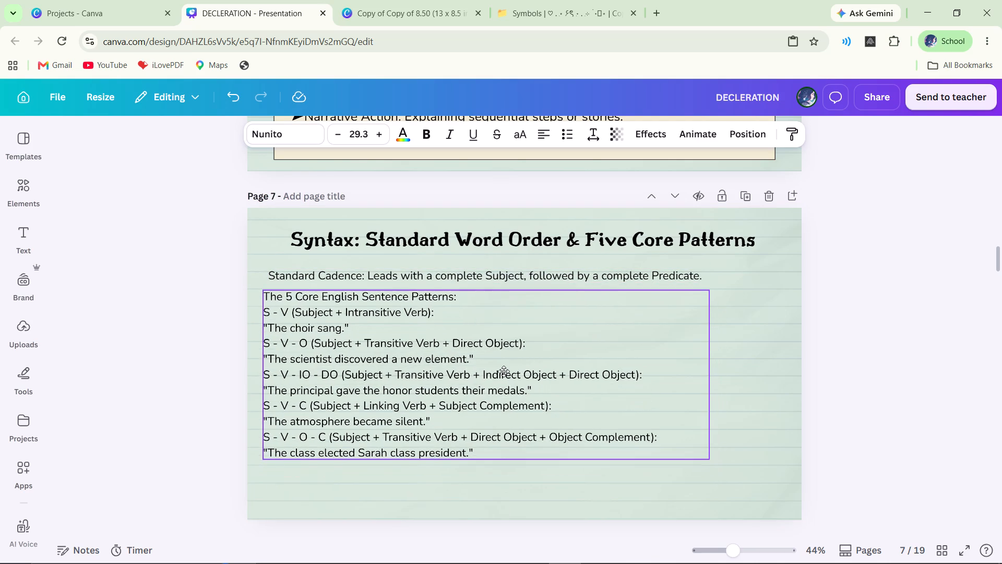
pyautogui.moveTo(504, 371); pyautogui.dragTo(508, 373)
pyautogui.moveTo(719, 466); pyautogui.dragTo(720, 466)
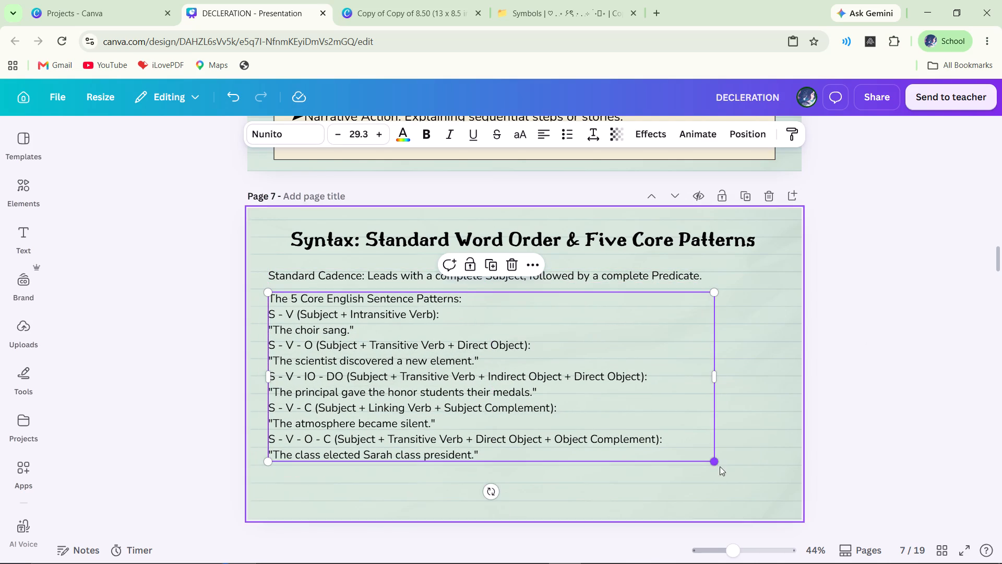
pyautogui.moveTo(720, 466); pyautogui.dragTo(777, 506)
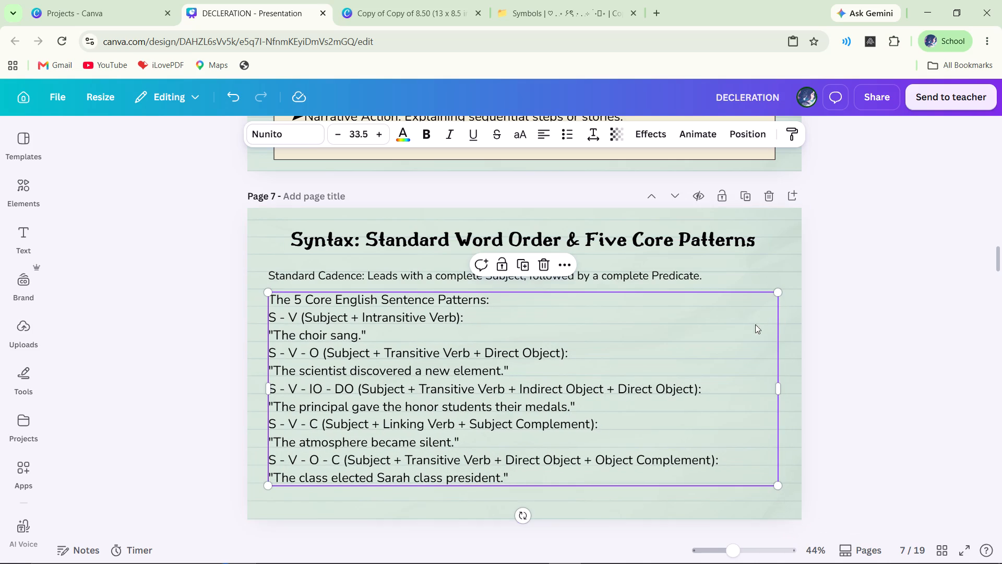
pyautogui.moveTo(777, 295); pyautogui.dragTo(755, 313)
pyautogui.click(687, 364)
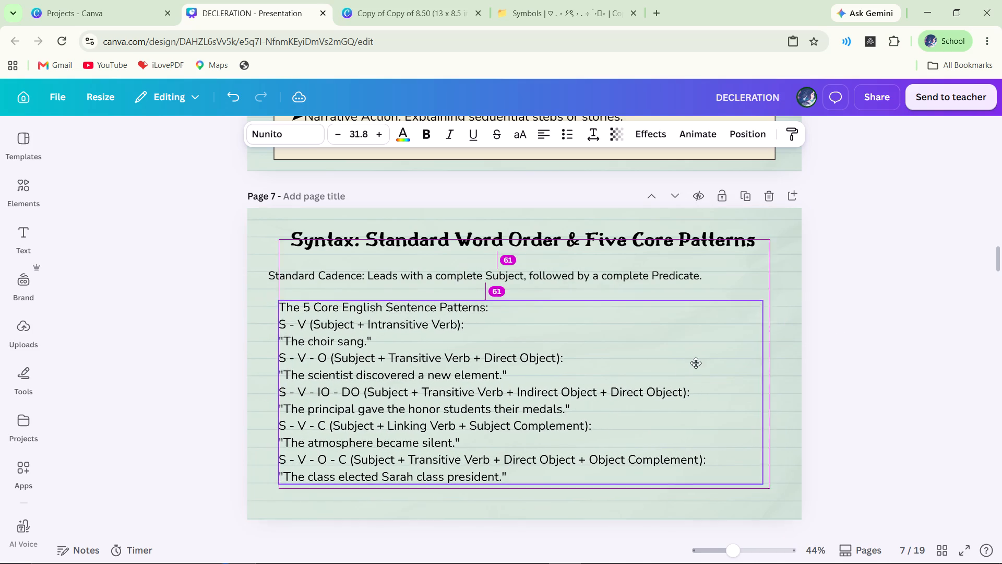
pyautogui.click(687, 361)
pyautogui.moveTo(753, 485); pyautogui.dragTo(769, 534)
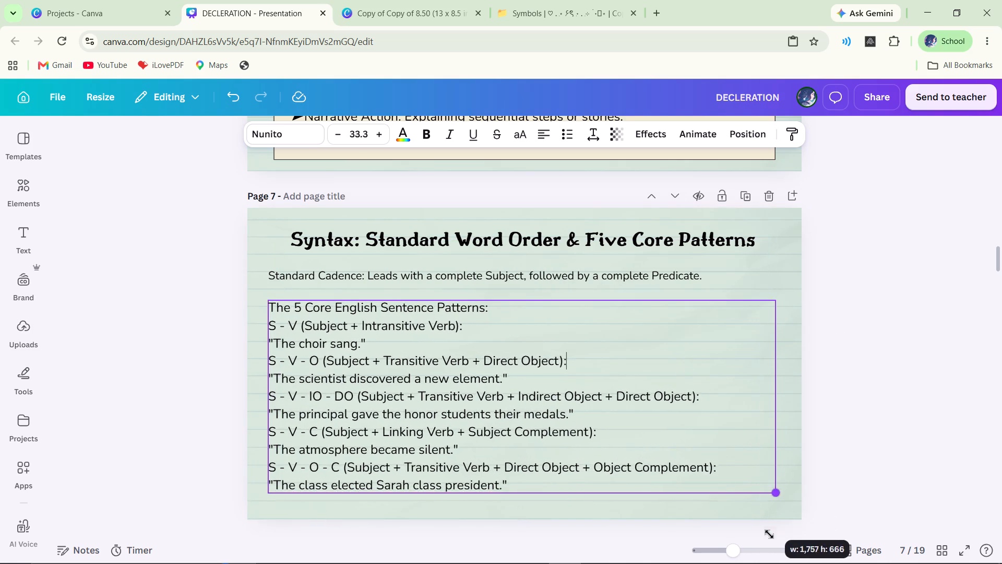
pyautogui.moveTo(769, 534); pyautogui.dragTo(779, 545)
pyautogui.moveTo(706, 412); pyautogui.dragTo(697, 412)
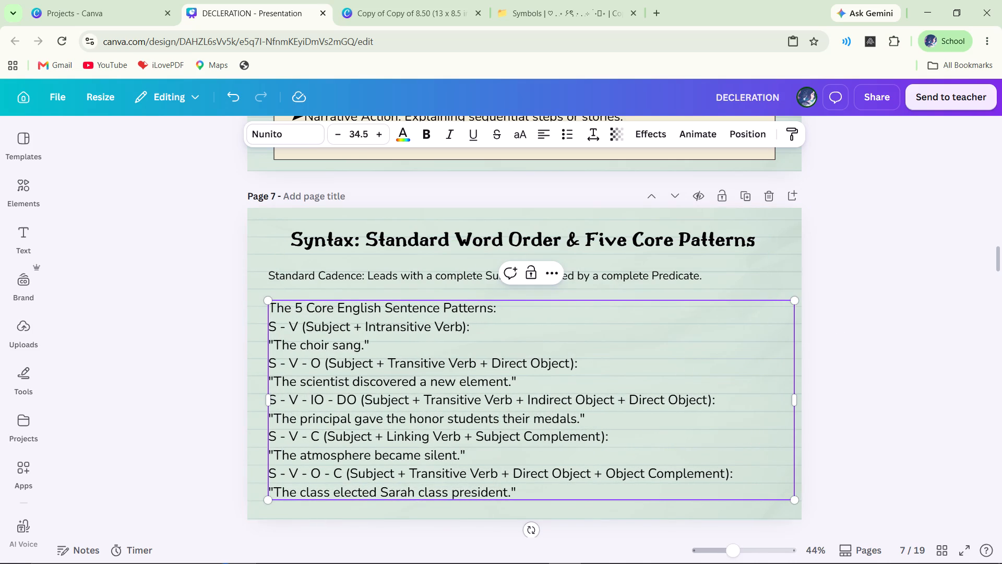
# Bold the "The 5 Core English Sentence Patterns:" line on slide 7.
pyautogui.click(568, 332)
pyautogui.click(511, 316)
pyautogui.moveTo(510, 315); pyautogui.dragTo(268, 317)
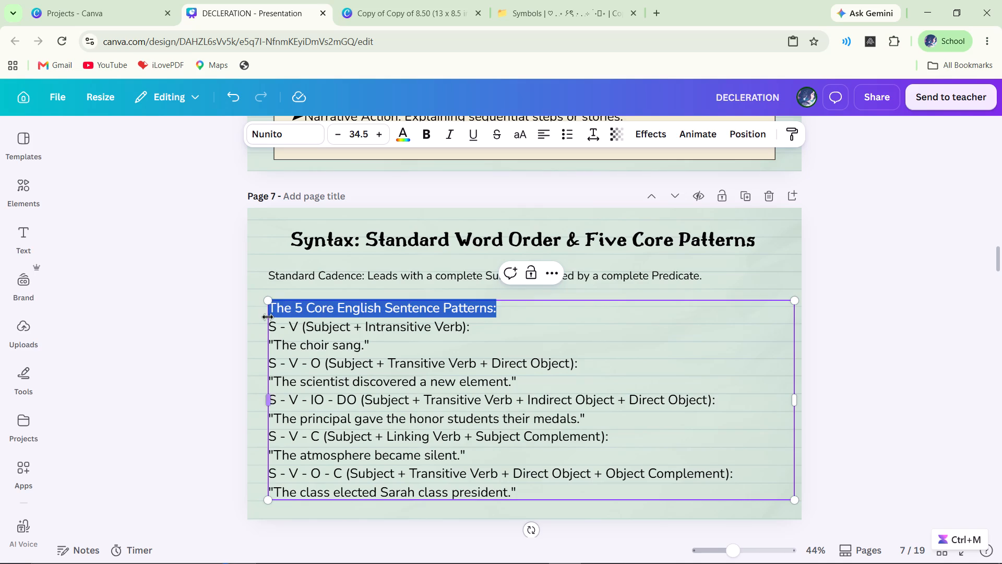
pyautogui.moveTo(268, 317); pyautogui.dragTo(269, 310)
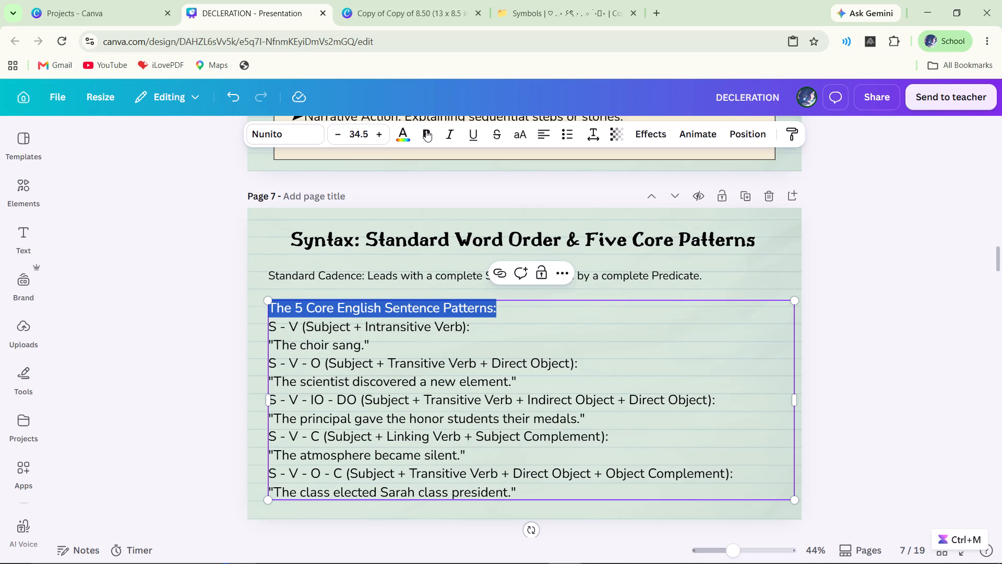
pyautogui.click(426, 130)
pyautogui.doubleClick(281, 134)
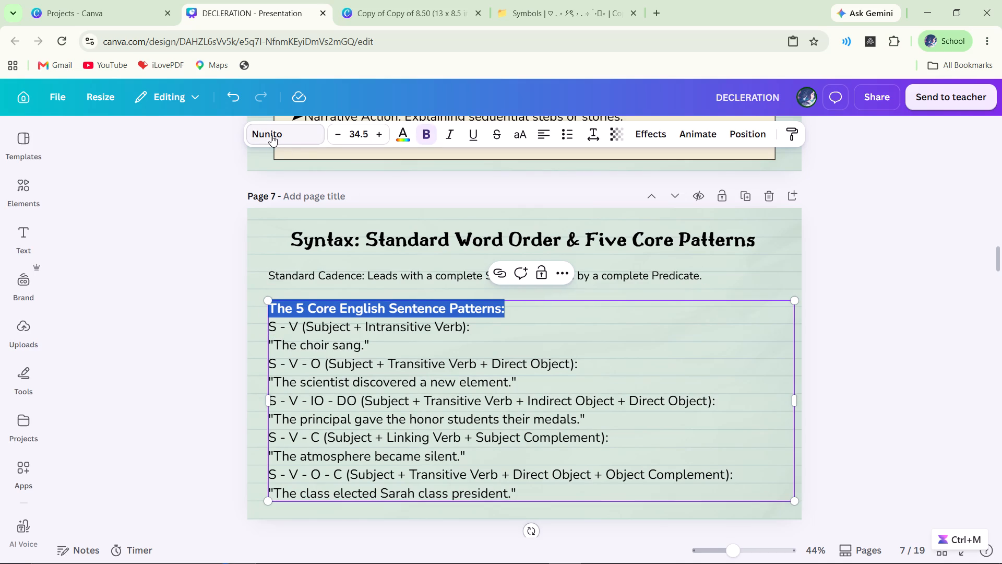
# Try Open Sauce and More Sugar on the "Standard Cadence" sentence, and set its font to Cooper BT.
pyautogui.click(362, 283)
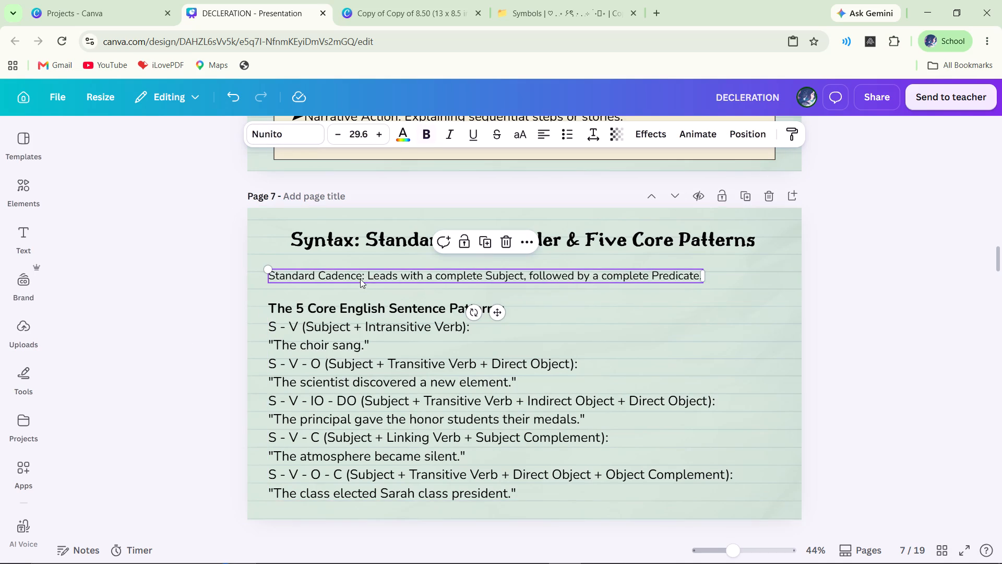
pyautogui.click(271, 131)
pyautogui.scroll(-1, 163, 424)
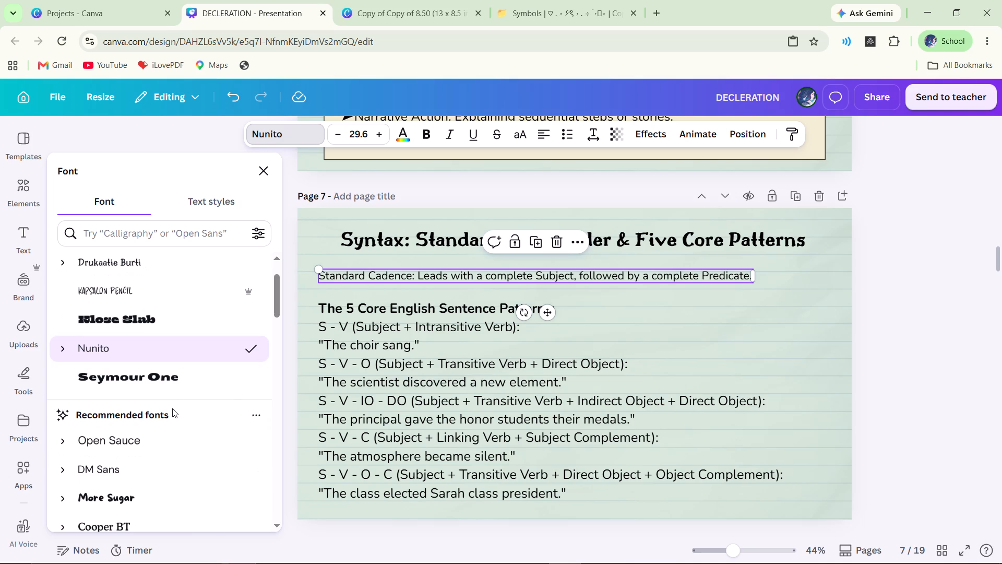
pyautogui.click(157, 442)
pyautogui.scroll(-1, 157, 442)
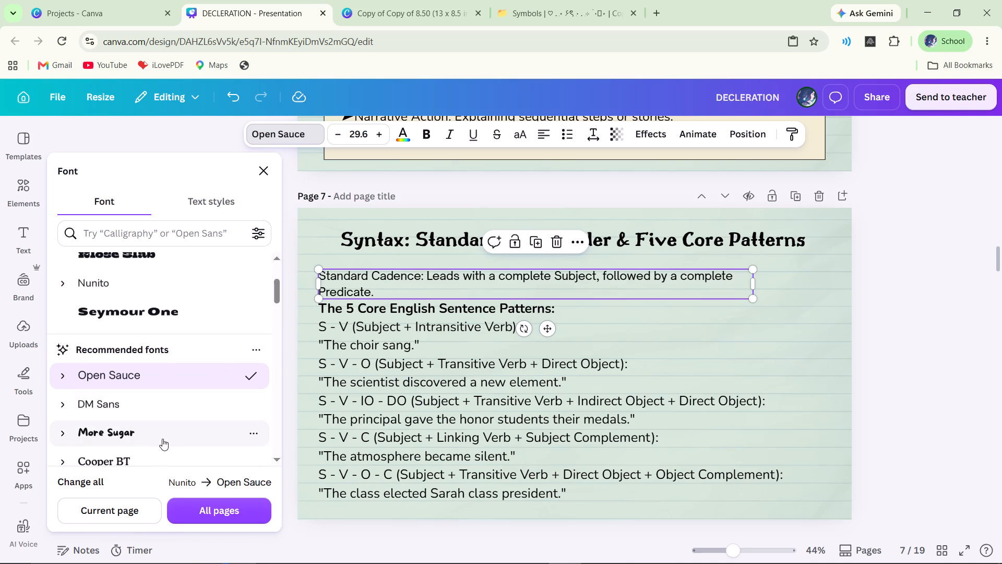
pyautogui.click(160, 437)
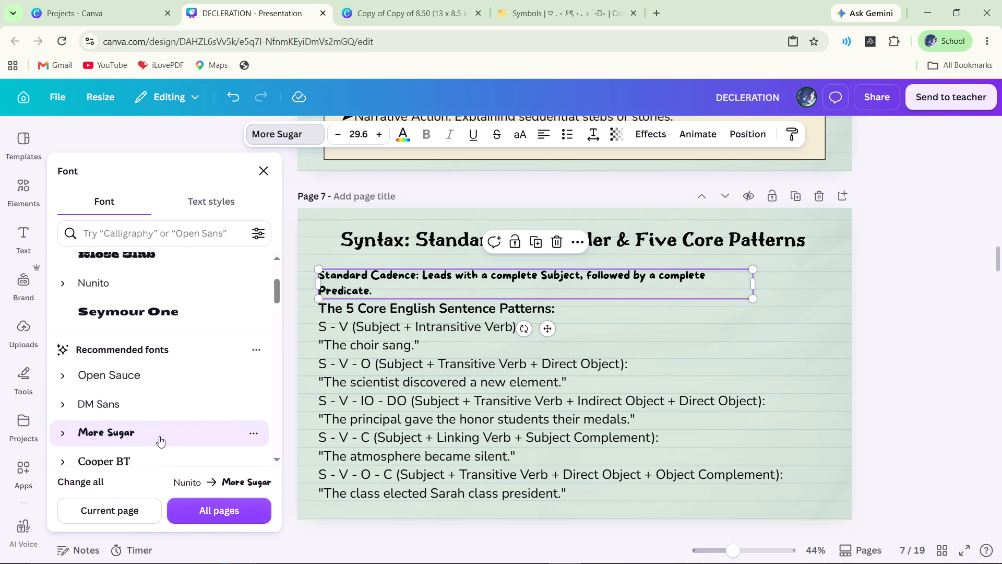
pyautogui.click(149, 458)
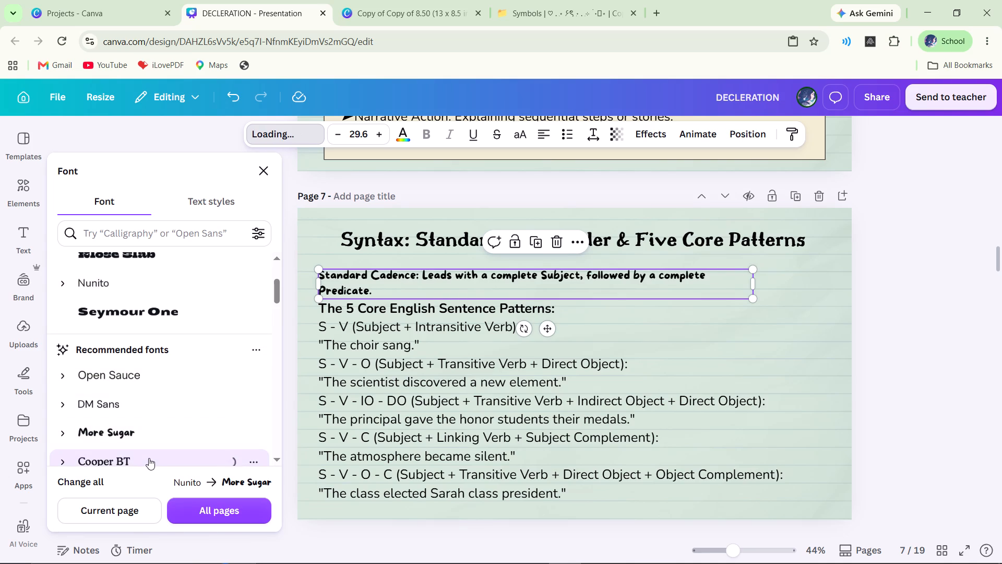
pyautogui.scroll(-2, 154, 429)
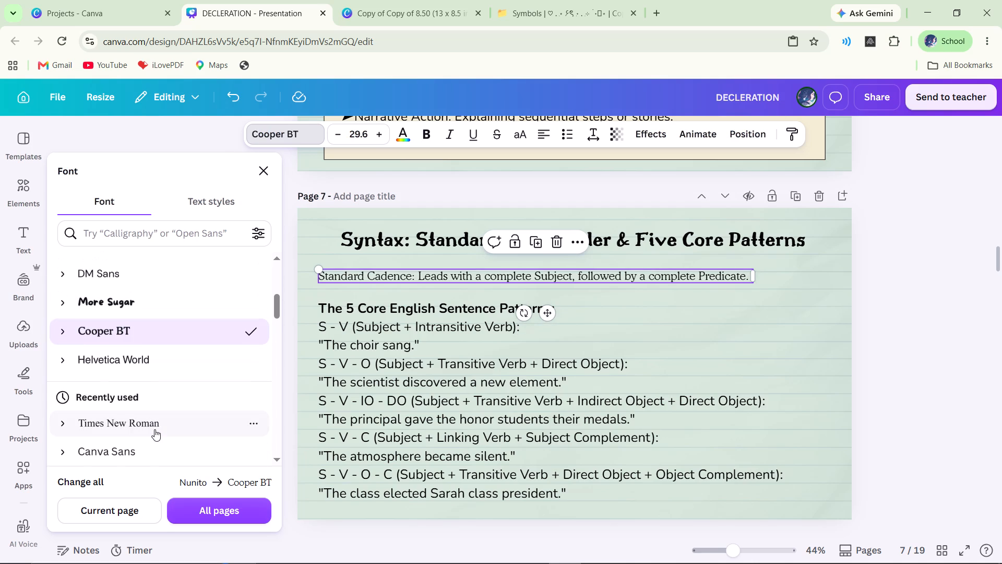
# Narrow the sentence patterns block, enlarge its text to size 35.1, and move it up close beneath the "Standard Cadence" sentence.
pyautogui.click(553, 466)
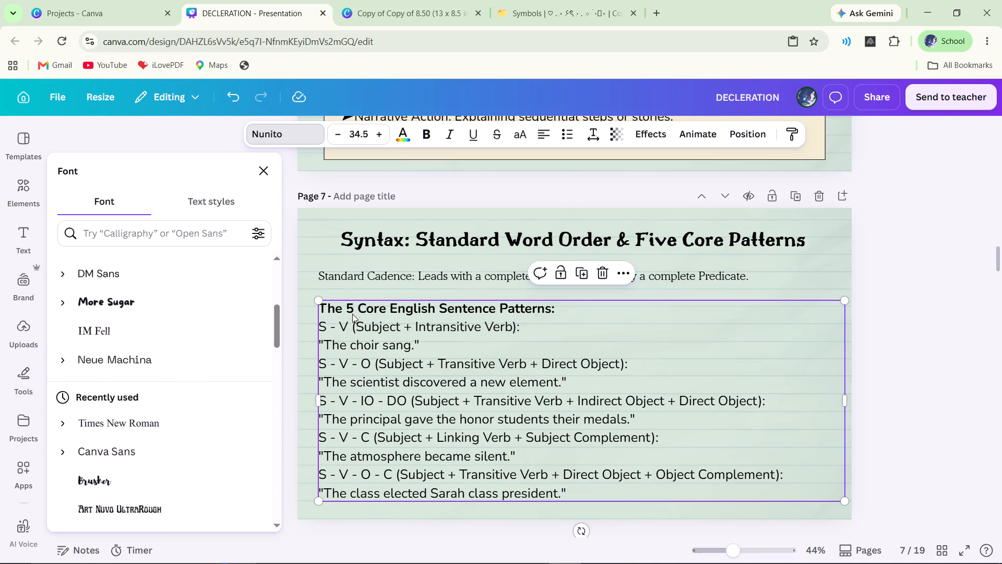
pyautogui.moveTo(850, 397); pyautogui.dragTo(827, 396)
pyautogui.moveTo(317, 301); pyautogui.dragTo(311, 292)
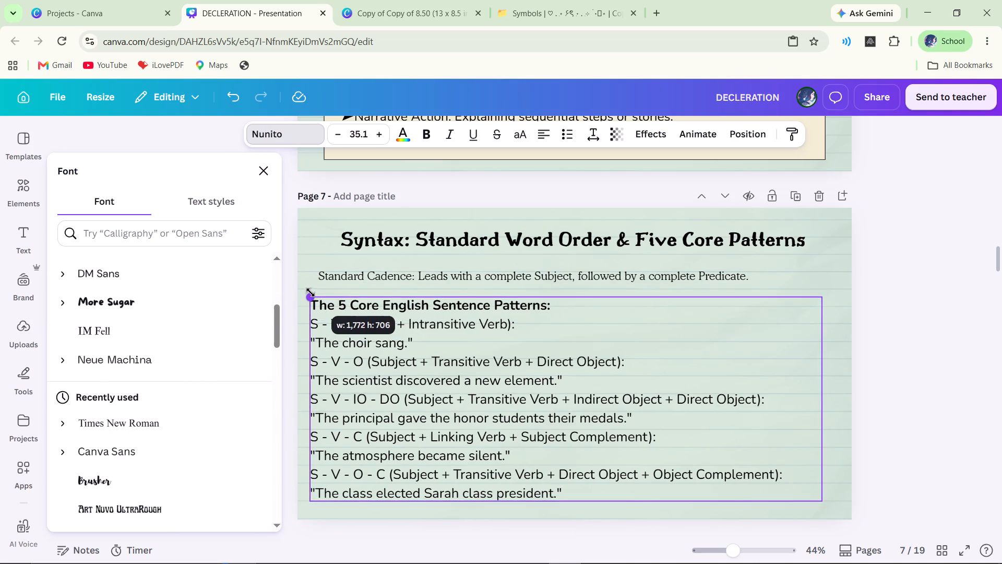
pyautogui.moveTo(311, 292); pyautogui.dragTo(311, 291)
pyautogui.moveTo(563, 420); pyautogui.dragTo(563, 414)
pyautogui.click(563, 414)
pyautogui.click(1001, 375)
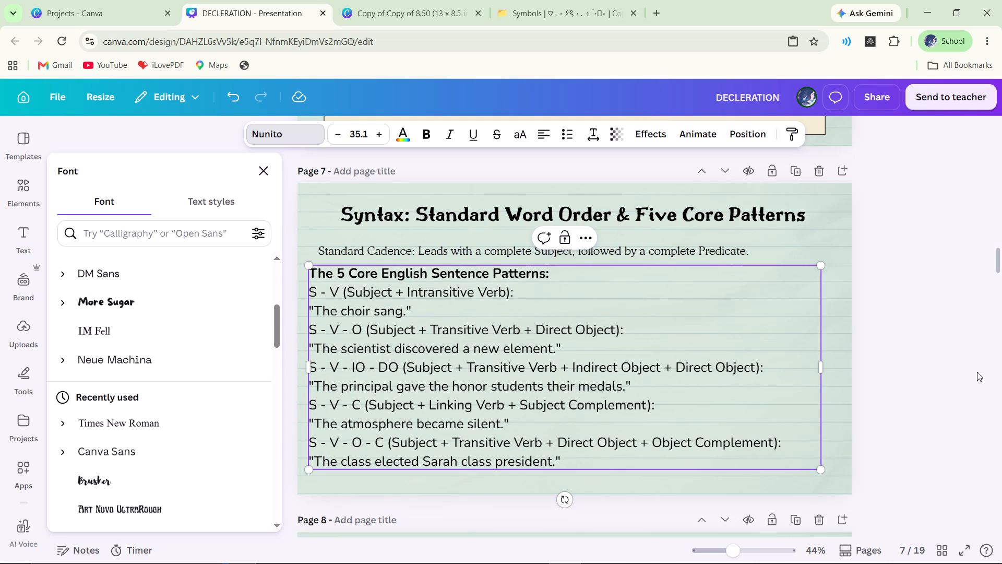
# Format the "S - V (Subject + Intransitive Verb):" line as numbered list item 1.
pyautogui.doubleClick(559, 292)
pyautogui.click(572, 272)
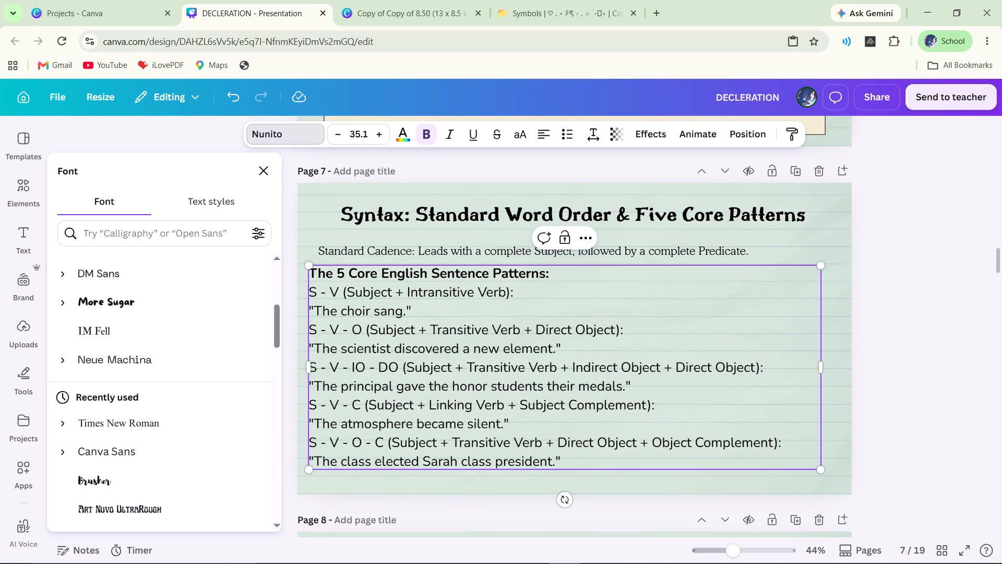
pyautogui.click(311, 292)
pyautogui.click(306, 291)
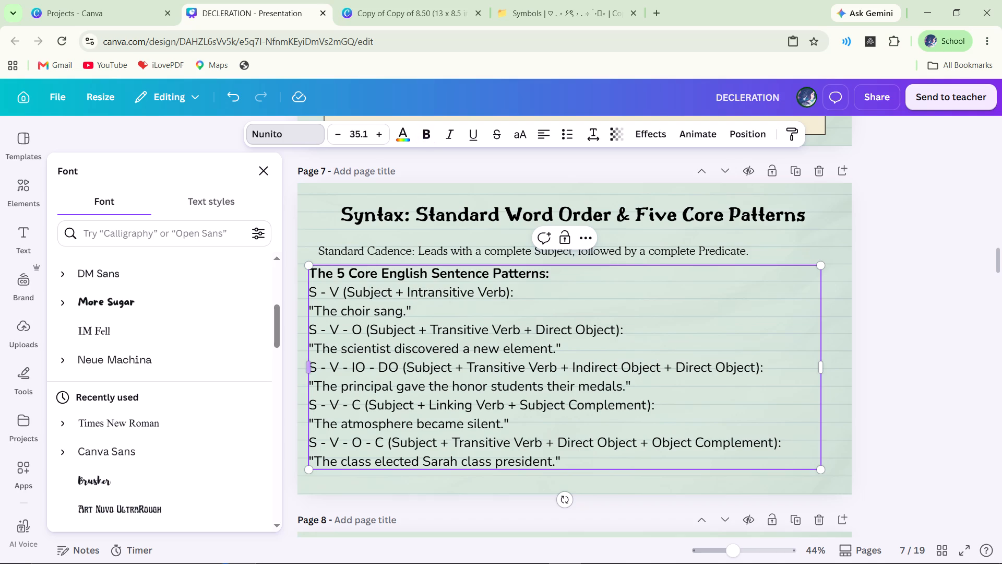
pyautogui.click(313, 294)
pyautogui.doubleClick(310, 292)
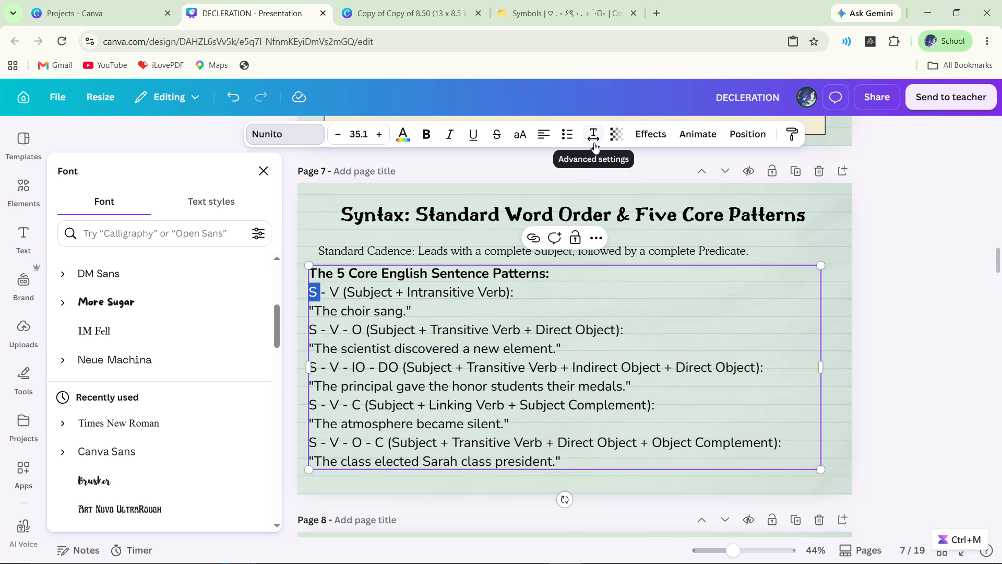
pyautogui.click(319, 298)
pyautogui.click(311, 293)
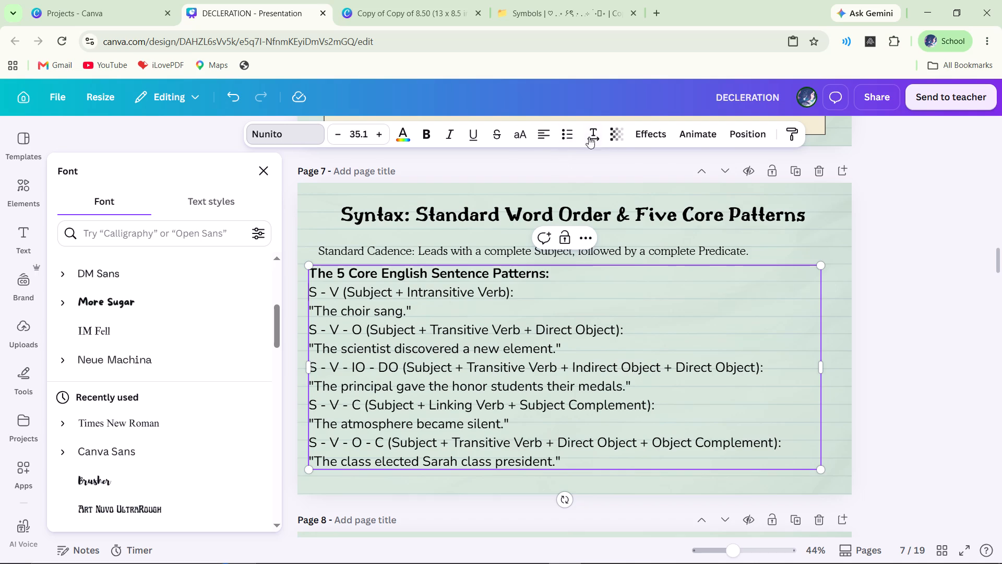
pyautogui.click(570, 137)
pyautogui.click(570, 137)
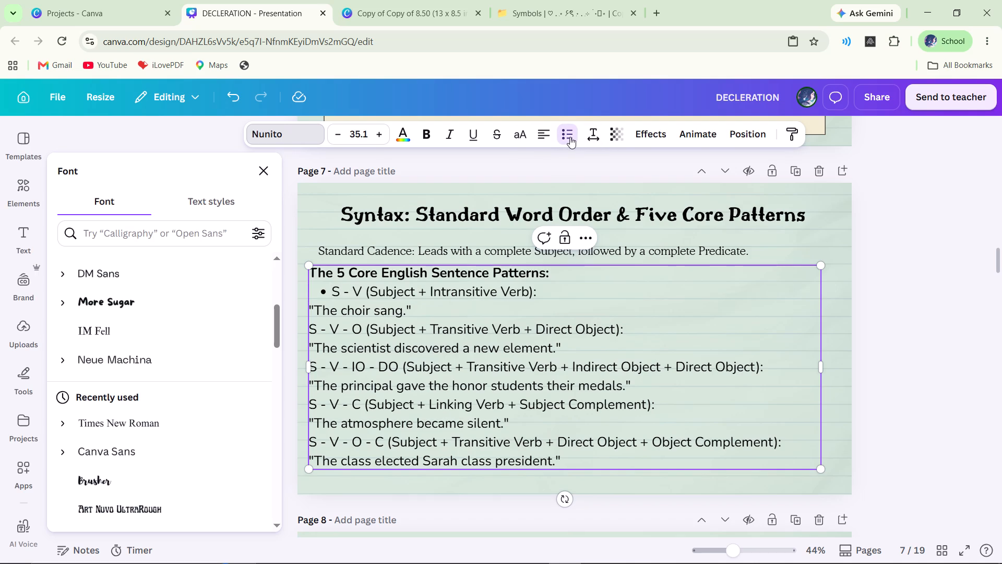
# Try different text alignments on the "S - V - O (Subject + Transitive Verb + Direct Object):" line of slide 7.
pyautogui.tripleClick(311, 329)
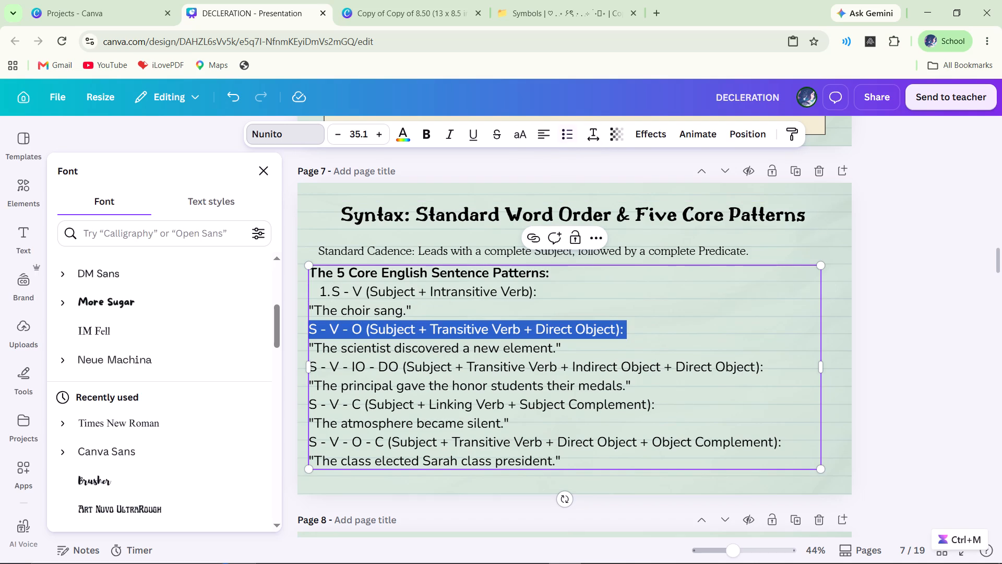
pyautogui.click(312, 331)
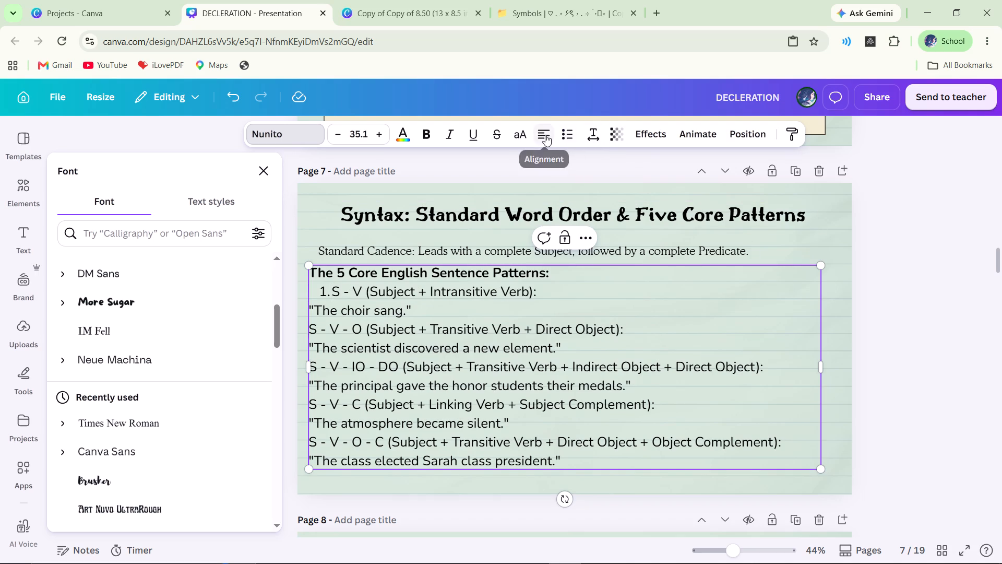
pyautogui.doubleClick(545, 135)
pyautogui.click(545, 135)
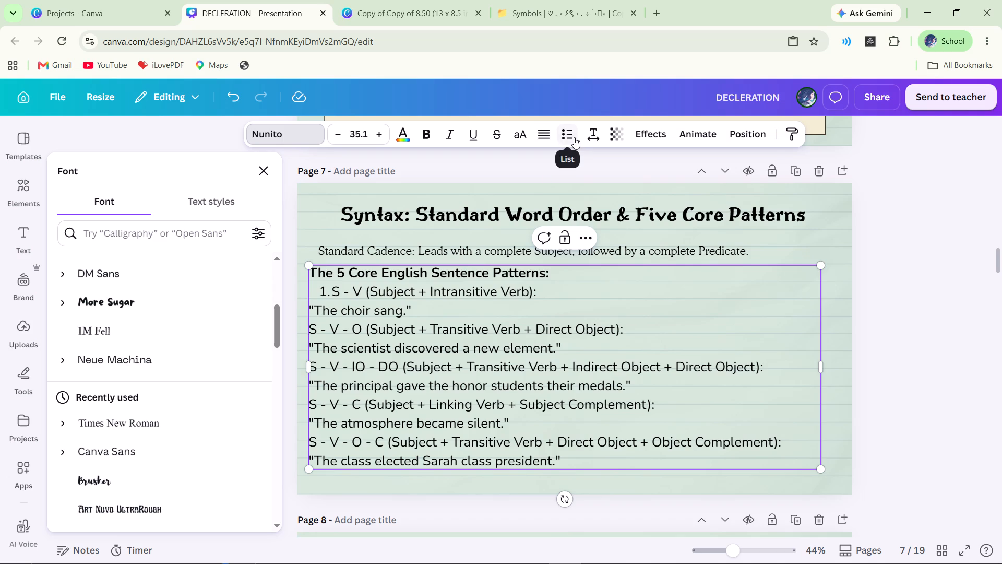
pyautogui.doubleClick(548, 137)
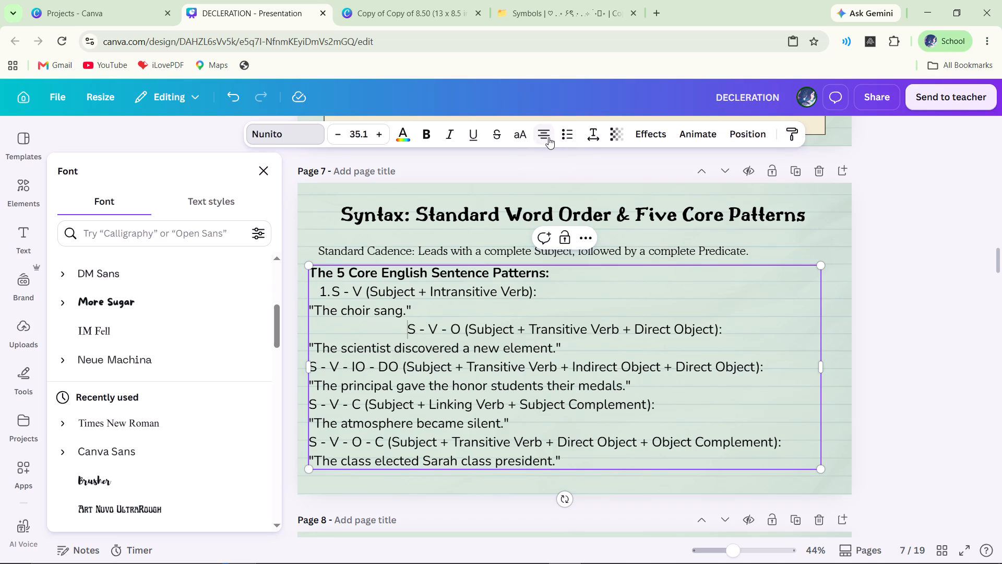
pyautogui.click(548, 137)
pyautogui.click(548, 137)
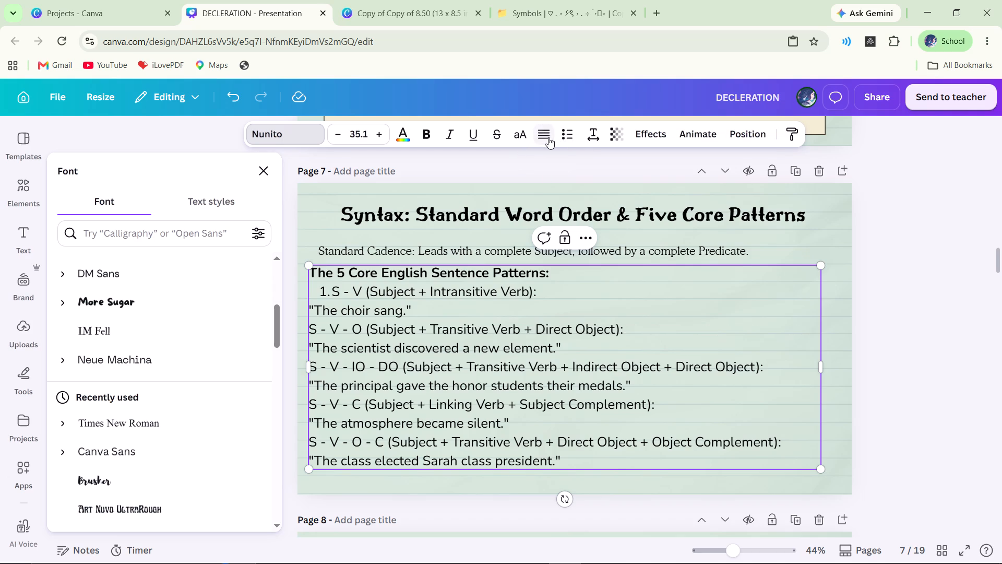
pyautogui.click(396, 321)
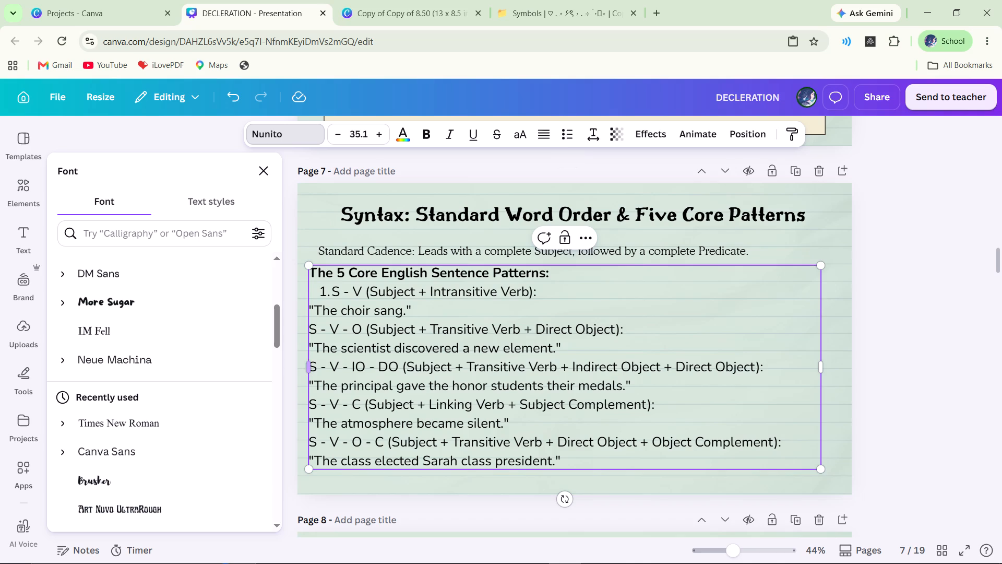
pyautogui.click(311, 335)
# Redo the list number 1 on the "S - V" line and add a space between the number and the text.
pyautogui.click(330, 294)
pyautogui.press('BackSpace')
pyautogui.press('1')
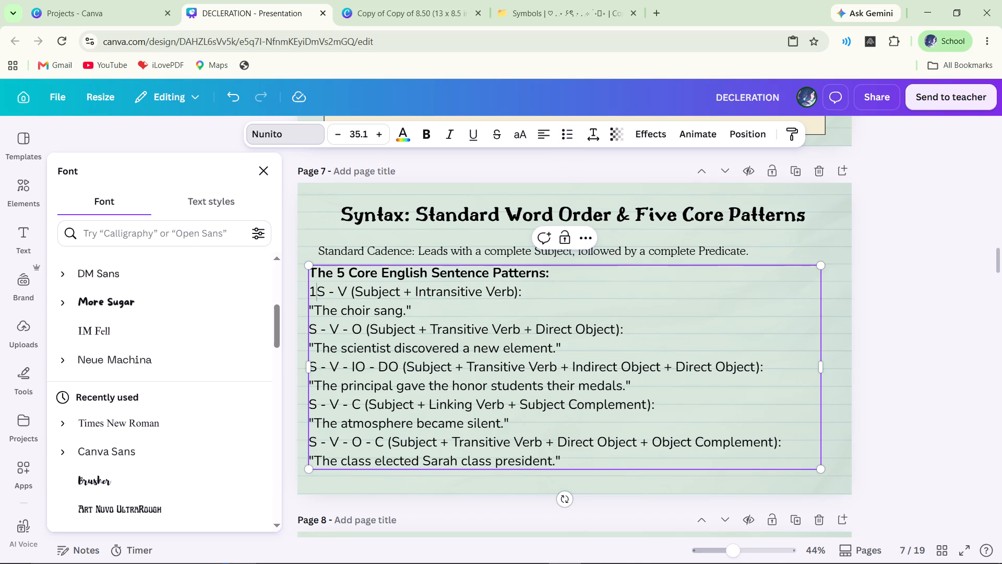
pyautogui.write('.')
pyautogui.press('space')
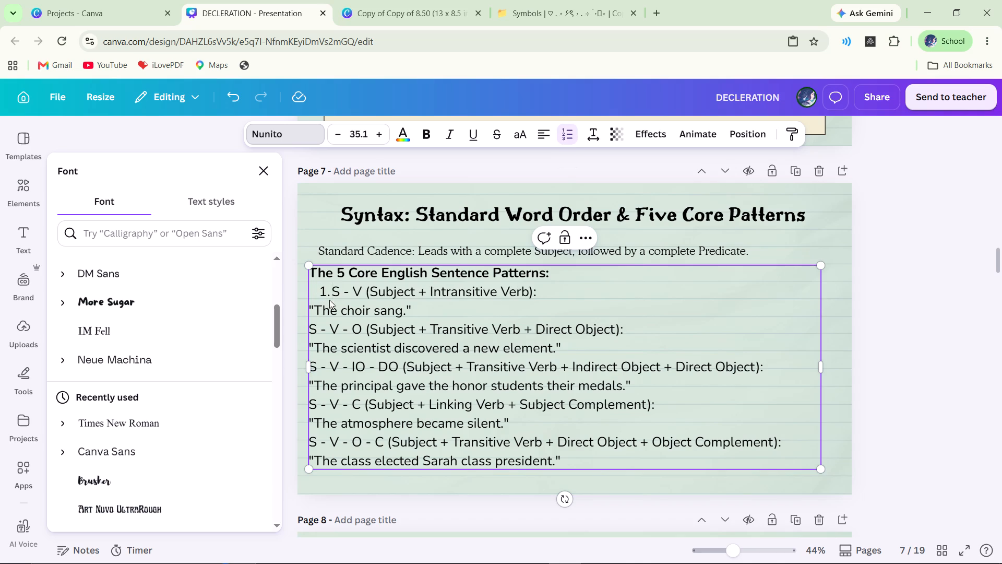
pyautogui.press('space')
pyautogui.click(316, 300)
pyautogui.doubleClick(315, 296)
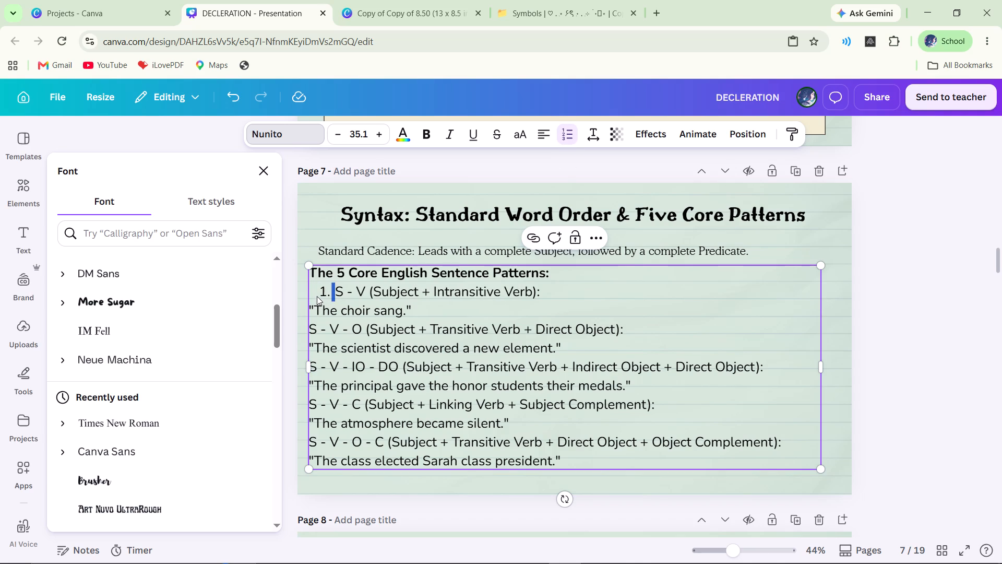
# Make the "S - V - O" line numbered list item 2, with an extra space after the number.
pyautogui.click(323, 330)
pyautogui.click(312, 331)
pyautogui.click(310, 331)
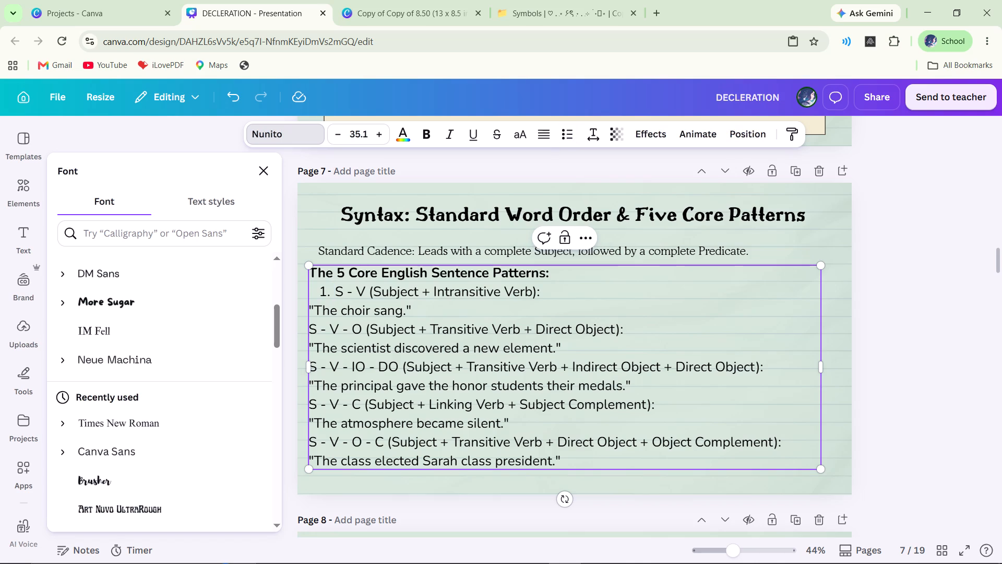
pyautogui.press('2')
pyautogui.write('.')
pyautogui.press('space')
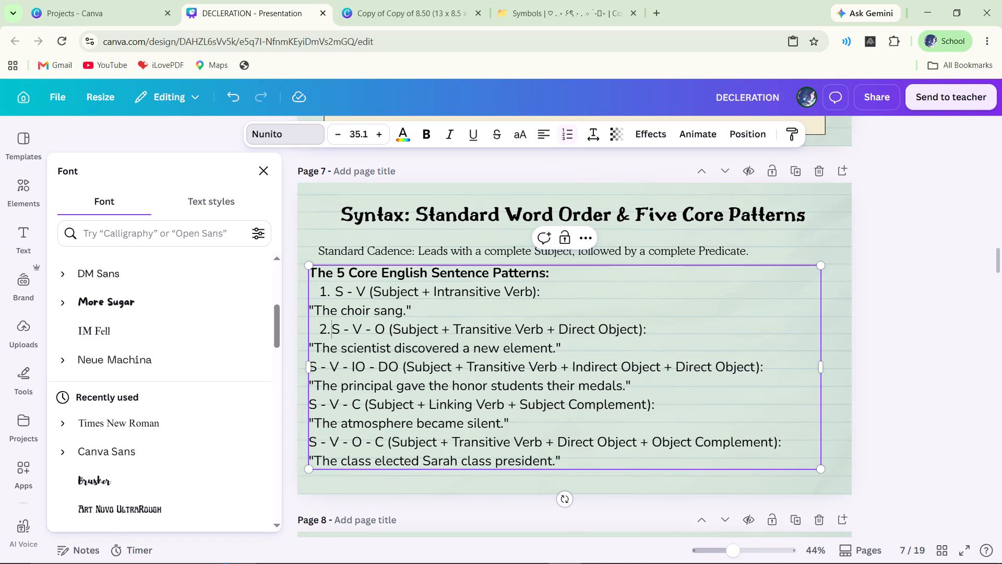
pyautogui.press('space')
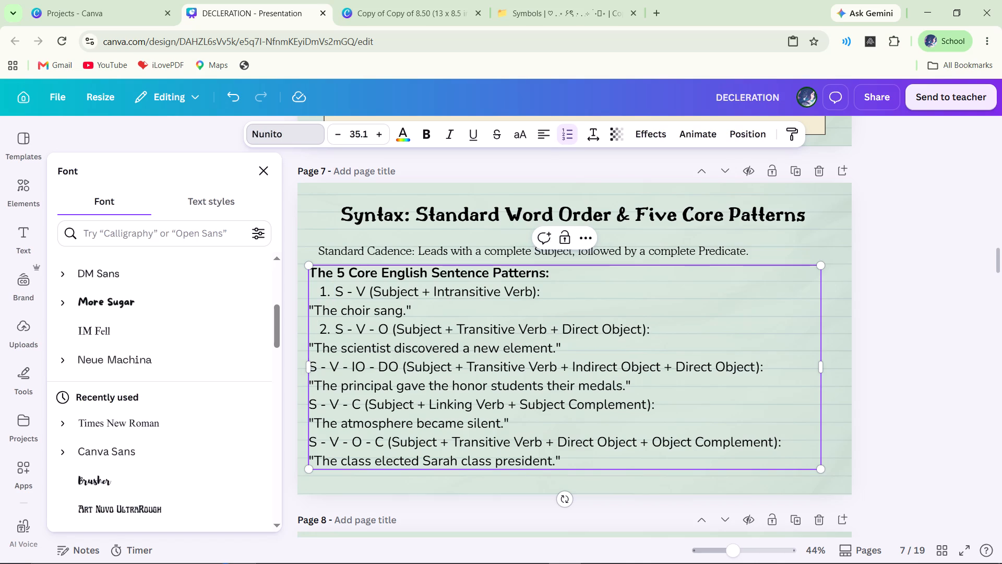
# Make the "S - V - IO - DO" line numbered list item 3, with an extra space after the number.
pyautogui.click(312, 367)
pyautogui.press('3')
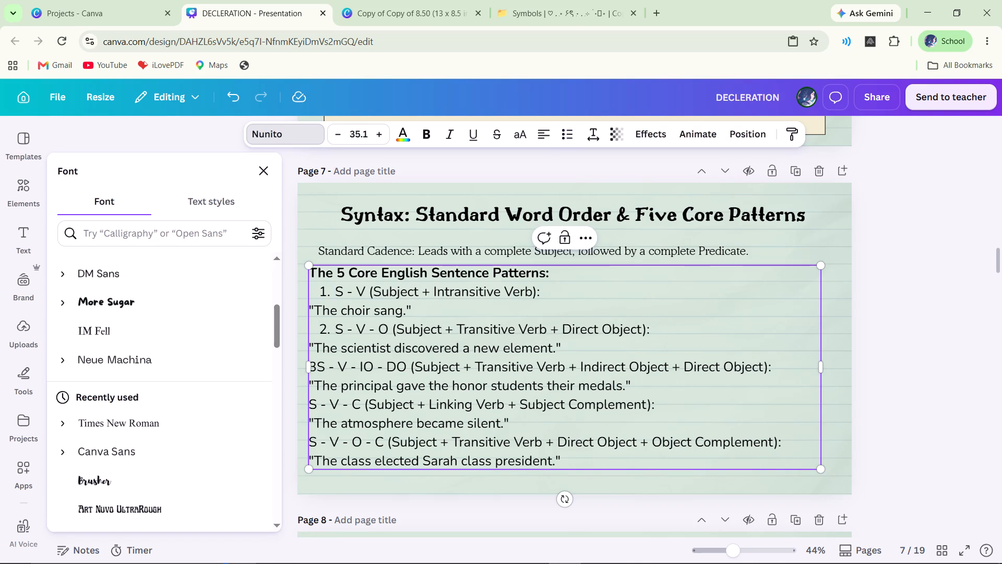
pyautogui.write('.')
pyautogui.press('space')
pyautogui.press('space')
pyautogui.press('BackSpace')
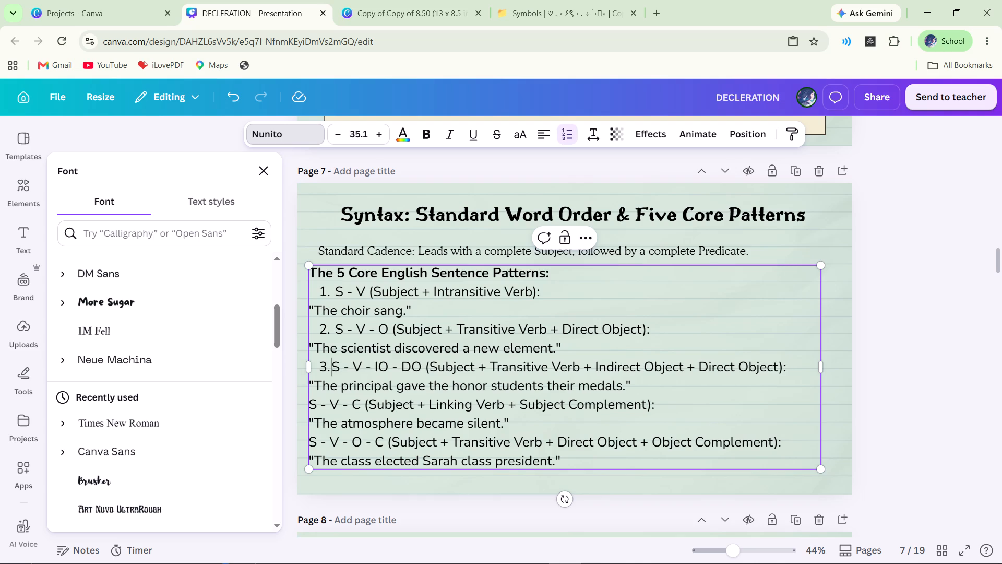
pyautogui.press('space')
# Make the "S - V - C" line numbered list item 4, with an extra space after the number.
pyautogui.click(312, 385)
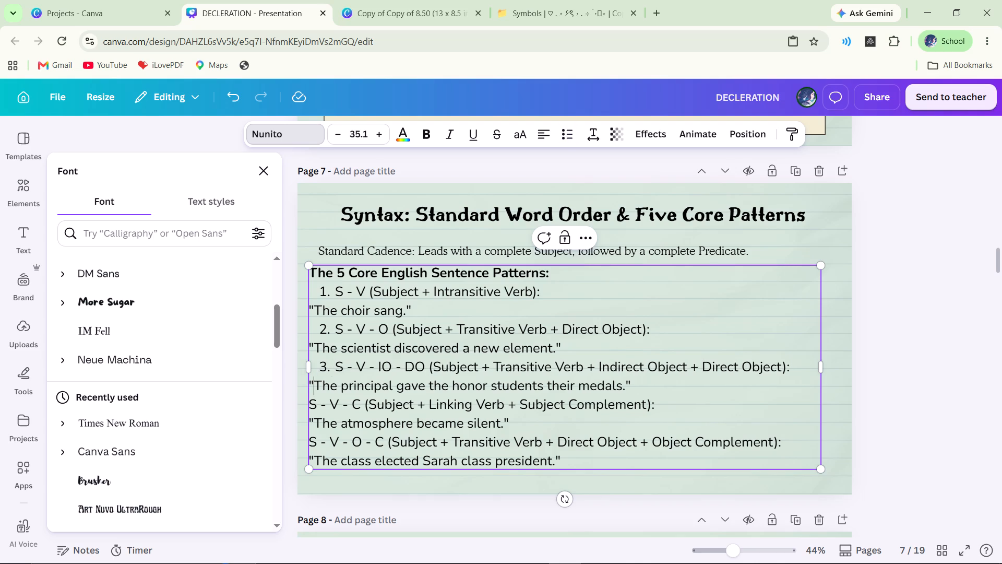
pyautogui.click(312, 407)
pyautogui.click(311, 407)
pyautogui.write('4.')
pyautogui.press('space')
pyautogui.press('space')
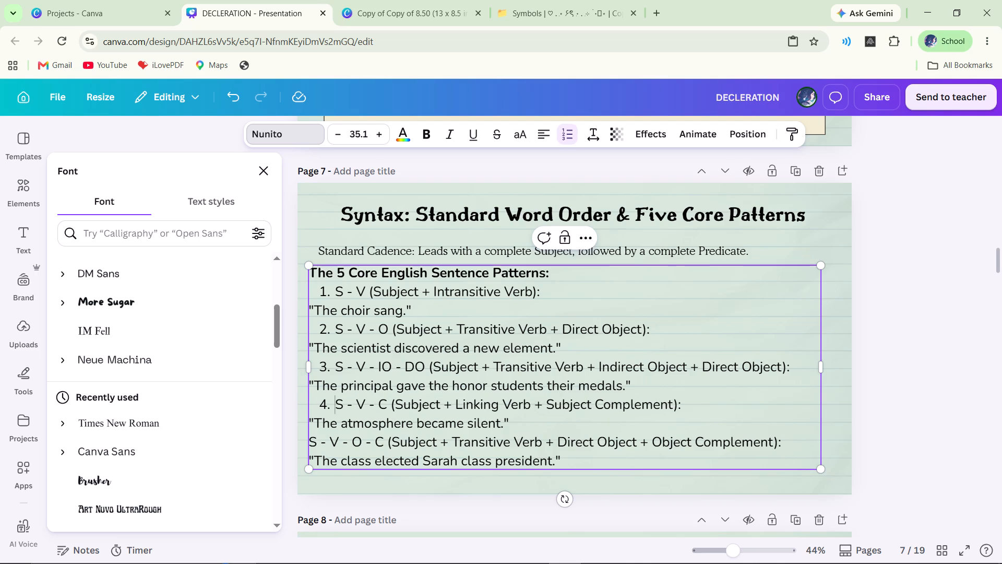
# Make the "S - V - O - C" line numbered list item 5, with an extra space after the number.
pyautogui.click(308, 445)
pyautogui.click(311, 446)
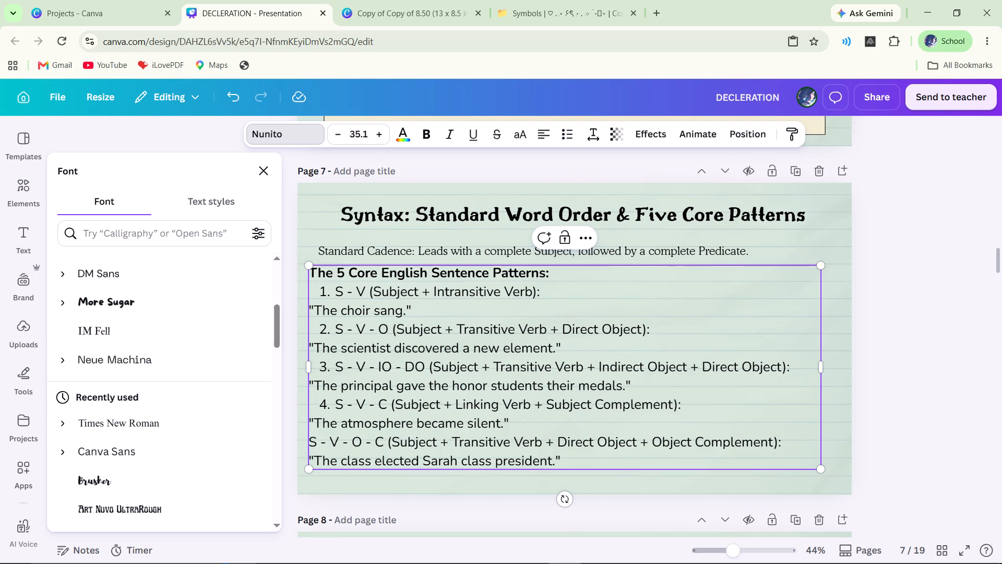
pyautogui.click(311, 444)
pyautogui.press('5')
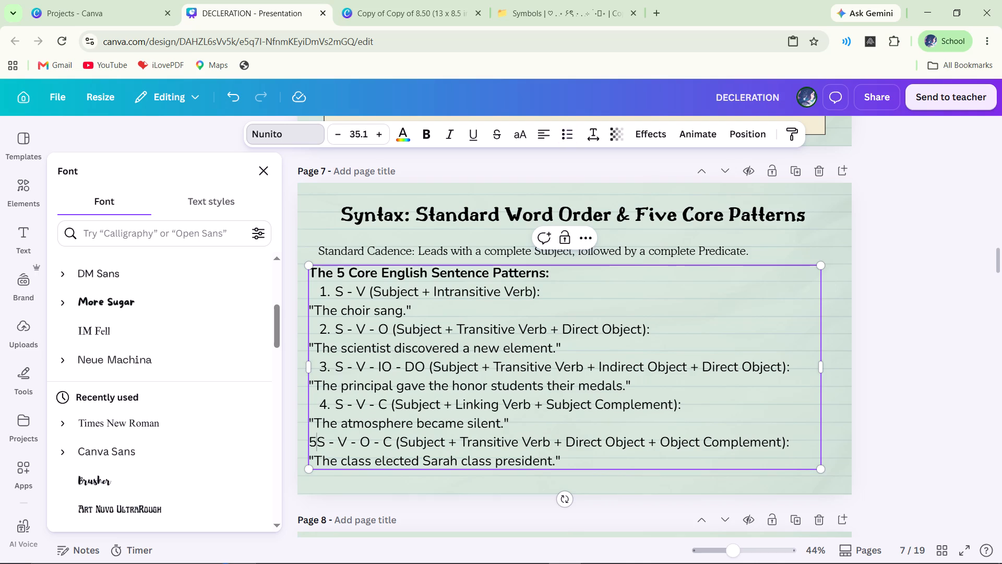
pyautogui.write('.')
pyautogui.press('space')
pyautogui.press('space')
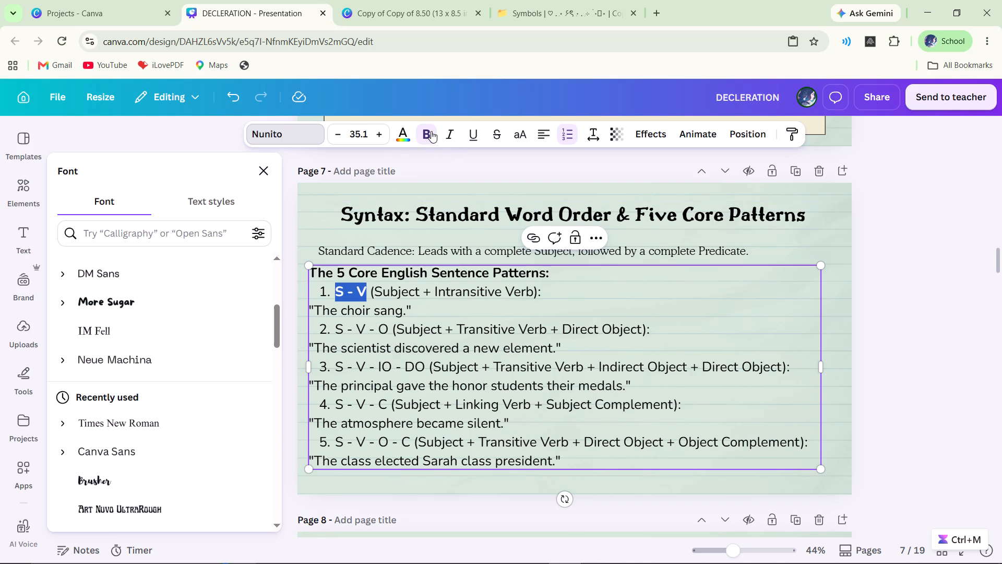
pyautogui.doubleClick(349, 321)
pyautogui.click(703, 403)
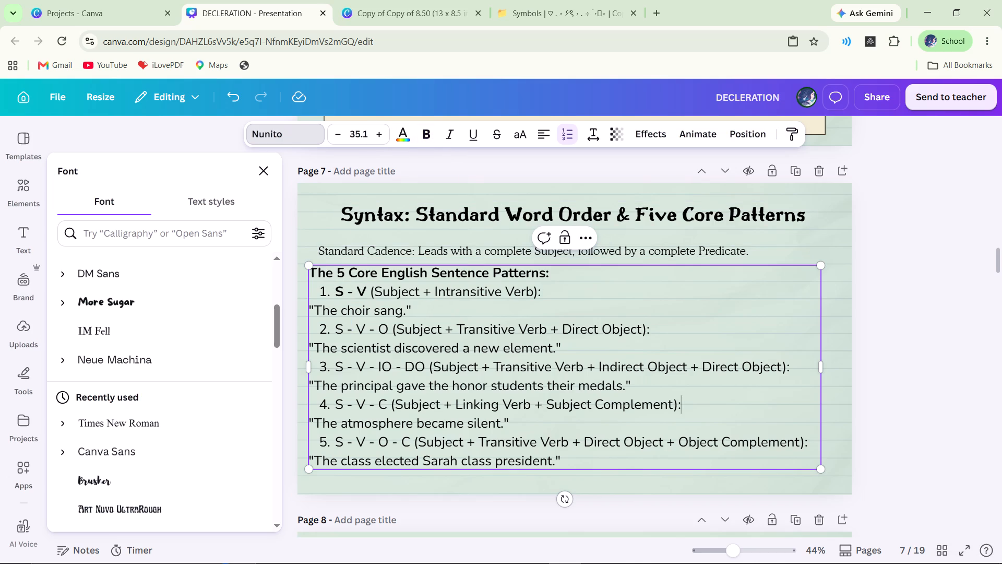
pyautogui.click(736, 313)
# Indent the example "The choir sang." with leading spaces so it sits well inward beneath pattern 1.
pyautogui.doubleClick(316, 310)
pyautogui.click(309, 310)
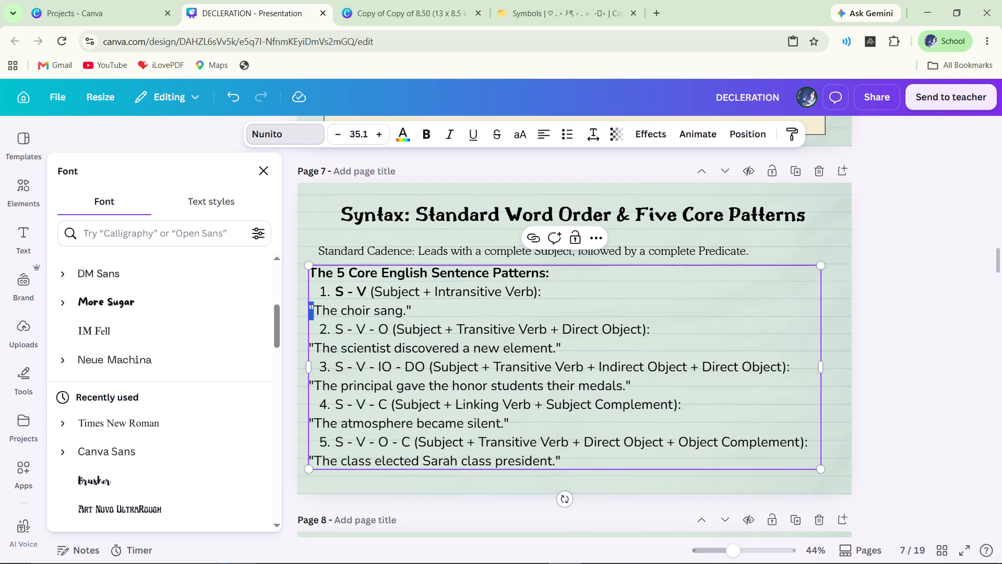
pyautogui.click(310, 312)
pyautogui.press('space')
pyautogui.press('space')
pyautogui.press('space')
pyautogui.press('space')
pyautogui.press('space')
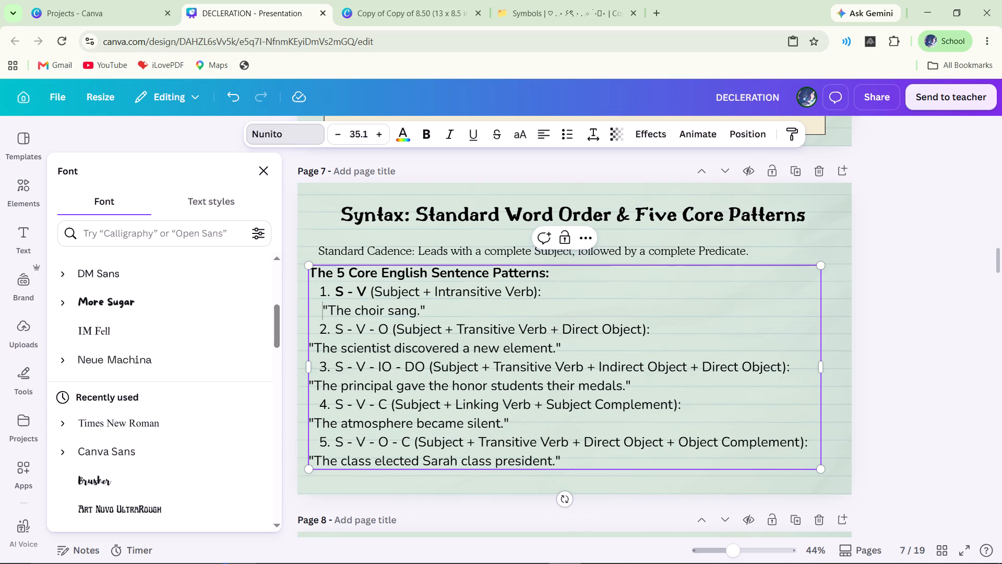
pyautogui.press('space')
pyautogui.press('space')
pyautogui.press('space')
pyautogui.press('space')
pyautogui.press('space')
pyautogui.press('space')
pyautogui.press('space')
pyautogui.press('space')
pyautogui.press('space')
pyautogui.press('space')
pyautogui.press('space')
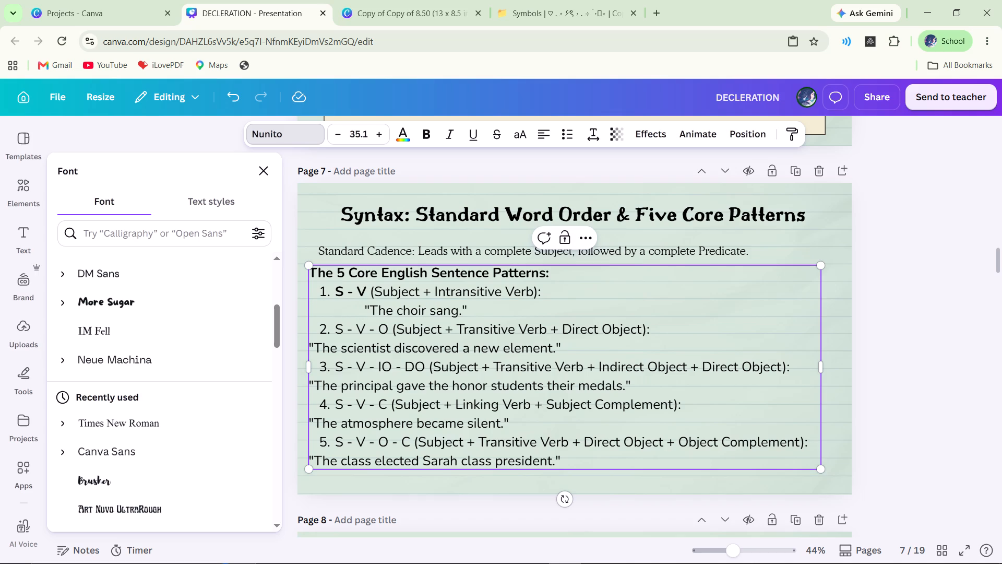
pyautogui.press('space')
pyautogui.press('space')
pyautogui.press('space')
pyautogui.press('space')
pyautogui.press('space')
pyautogui.press('space')
pyautogui.press('space')
pyautogui.press('space')
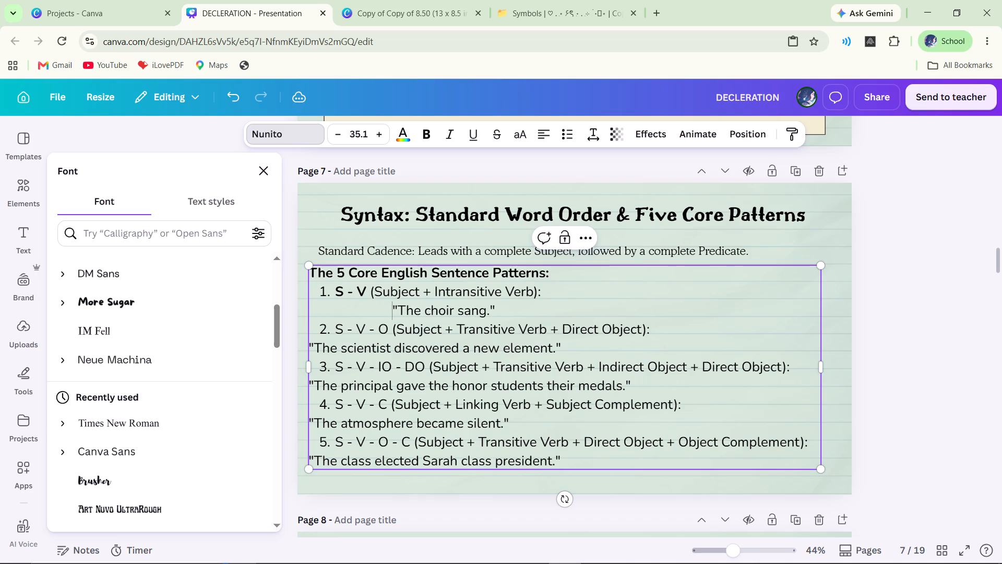
pyautogui.press('space')
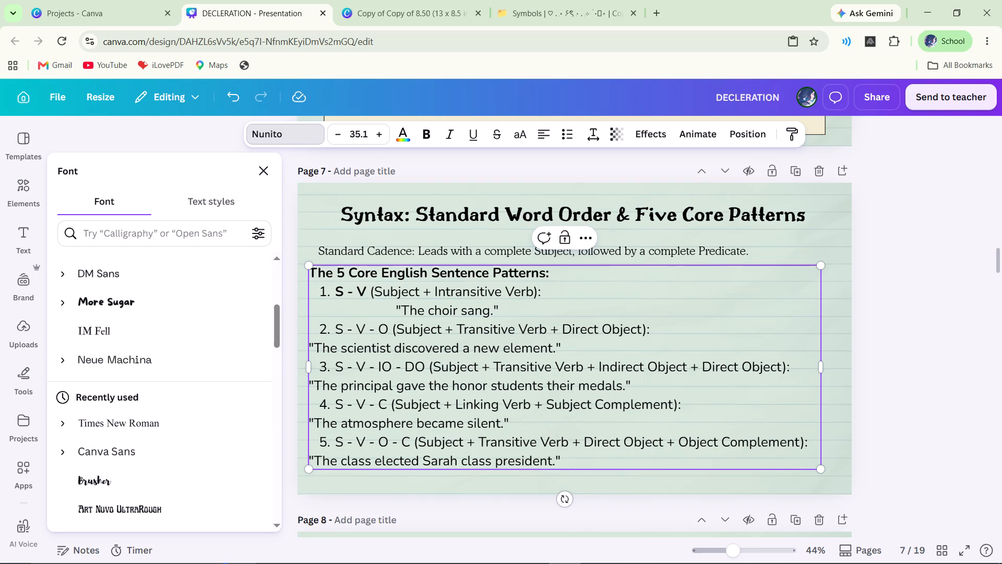
# Indent the example "The scientist discovered a new element." with leading spaces to line up with the example under pattern 1.
pyautogui.doubleClick(311, 347)
pyautogui.doubleClick(313, 347)
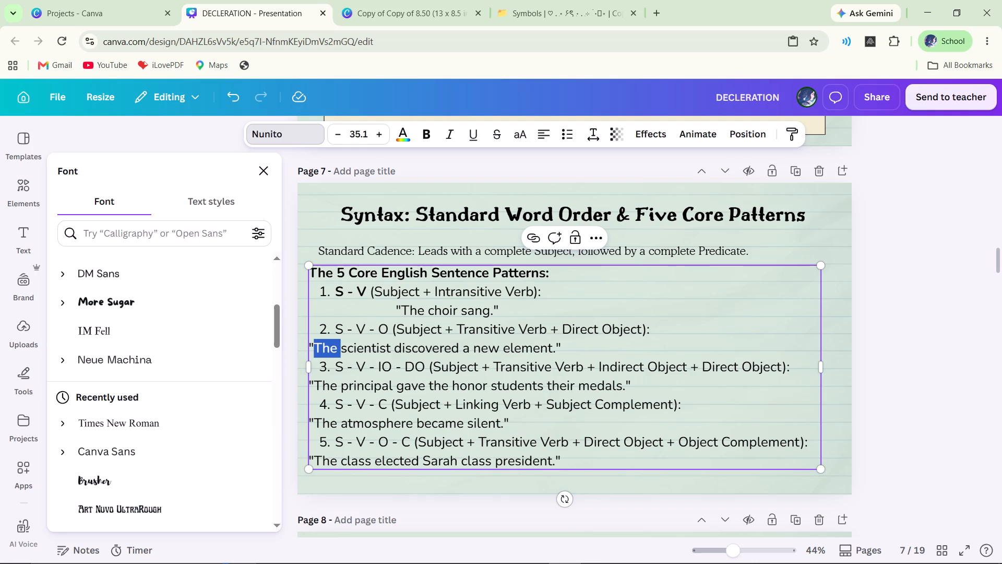
pyautogui.click(341, 346)
pyautogui.doubleClick(306, 348)
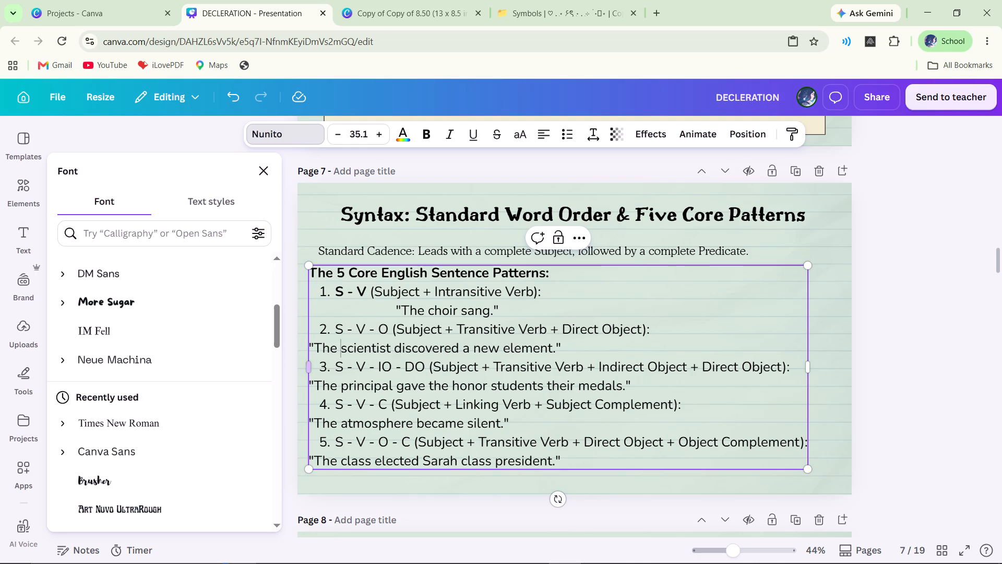
pyautogui.click(311, 346)
pyautogui.click(309, 346)
pyautogui.press('space')
pyautogui.press('space')
pyautogui.press('space')
pyautogui.press('space')
pyautogui.press('space')
pyautogui.press('space')
pyautogui.press('space')
pyautogui.press('space')
pyautogui.press('space')
pyautogui.press('space')
pyautogui.press('space')
pyautogui.press('space')
pyautogui.press('space')
pyautogui.press('space')
pyautogui.press('space')
pyautogui.press('space')
pyautogui.press('space')
pyautogui.press('space')
pyautogui.press('space')
pyautogui.press('space')
pyautogui.press('space')
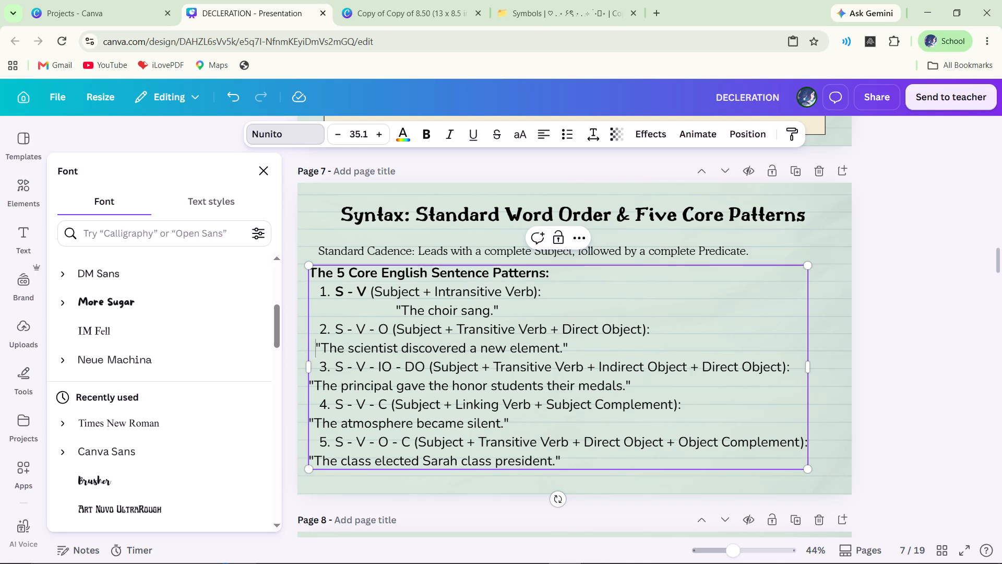
pyautogui.press('space')
pyautogui.press('space')
pyautogui.press('space')
pyautogui.press('space')
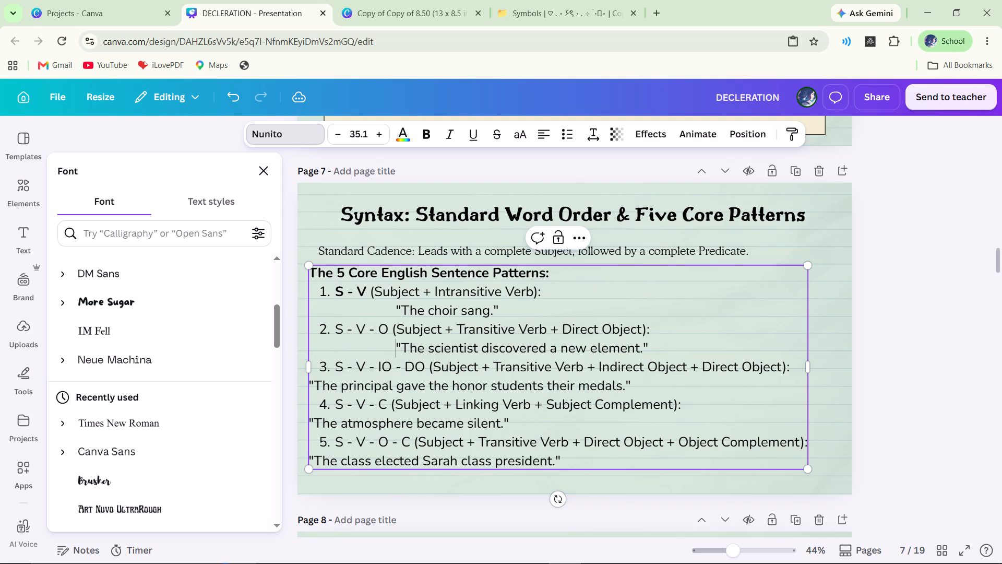
# Bold the "S - V - O" label in pattern 2, leaving its parenthetical description in regular weight.
pyautogui.doubleClick(368, 331)
pyautogui.doubleClick(385, 328)
pyautogui.click(389, 328)
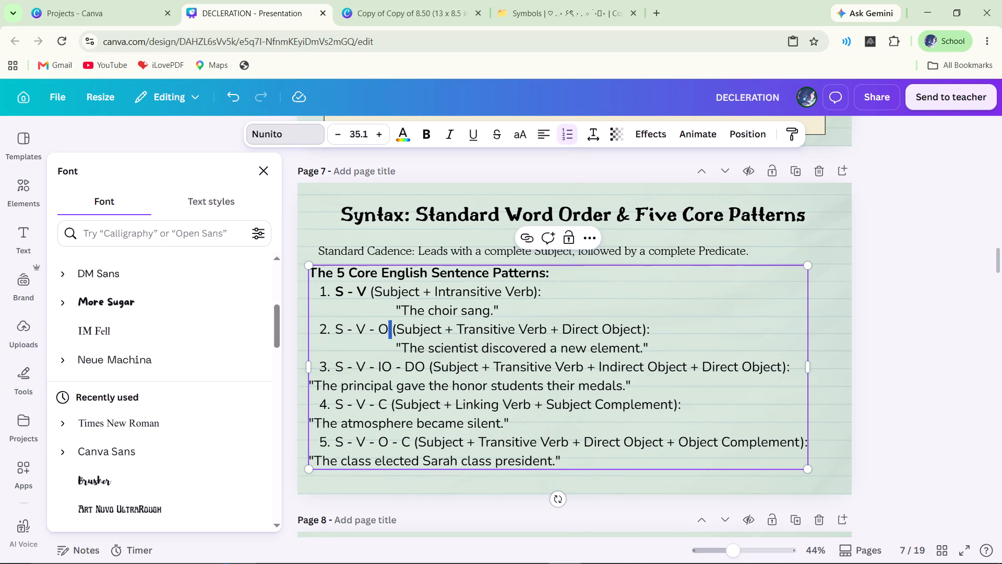
pyautogui.click(393, 332)
pyautogui.doubleClick(424, 327)
pyautogui.click(387, 327)
pyautogui.moveTo(389, 327); pyautogui.dragTo(338, 332)
pyautogui.click(426, 132)
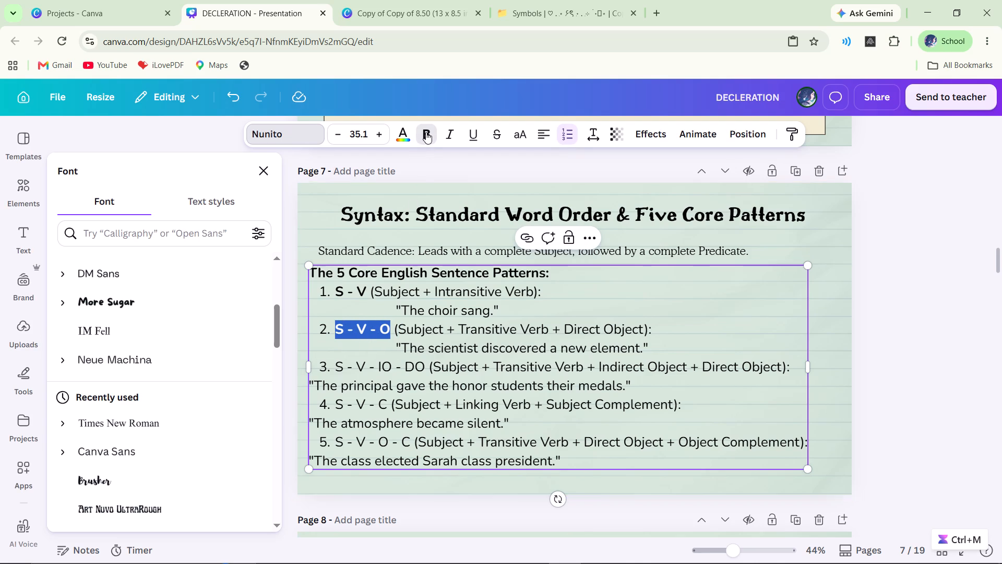
# Bold the labels "S - V - IO - DO", "S - V - C" and "S - V - O - C" in patterns 3, 4 and 5.
pyautogui.moveTo(336, 369); pyautogui.dragTo(426, 374)
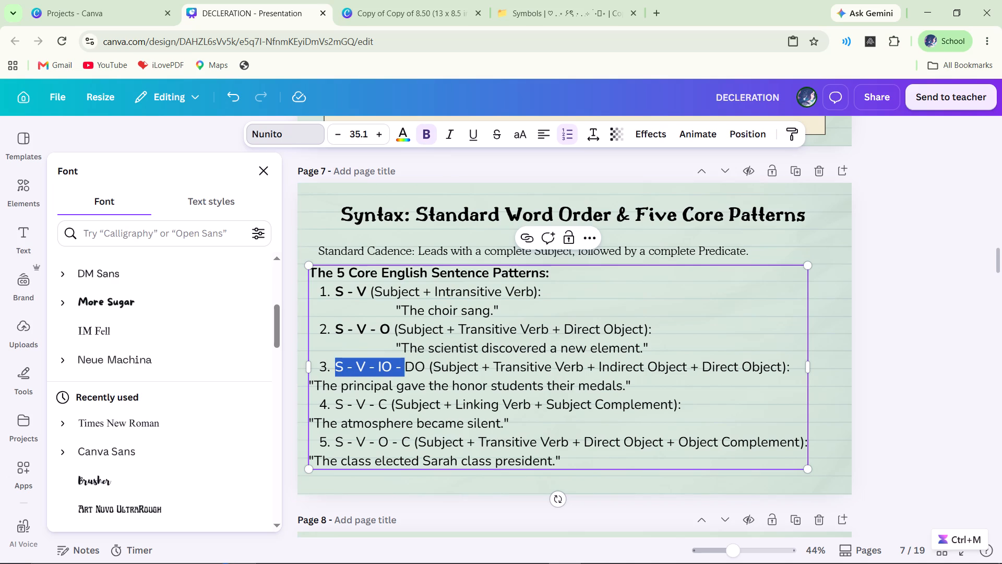
pyautogui.moveTo(426, 374); pyautogui.dragTo(426, 372)
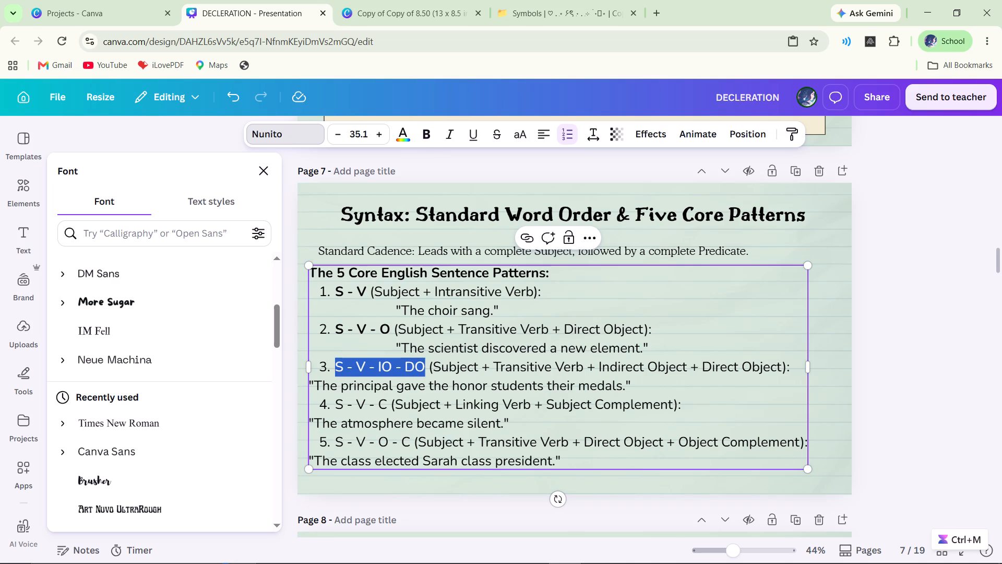
pyautogui.click(425, 138)
pyautogui.scroll(-1, 422, 390)
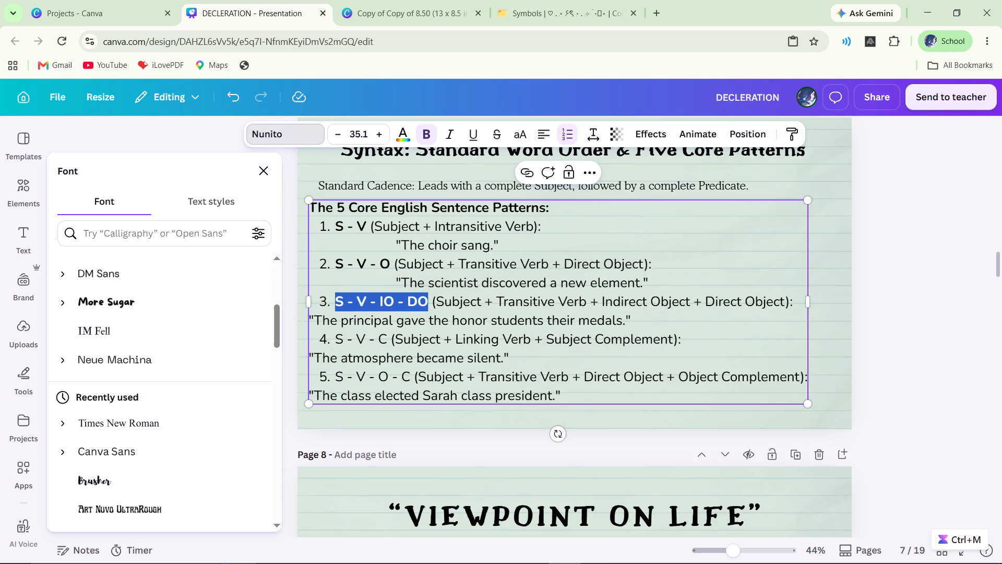
pyautogui.moveTo(336, 342); pyautogui.dragTo(385, 341)
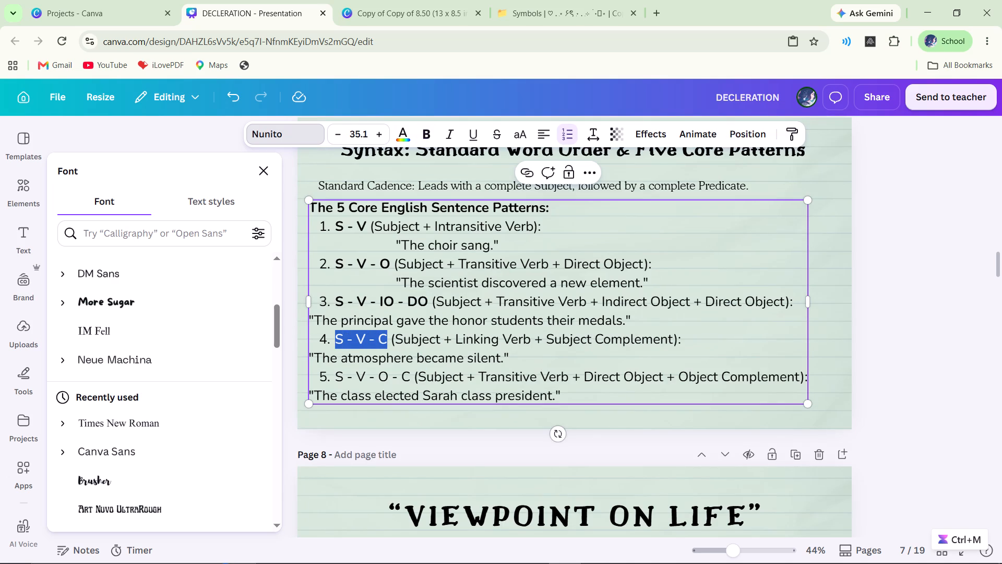
pyautogui.click(431, 134)
pyautogui.moveTo(336, 373); pyautogui.dragTo(339, 373)
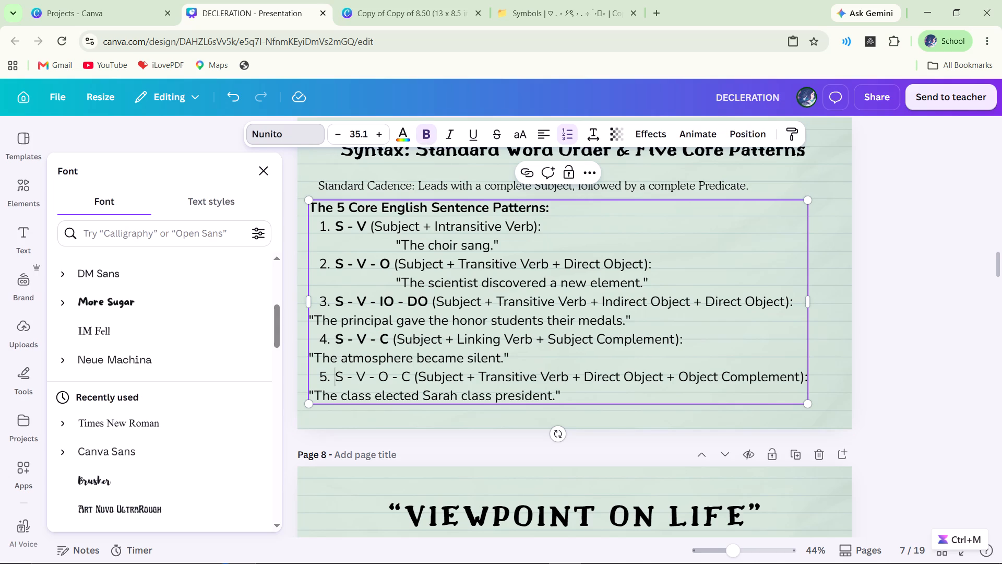
pyautogui.moveTo(339, 373); pyautogui.dragTo(411, 376)
pyautogui.click(423, 140)
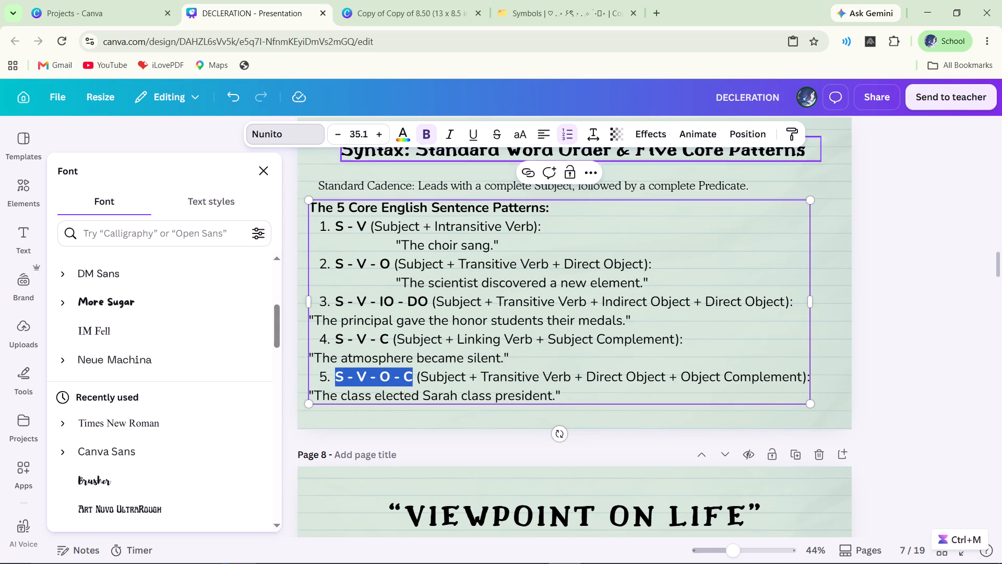
pyautogui.doubleClick(924, 364)
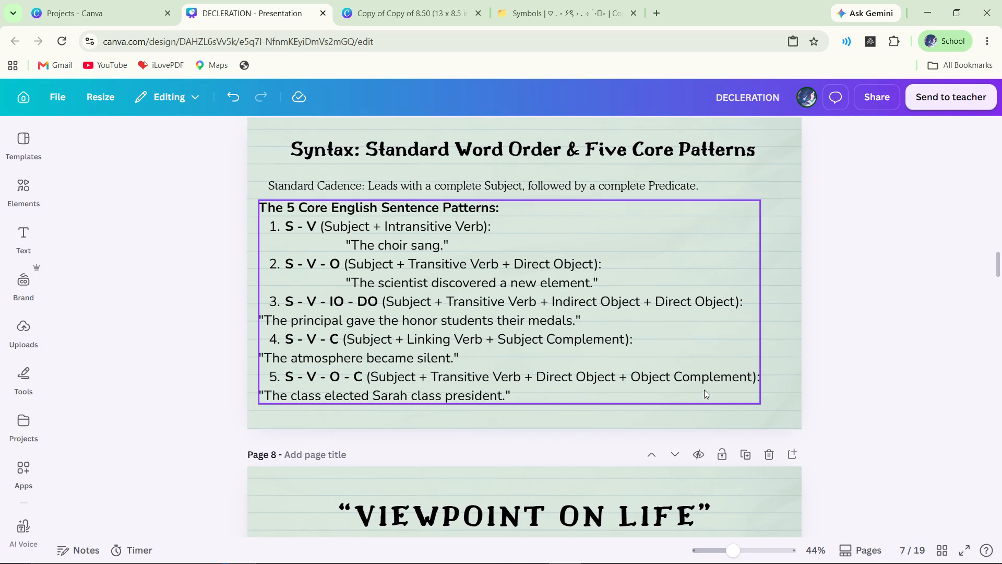
# Indent the example "The principal gave the honor students their medals." with leading spaces to sit roughly in line with the examples above.
pyautogui.click(340, 245)
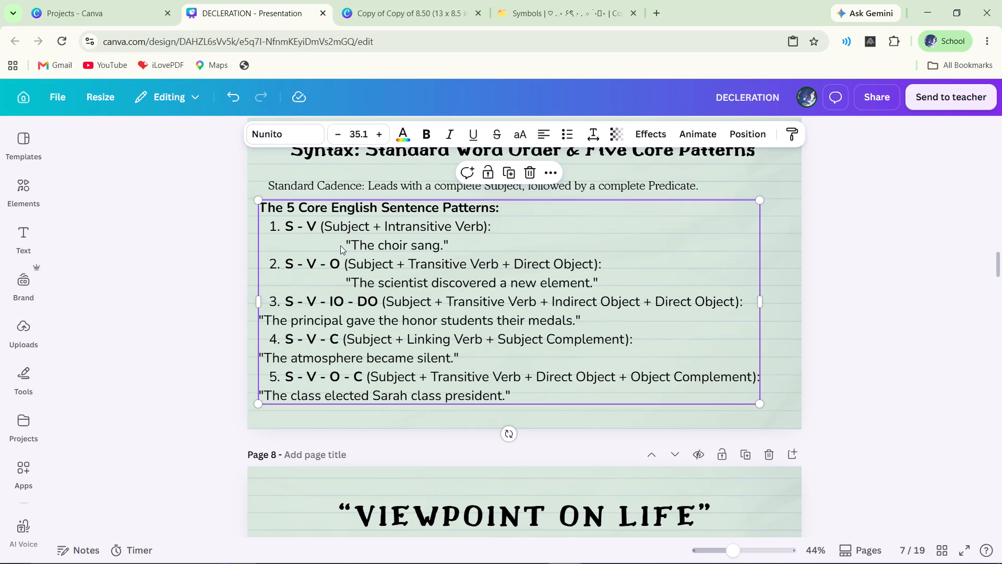
pyautogui.click(344, 248)
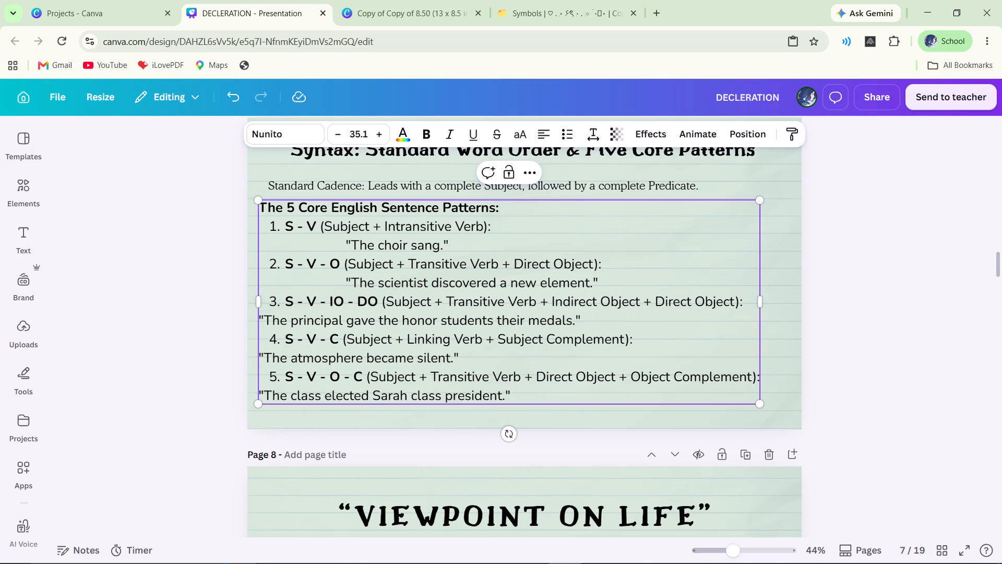
pyautogui.click(265, 321)
pyautogui.doubleClick(262, 320)
pyautogui.click(259, 319)
pyautogui.press('space')
pyautogui.press('space')
pyautogui.press('space')
pyautogui.press('space')
pyautogui.press('space')
pyautogui.press('space')
pyautogui.press('space')
pyautogui.press('space')
pyautogui.press('space')
pyautogui.press('space')
pyautogui.press('space')
pyautogui.press('space')
pyautogui.press('space')
pyautogui.press('space')
pyautogui.press('space')
pyautogui.press('space')
pyautogui.press('space')
pyautogui.press('space')
pyautogui.press('space')
pyautogui.press('space')
pyautogui.press('space')
pyautogui.press('space')
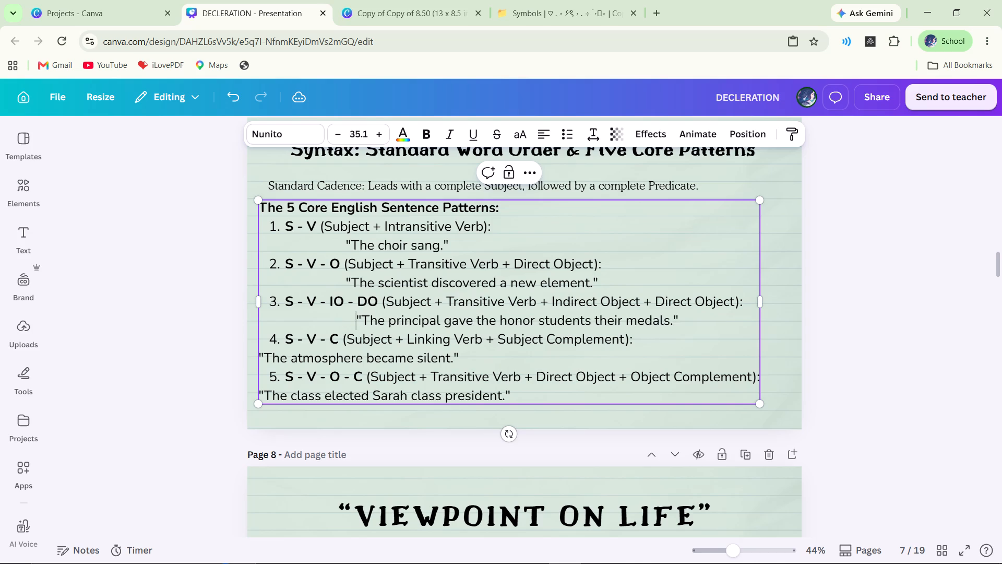
pyautogui.press('BackSpace')
pyautogui.press('BackSpace')
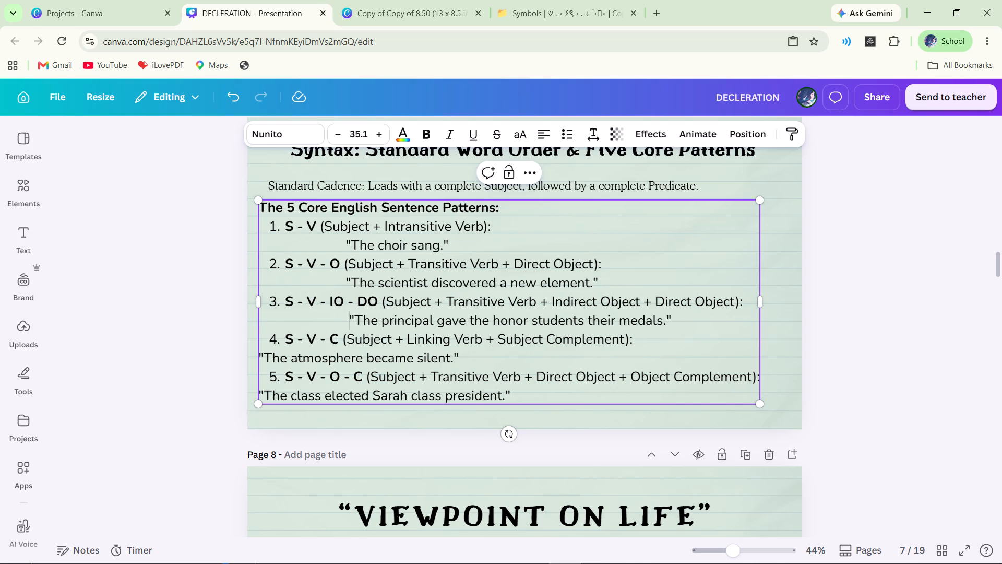
# Indent the example "The atmosphere became silent." with leading spaces so it lines up with the example under pattern 3.
pyautogui.click(259, 358)
pyautogui.doubleClick(256, 357)
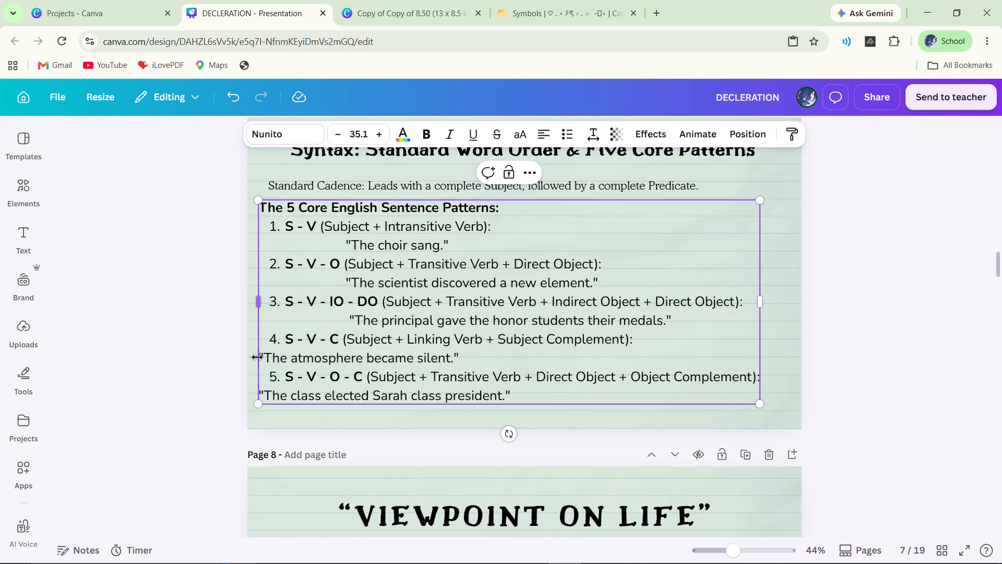
pyautogui.doubleClick(260, 357)
pyautogui.click(256, 364)
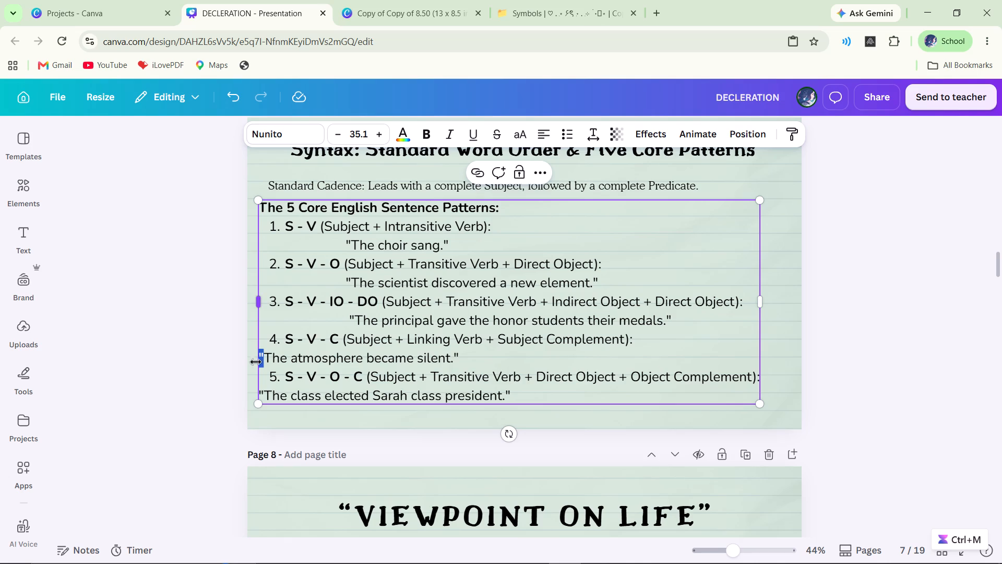
pyautogui.click(261, 358)
pyautogui.press('space')
pyautogui.press('space')
pyautogui.press('space')
pyautogui.press('space')
pyautogui.press('space')
pyautogui.press('space')
pyautogui.press('space')
pyautogui.press('space')
pyautogui.press('space')
pyautogui.press('space')
pyautogui.press('space')
pyautogui.press('space')
pyautogui.press('space')
pyautogui.press('space')
pyautogui.press('space')
pyautogui.press('space')
pyautogui.press('space')
pyautogui.press('space')
pyautogui.press('space')
pyautogui.press('space')
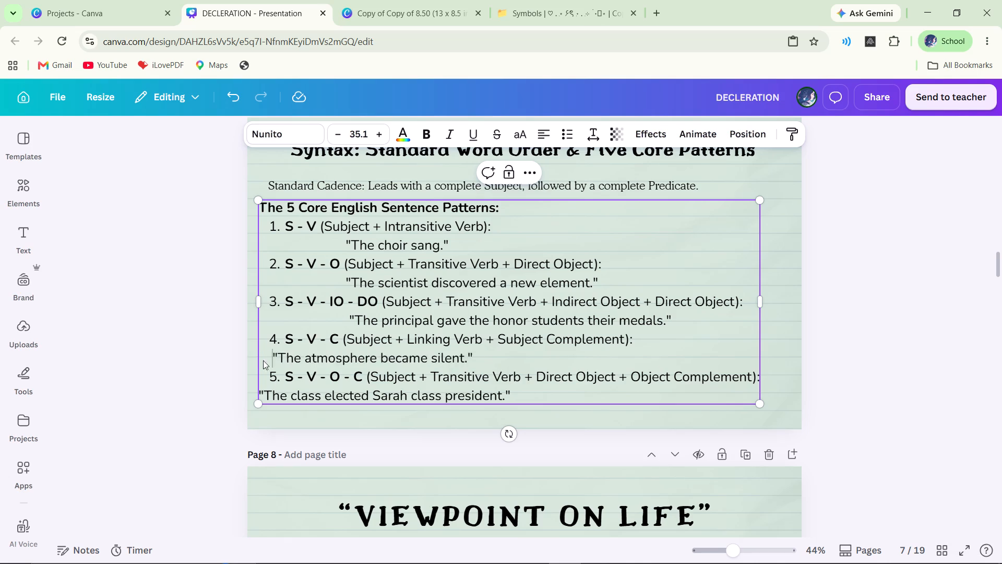
pyautogui.press('space')
pyautogui.press('space')
pyautogui.press('space')
pyautogui.press('space')
pyautogui.press('space')
pyautogui.press('space')
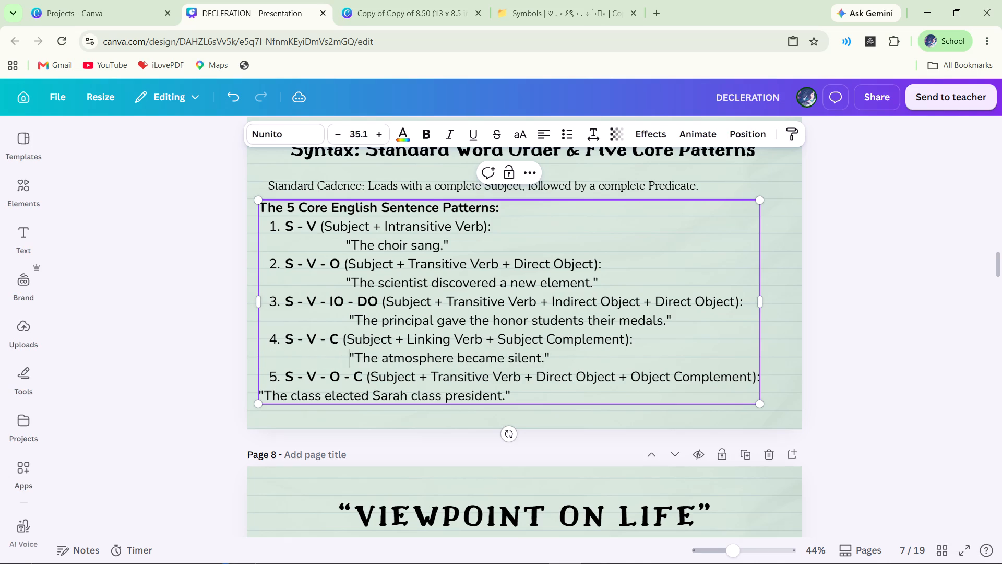
pyautogui.press('space')
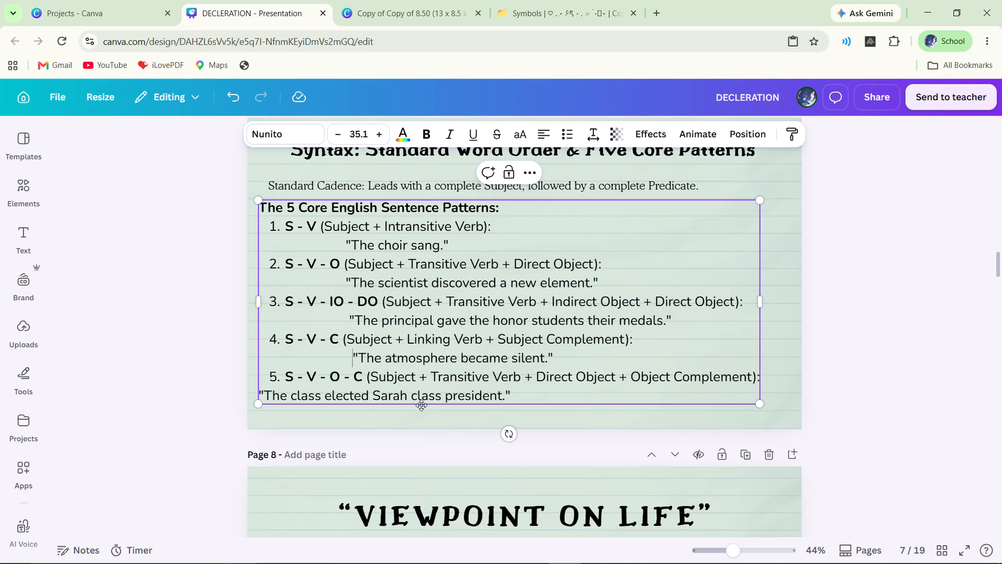
pyautogui.press('BackSpace')
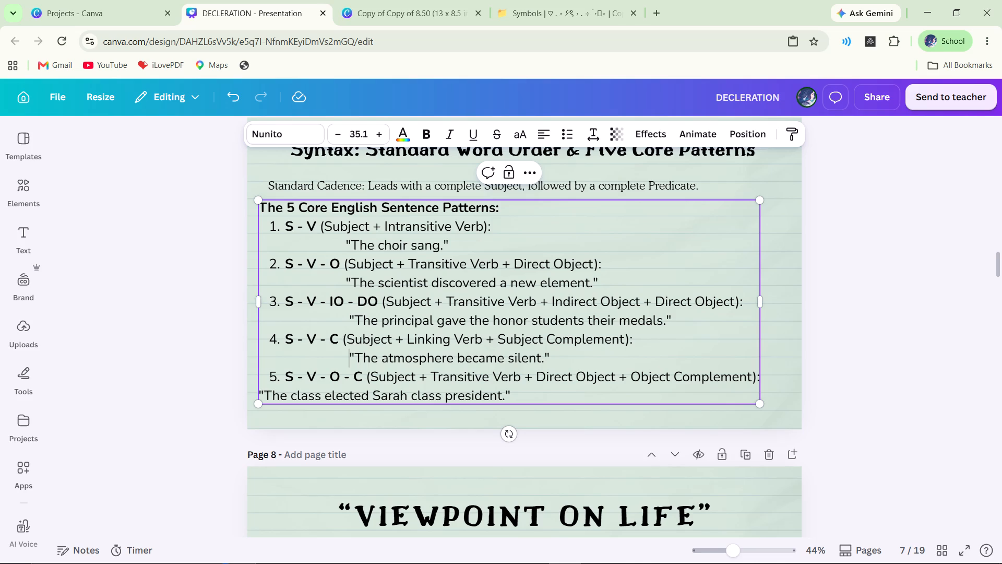
# Indent the example "The class elected Sarah class president." with leading spaces so it sits well inward beneath pattern 5.
pyautogui.click(258, 395)
pyautogui.click(260, 395)
pyautogui.press('space')
pyautogui.press('space')
pyautogui.press('space')
pyautogui.press('space')
pyautogui.press('space')
pyautogui.press('space')
pyautogui.press('space')
pyautogui.press('space')
pyautogui.press('space')
pyautogui.press('space')
pyautogui.press('space')
pyautogui.press('space')
pyautogui.press('space')
pyautogui.press('space')
pyautogui.press('space')
pyautogui.press('space')
pyautogui.press('space')
pyautogui.press('space')
pyautogui.press('space')
pyautogui.press('space')
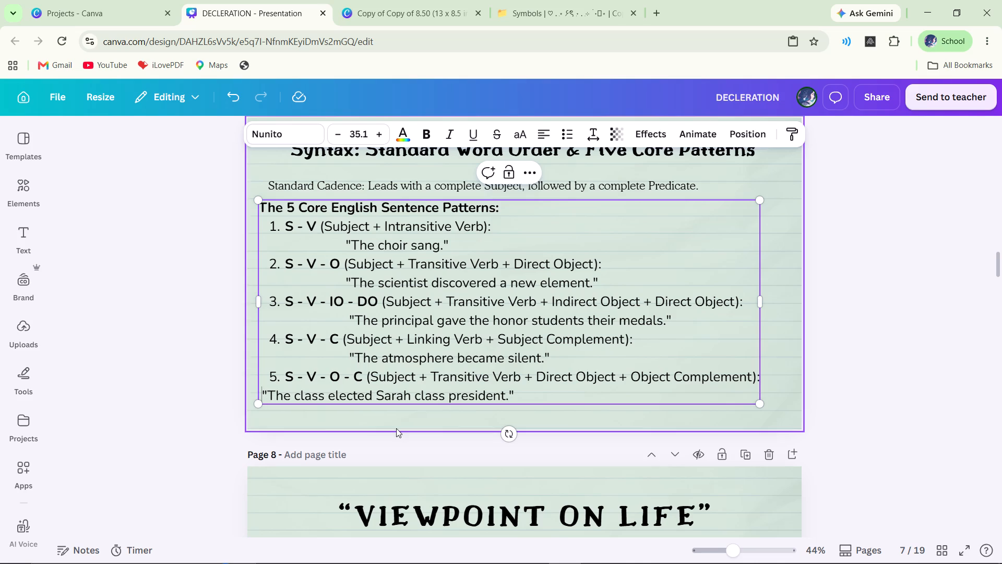
pyautogui.press('space')
pyautogui.press('space')
pyautogui.press('space')
pyautogui.press('space')
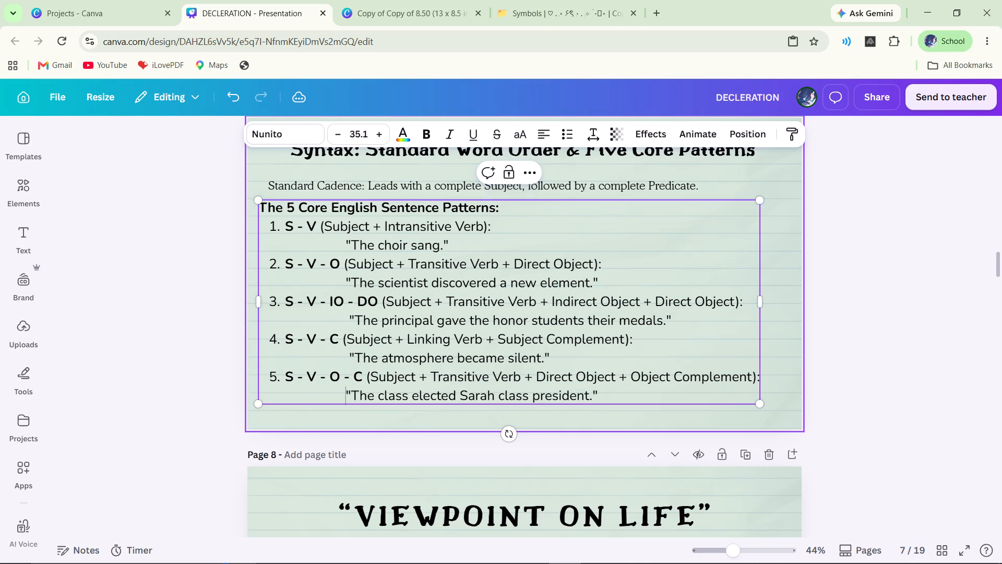
pyautogui.press('space')
pyautogui.press('space')
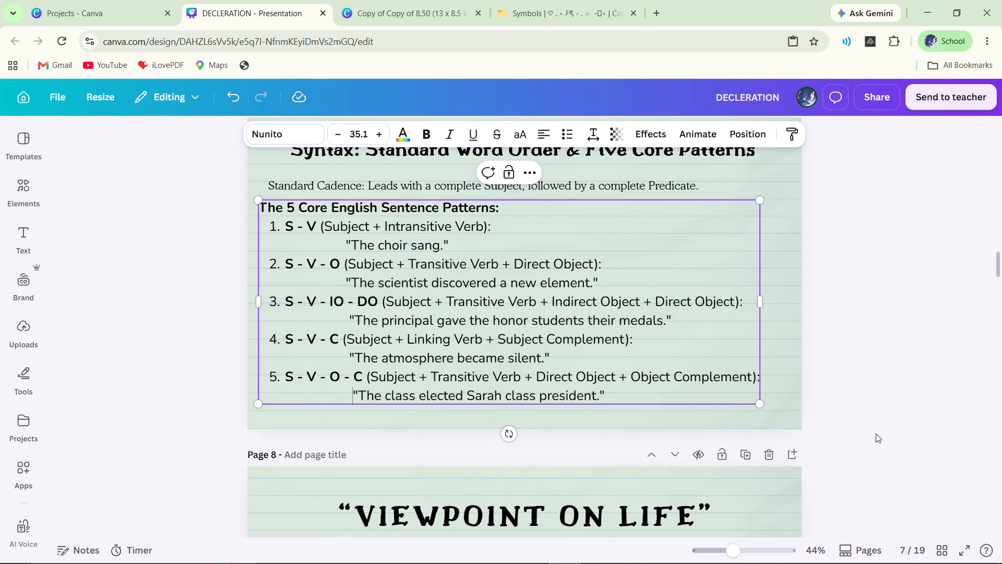
pyautogui.click(908, 433)
# Add an extra space between "S - V" and "(Subject + Intransitive Verb):" in pattern 1.
pyautogui.doubleClick(319, 232)
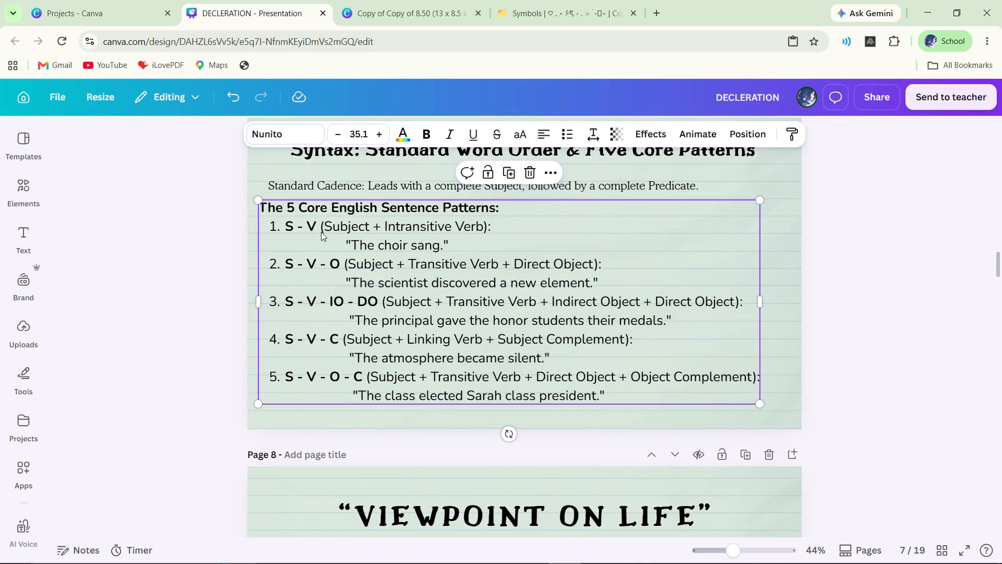
pyautogui.click(320, 227)
pyautogui.press('space')
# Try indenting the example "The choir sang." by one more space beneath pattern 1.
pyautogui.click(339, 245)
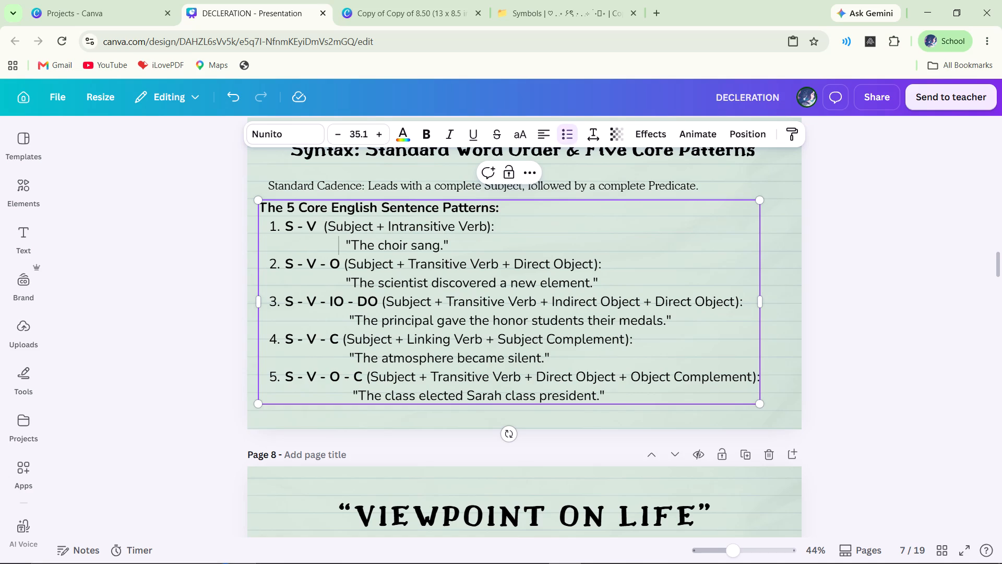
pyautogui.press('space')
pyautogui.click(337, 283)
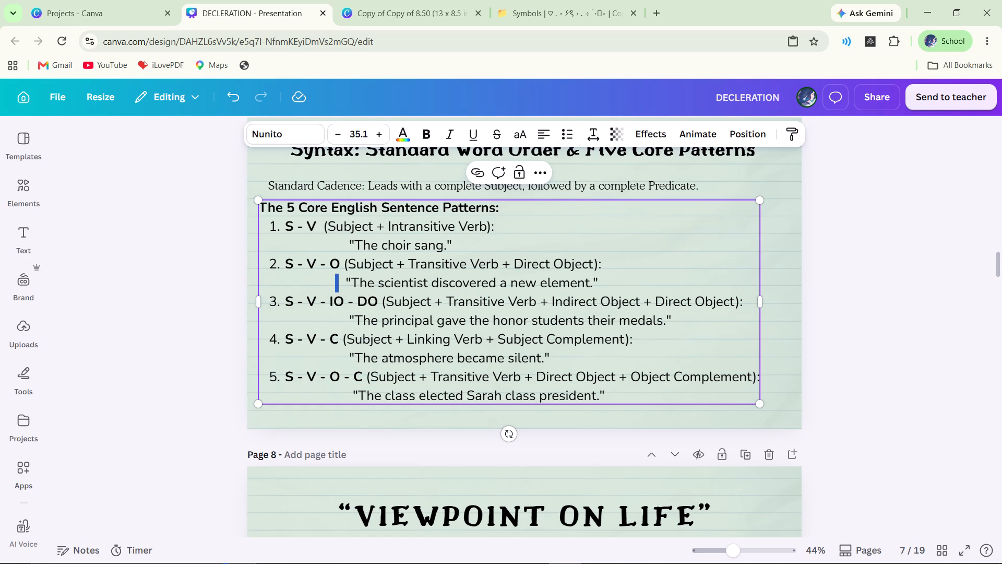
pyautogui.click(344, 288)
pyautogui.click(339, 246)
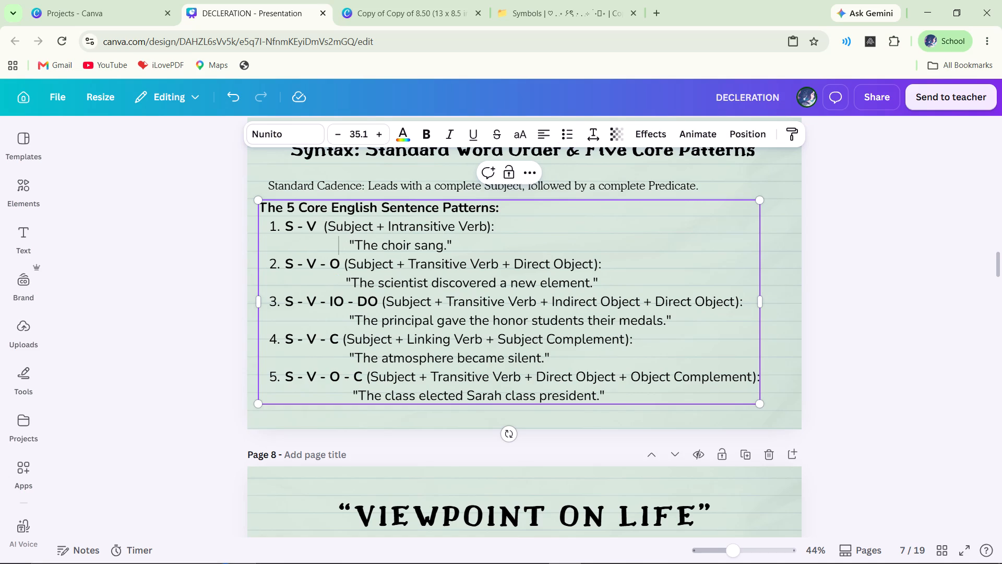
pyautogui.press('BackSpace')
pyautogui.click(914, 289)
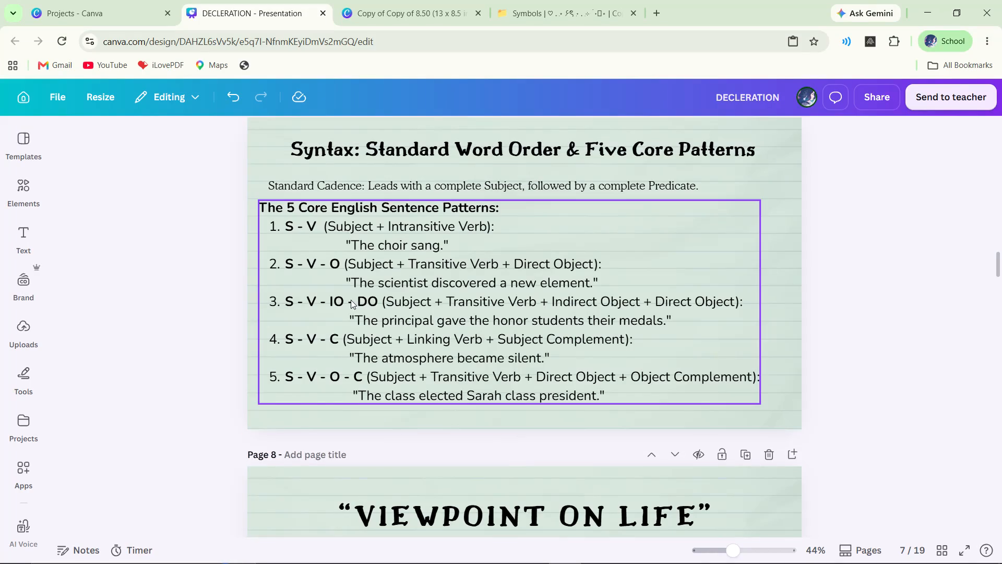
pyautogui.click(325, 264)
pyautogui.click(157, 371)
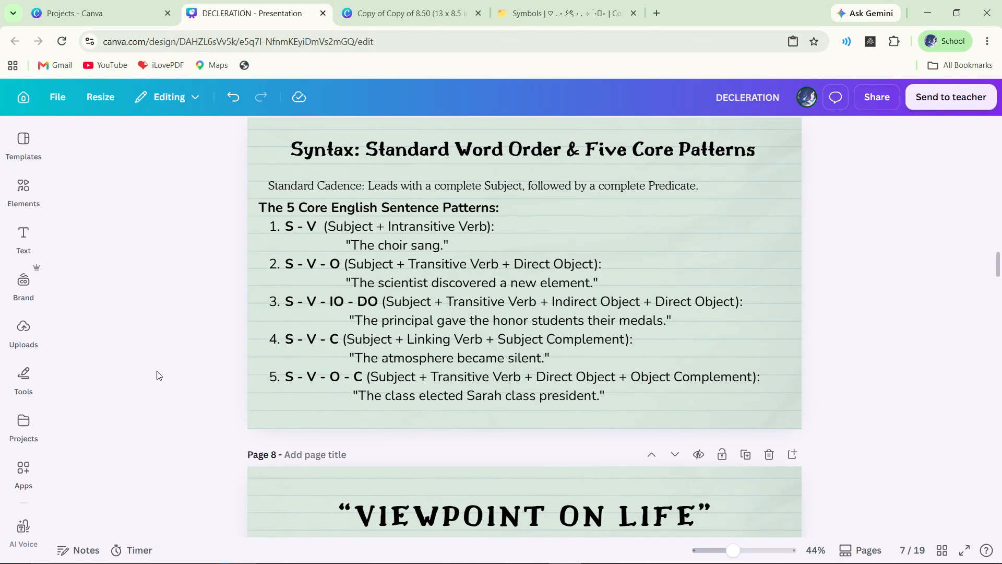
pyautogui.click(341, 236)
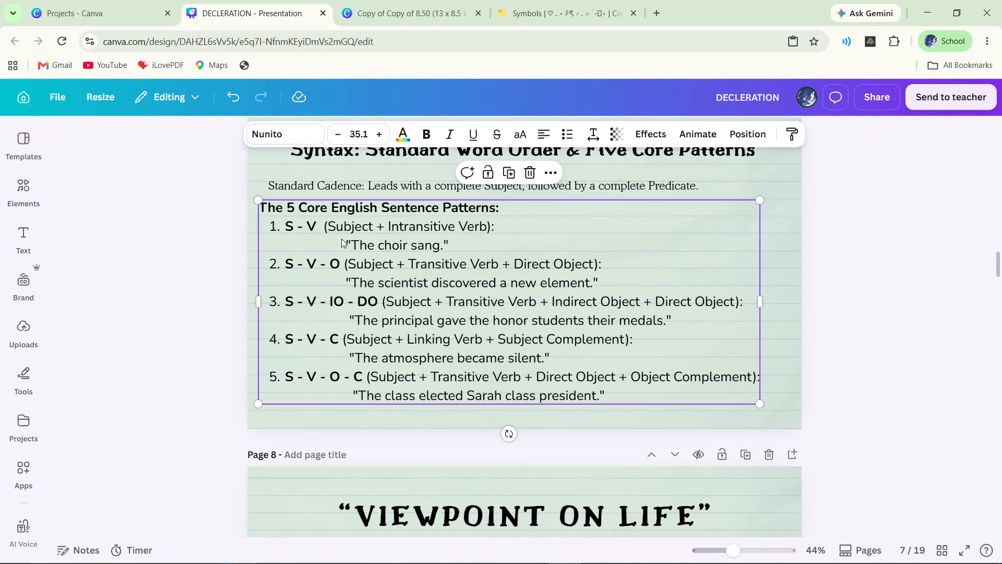
# Move the example "The choir sang." up onto the same line as pattern 1, right after "(Subject + Intransitive Verb):".
pyautogui.doubleClick(341, 240)
pyautogui.click(340, 246)
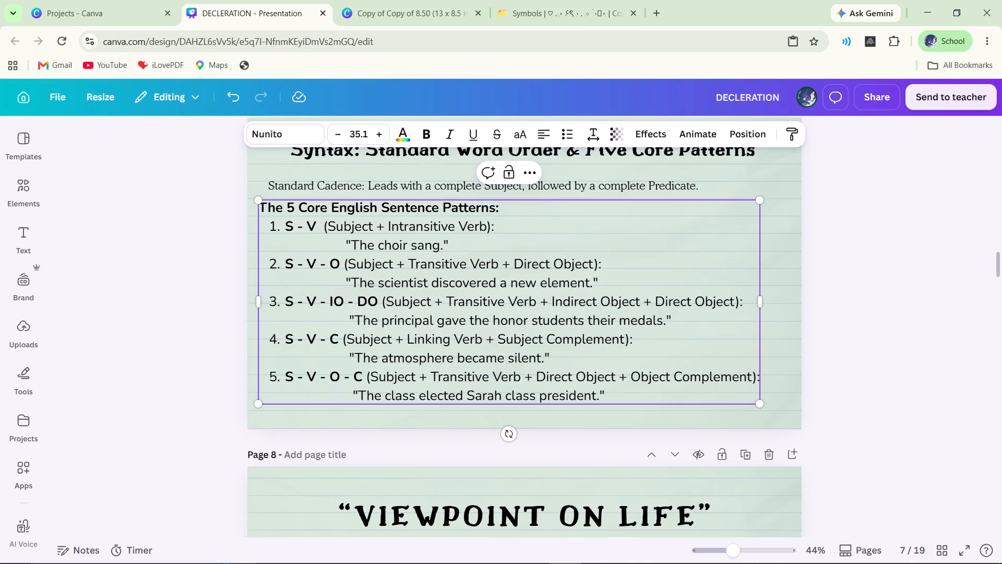
pyautogui.press('BackSpace')
pyautogui.press('BackSpace')
pyautogui.press('BackSpace')
pyautogui.press('BackSpace')
pyautogui.press('BackSpace')
pyautogui.press('BackSpace')
pyautogui.press('BackSpace')
pyautogui.press('BackSpace')
pyautogui.press('BackSpace')
pyautogui.press('BackSpace')
pyautogui.press('BackSpace')
pyautogui.press('BackSpace')
pyautogui.press('BackSpace')
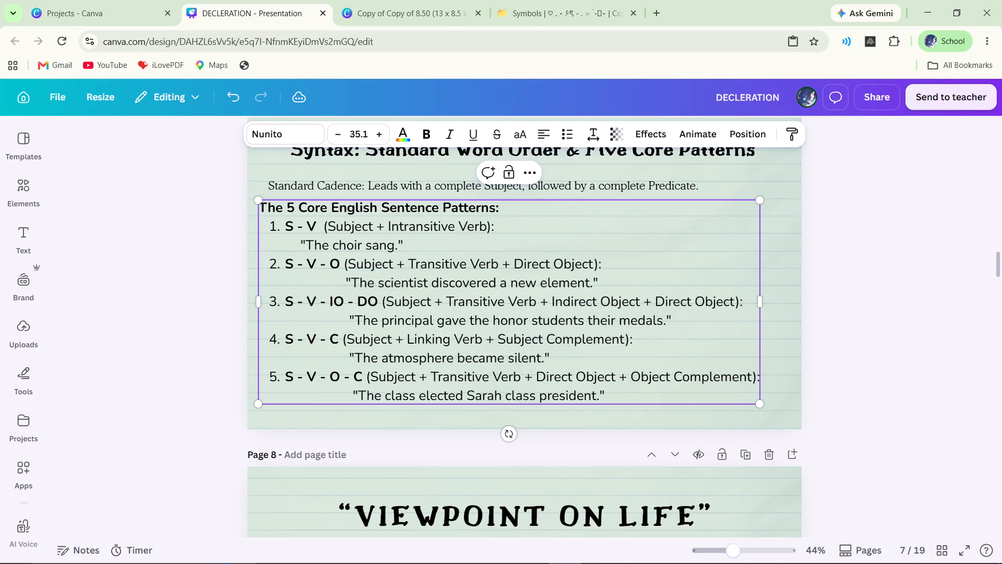
pyautogui.press('BackSpace')
pyautogui.press('BackSpace')
pyautogui.press('BackSpace')
pyautogui.press('BackSpace')
pyautogui.press('BackSpace')
pyautogui.press('BackSpace')
pyautogui.press('BackSpace')
pyautogui.press('BackSpace')
pyautogui.press('BackSpace')
pyautogui.press('BackSpace')
pyautogui.press('BackSpace')
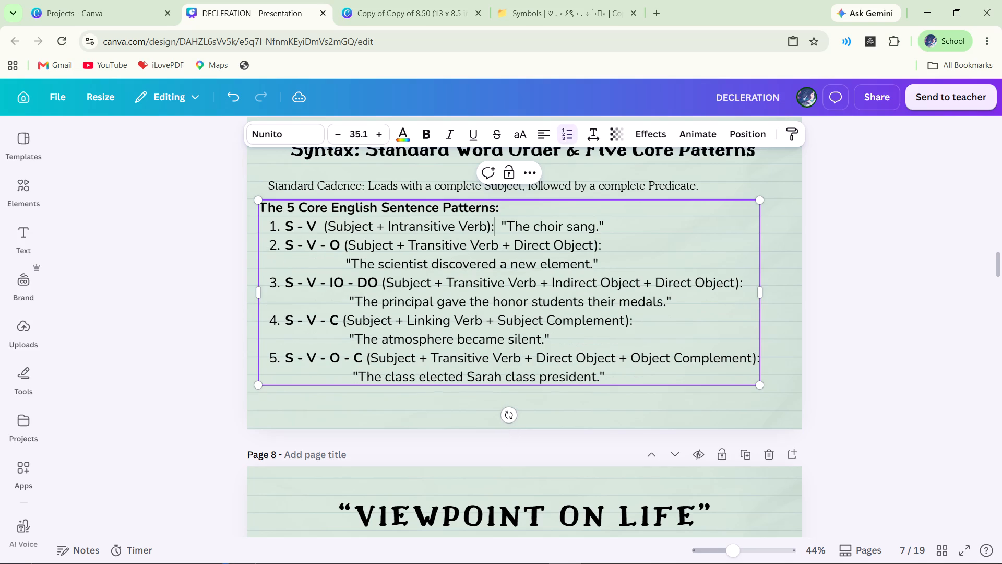
pyautogui.click(945, 365)
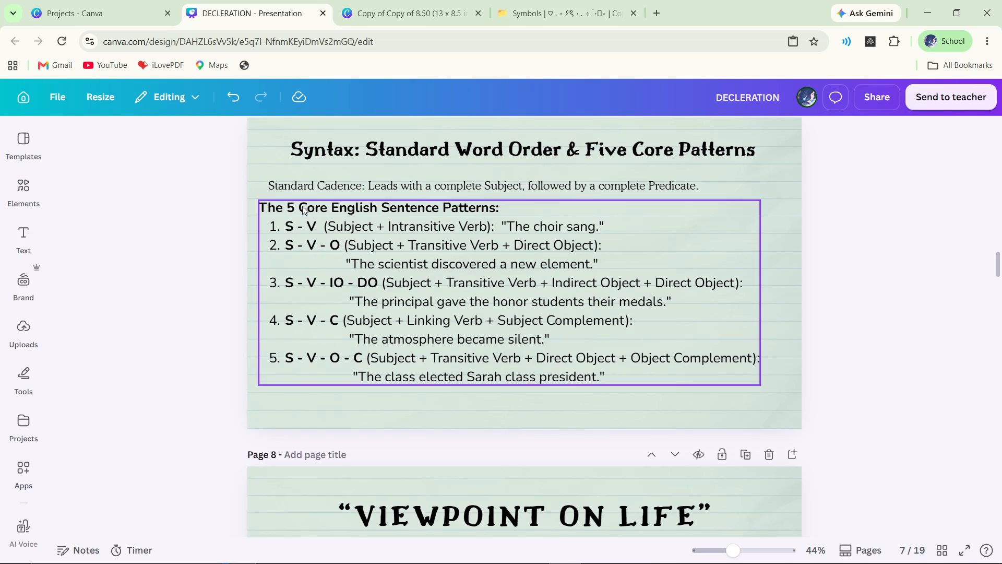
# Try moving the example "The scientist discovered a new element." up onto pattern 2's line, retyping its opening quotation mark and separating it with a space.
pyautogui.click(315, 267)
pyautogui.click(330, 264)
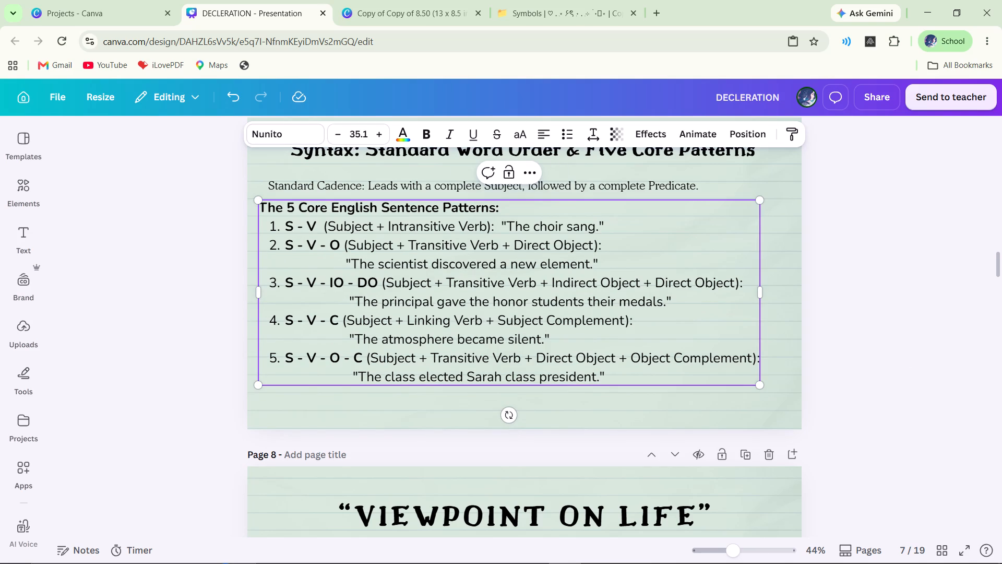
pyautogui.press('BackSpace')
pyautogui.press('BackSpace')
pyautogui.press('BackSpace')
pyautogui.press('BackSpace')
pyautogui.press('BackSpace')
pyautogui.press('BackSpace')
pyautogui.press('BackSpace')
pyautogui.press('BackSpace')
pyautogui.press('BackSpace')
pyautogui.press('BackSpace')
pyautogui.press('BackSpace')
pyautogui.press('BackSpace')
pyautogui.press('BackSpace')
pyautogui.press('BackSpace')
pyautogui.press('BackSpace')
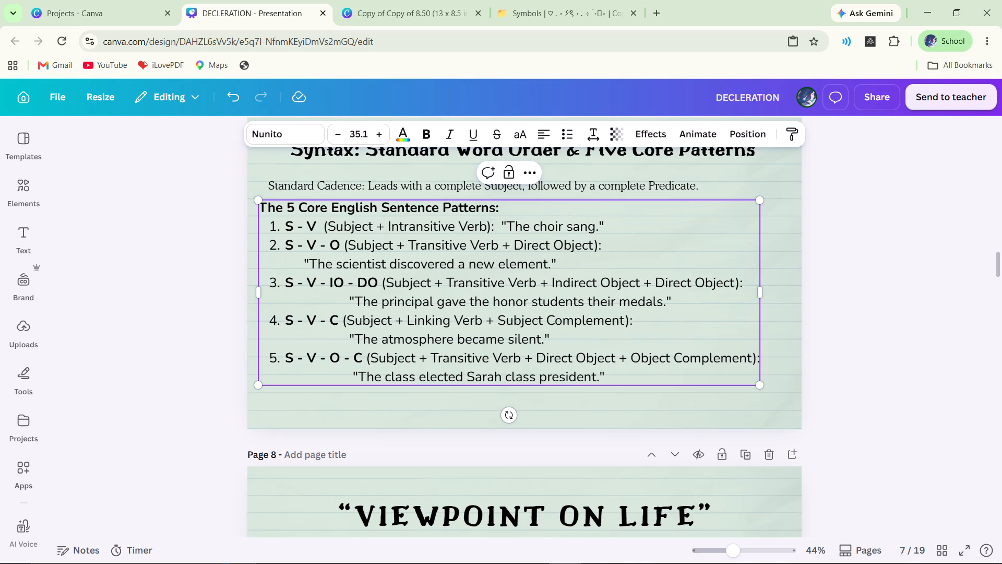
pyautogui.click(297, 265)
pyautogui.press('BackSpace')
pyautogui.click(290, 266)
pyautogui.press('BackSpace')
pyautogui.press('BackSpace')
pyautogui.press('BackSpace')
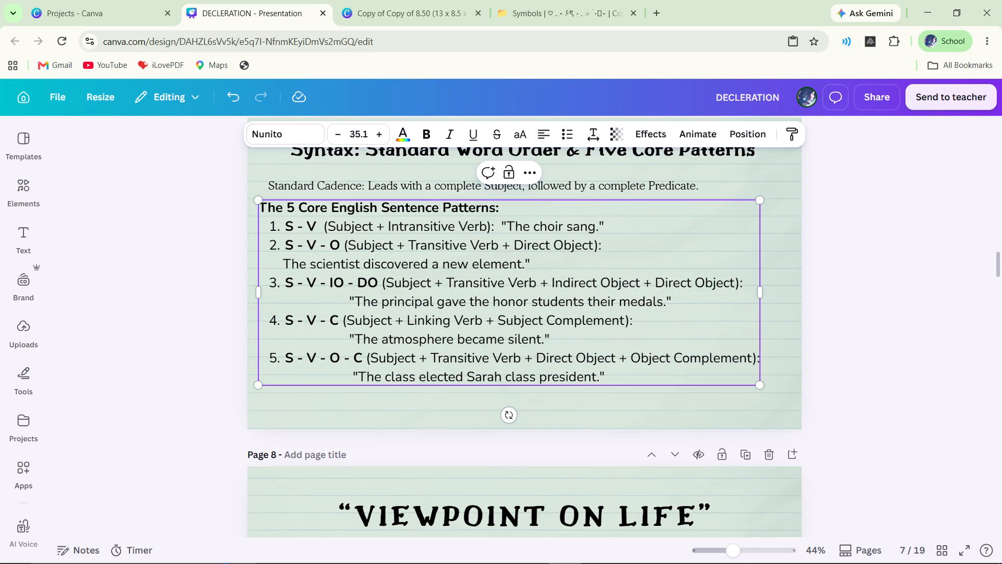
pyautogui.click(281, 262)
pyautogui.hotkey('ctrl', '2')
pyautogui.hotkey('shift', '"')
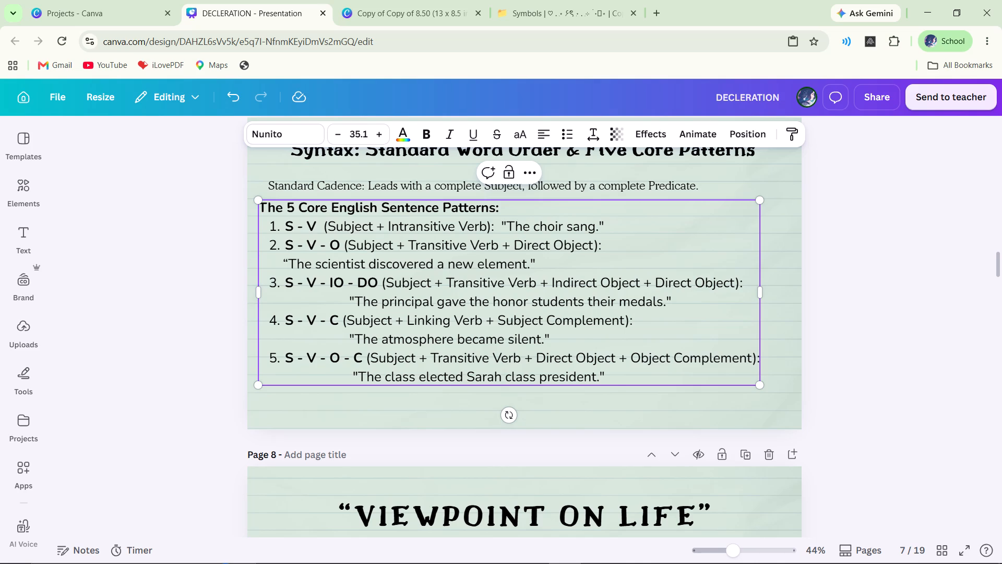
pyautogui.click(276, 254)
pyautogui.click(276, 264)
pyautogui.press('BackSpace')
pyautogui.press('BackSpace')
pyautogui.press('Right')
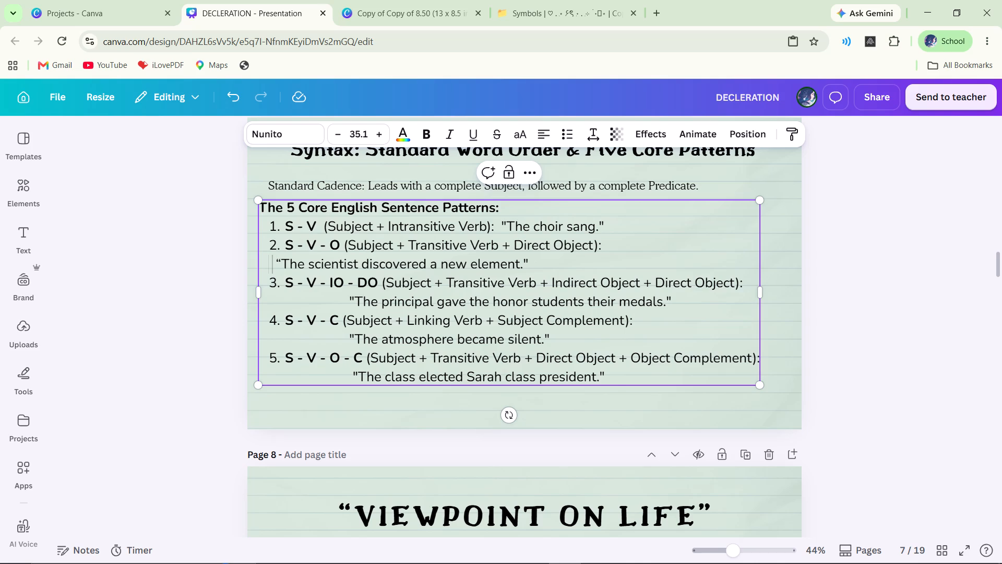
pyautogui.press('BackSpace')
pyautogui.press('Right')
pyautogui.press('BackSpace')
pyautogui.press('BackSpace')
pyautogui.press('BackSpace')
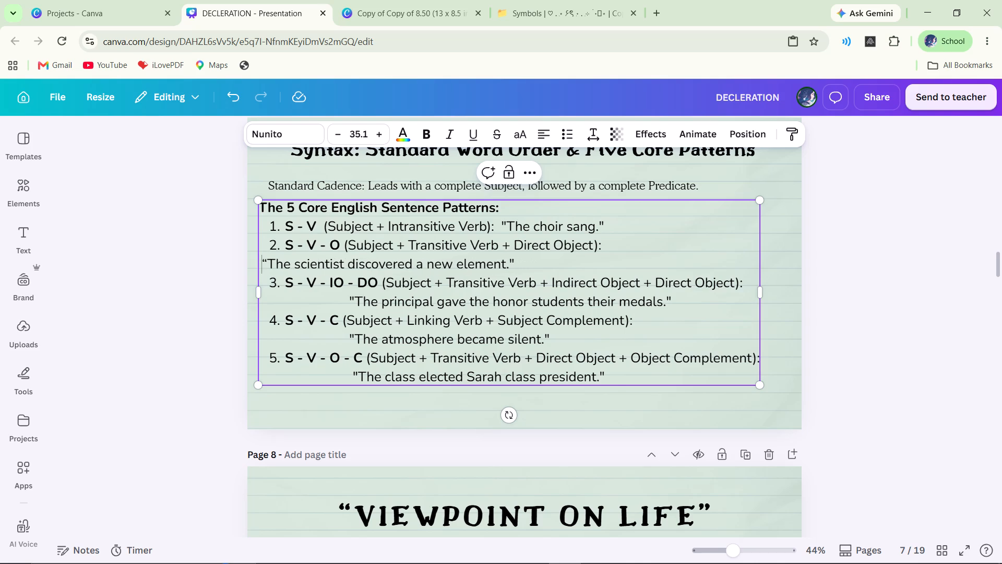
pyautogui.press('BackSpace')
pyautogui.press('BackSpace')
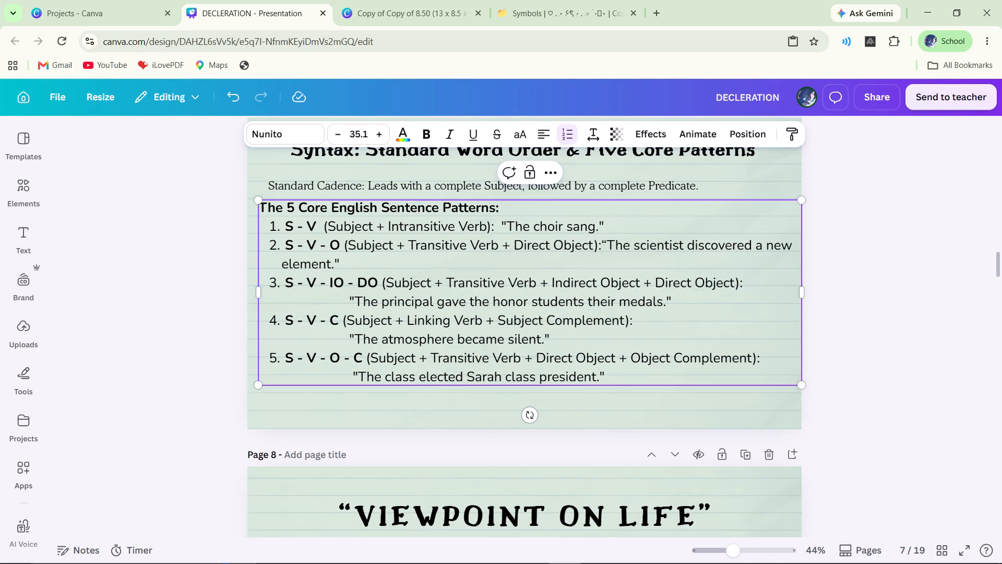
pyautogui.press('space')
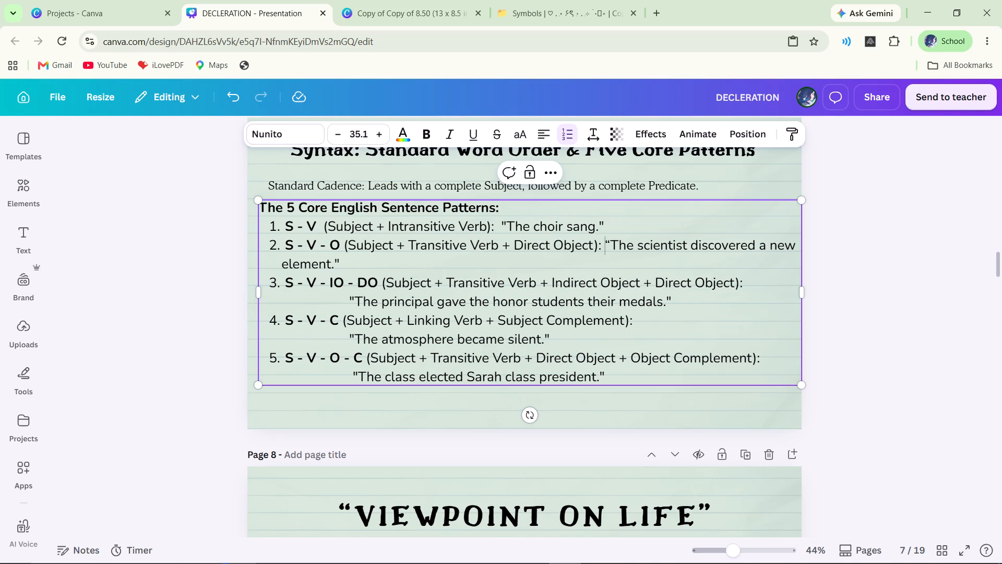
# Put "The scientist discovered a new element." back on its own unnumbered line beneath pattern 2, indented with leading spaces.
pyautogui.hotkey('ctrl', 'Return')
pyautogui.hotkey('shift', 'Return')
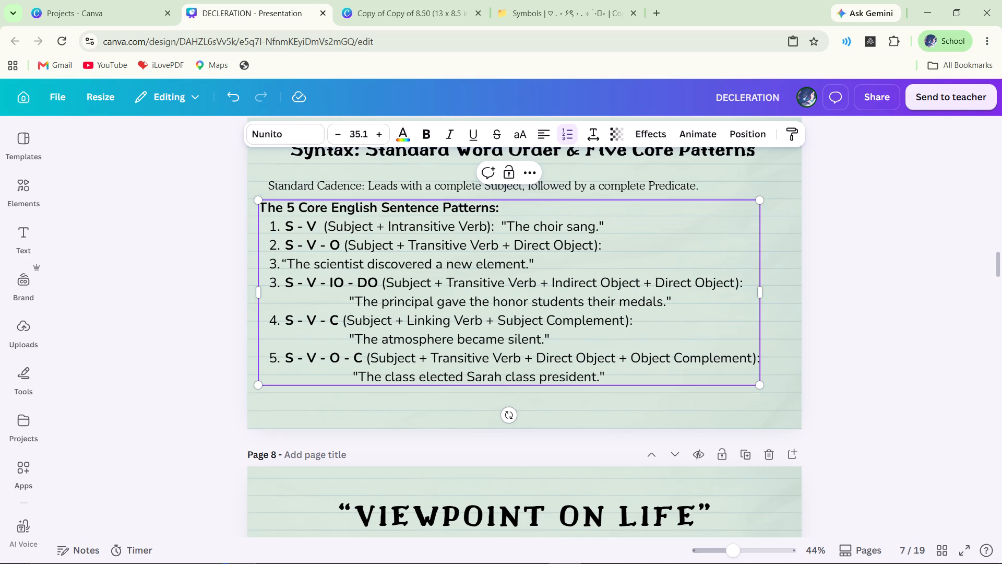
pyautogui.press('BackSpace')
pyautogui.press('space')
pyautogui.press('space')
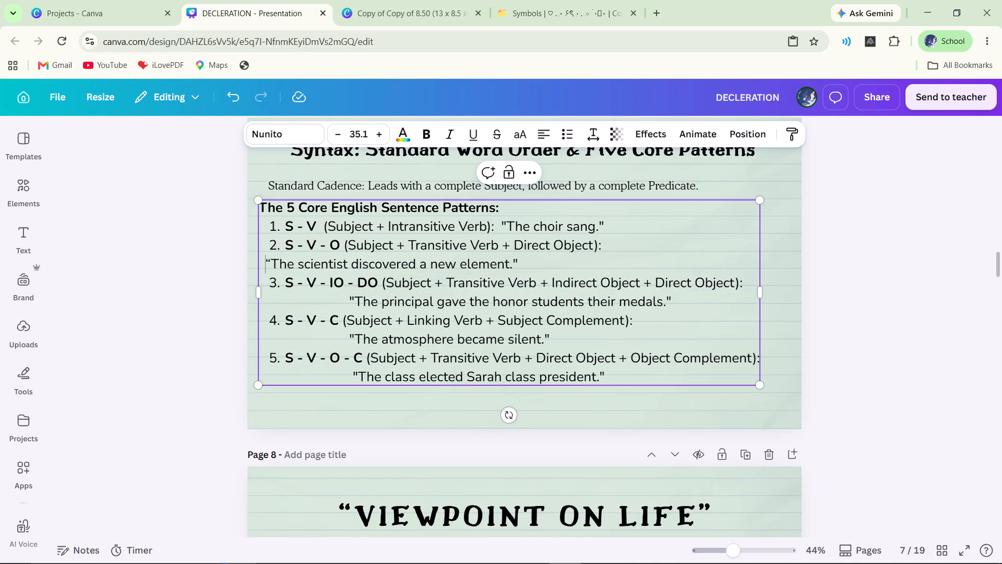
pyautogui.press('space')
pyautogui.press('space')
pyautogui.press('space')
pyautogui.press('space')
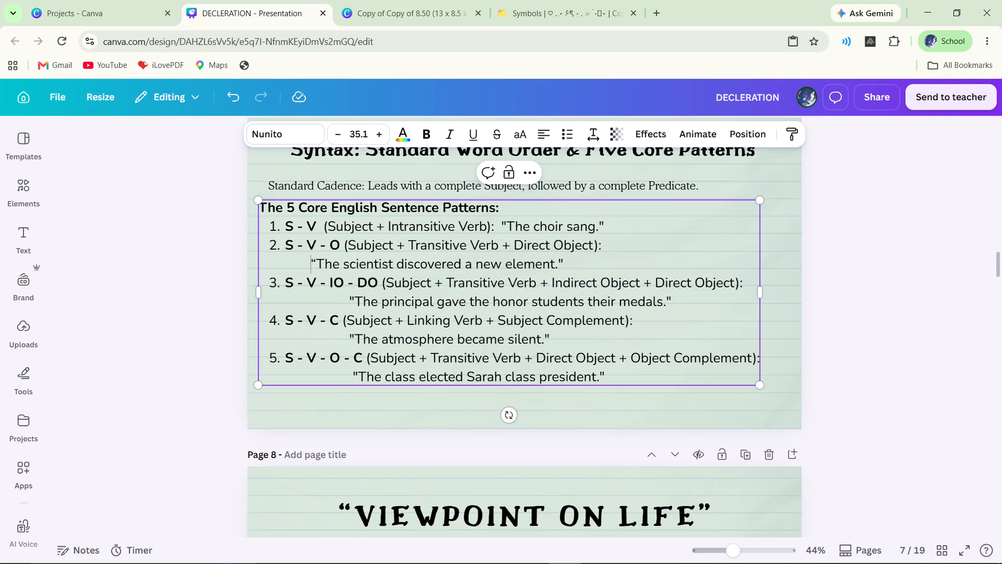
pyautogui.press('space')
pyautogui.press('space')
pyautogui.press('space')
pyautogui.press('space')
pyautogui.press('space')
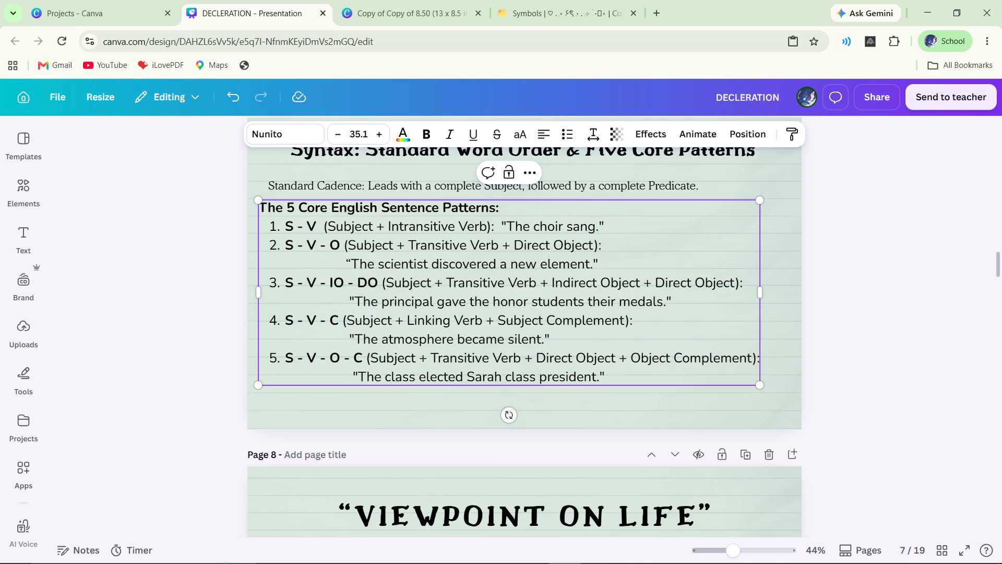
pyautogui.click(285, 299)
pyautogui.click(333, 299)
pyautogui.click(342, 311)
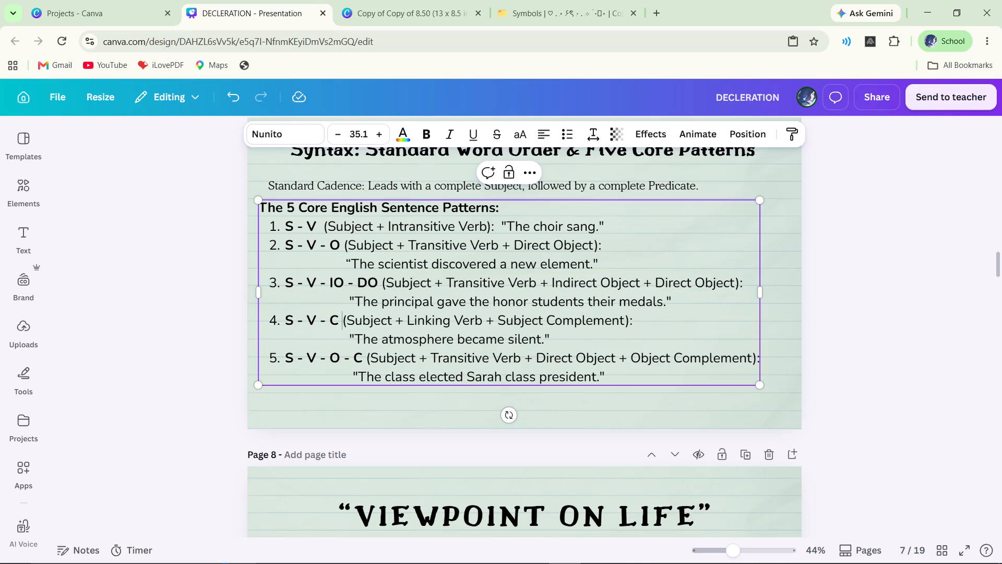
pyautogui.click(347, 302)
# Insert an unnumbered blank line after each of patterns 1, 2 and 3, below their examples.
pyautogui.click(606, 229)
pyautogui.press('space')
pyautogui.press('Return')
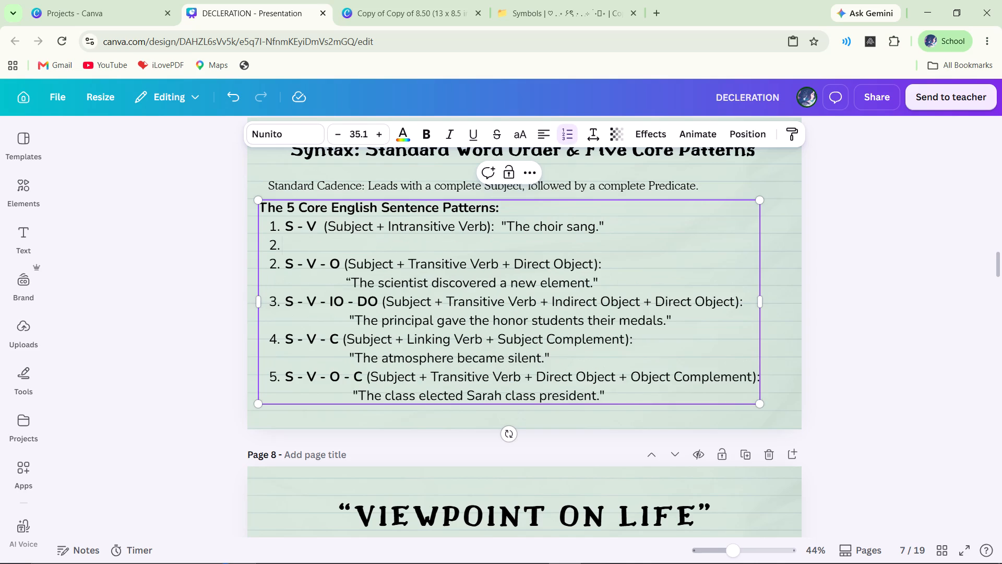
pyautogui.press('BackSpace')
pyautogui.click(321, 277)
pyautogui.click(641, 279)
pyautogui.press('Return')
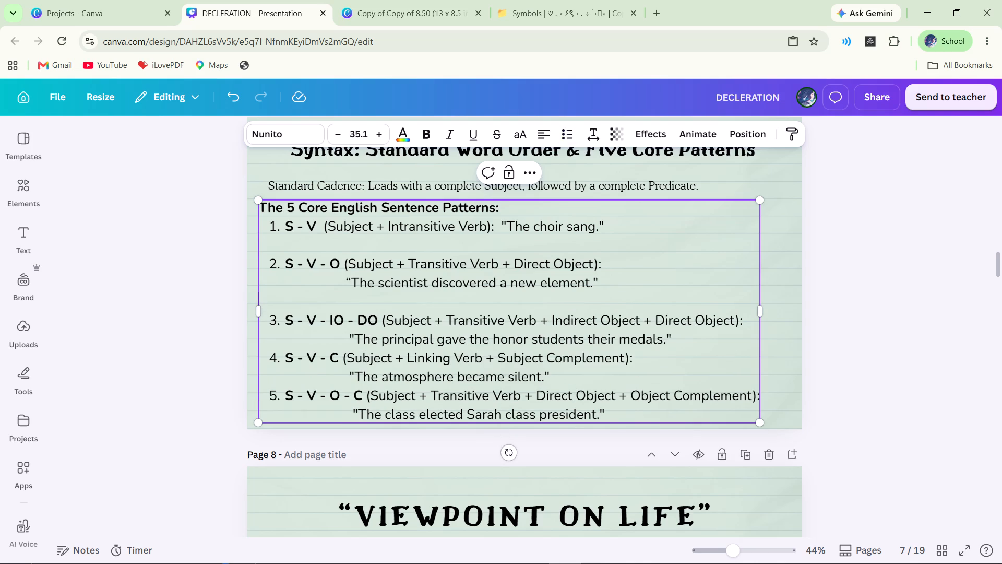
pyautogui.click(697, 351)
pyautogui.click(689, 340)
pyautogui.press('Return')
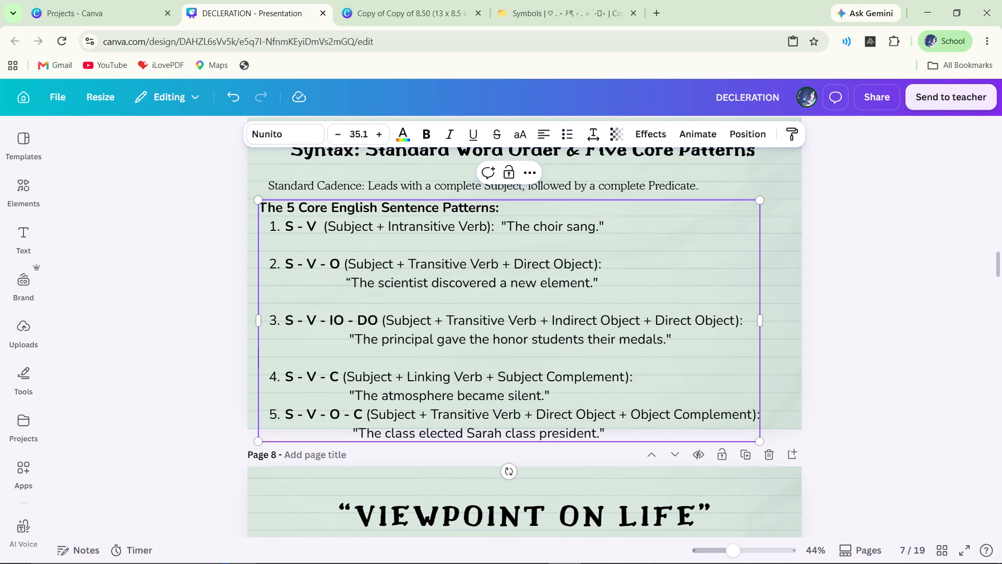
# Widen the sentence patterns text box, scale it down to font size 33.5, and reposition it just beneath the Standard Cadence line.
pyautogui.moveTo(761, 325); pyautogui.dragTo(823, 324)
pyautogui.moveTo(789, 361); pyautogui.dragTo(788, 350)
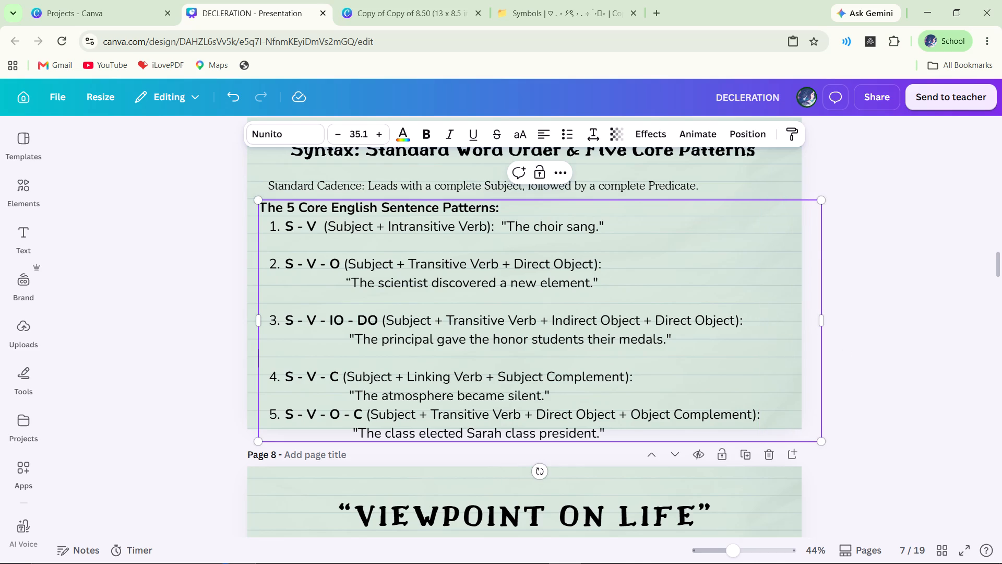
pyautogui.moveTo(788, 350); pyautogui.dragTo(787, 349)
pyautogui.moveTo(822, 204); pyautogui.dragTo(797, 219)
pyautogui.moveTo(772, 352); pyautogui.dragTo(786, 331)
pyautogui.click(944, 390)
pyautogui.moveTo(786, 399); pyautogui.dragTo(794, 382)
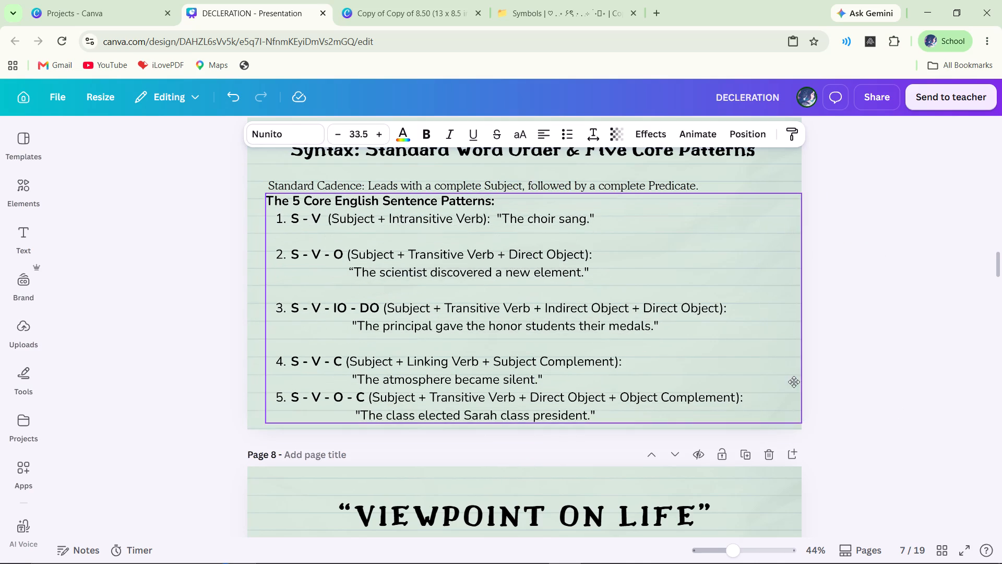
pyautogui.moveTo(794, 382); pyautogui.dragTo(791, 391)
pyautogui.click(934, 414)
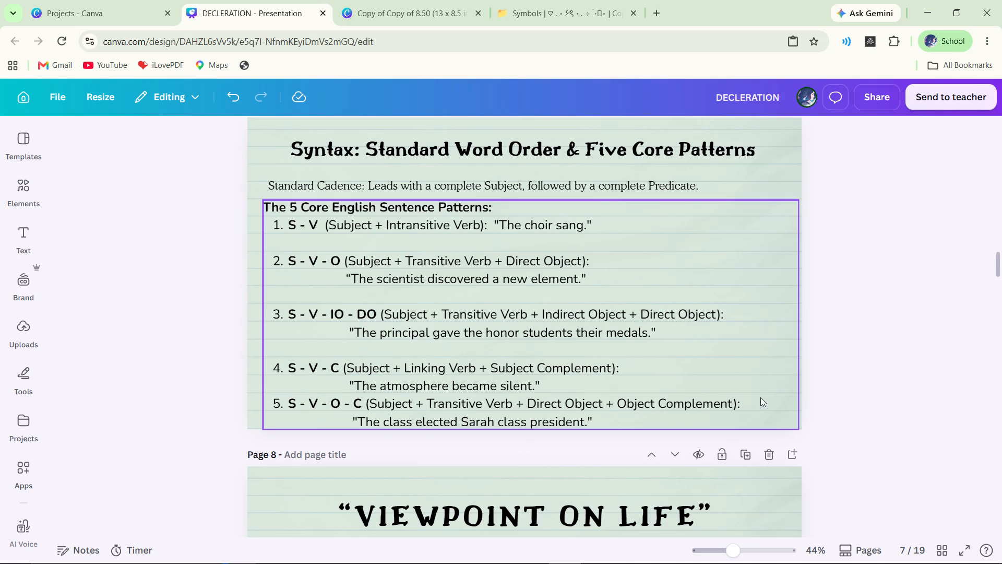
# Scale the sentence patterns text box down to font size 31.7 and move it up just beneath the Standard Cadence line.
pyautogui.click(679, 350)
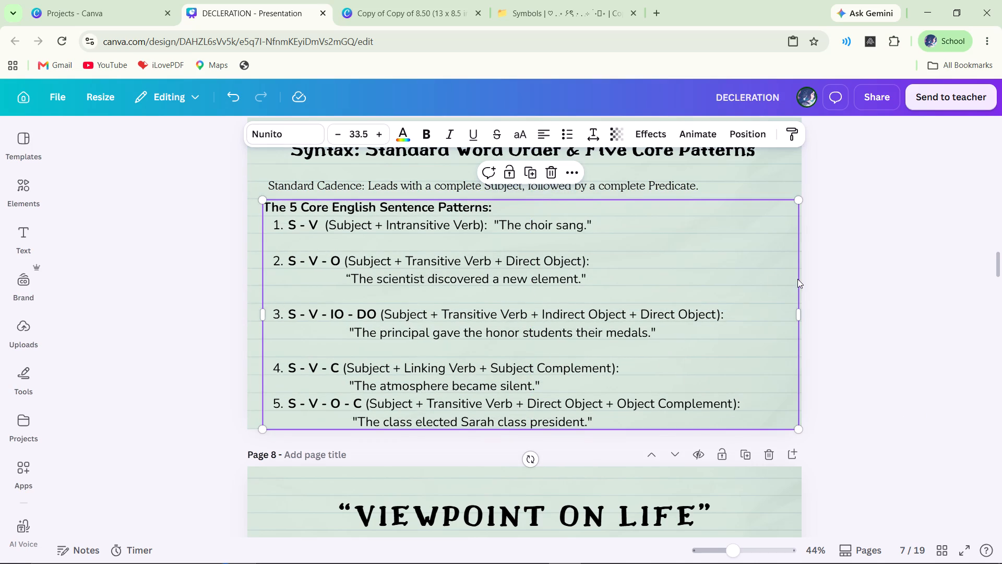
pyautogui.moveTo(800, 202); pyautogui.dragTo(776, 220)
pyautogui.moveTo(709, 336); pyautogui.dragTo(712, 328)
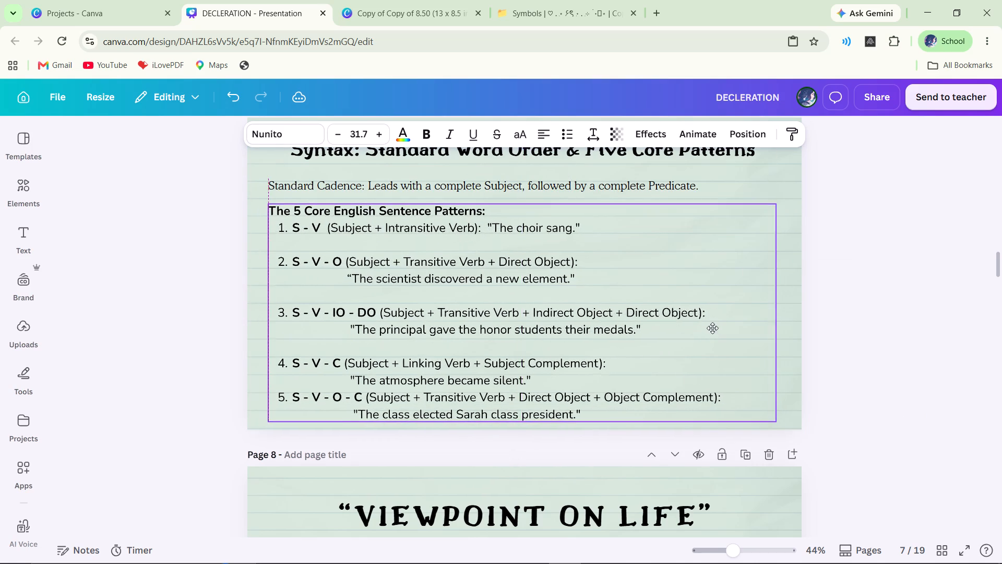
pyautogui.moveTo(712, 328); pyautogui.dragTo(707, 324)
# Insert a blank line between the example "The atmosphere became silent." and pattern 5.
pyautogui.click(633, 358)
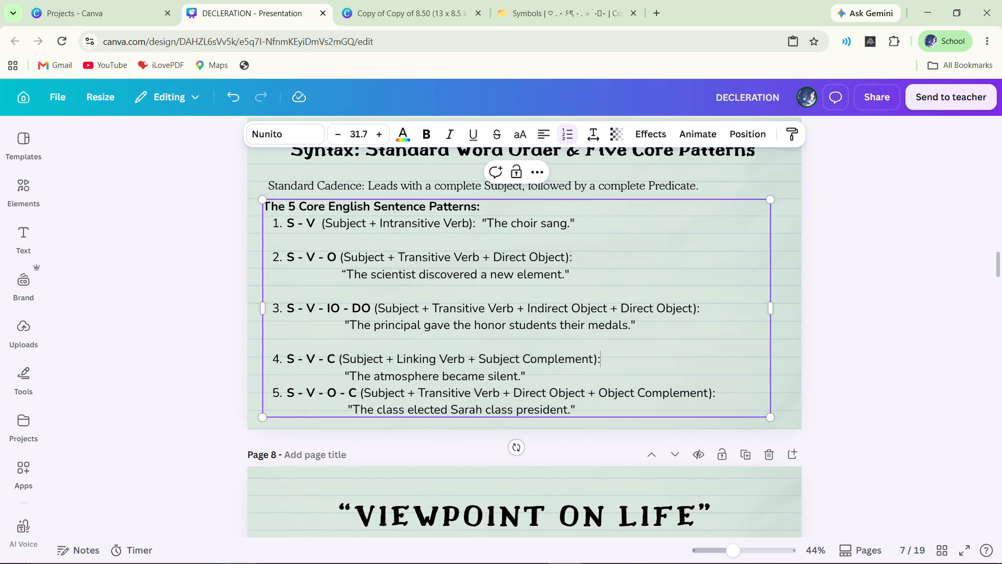
pyautogui.click(558, 382)
pyautogui.press('Return')
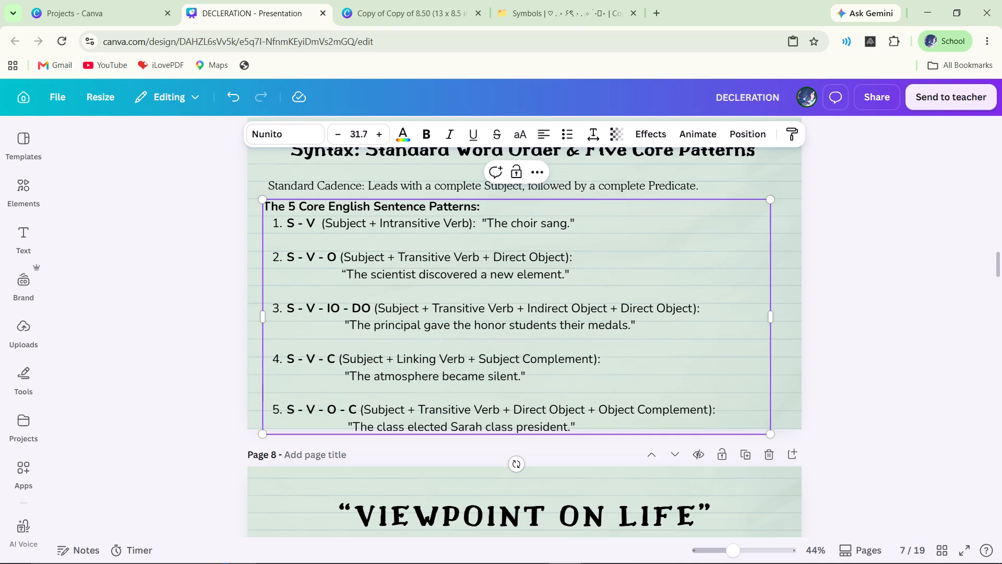
# Scale the sentence patterns text box to font size 32 and nudge it and the Standard Cadence line slightly upward on slide 7.
pyautogui.moveTo(770, 436); pyautogui.dragTo(762, 408)
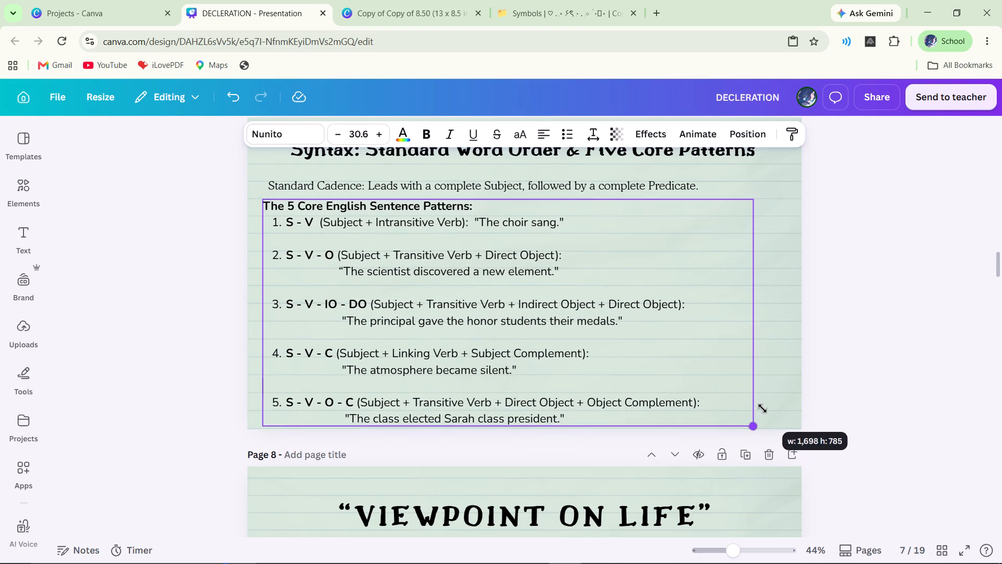
pyautogui.moveTo(762, 408); pyautogui.dragTo(788, 409)
pyautogui.click(661, 184)
pyautogui.moveTo(681, 282); pyautogui.dragTo(689, 278)
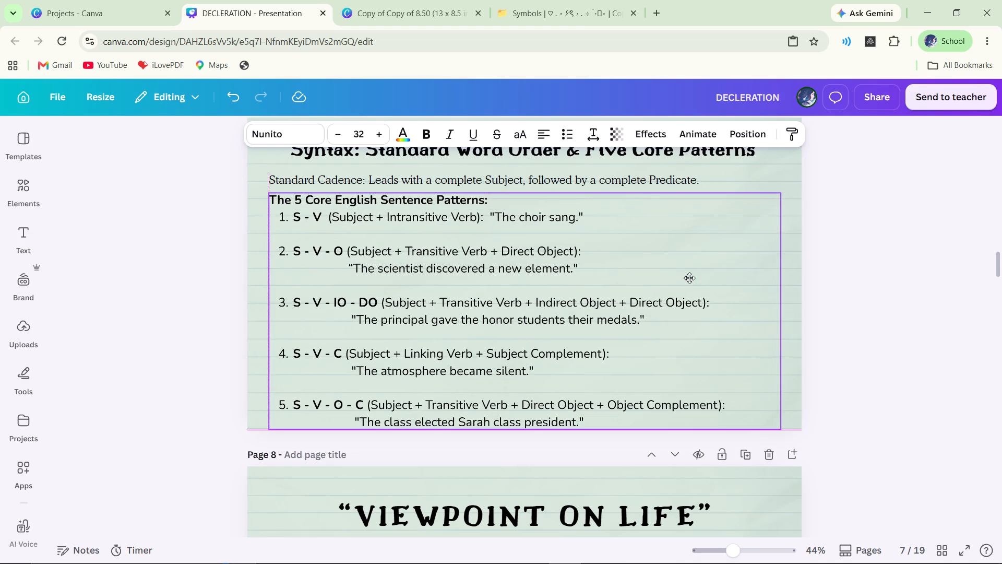
pyautogui.moveTo(689, 278); pyautogui.dragTo(683, 274)
pyautogui.click(685, 275)
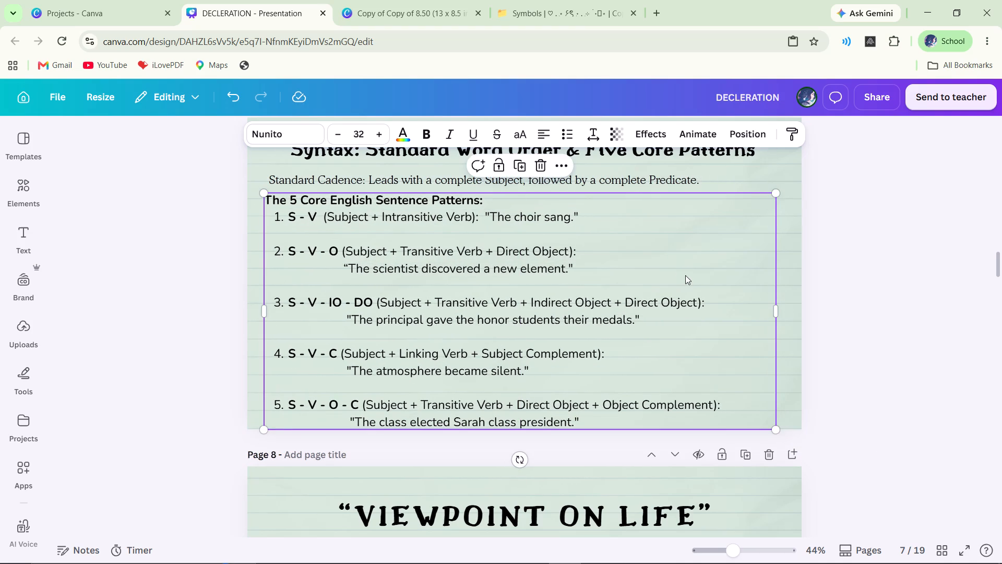
pyautogui.click(688, 322)
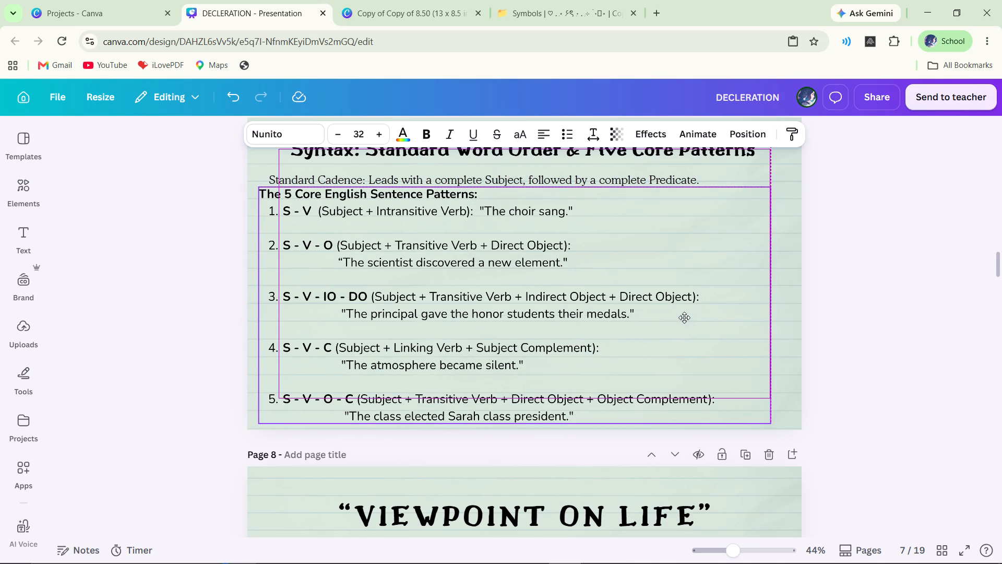
pyautogui.click(903, 324)
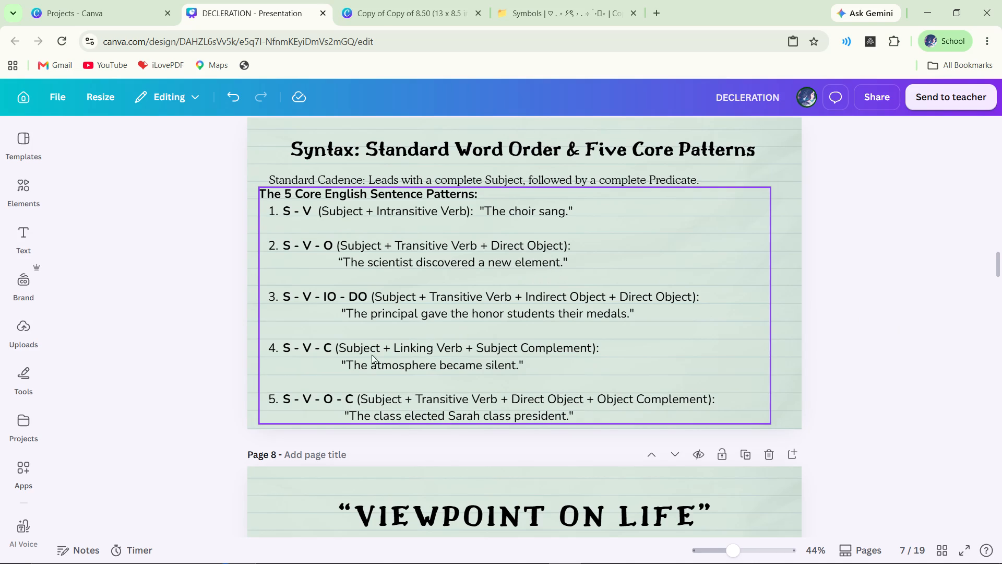
# Indent pattern 3's example "The principal gave the honor students their medals." by ten more spaces.
pyautogui.tripleClick(338, 319)
pyautogui.click(334, 315)
pyautogui.press('space')
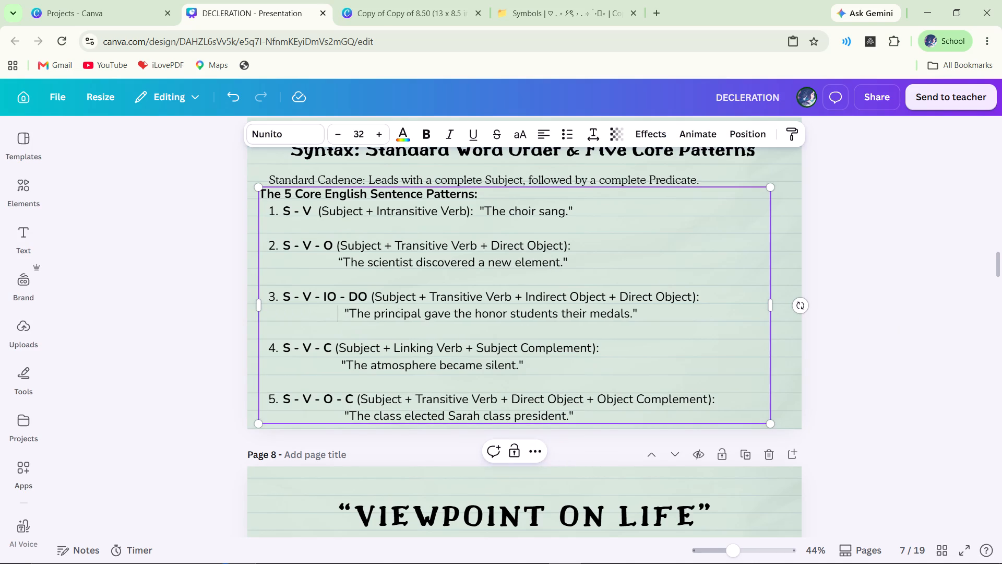
pyautogui.press('space')
pyautogui.press('space')
pyautogui.press('space')
pyautogui.press('space')
pyautogui.press('space')
pyautogui.press('space')
pyautogui.press('space')
pyautogui.press('space')
pyautogui.press('space')
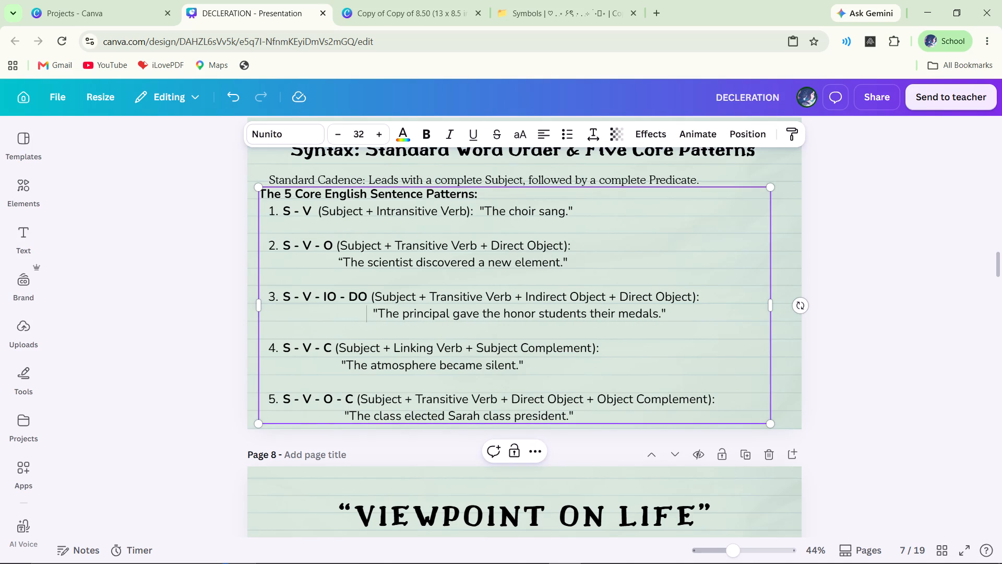
pyautogui.click(329, 374)
pyautogui.click(896, 430)
# Shift slide 7's title, the Standard Cadence line and the sentence patterns text box slightly upward.
pyautogui.scroll(-1, 893, 425)
pyautogui.scroll(1, 890, 418)
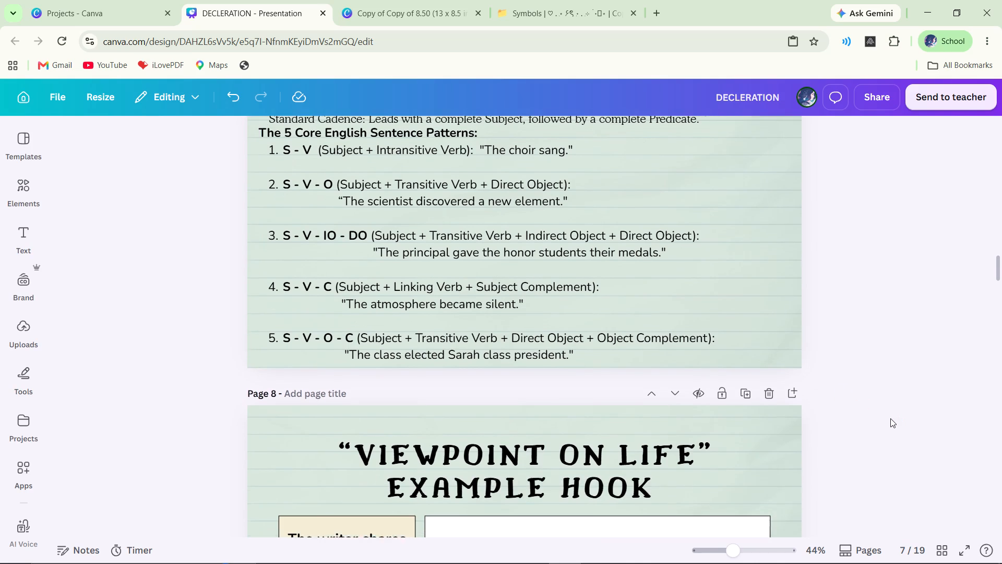
pyautogui.scroll(1, 889, 415)
pyautogui.moveTo(626, 213); pyautogui.dragTo(626, 211)
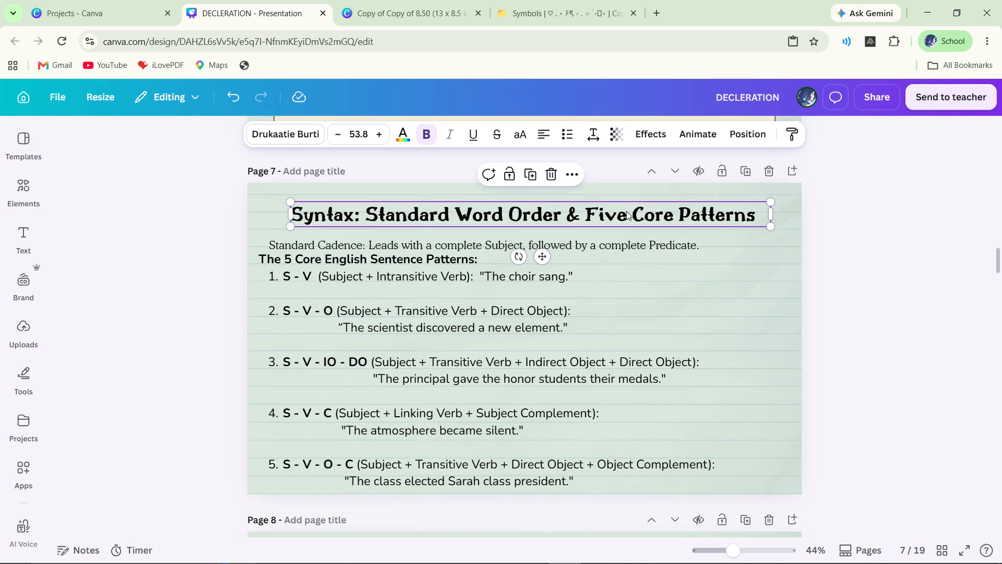
pyautogui.moveTo(626, 211); pyautogui.dragTo(626, 208)
pyautogui.tripleClick(637, 248)
pyautogui.doubleClick(637, 248)
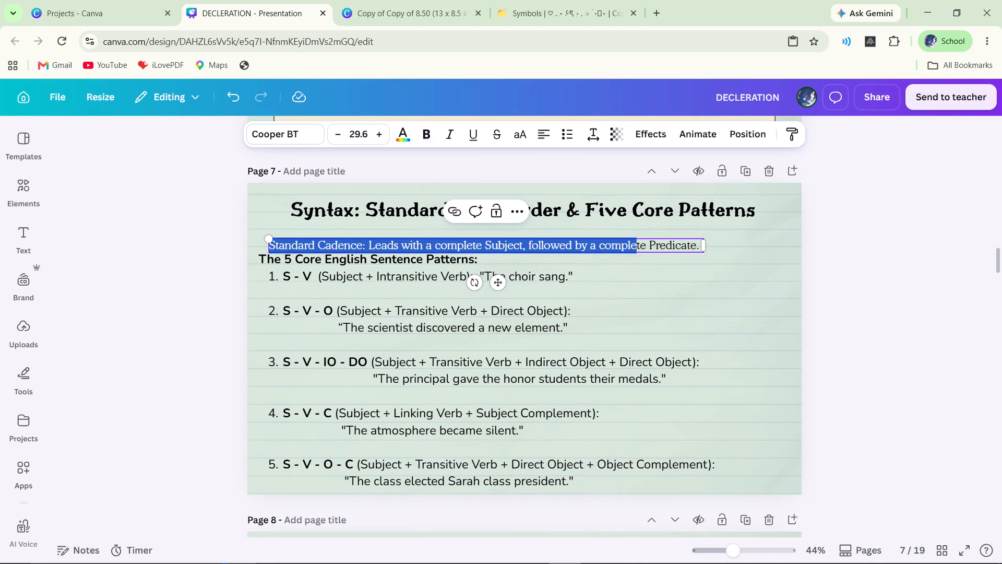
pyautogui.click(932, 319)
pyautogui.click(686, 244)
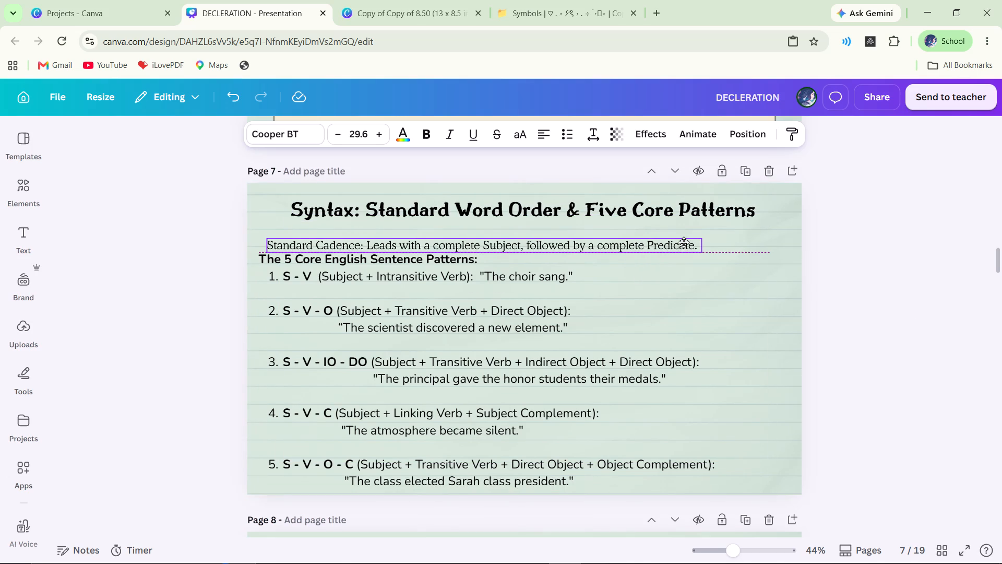
pyautogui.click(684, 241)
pyautogui.click(671, 357)
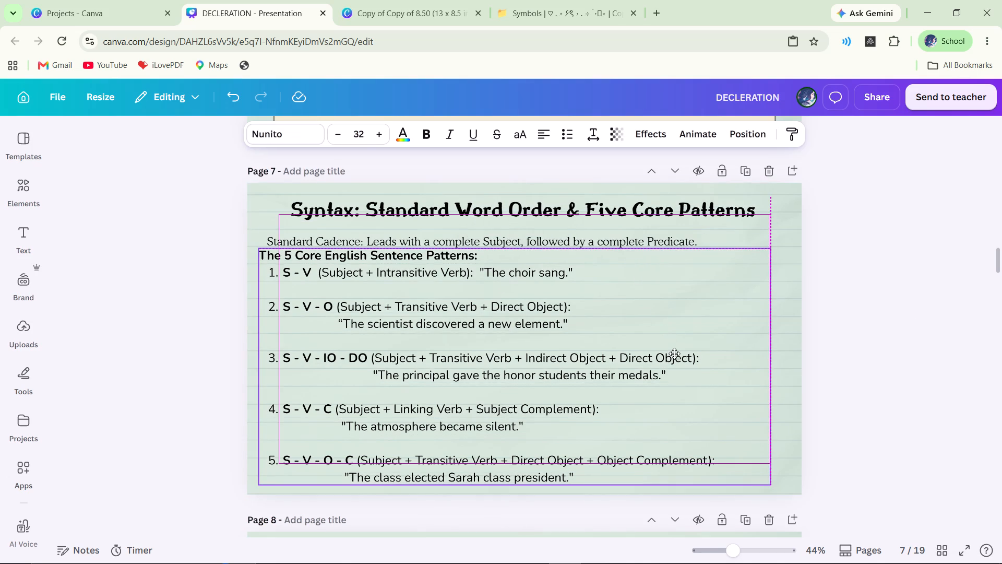
pyautogui.click(898, 351)
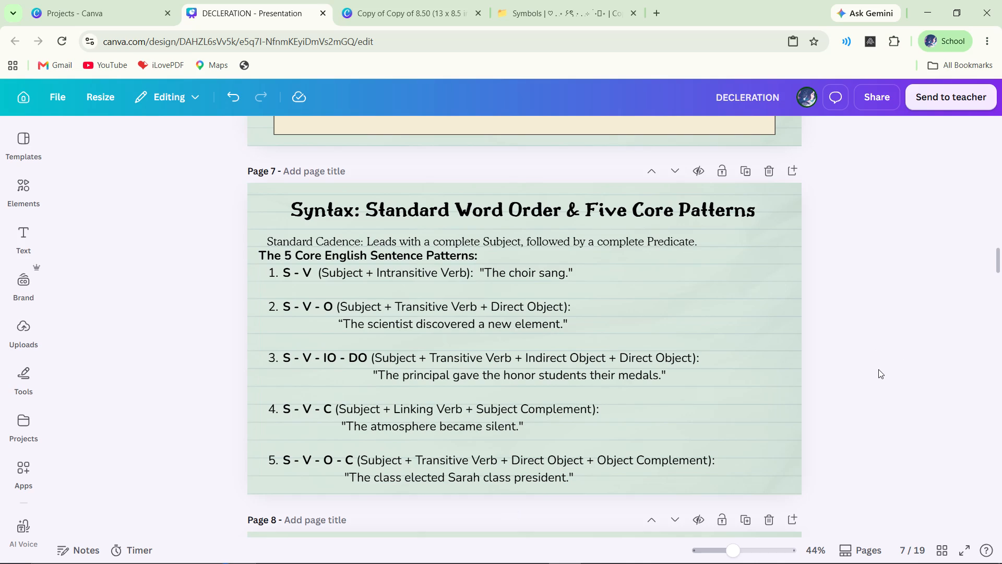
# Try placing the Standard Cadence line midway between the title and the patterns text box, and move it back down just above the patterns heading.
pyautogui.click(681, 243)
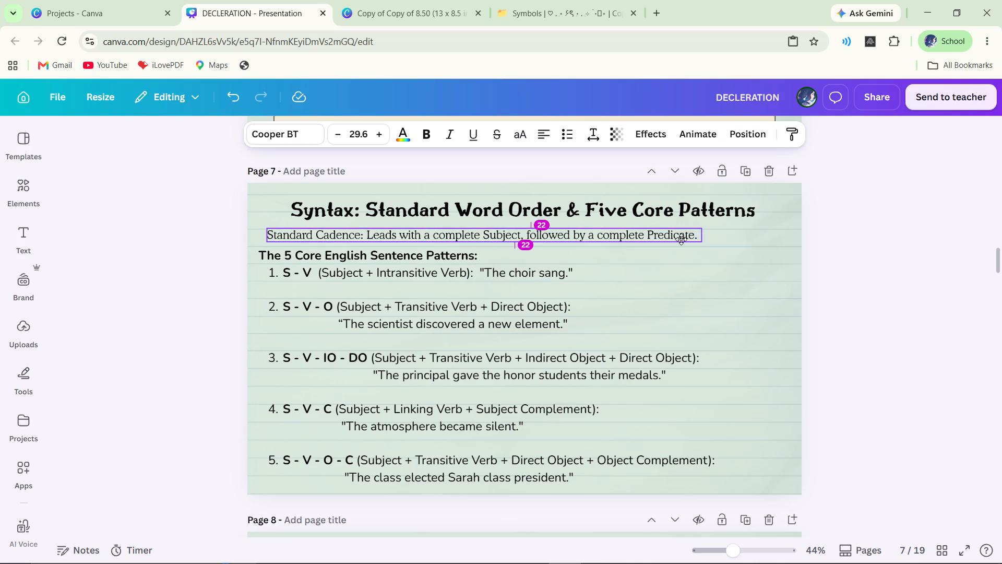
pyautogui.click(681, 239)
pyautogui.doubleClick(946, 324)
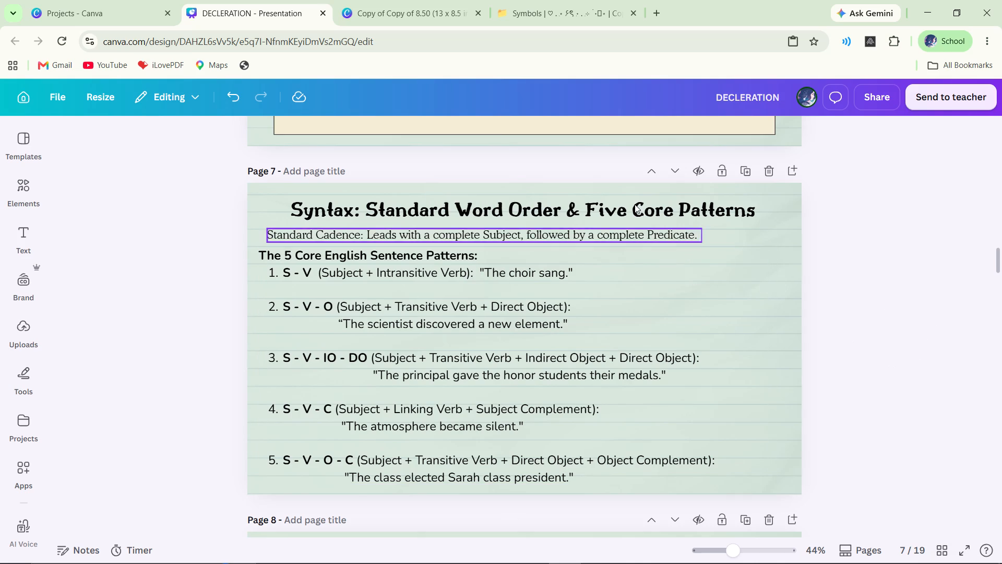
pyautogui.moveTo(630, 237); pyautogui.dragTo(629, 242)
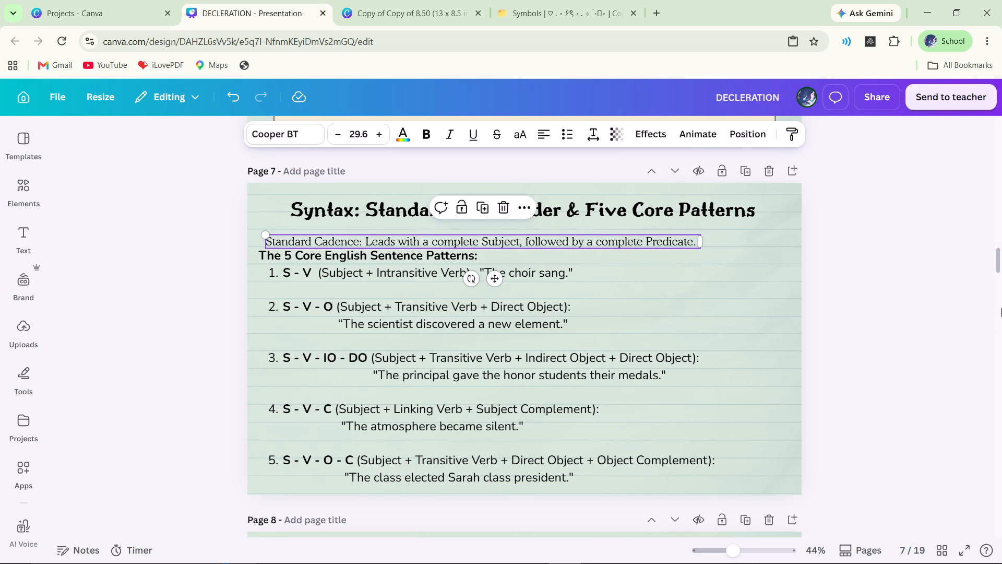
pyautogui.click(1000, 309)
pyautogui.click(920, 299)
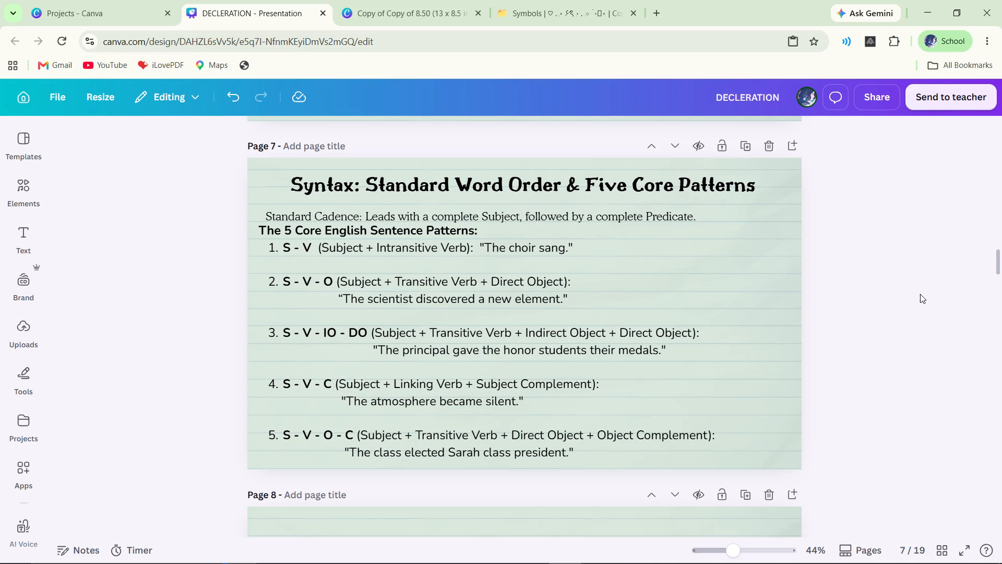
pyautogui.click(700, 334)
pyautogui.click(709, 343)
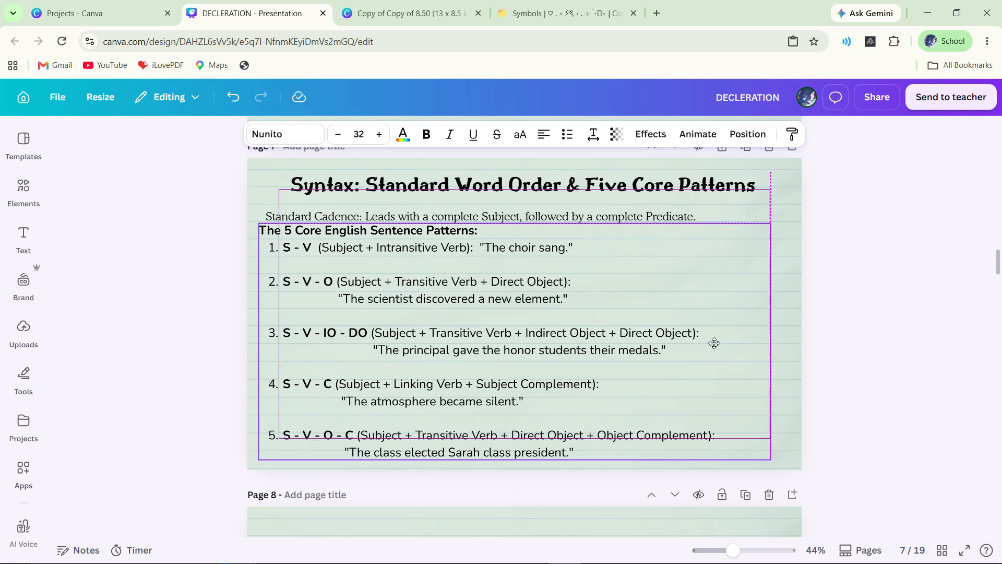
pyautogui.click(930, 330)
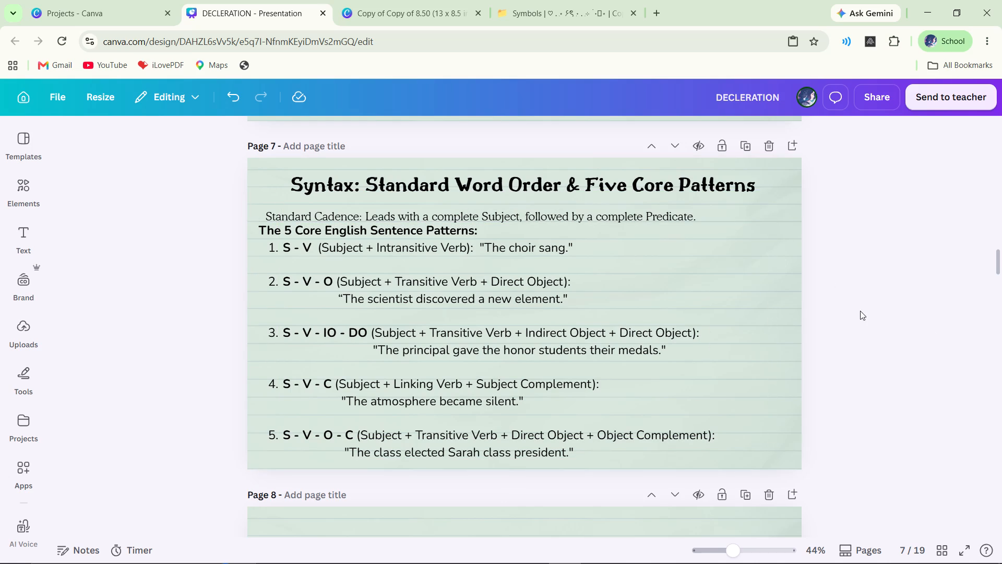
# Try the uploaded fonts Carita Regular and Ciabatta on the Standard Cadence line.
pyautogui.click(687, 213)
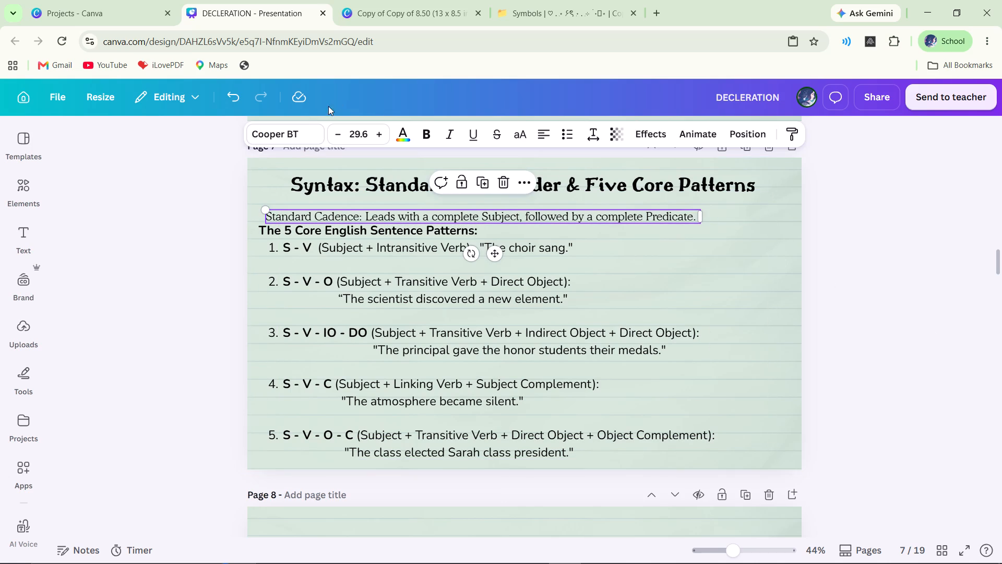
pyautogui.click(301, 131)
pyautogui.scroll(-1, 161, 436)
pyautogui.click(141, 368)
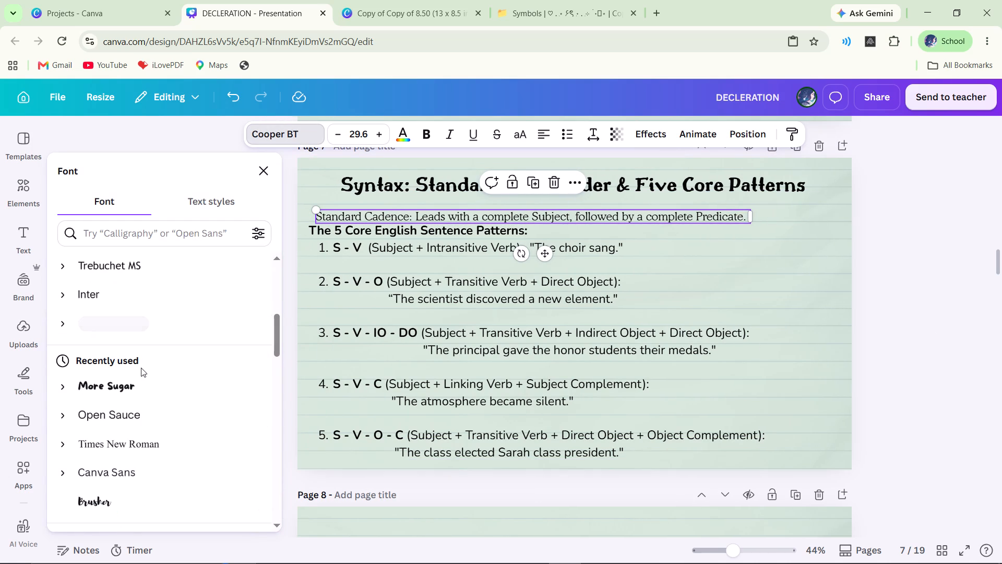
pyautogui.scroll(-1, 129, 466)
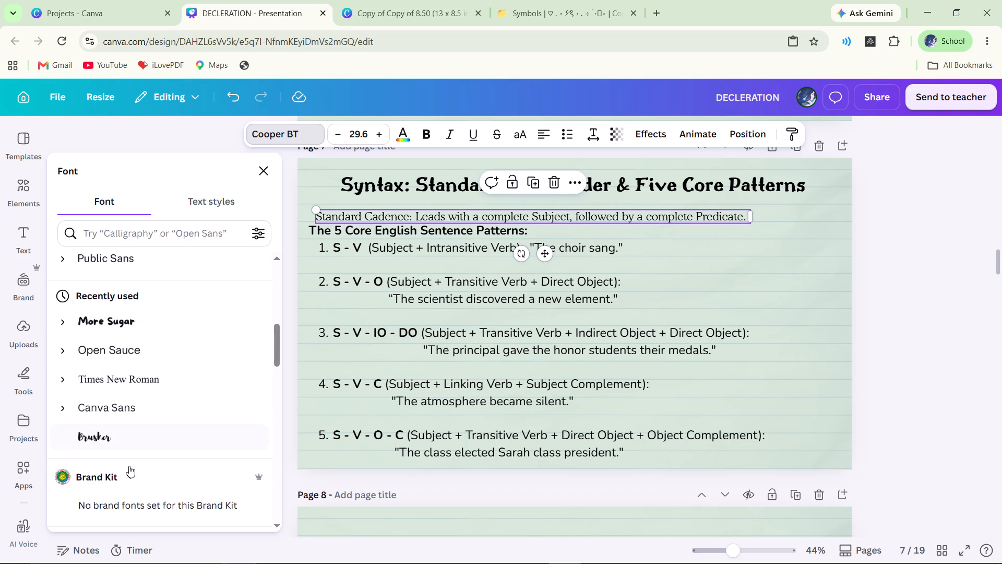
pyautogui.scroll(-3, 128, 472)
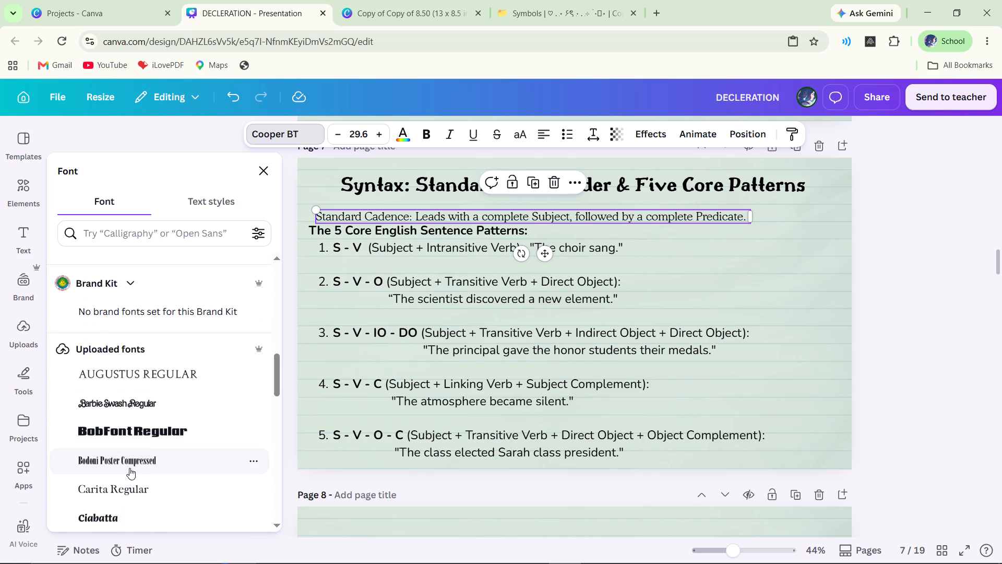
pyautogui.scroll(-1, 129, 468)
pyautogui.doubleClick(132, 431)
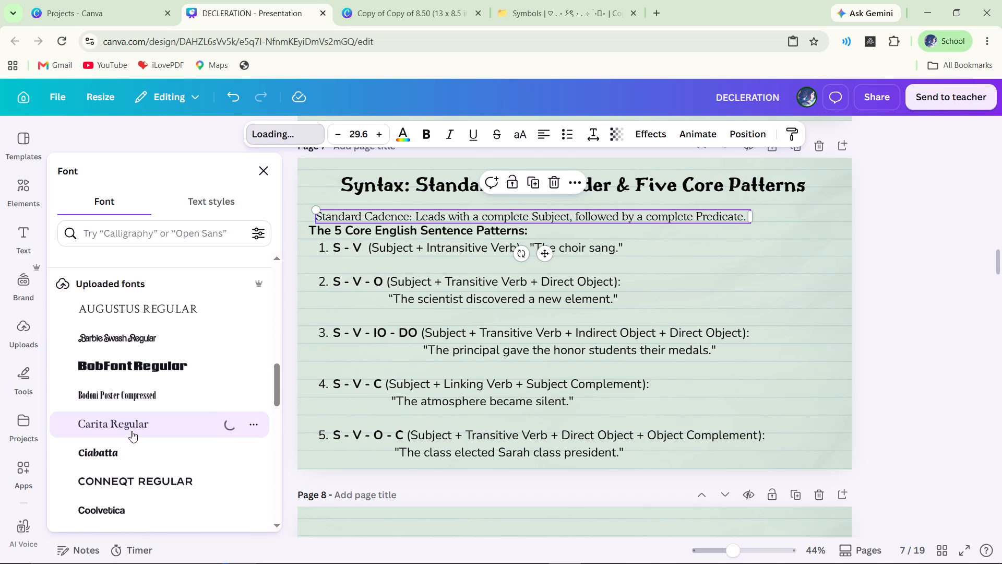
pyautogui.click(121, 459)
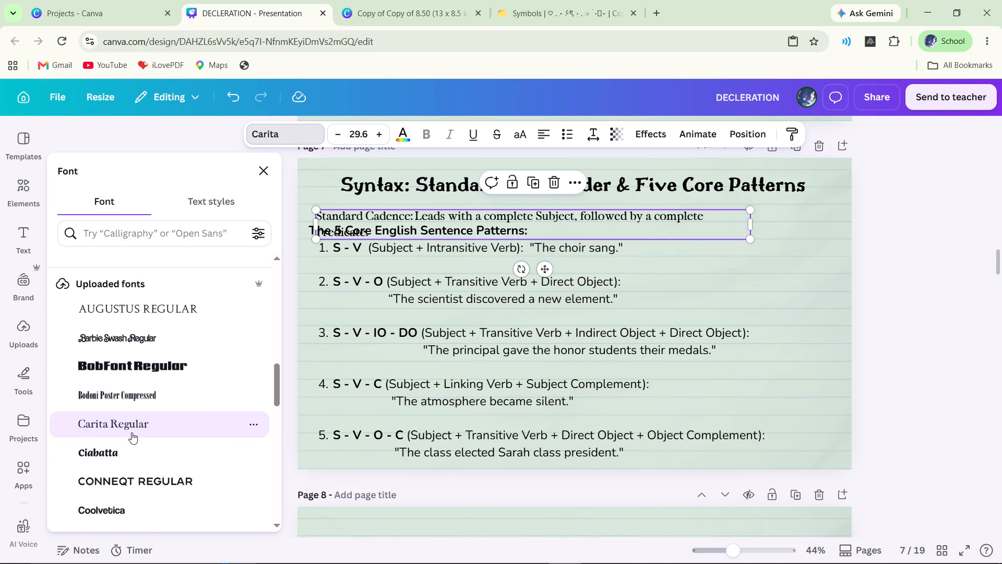
# Widen the Standard Cadence text box slightly.
pyautogui.moveTo(751, 217); pyautogui.dragTo(764, 217)
pyautogui.click(764, 217)
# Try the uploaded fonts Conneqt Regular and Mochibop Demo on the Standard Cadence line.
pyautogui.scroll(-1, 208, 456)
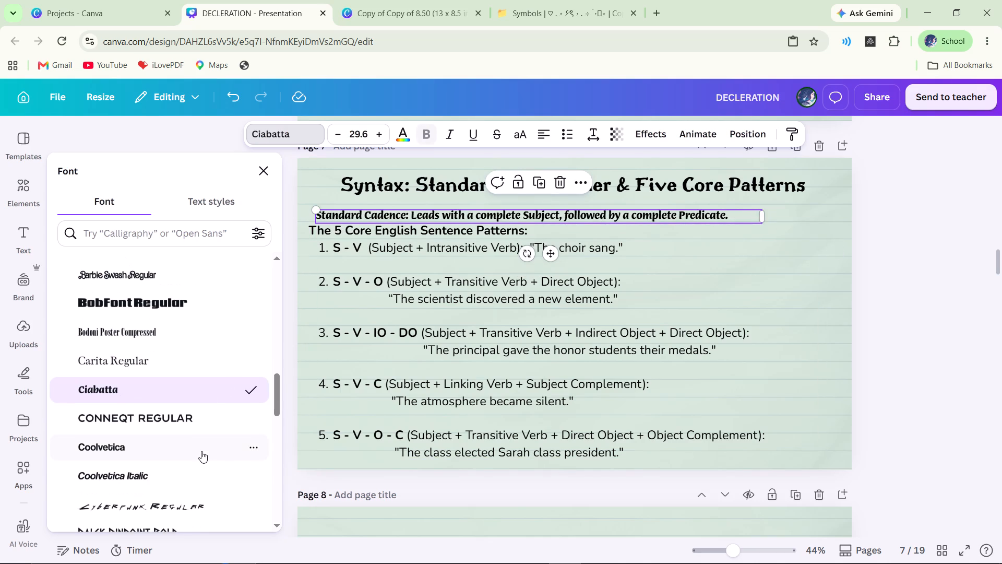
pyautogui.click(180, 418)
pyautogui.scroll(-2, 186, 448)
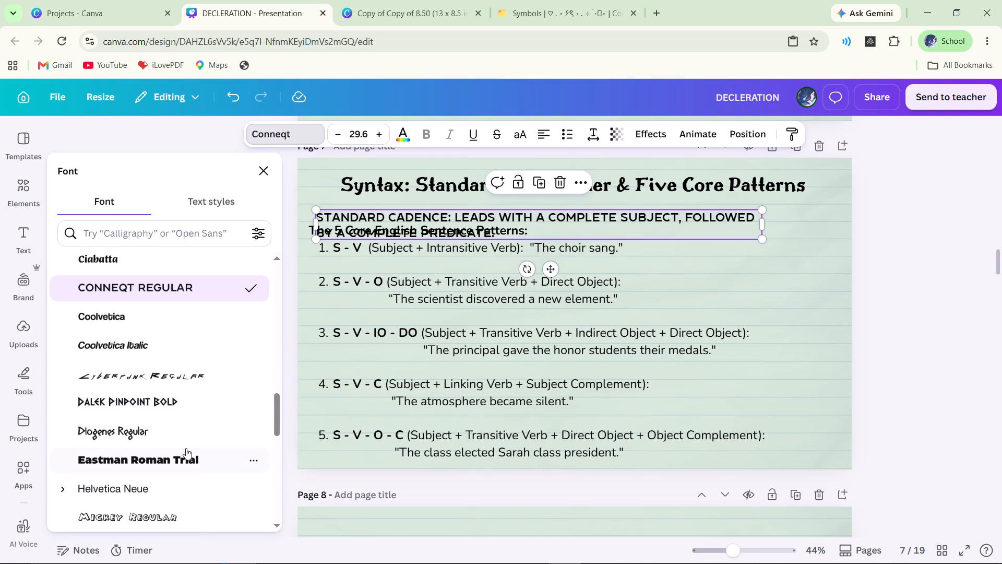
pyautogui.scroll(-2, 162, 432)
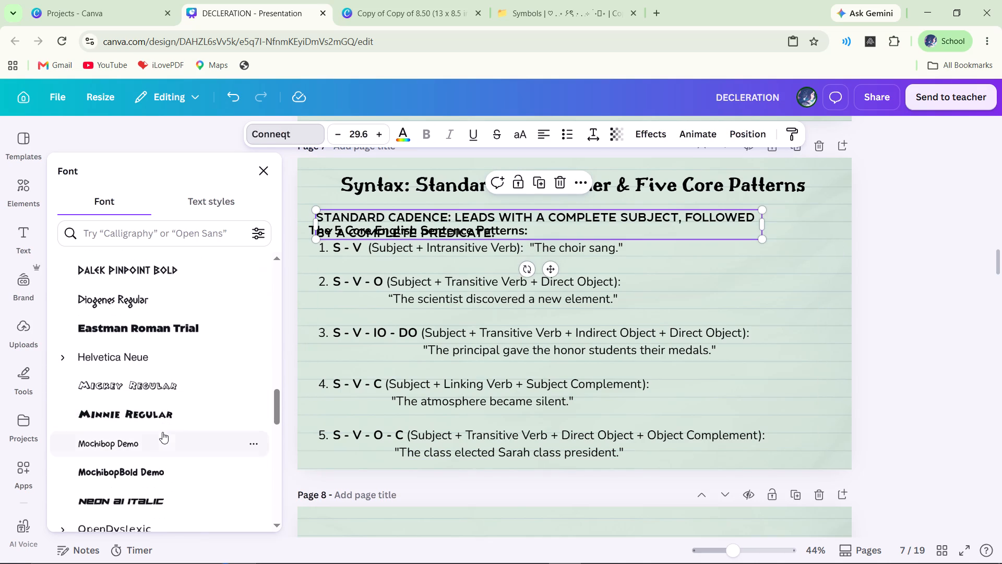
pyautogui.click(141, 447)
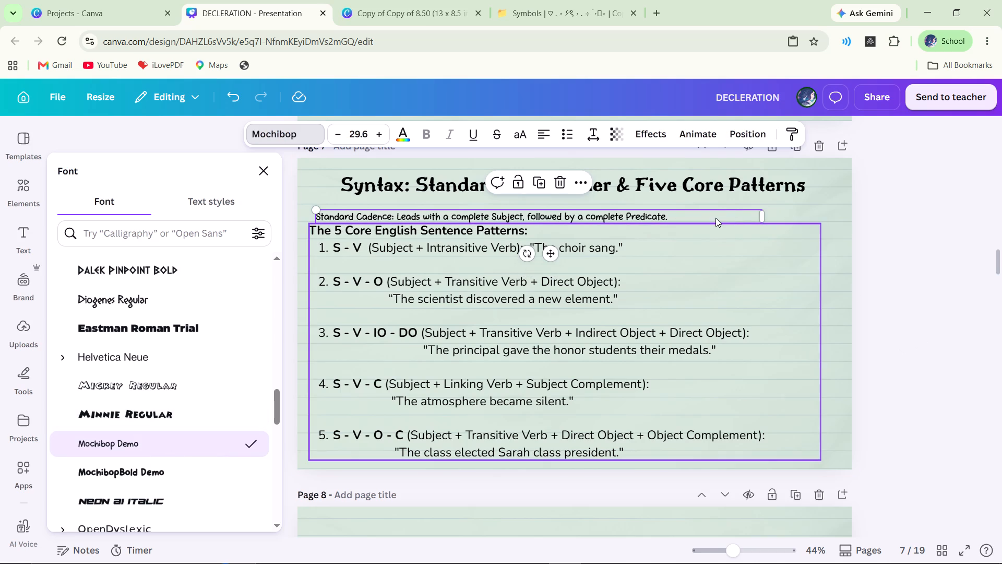
# Set the Standard Cadence line's font to Helvetica Neue.
pyautogui.click(142, 355)
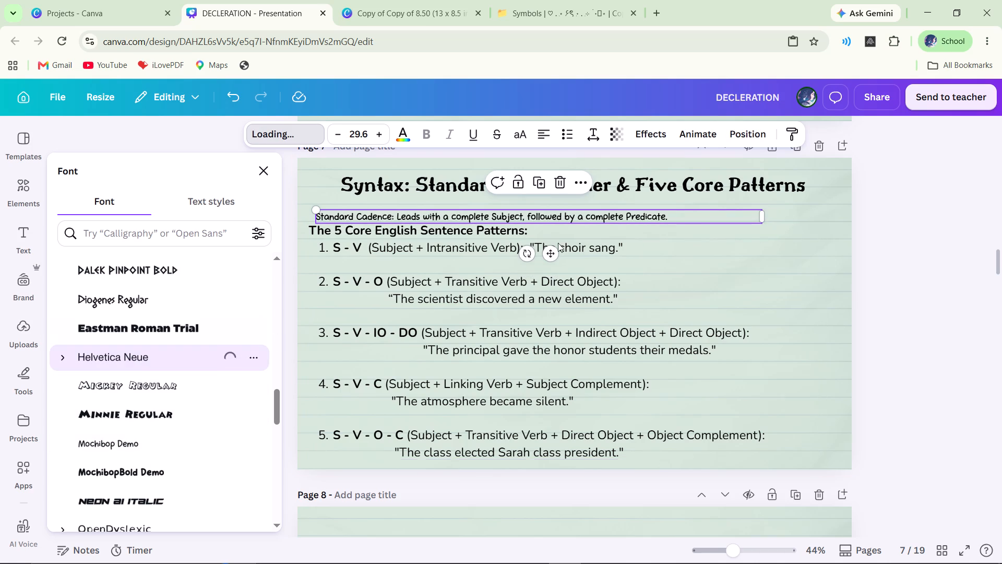
pyautogui.click(897, 331)
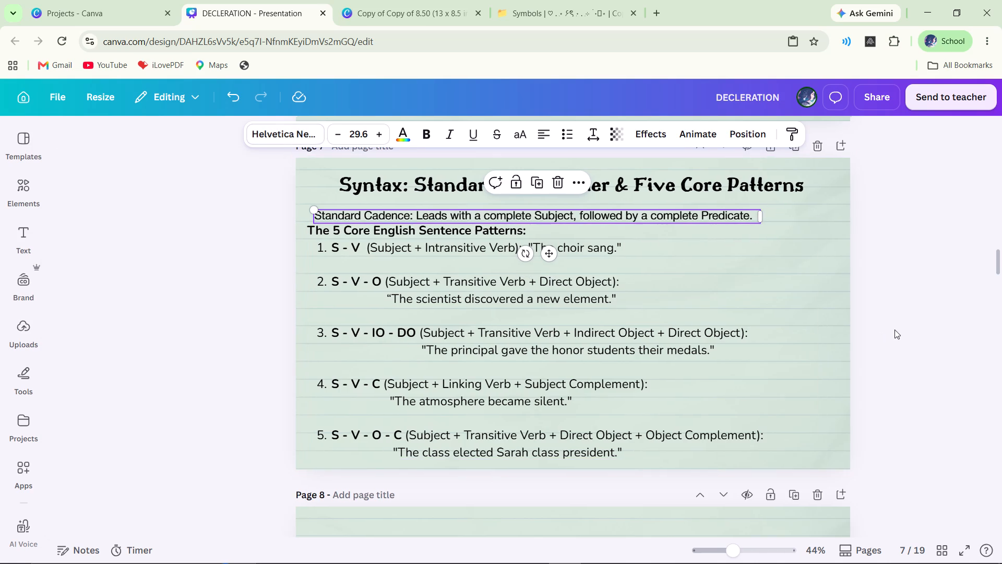
pyautogui.click(846, 316)
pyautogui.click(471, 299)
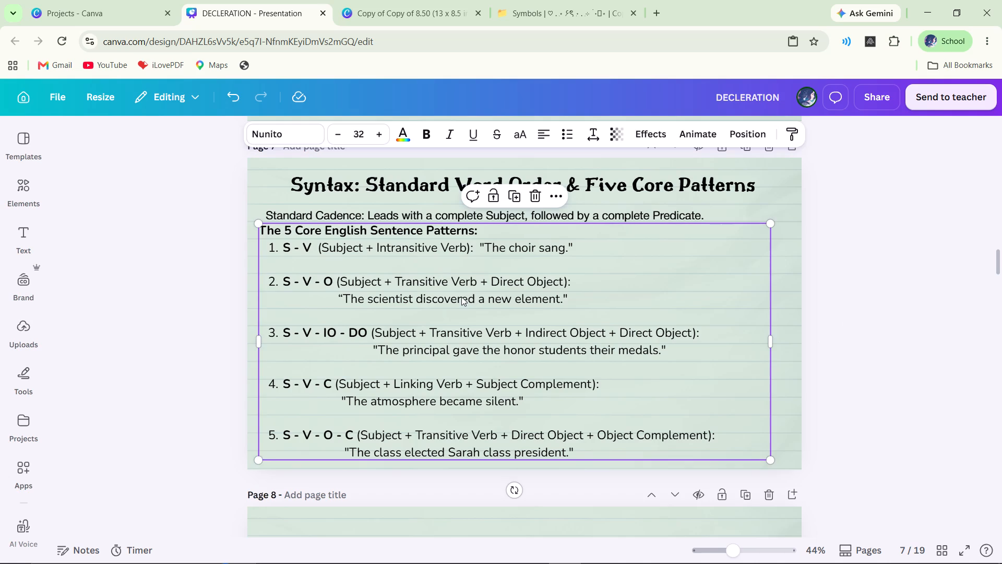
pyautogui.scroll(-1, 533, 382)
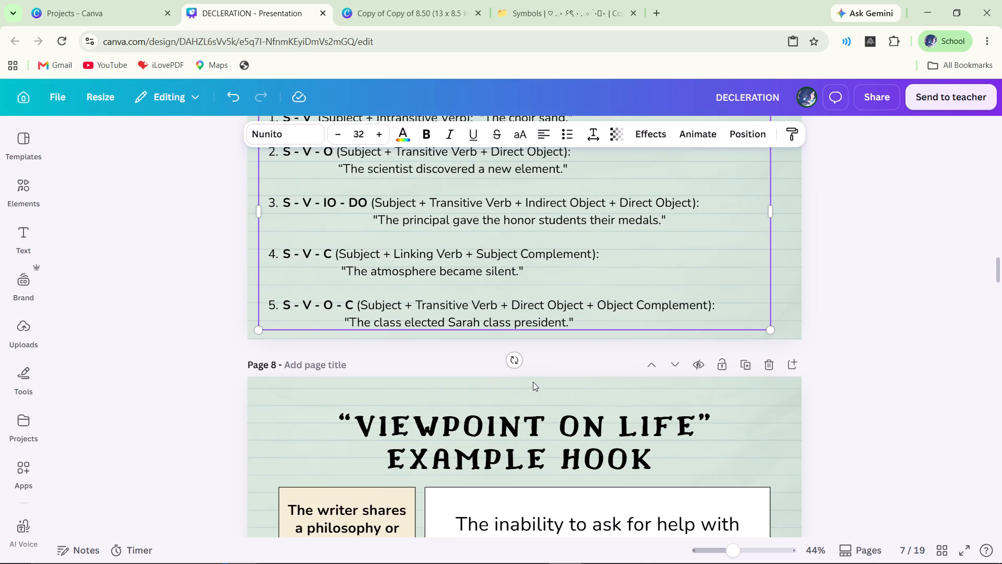
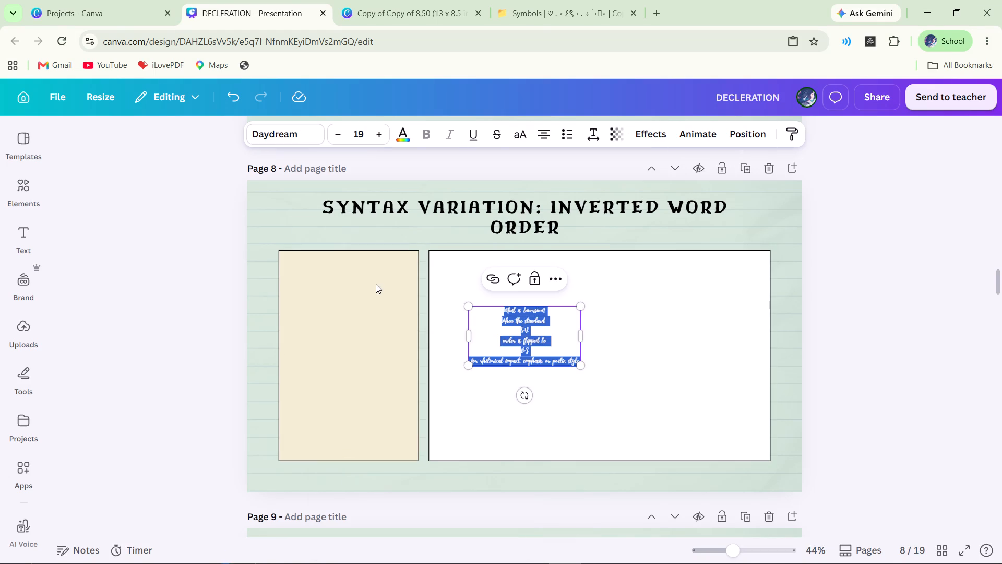
# Change the font of the pasted inversion definition on page 8 to Nunito.
pyautogui.click(260, 132)
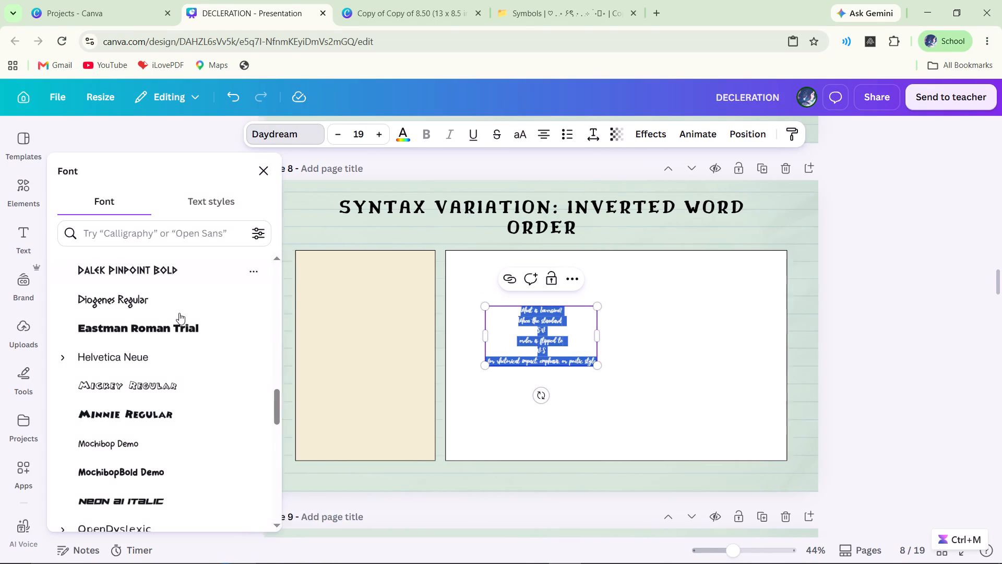
pyautogui.scroll(12, 144, 371)
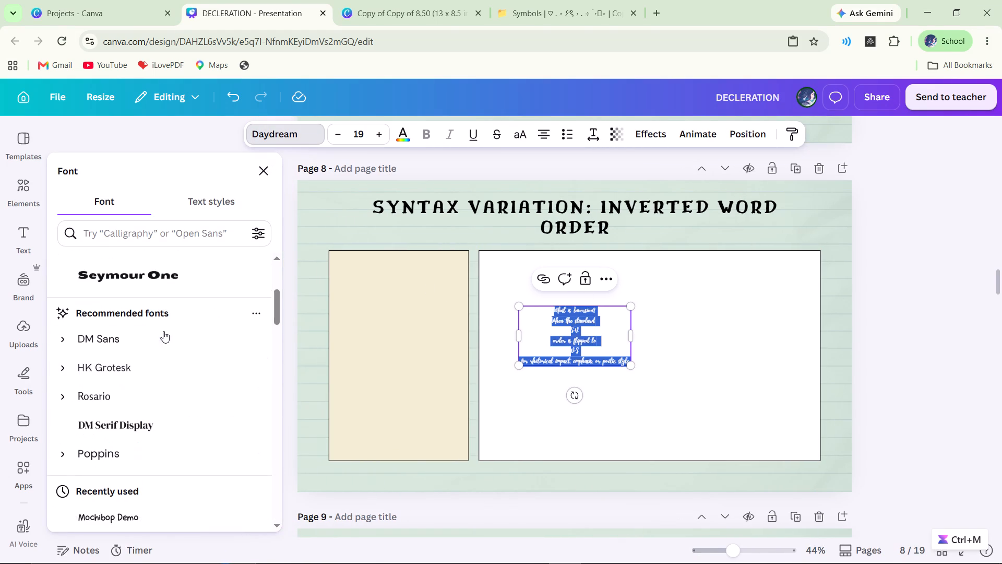
pyautogui.scroll(-2, 164, 438)
pyautogui.scroll(3, 140, 473)
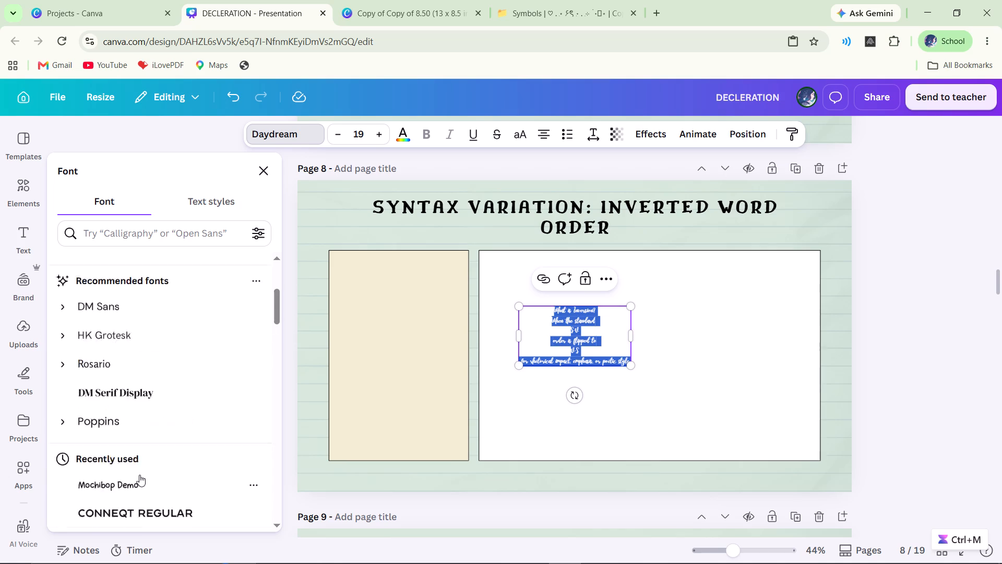
pyautogui.scroll(3, 139, 475)
pyautogui.moveTo(133, 444); pyautogui.dragTo(128, 444)
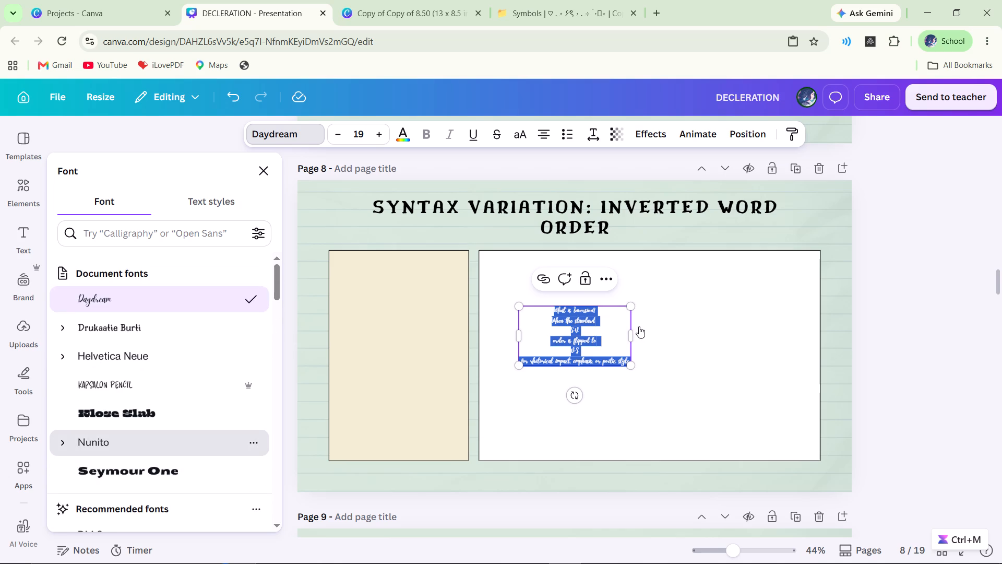
# Enlarge the inversion definition to font size 32 and narrow its text box to about 413 wide.
pyautogui.click(653, 338)
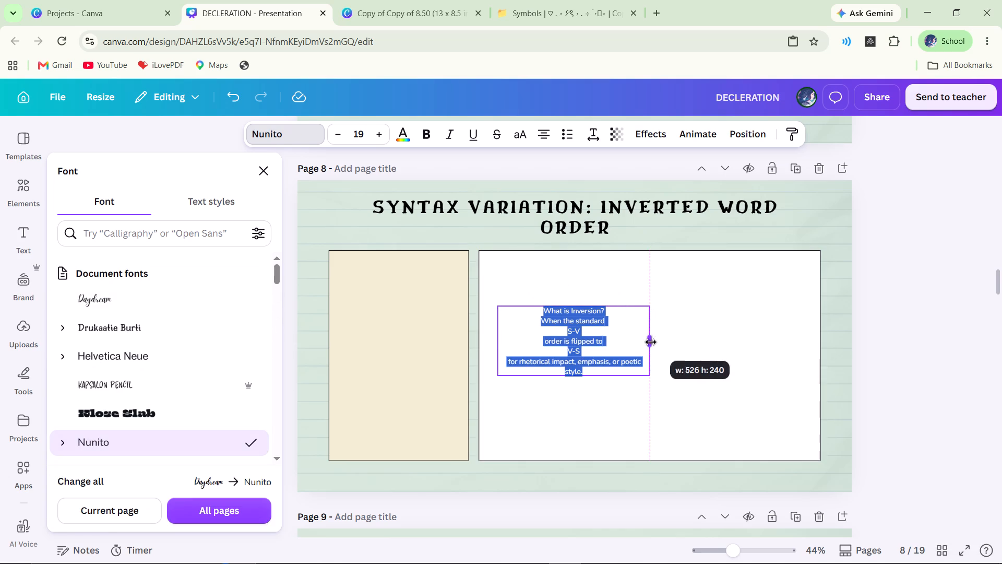
pyautogui.moveTo(651, 342); pyautogui.dragTo(567, 345)
pyautogui.moveTo(567, 389); pyautogui.dragTo(619, 439)
pyautogui.moveTo(613, 369); pyautogui.dragTo(675, 369)
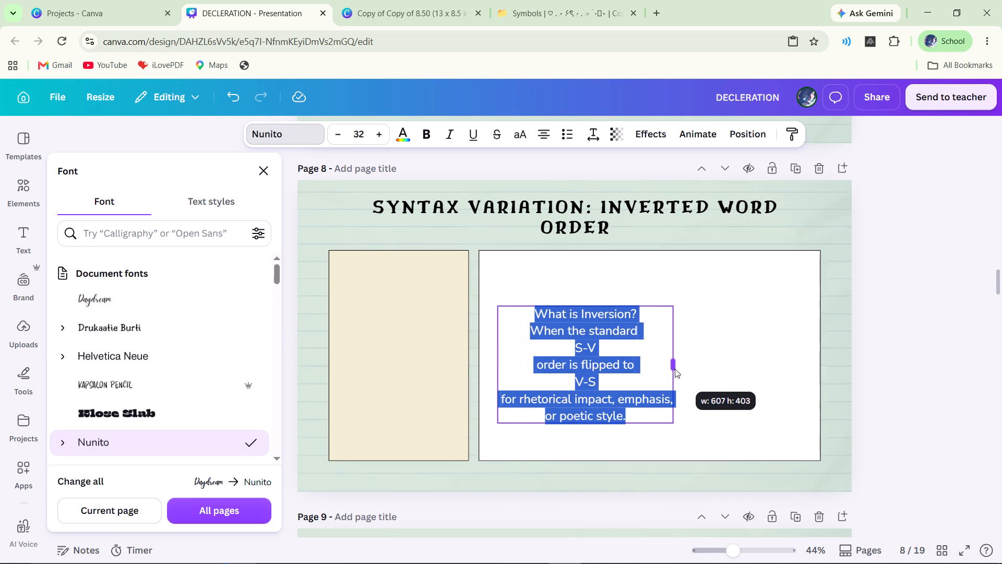
pyautogui.moveTo(675, 369); pyautogui.dragTo(620, 373)
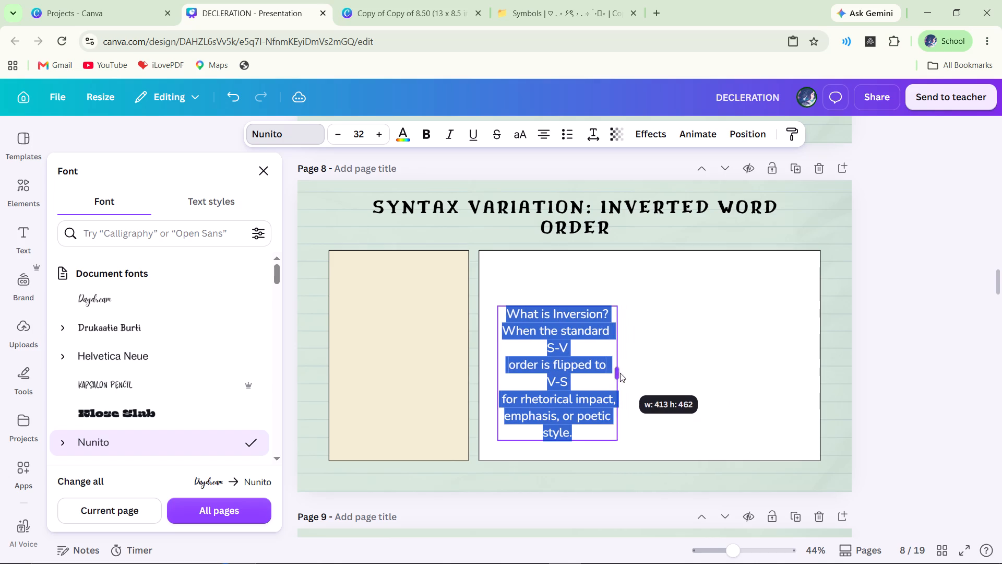
pyautogui.moveTo(620, 373); pyautogui.dragTo(621, 373)
pyautogui.click(603, 353)
pyautogui.click(952, 388)
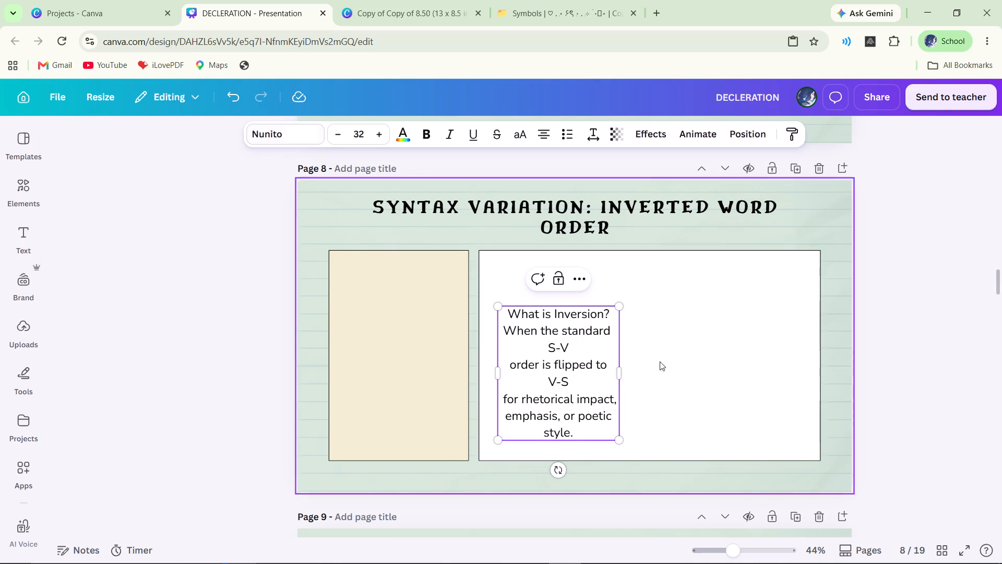
# Move the inversion definition into the beige box and enlarge it to font size 35.
pyautogui.moveTo(541, 354); pyautogui.dragTo(379, 344)
pyautogui.click(887, 402)
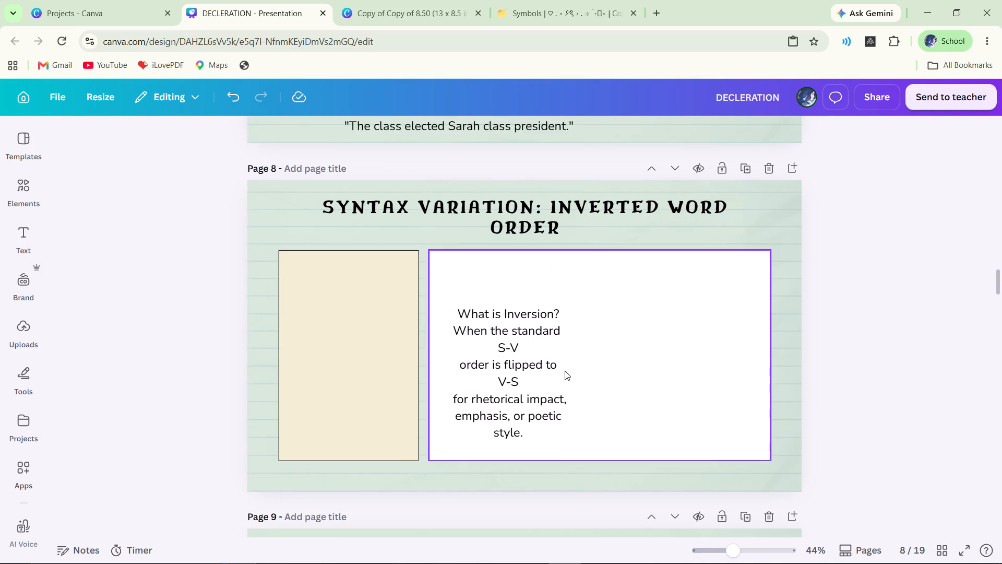
pyautogui.click(536, 363)
pyautogui.moveTo(553, 355); pyautogui.dragTo(387, 317)
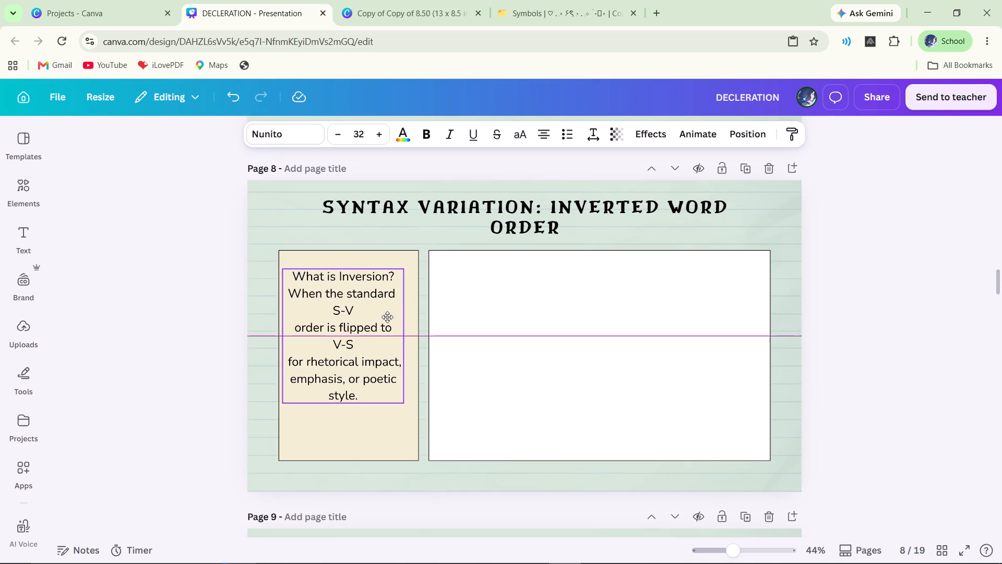
pyautogui.moveTo(387, 317); pyautogui.dragTo(387, 316)
pyautogui.moveTo(403, 406); pyautogui.dragTo(409, 424)
pyautogui.click(409, 424)
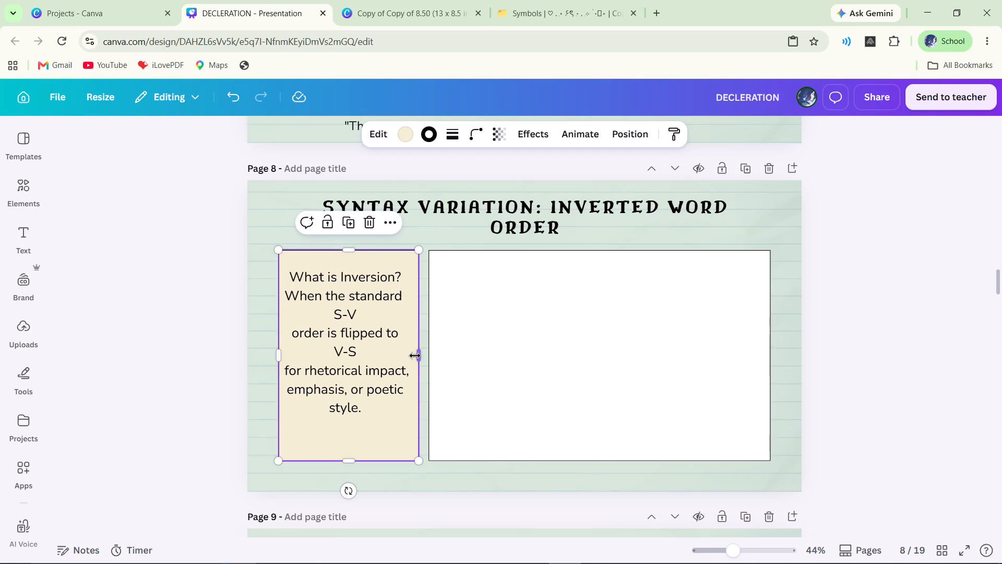
pyautogui.doubleClick(393, 370)
pyautogui.click(401, 406)
pyautogui.click(448, 343)
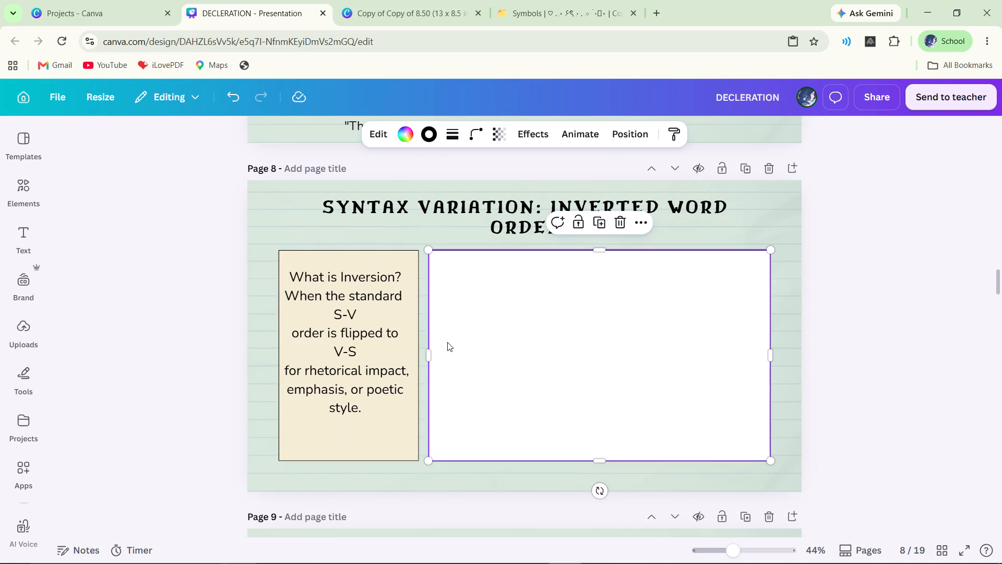
# Left-align the inversion definition text in the beige box.
pyautogui.click(388, 276)
pyautogui.click(545, 133)
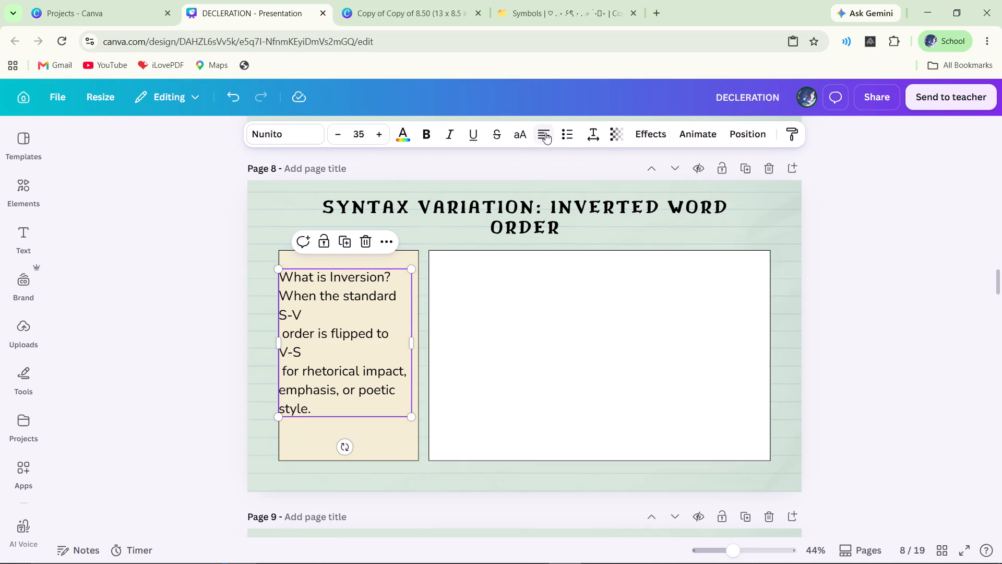
pyautogui.click(545, 133)
pyautogui.click(545, 133)
pyautogui.doubleClick(545, 133)
# Set only the "What is Inversion?" heading in the Seymour One font.
pyautogui.click(343, 309)
pyautogui.doubleClick(348, 302)
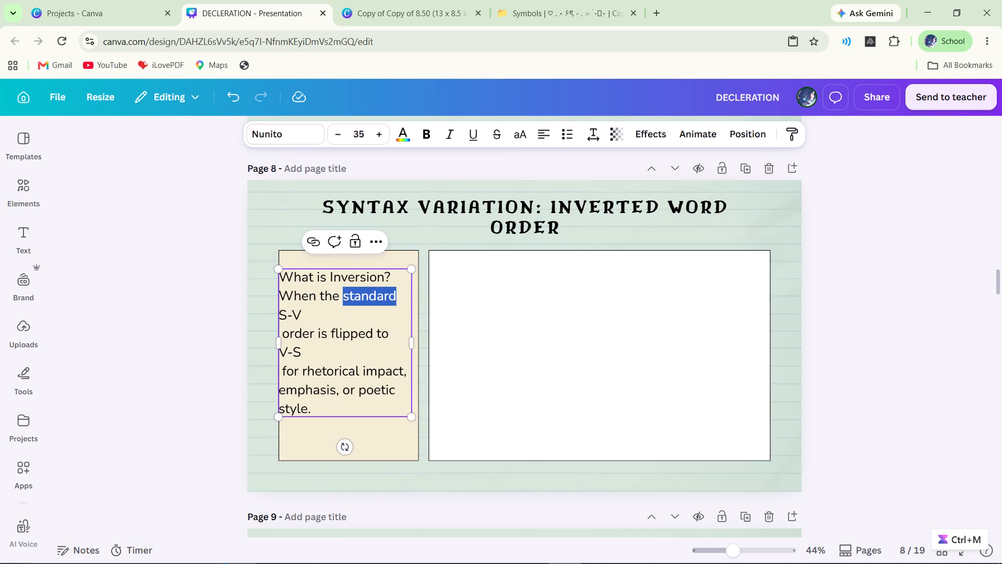
pyautogui.click(397, 280)
pyautogui.moveTo(392, 281); pyautogui.dragTo(285, 283)
pyautogui.doubleClick(426, 136)
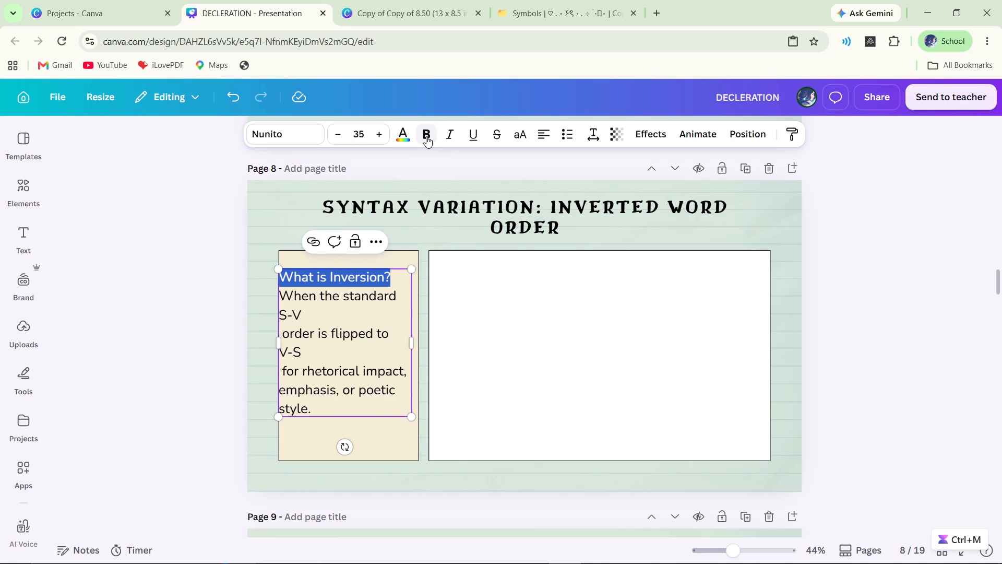
pyautogui.click(304, 136)
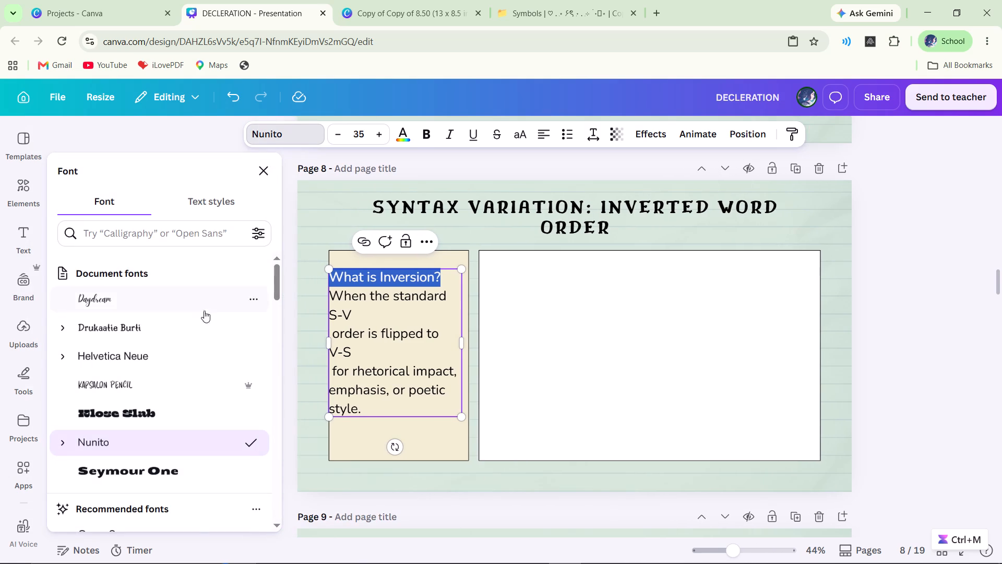
pyautogui.click(166, 368)
pyautogui.click(150, 417)
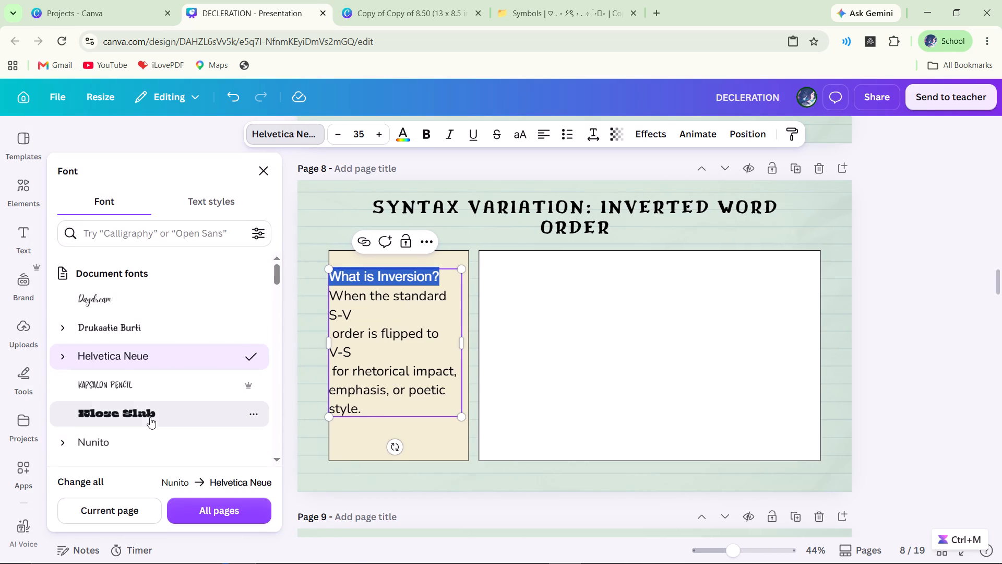
pyautogui.scroll(1, 204, 419)
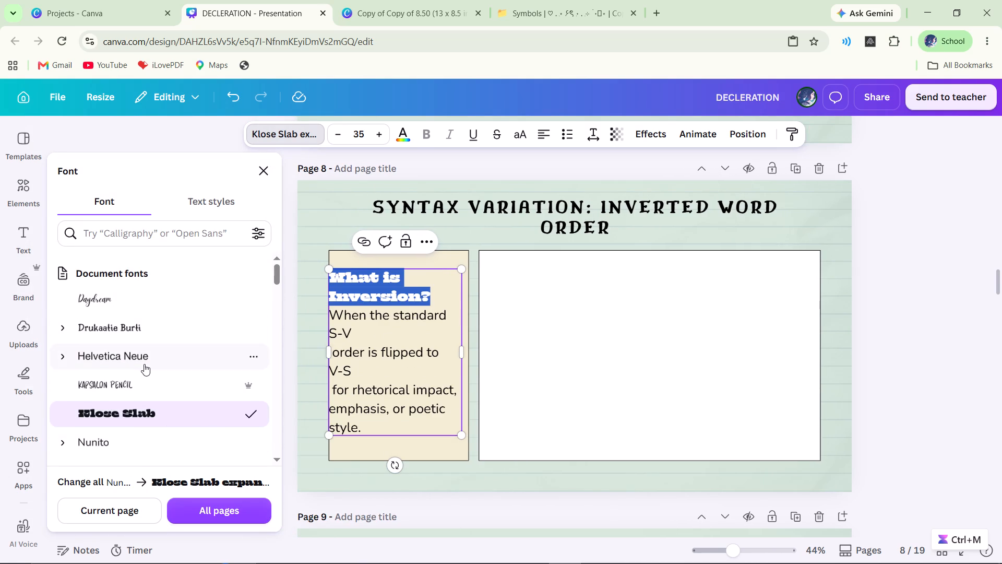
pyautogui.scroll(-2, 144, 364)
pyautogui.click(162, 342)
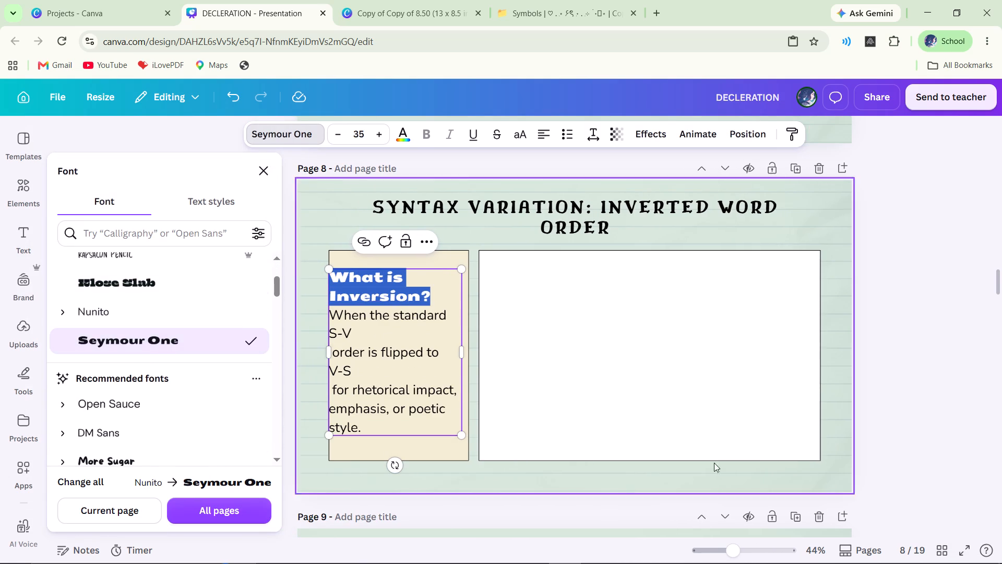
pyautogui.click(949, 393)
pyautogui.click(200, 404)
# Enlarge the inversion text box to font size 37.7 and position it within the beige box, slightly below its top edge.
pyautogui.moveTo(369, 368); pyautogui.dragTo(374, 354)
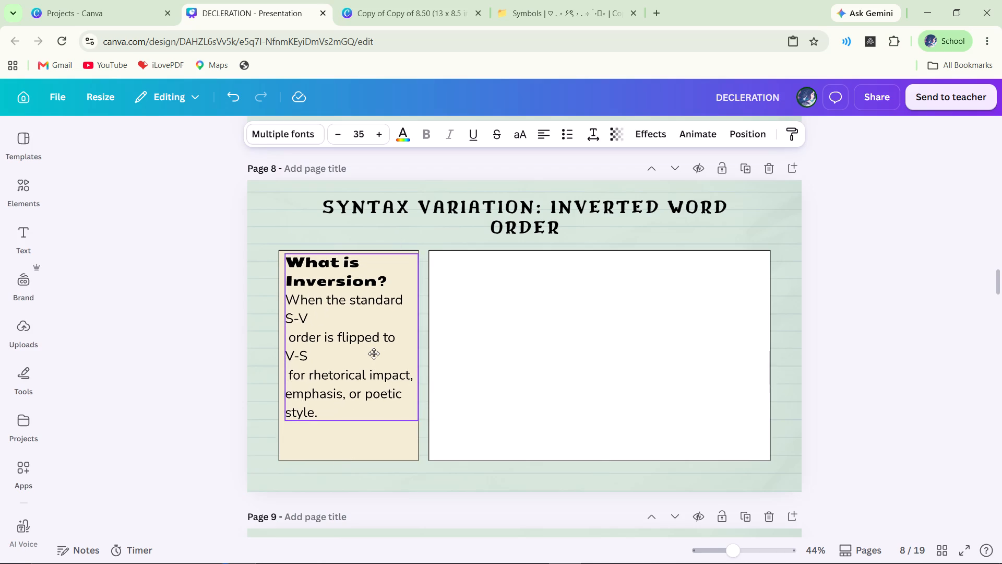
pyautogui.moveTo(374, 354); pyautogui.dragTo(369, 353)
pyautogui.moveTo(410, 420); pyautogui.dragTo(409, 431)
pyautogui.moveTo(417, 338); pyautogui.dragTo(413, 343)
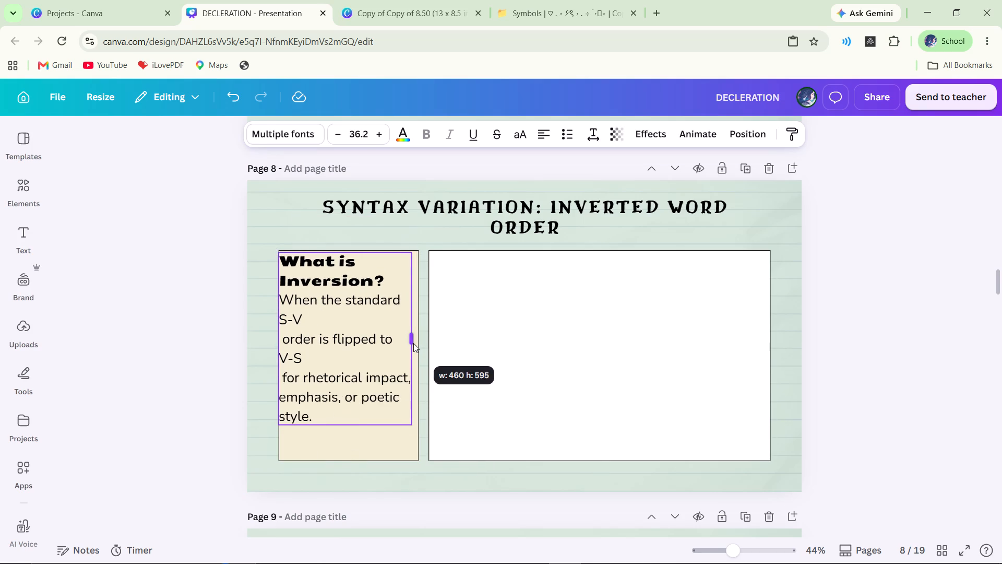
pyautogui.moveTo(413, 343); pyautogui.dragTo(412, 343)
pyautogui.moveTo(408, 431); pyautogui.dragTo(412, 454)
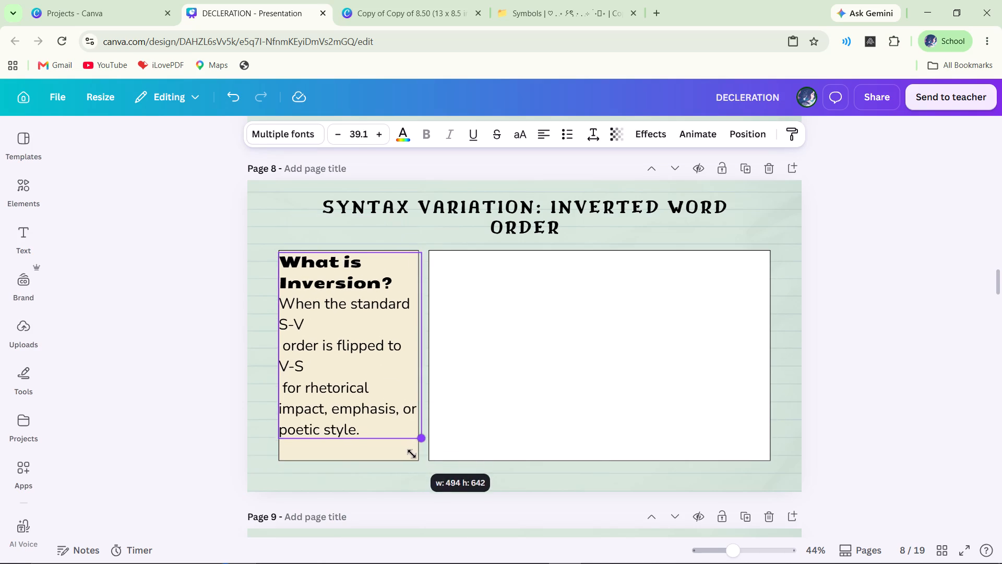
pyautogui.moveTo(412, 454); pyautogui.dragTo(407, 443)
pyautogui.doubleClick(407, 443)
pyautogui.moveTo(396, 369); pyautogui.dragTo(399, 370)
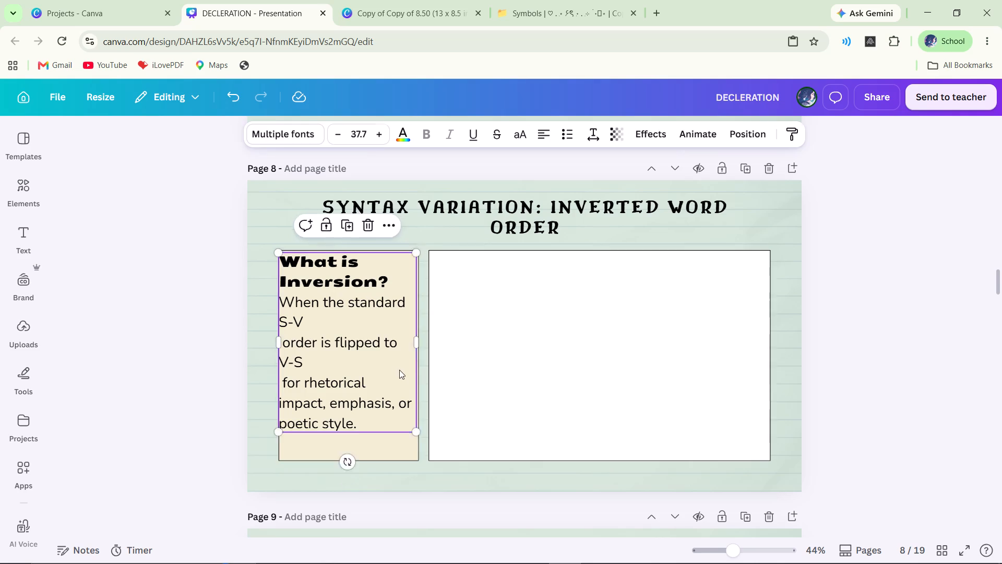
pyautogui.moveTo(399, 370); pyautogui.dragTo(400, 377)
pyautogui.click(182, 404)
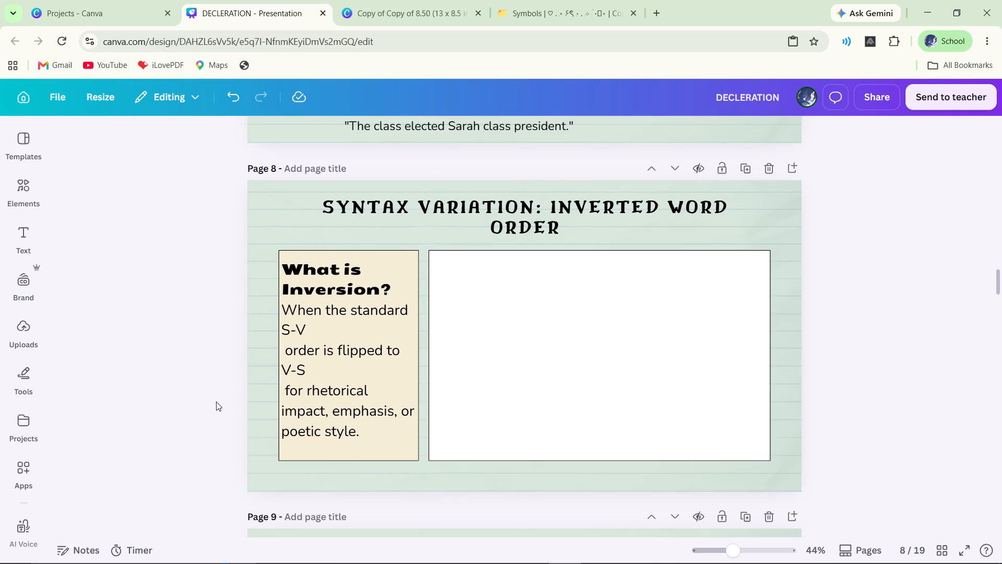
pyautogui.click(326, 334)
pyautogui.click(326, 371)
pyautogui.click(333, 381)
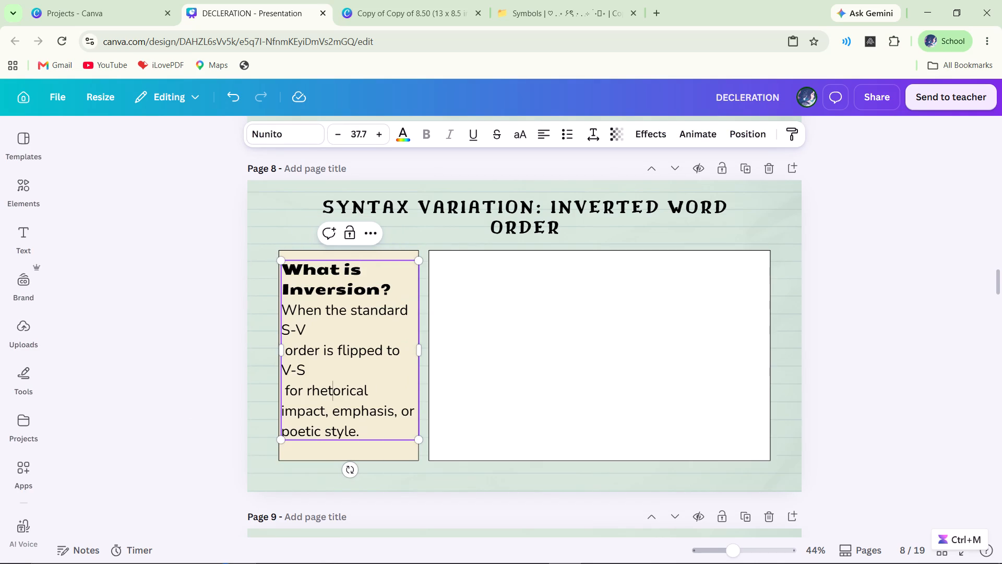
pyautogui.click(210, 354)
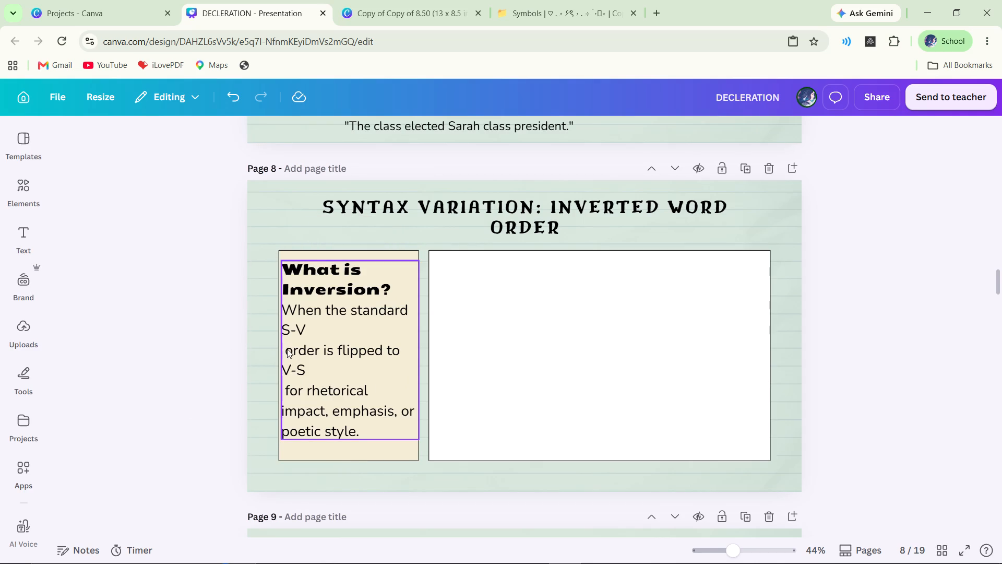
pyautogui.doubleClick(287, 354)
pyautogui.click(293, 356)
pyautogui.doubleClick(288, 352)
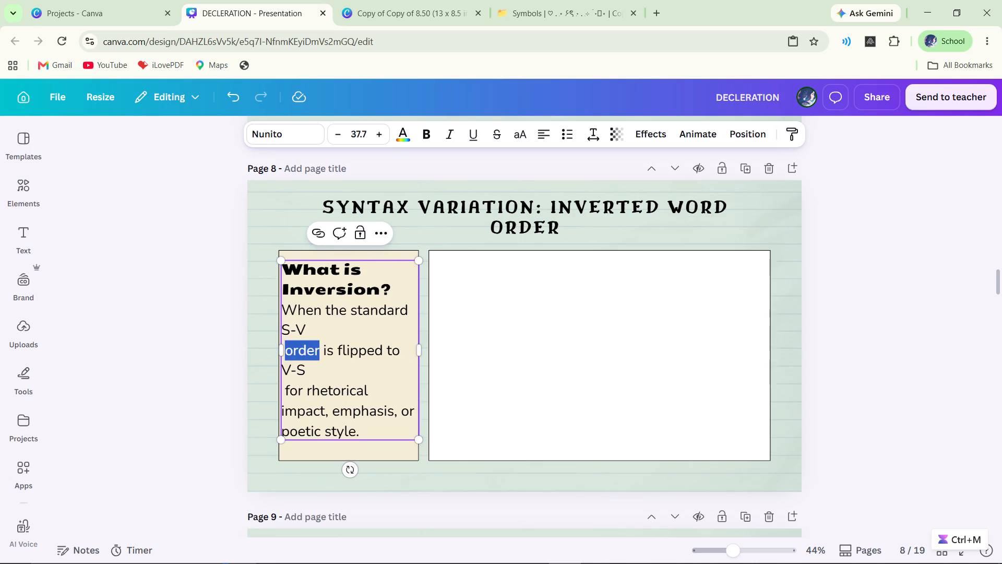
pyautogui.click(351, 373)
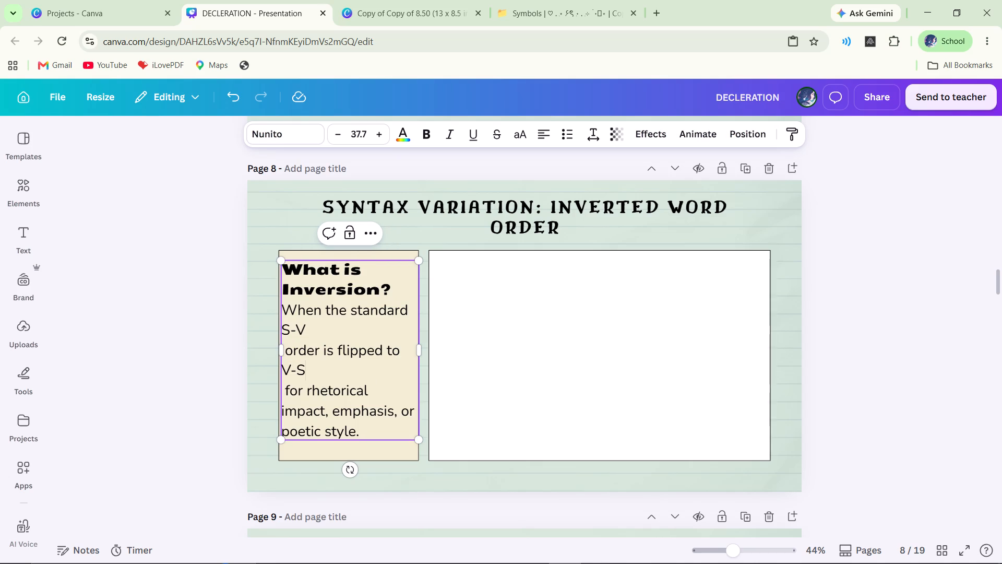
pyautogui.doubleClick(189, 433)
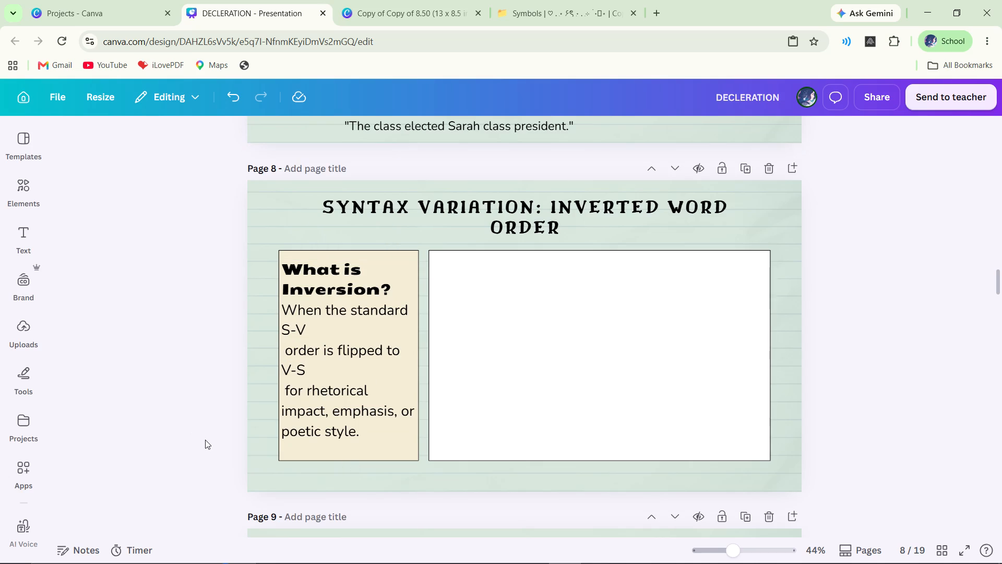
pyautogui.doubleClick(294, 396)
pyautogui.doubleClick(286, 397)
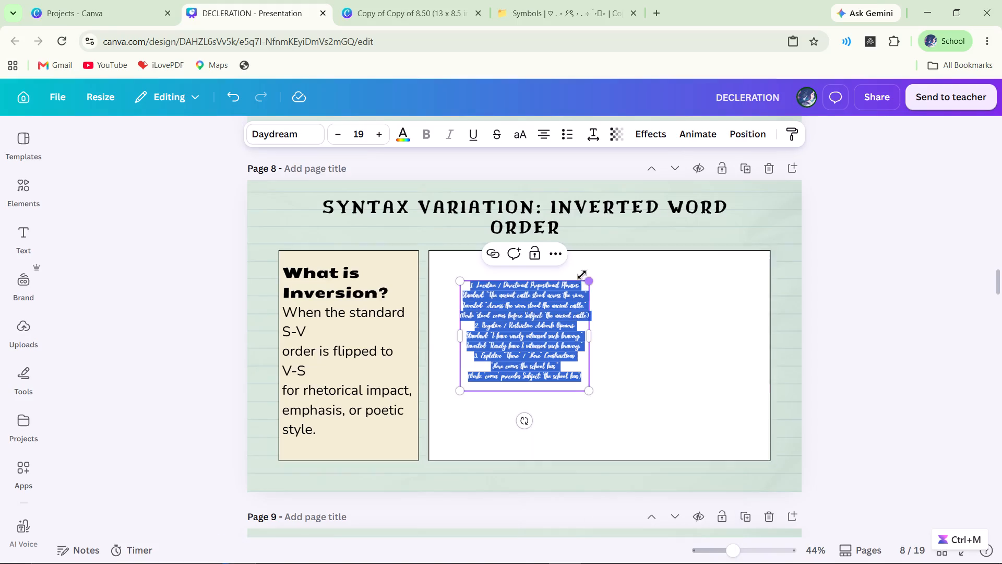
# Set the pasted inversion examples in the Nunito font.
pyautogui.doubleClick(294, 140)
pyautogui.click(280, 133)
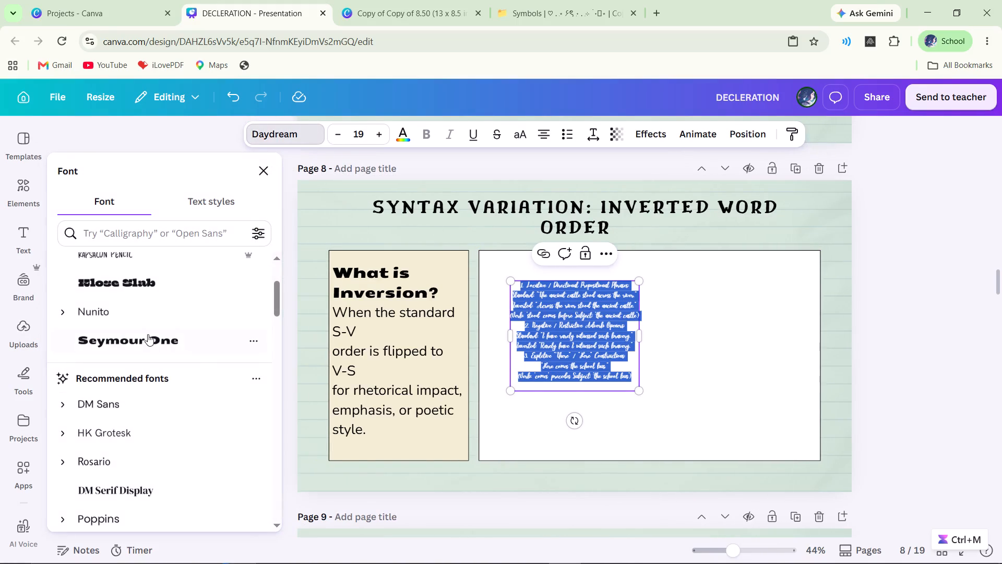
pyautogui.click(131, 305)
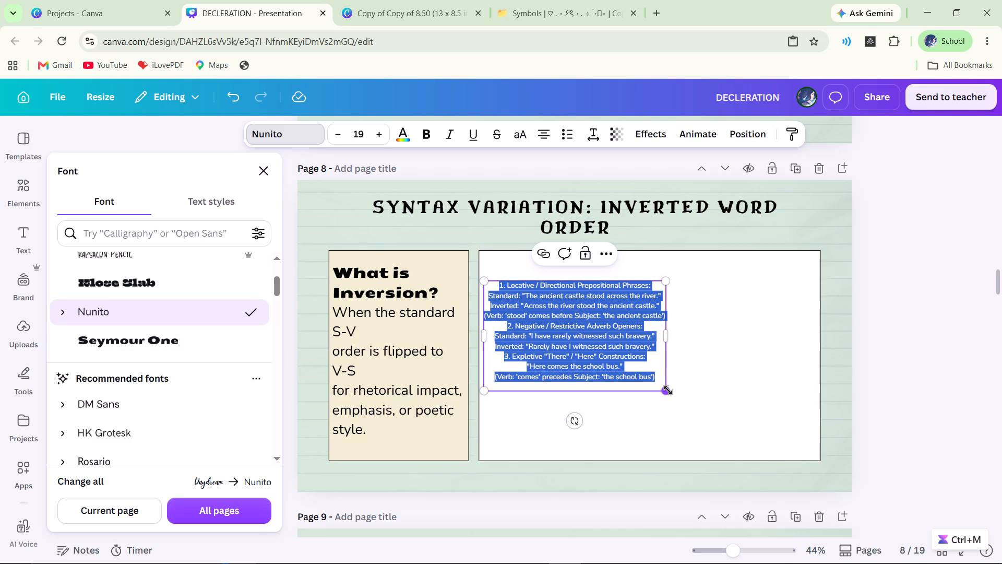
# Enlarge the inversion examples to font size 31.3 and remove the empty line at the end of the text.
pyautogui.moveTo(668, 390); pyautogui.dragTo(783, 465)
pyautogui.click(699, 459)
pyautogui.click(662, 453)
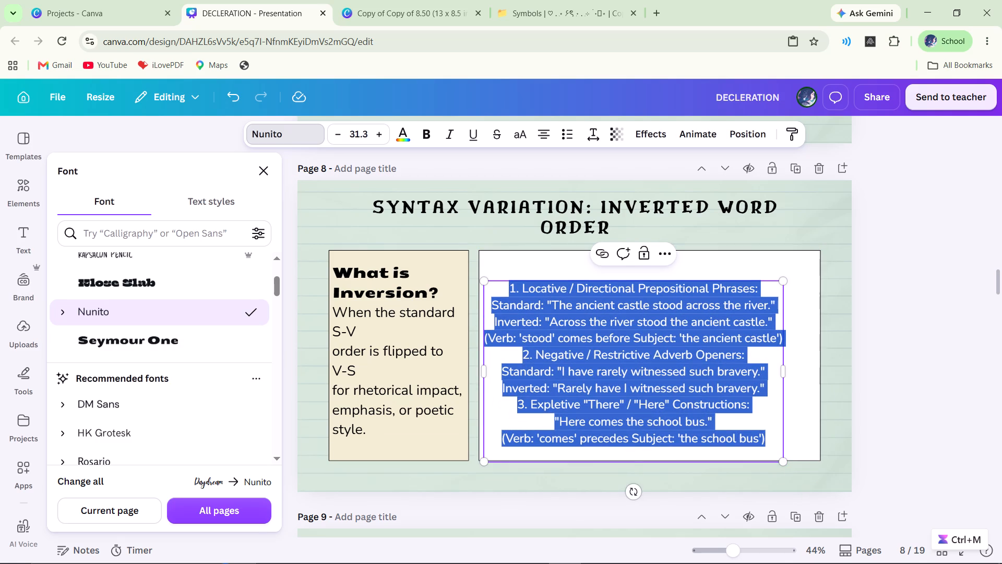
pyautogui.press('BackSpace')
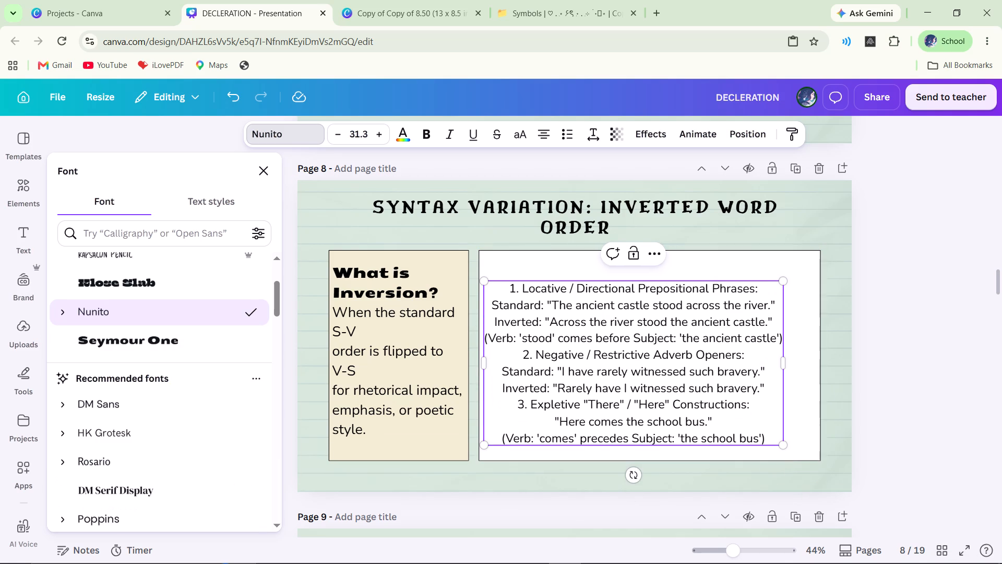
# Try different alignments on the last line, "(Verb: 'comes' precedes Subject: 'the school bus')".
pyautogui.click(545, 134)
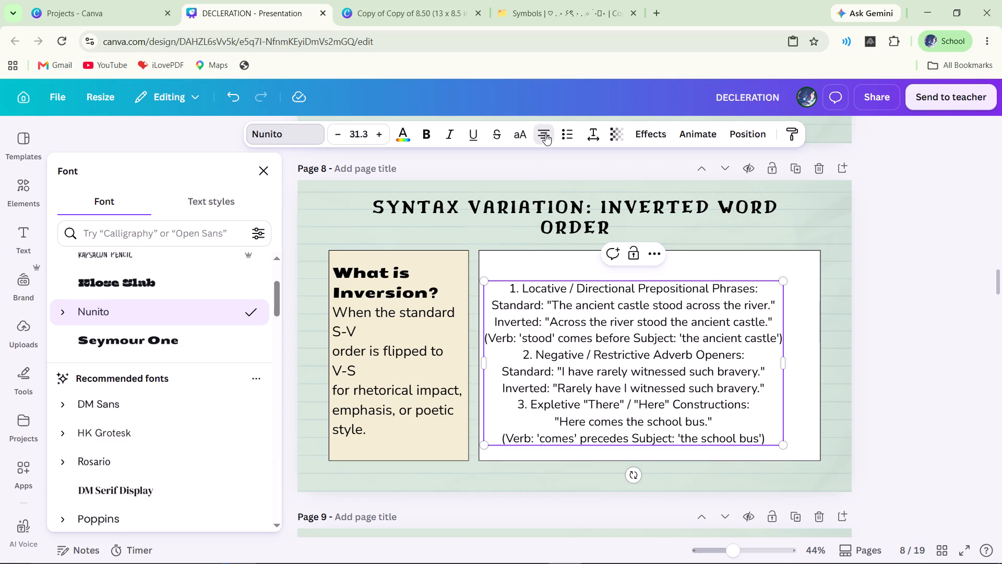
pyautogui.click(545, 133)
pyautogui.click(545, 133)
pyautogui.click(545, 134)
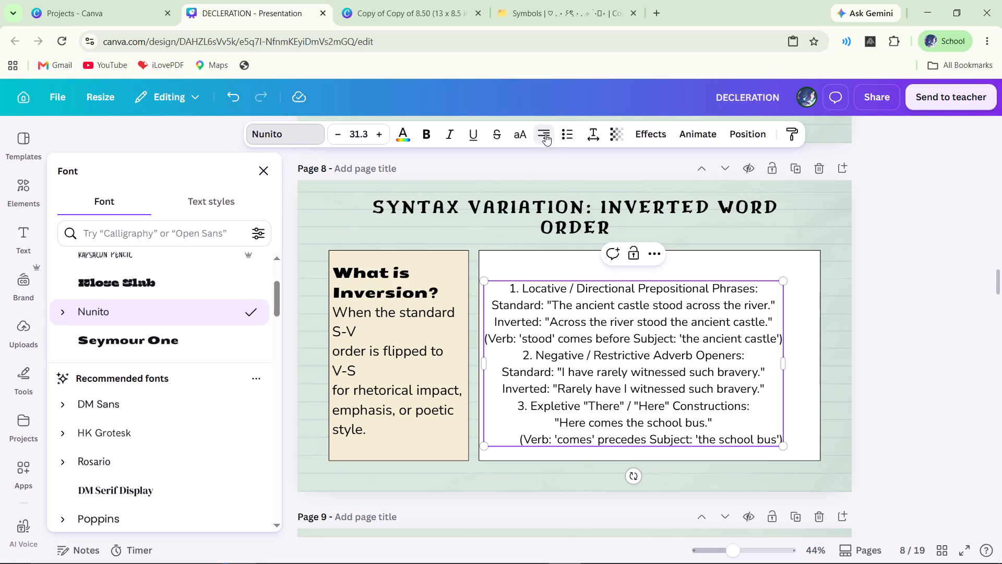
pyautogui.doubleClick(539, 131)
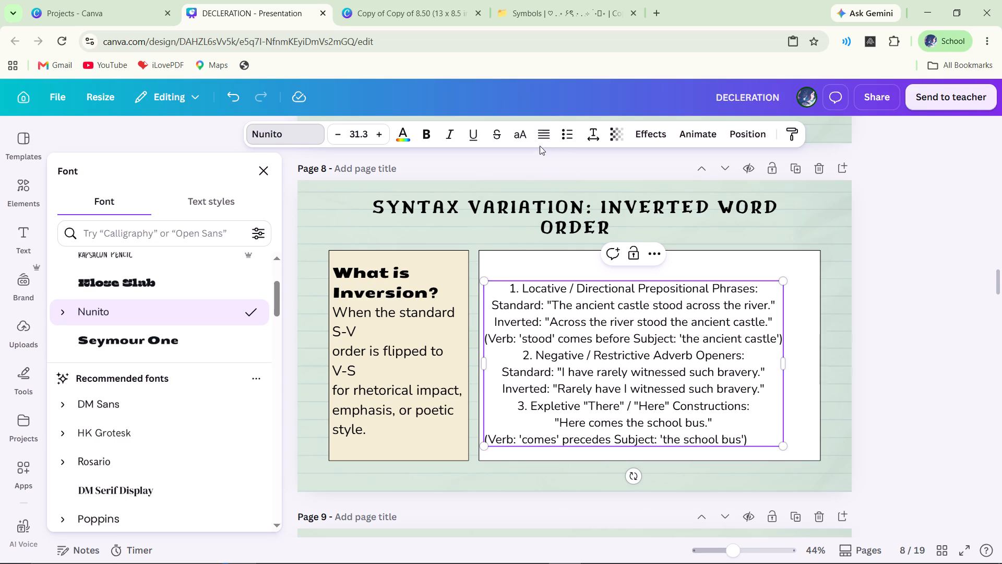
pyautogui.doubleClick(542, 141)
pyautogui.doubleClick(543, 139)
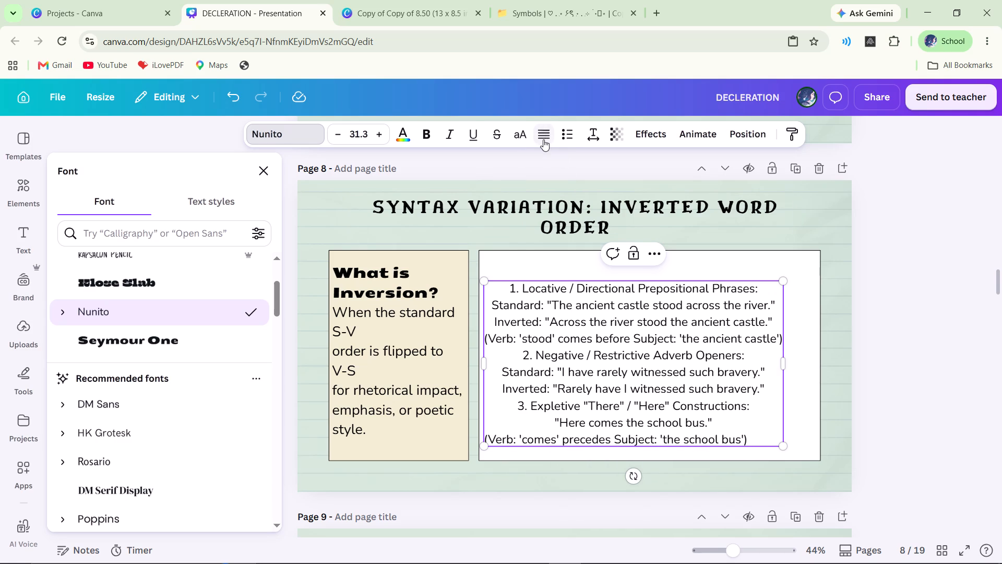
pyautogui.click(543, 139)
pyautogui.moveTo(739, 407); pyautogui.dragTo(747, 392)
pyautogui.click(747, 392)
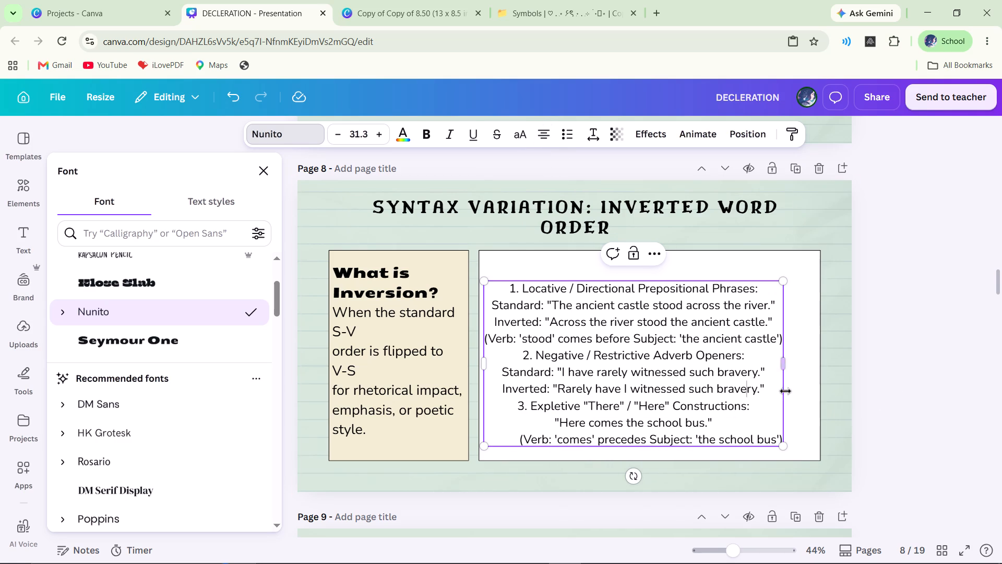
# Widen the inversion examples text box to nearly the right side of the white box.
pyautogui.moveTo(783, 367); pyautogui.dragTo(810, 366)
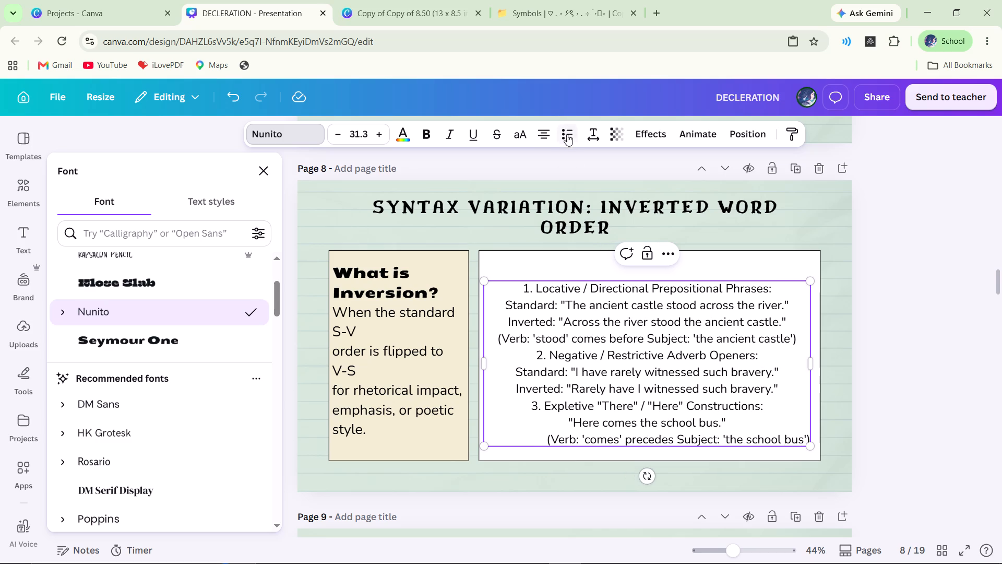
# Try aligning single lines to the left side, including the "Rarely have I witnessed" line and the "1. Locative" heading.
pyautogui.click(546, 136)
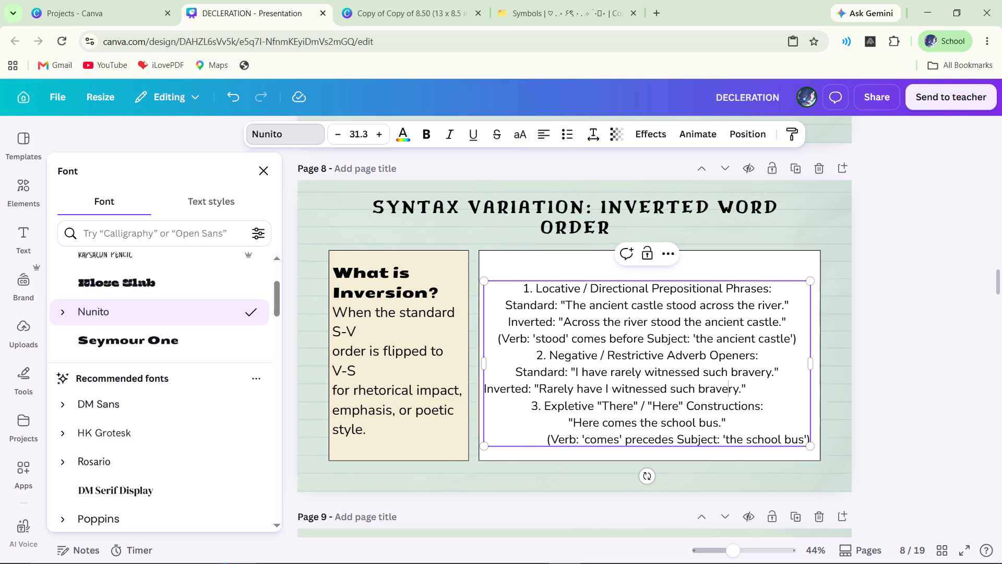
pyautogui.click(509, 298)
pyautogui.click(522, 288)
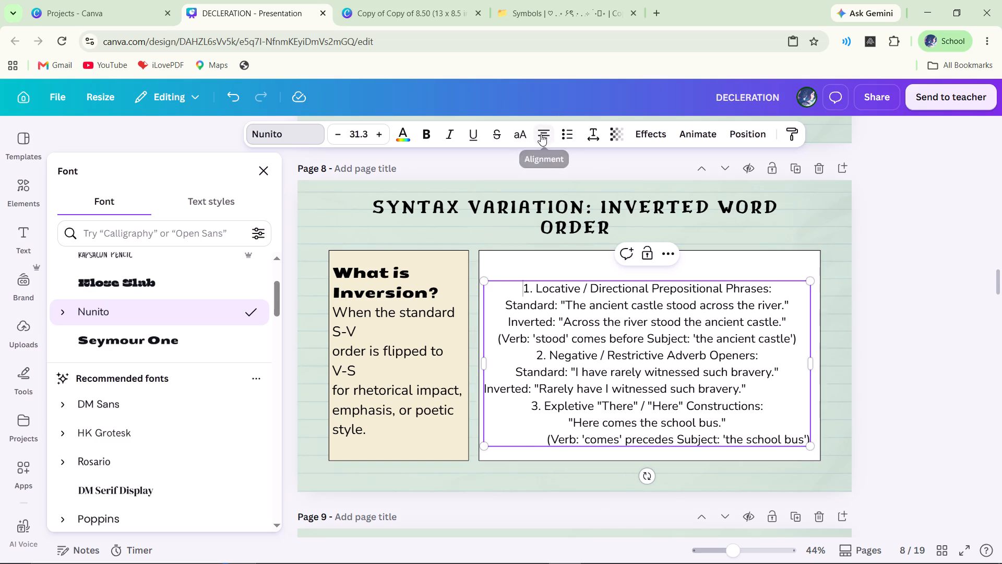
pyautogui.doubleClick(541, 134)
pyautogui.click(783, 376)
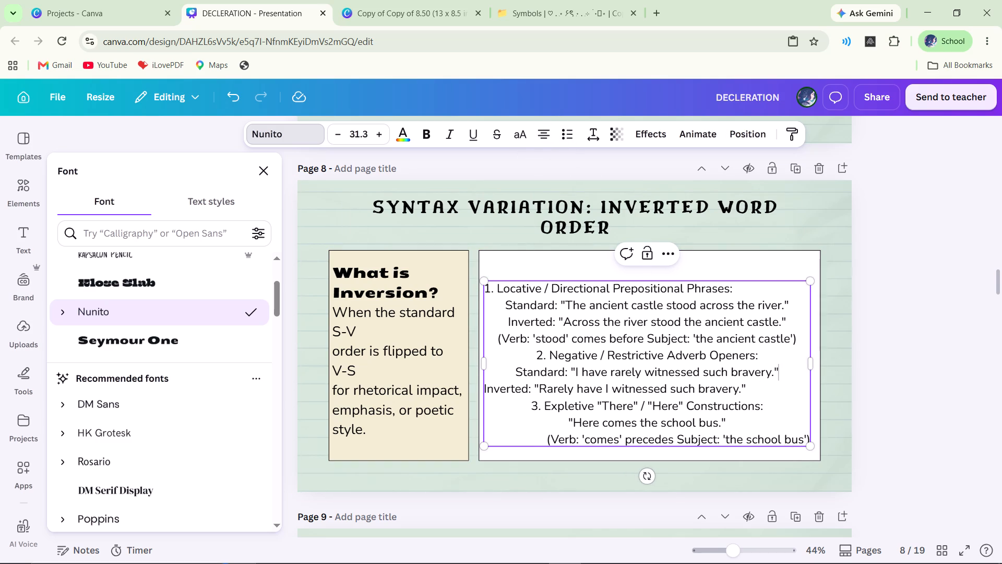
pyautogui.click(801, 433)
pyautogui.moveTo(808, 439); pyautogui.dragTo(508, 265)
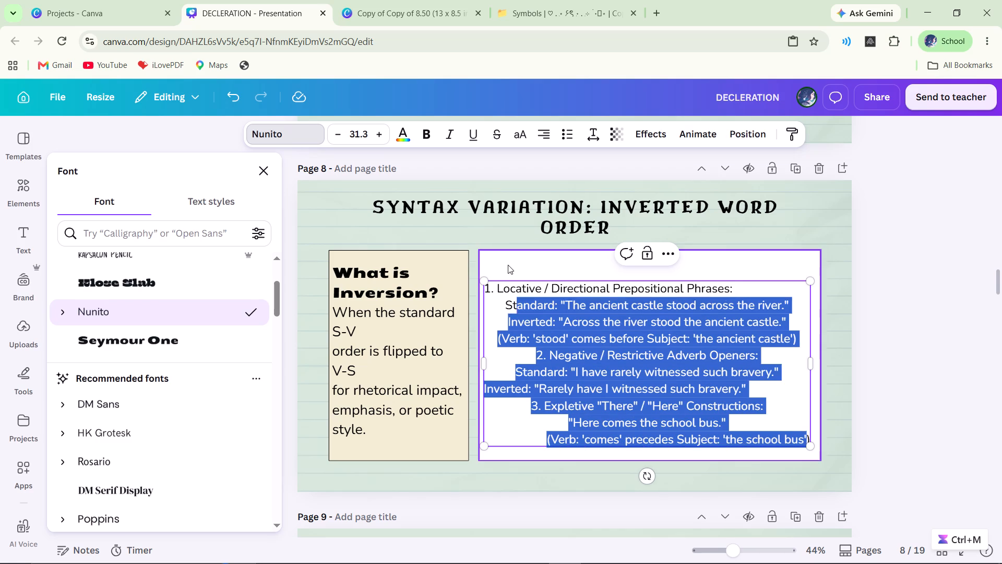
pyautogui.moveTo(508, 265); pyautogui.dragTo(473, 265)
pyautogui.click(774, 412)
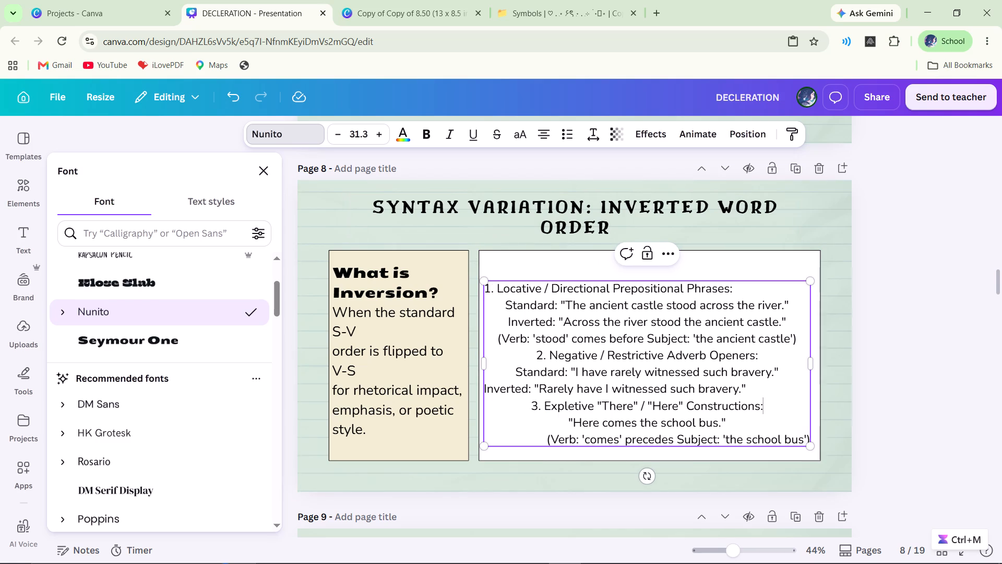
# Justify the whole inversion examples text box so every line starts at its left side.
pyautogui.click(952, 417)
pyautogui.click(735, 414)
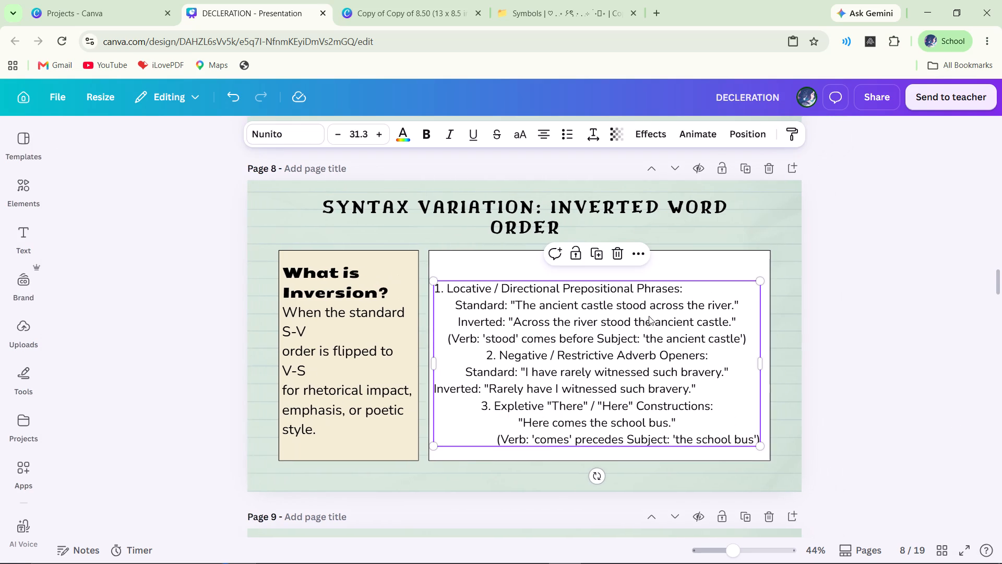
pyautogui.click(535, 139)
pyautogui.click(538, 138)
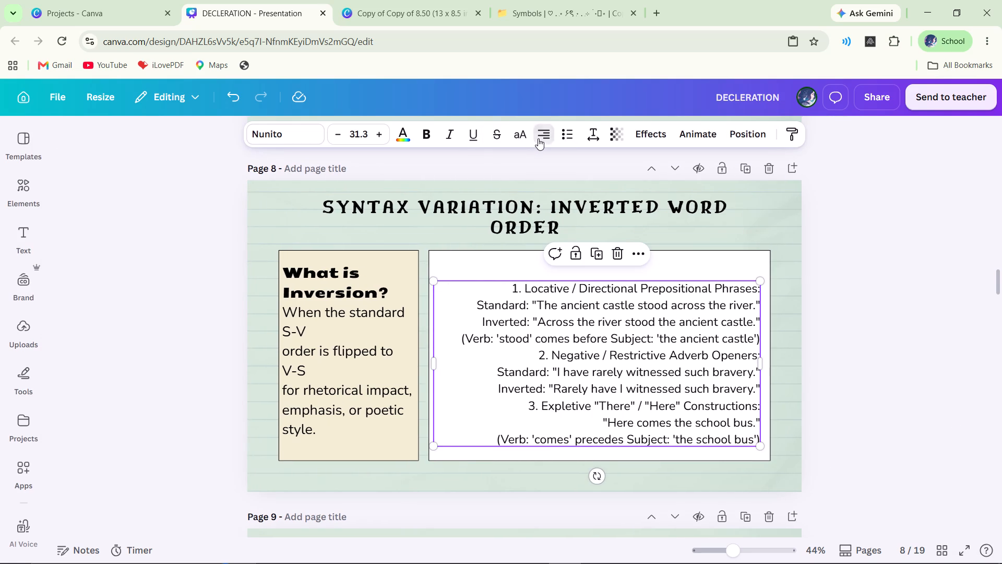
pyautogui.click(945, 360)
# Move the examples to the top of the white box, enlarge them to font size 33.9 and fit the text box within the white box's width.
pyautogui.moveTo(731, 390); pyautogui.dragTo(735, 375)
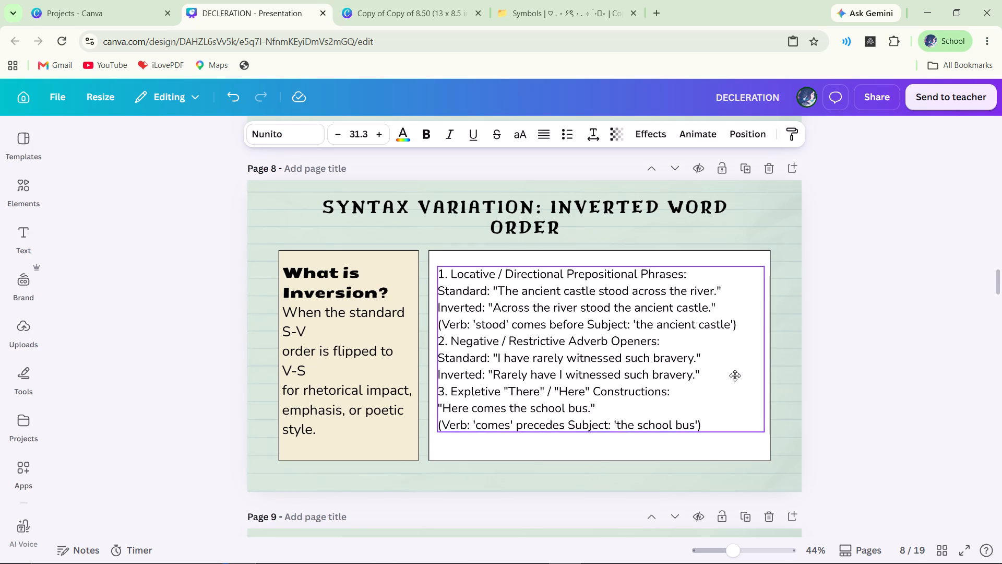
pyautogui.moveTo(735, 375); pyautogui.dragTo(734, 366)
pyautogui.click(734, 366)
pyautogui.moveTo(762, 422); pyautogui.dragTo(780, 459)
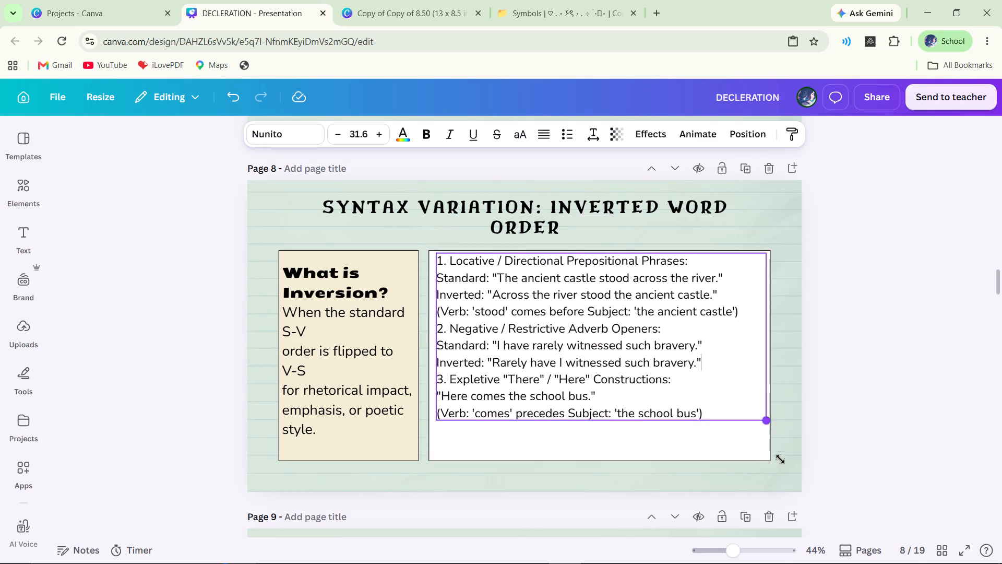
pyautogui.moveTo(780, 459); pyautogui.dragTo(774, 466)
pyautogui.moveTo(793, 346); pyautogui.dragTo(768, 347)
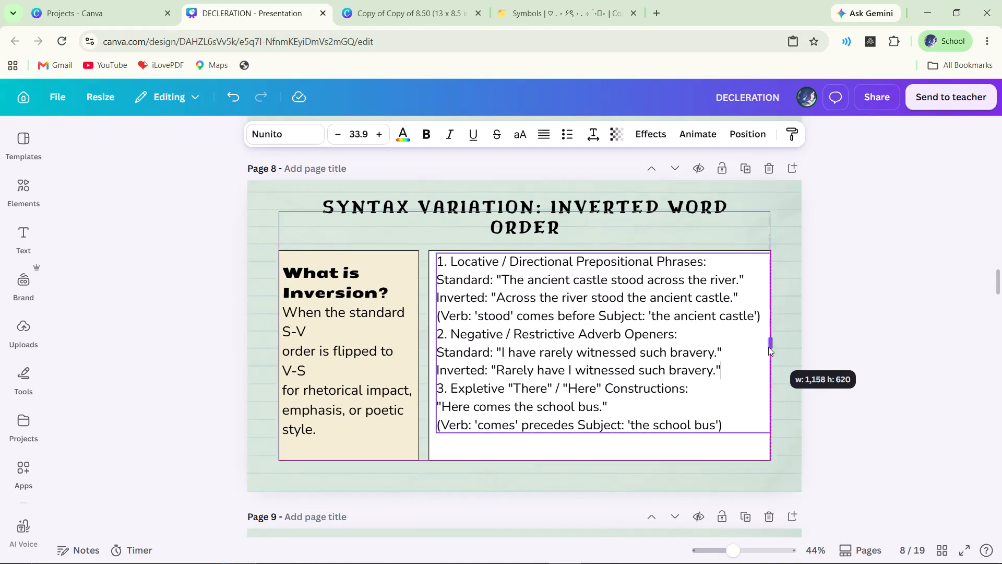
pyautogui.moveTo(768, 347); pyautogui.dragTo(765, 348)
# Move the examples text box slightly down so it sits vertically centred in the white box.
pyautogui.doubleClick(727, 393)
pyautogui.click(1001, 443)
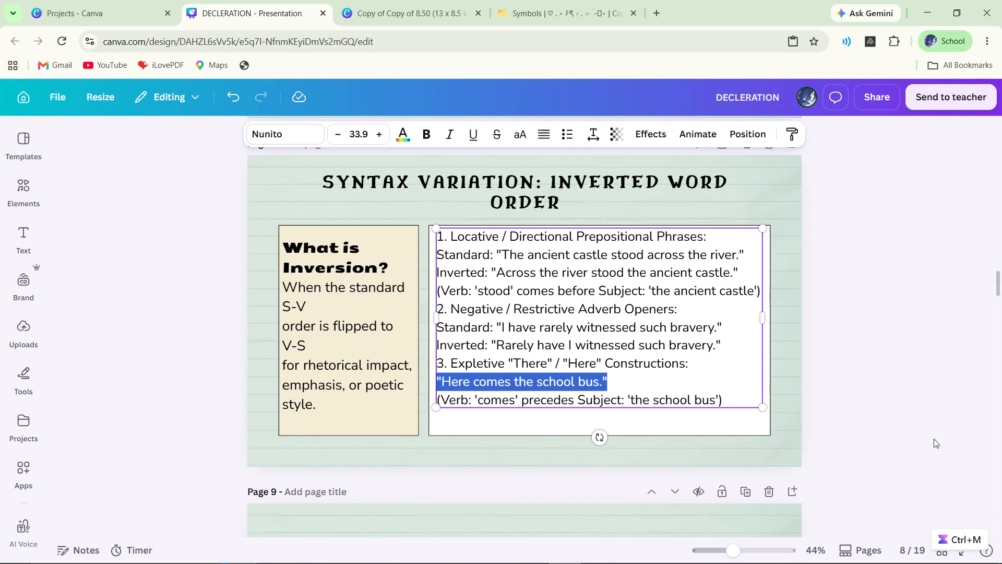
pyautogui.click(855, 365)
pyautogui.moveTo(729, 346); pyautogui.dragTo(727, 361)
pyautogui.click(727, 361)
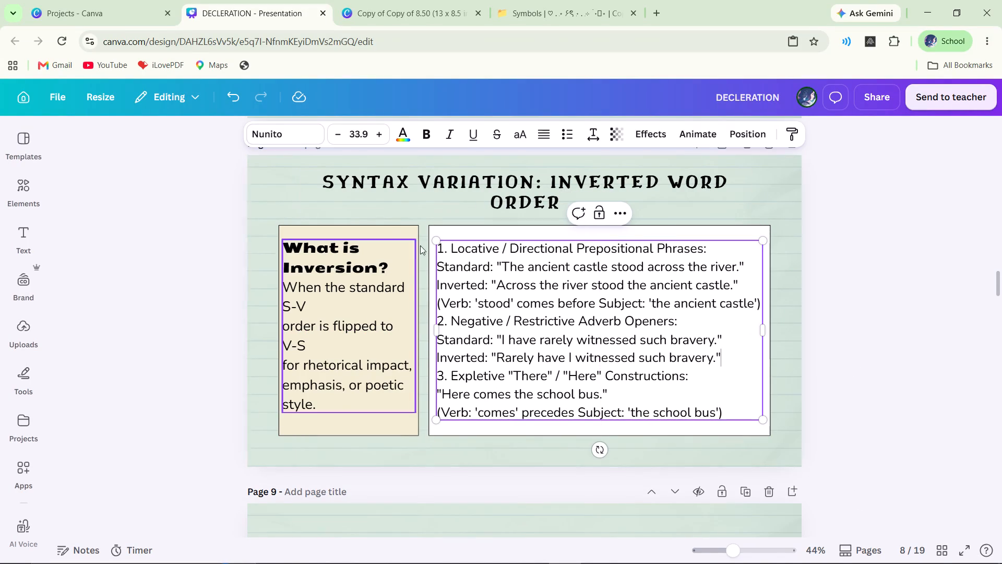
# Enlarge the inversion examples to font size 35.5 so the text box spans the white box's full width.
pyautogui.moveTo(437, 238); pyautogui.dragTo(432, 235)
pyautogui.click(718, 359)
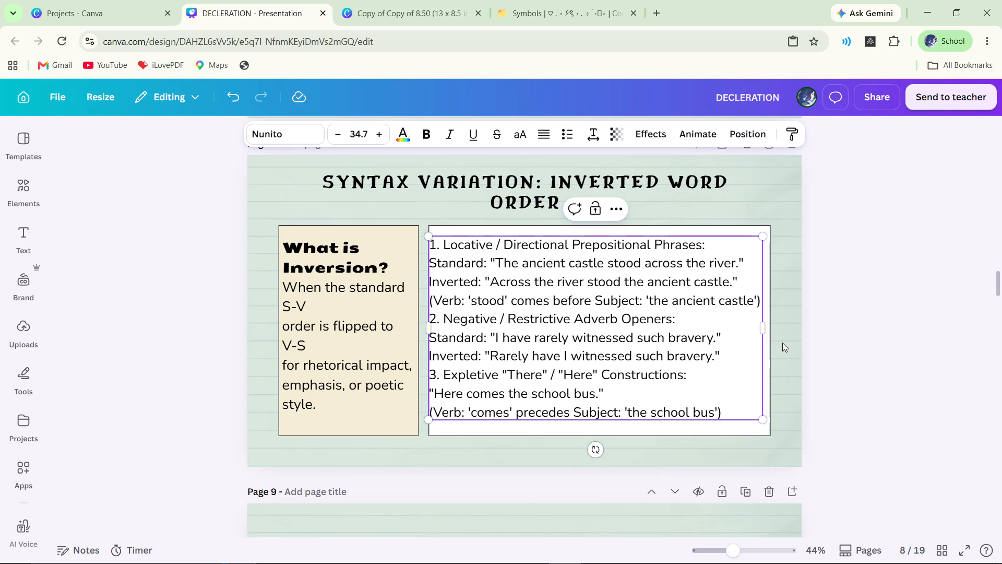
pyautogui.click(769, 331)
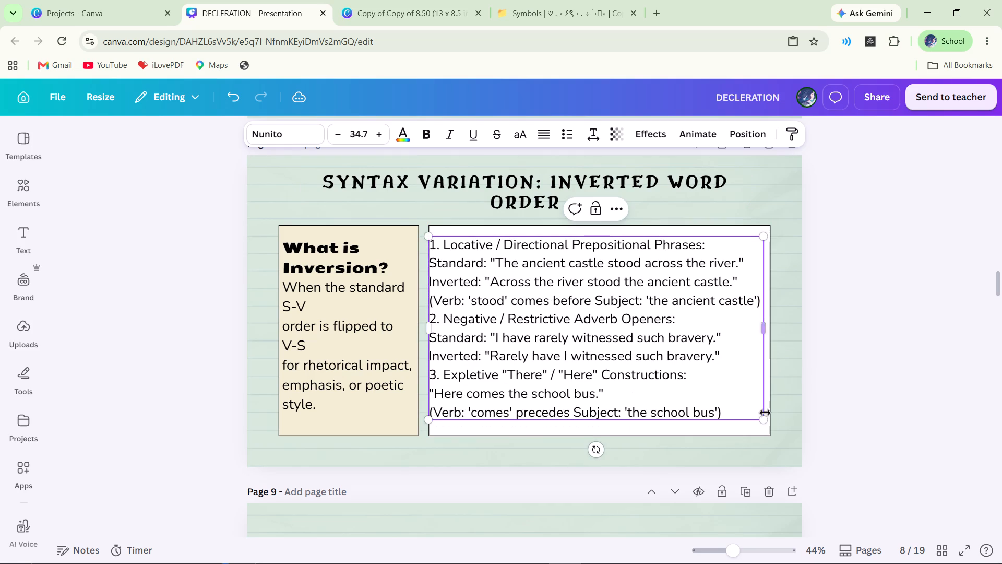
pyautogui.moveTo(765, 418); pyautogui.dragTo(768, 428)
pyautogui.click(768, 428)
pyautogui.click(739, 373)
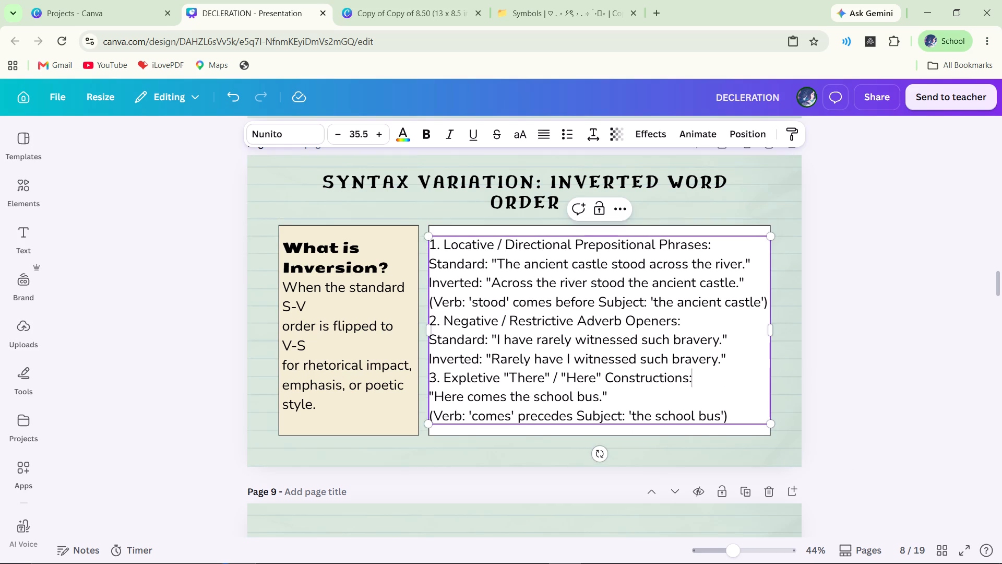
# Shrink the inversion examples to font size 34.7, leaving a small margin at the white box's left side.
pyautogui.click(973, 391)
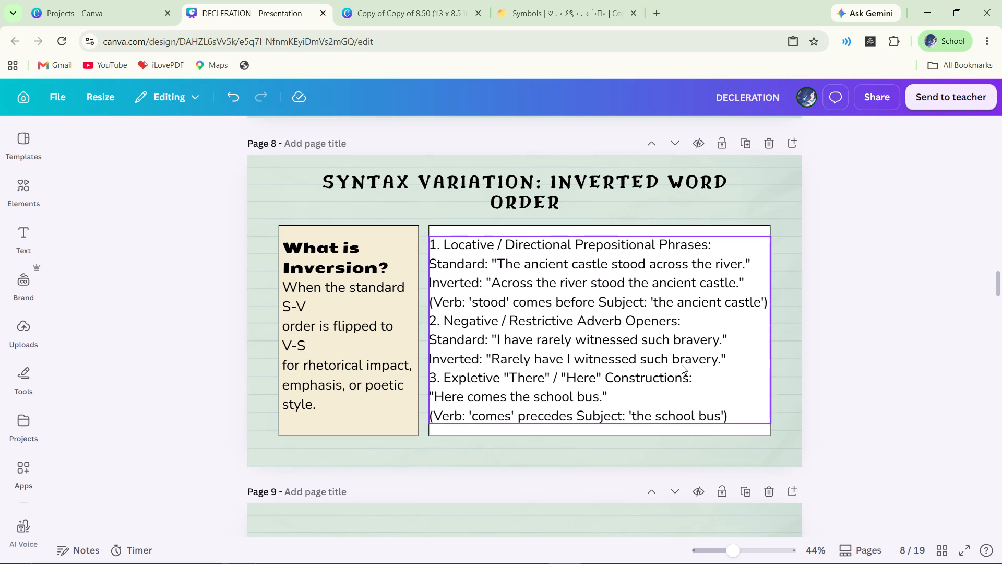
pyautogui.click(682, 365)
pyautogui.click(432, 417)
pyautogui.moveTo(426, 421); pyautogui.dragTo(435, 420)
pyautogui.middleClick(435, 420)
pyautogui.click(435, 420)
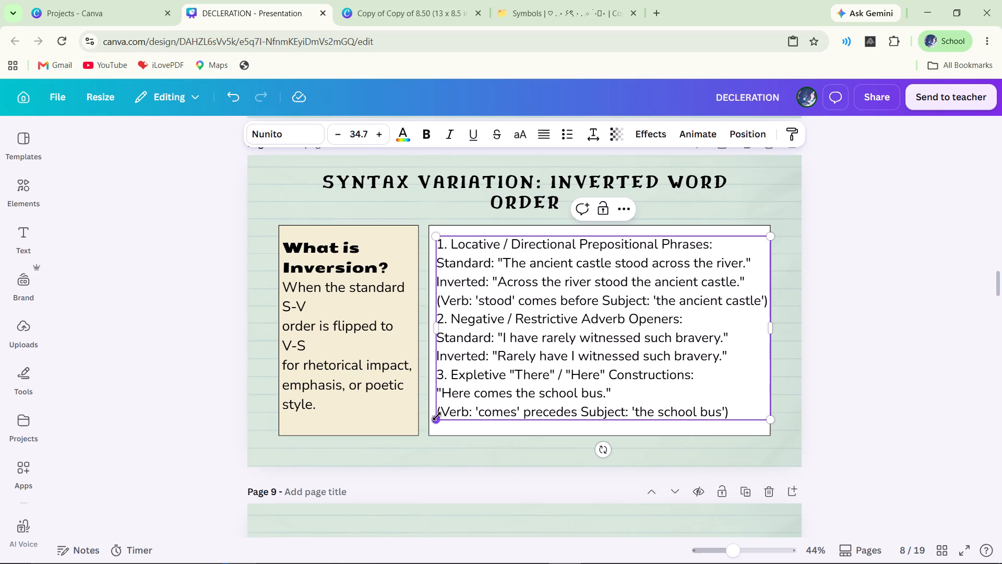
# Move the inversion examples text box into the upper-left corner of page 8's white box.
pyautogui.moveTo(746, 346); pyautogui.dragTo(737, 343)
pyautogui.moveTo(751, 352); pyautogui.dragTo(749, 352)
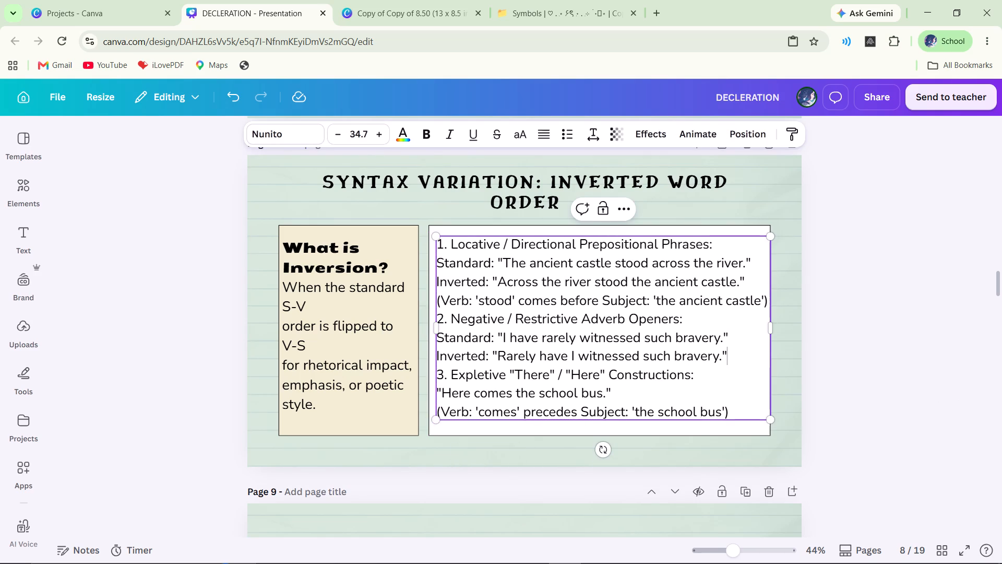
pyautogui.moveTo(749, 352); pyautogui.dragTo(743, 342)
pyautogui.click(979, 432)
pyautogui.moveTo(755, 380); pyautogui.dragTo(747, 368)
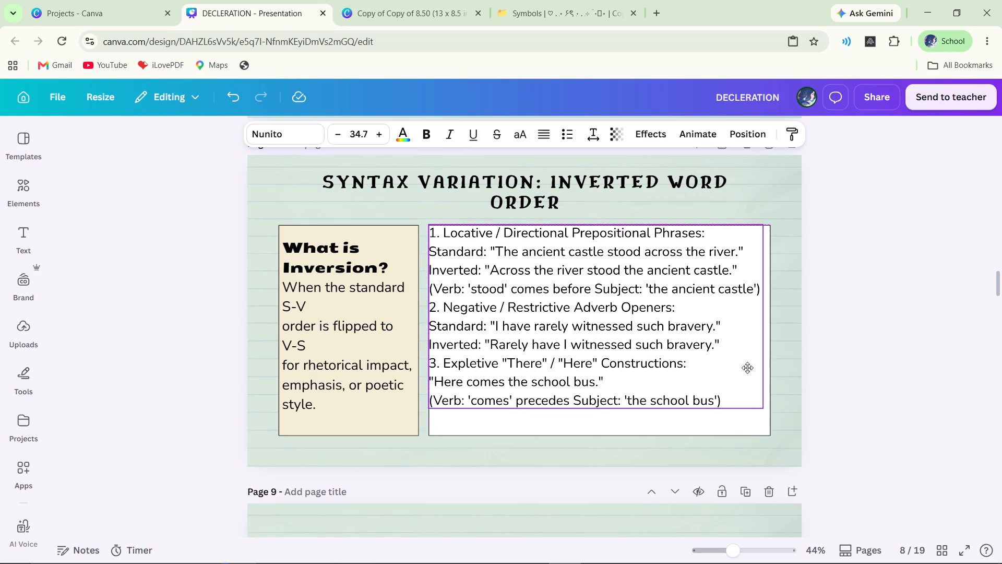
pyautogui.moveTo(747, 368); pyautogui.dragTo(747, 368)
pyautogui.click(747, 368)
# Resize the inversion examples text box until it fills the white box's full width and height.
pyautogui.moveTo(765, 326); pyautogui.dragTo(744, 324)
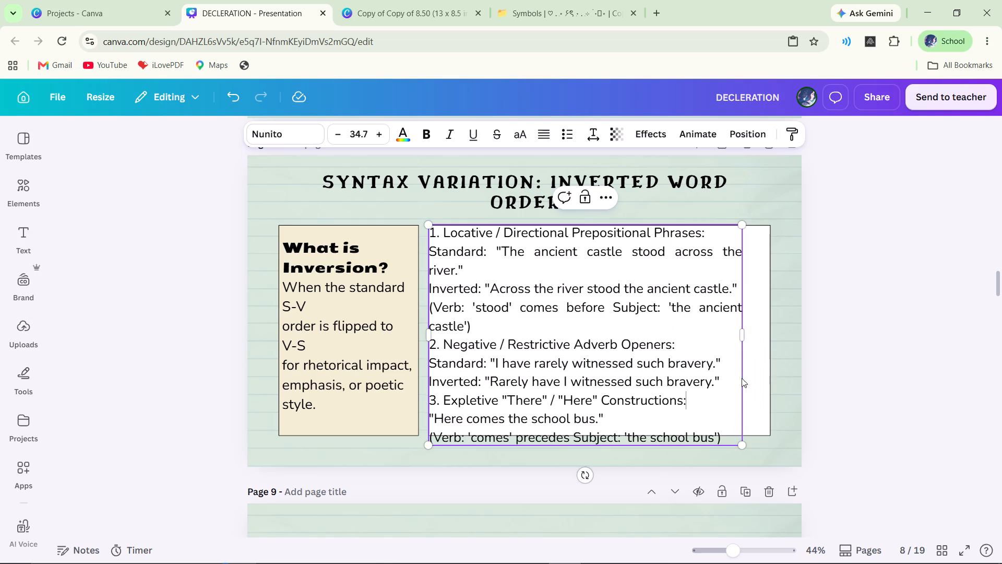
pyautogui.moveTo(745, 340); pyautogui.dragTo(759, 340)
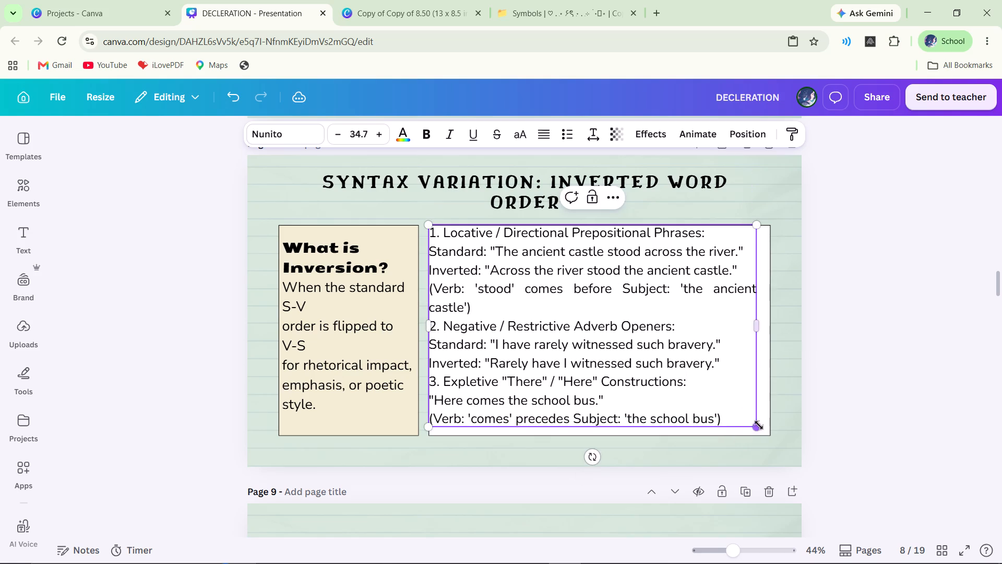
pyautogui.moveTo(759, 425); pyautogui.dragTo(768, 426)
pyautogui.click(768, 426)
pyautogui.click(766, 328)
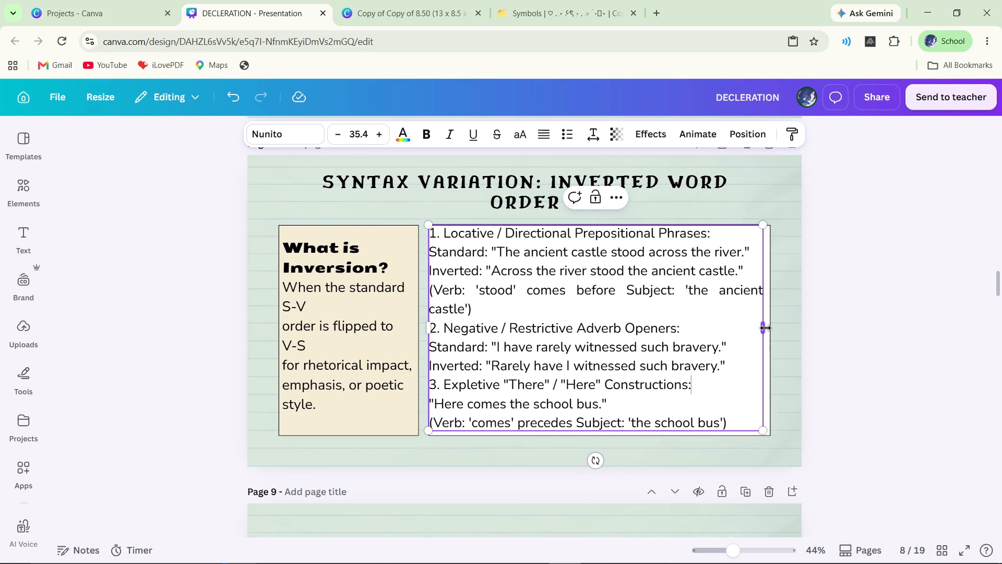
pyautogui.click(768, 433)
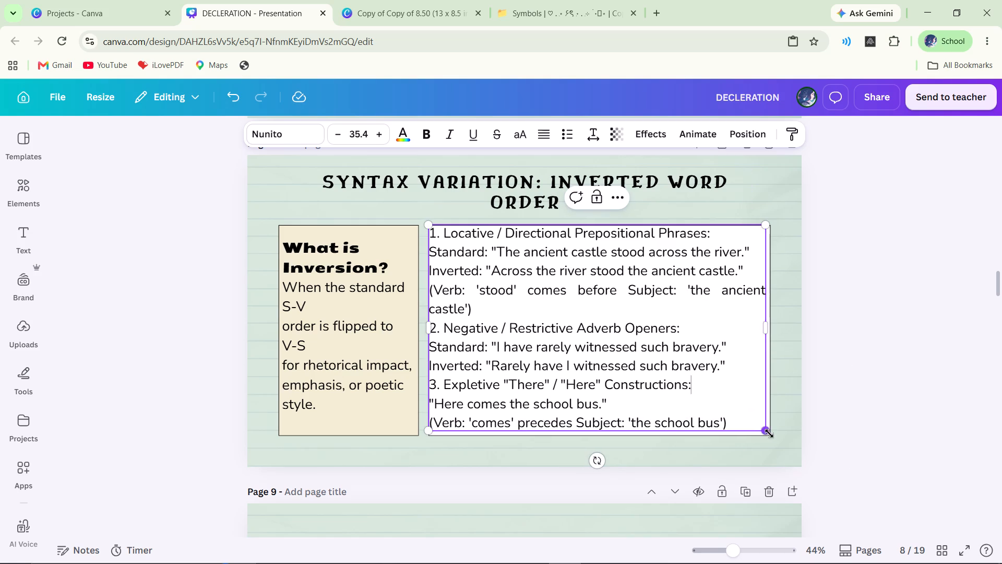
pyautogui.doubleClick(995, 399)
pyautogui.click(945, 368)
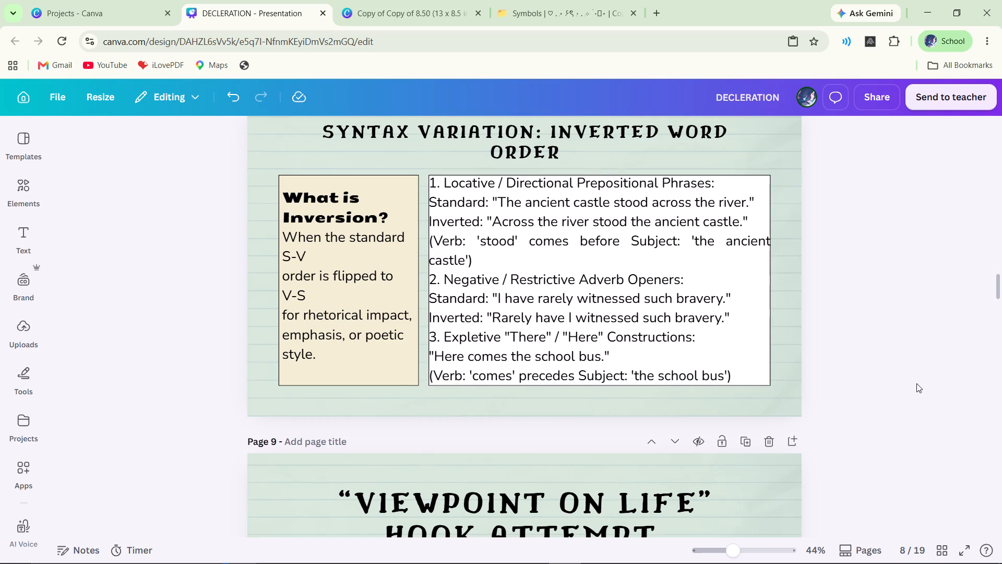
# Shrink the inversion examples to font size 34.5 and narrow their text box to about 1,093 wide.
pyautogui.click(670, 319)
pyautogui.moveTo(774, 385); pyautogui.dragTo(756, 375)
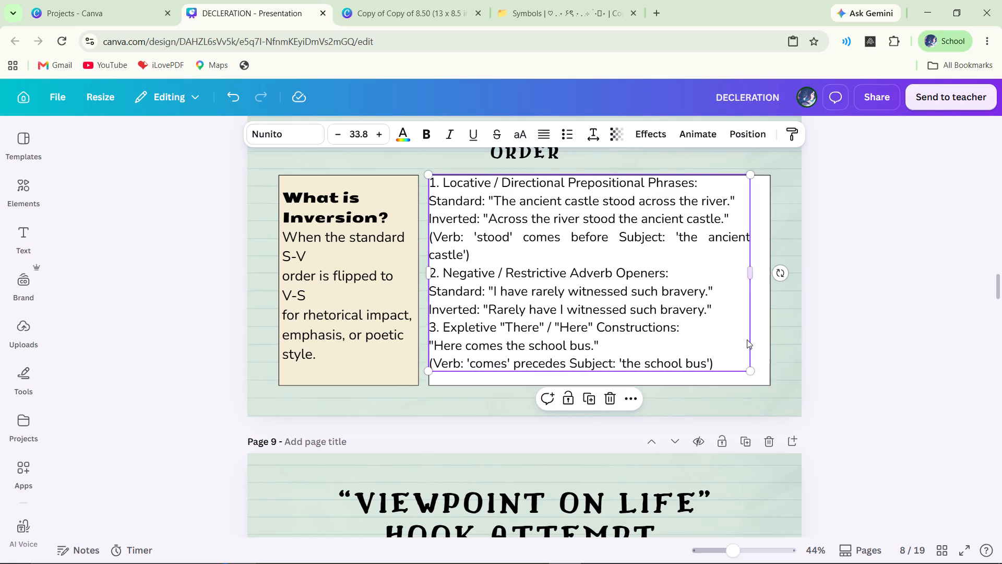
pyautogui.moveTo(749, 372); pyautogui.dragTo(758, 374)
pyautogui.moveTo(762, 284); pyautogui.dragTo(761, 283)
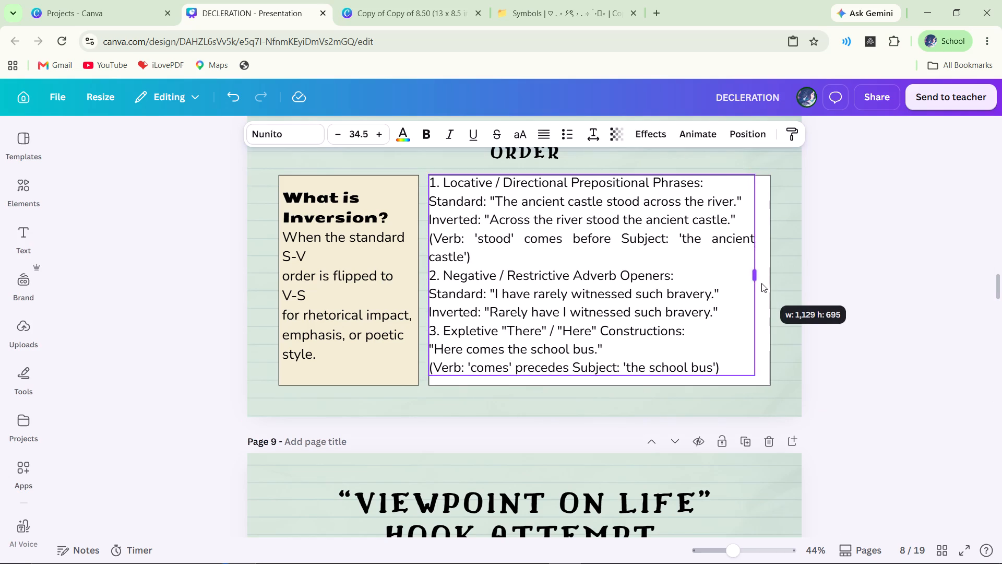
pyautogui.moveTo(761, 283); pyautogui.dragTo(747, 280)
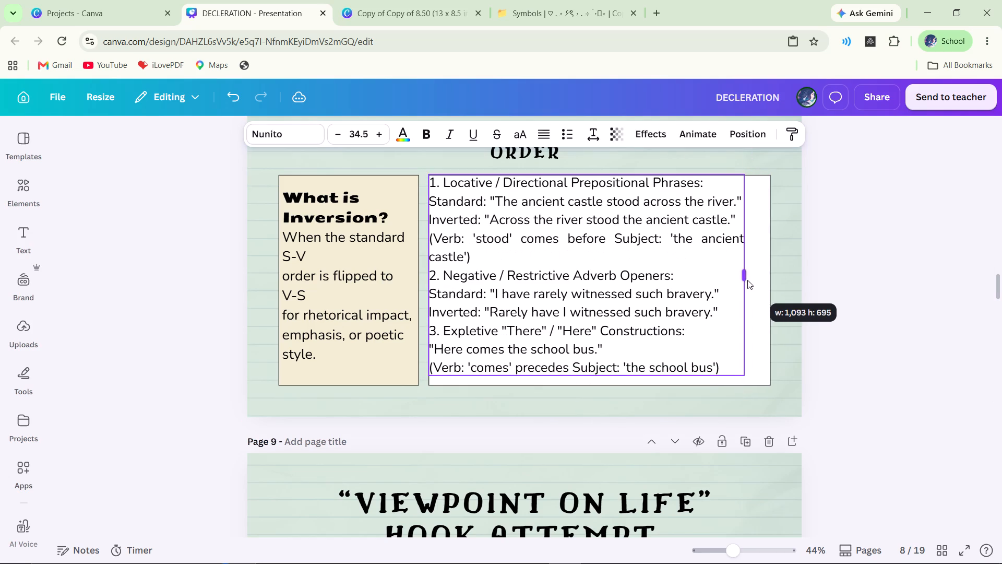
pyautogui.moveTo(747, 280); pyautogui.dragTo(747, 279)
# Centre the examples text box inside the white box, widening it so the 'ancient castle' verb note fits on one line.
pyautogui.moveTo(731, 307); pyautogui.dragTo(738, 309)
pyautogui.click(738, 309)
pyautogui.click(964, 370)
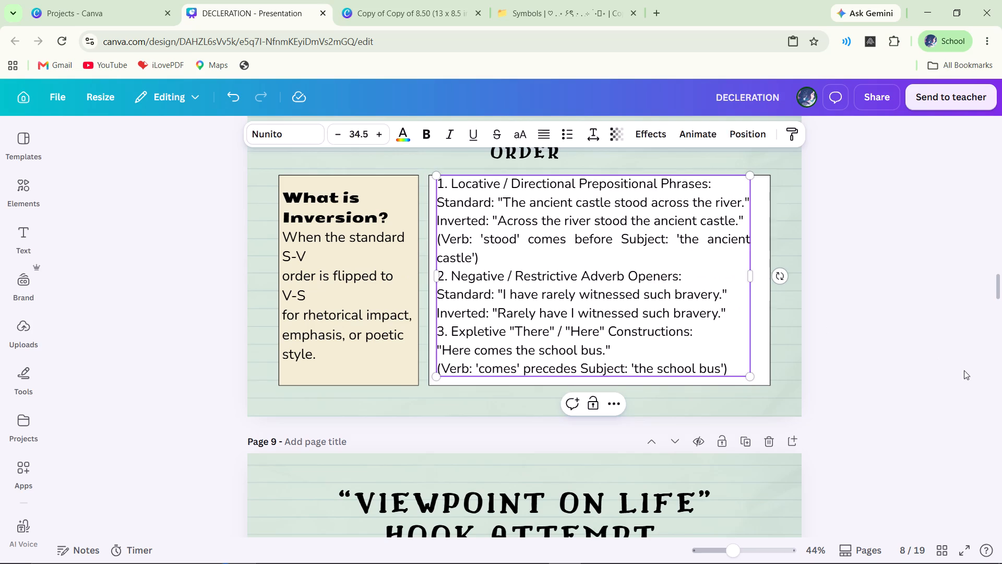
pyautogui.moveTo(738, 325); pyautogui.dragTo(743, 330)
pyautogui.click(743, 330)
pyautogui.click(877, 380)
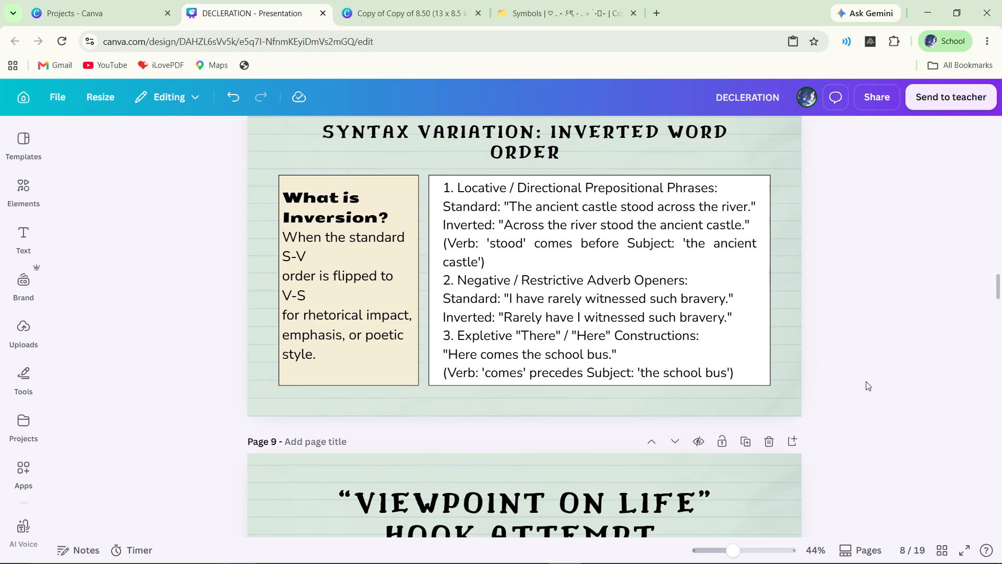
pyautogui.doubleClick(712, 349)
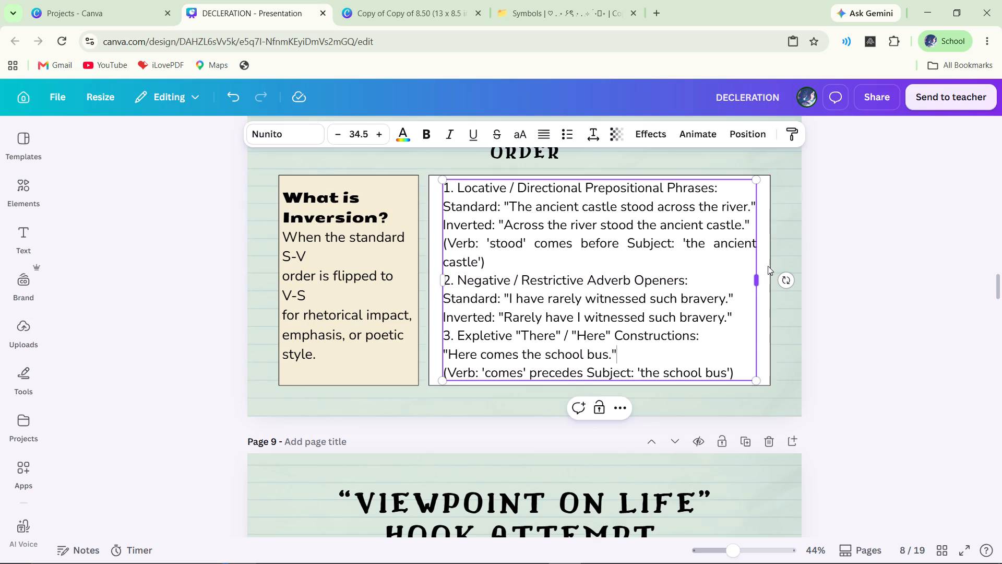
pyautogui.moveTo(756, 284); pyautogui.dragTo(760, 283)
pyautogui.moveTo(758, 281); pyautogui.dragTo(767, 282)
pyautogui.tripleClick(767, 282)
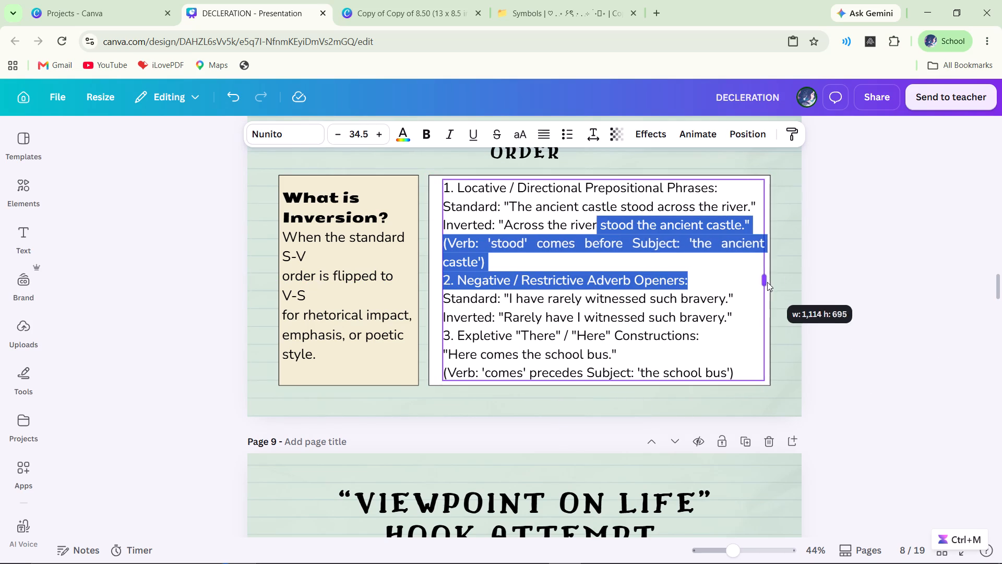
pyautogui.click(865, 369)
pyautogui.moveTo(745, 326); pyautogui.dragTo(739, 327)
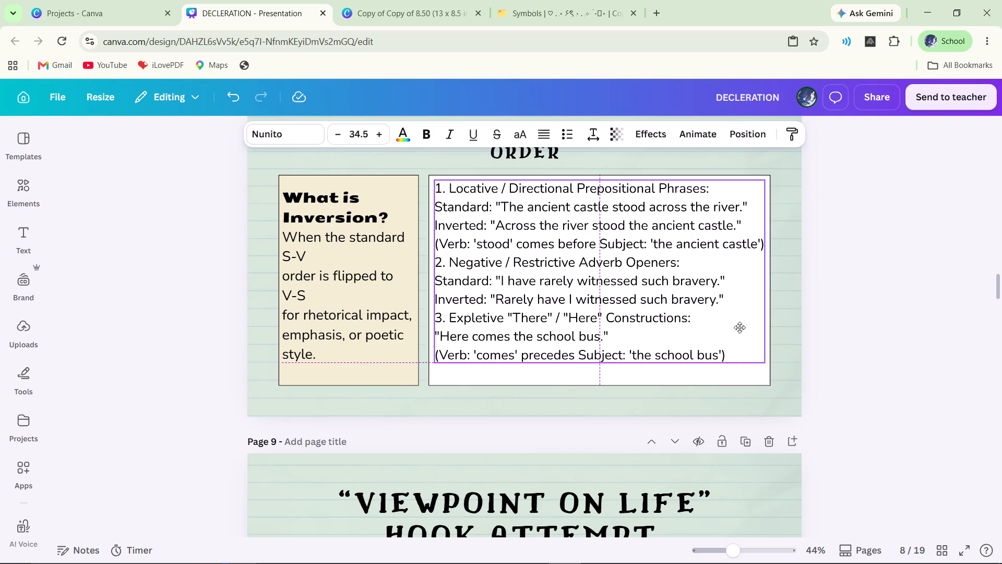
pyautogui.moveTo(739, 327); pyautogui.dragTo(738, 330)
pyautogui.doubleClick(918, 374)
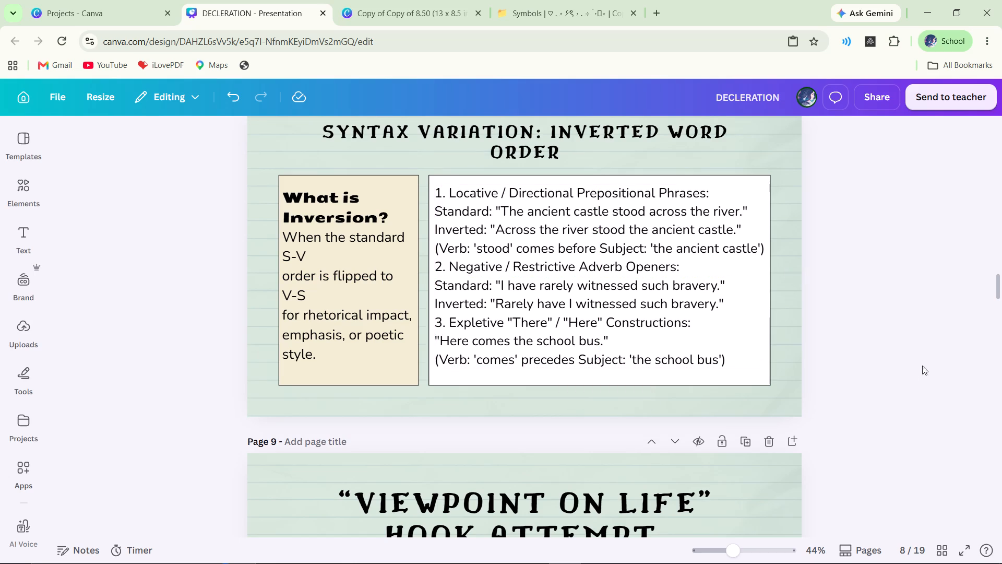
# Bold the three inversion type headings: Locative / Directional Prepositional Phrases, Negative / Restrictive Adverb Openers, and Expletive "There" / "Here" Constructions.
pyautogui.scroll(1, 909, 356)
pyautogui.click(486, 280)
pyautogui.click(480, 278)
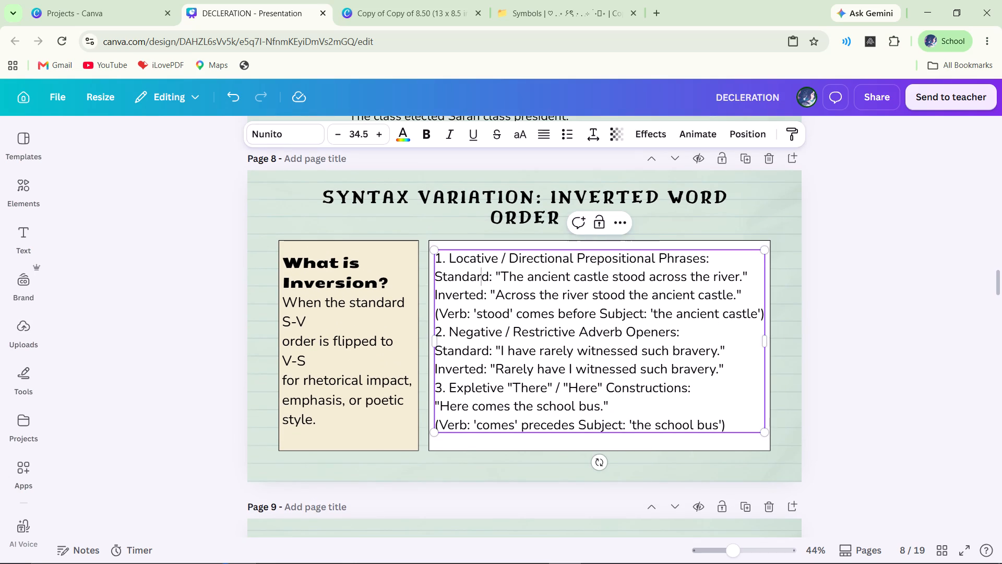
pyautogui.doubleClick(451, 258)
pyautogui.click(447, 258)
pyautogui.moveTo(449, 260); pyautogui.dragTo(545, 253)
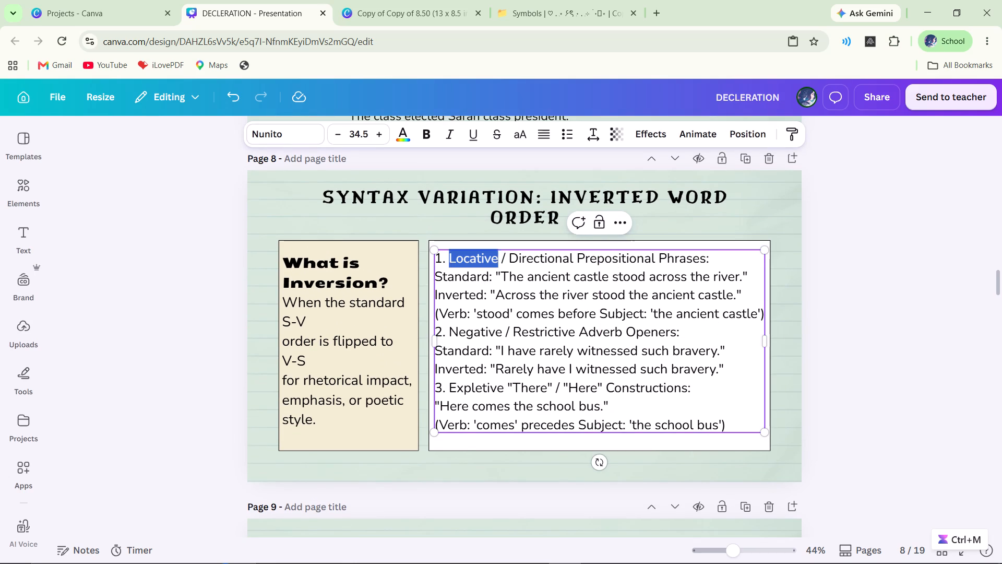
pyautogui.moveTo(545, 253); pyautogui.dragTo(717, 264)
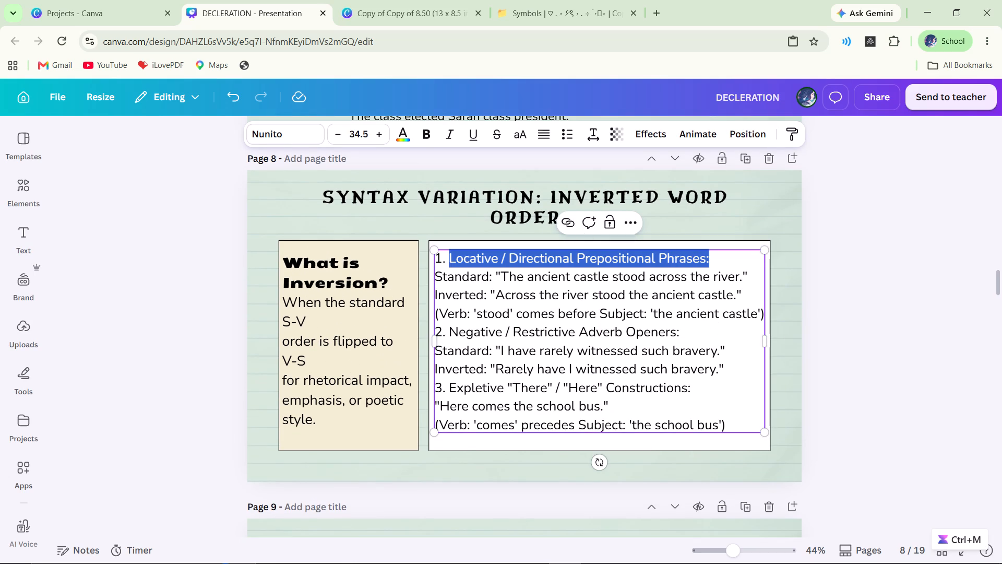
pyautogui.click(422, 133)
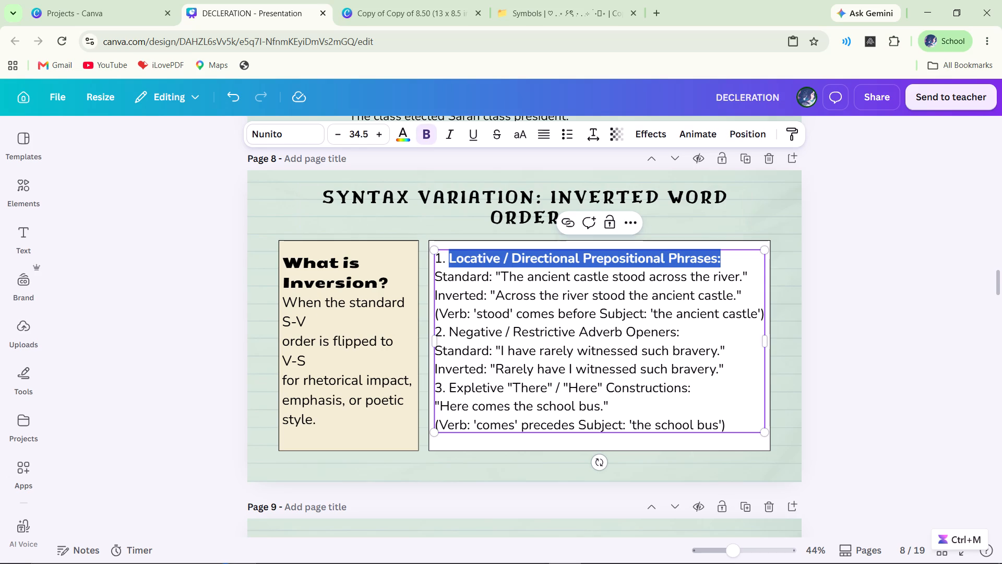
pyautogui.moveTo(451, 335); pyautogui.dragTo(687, 325)
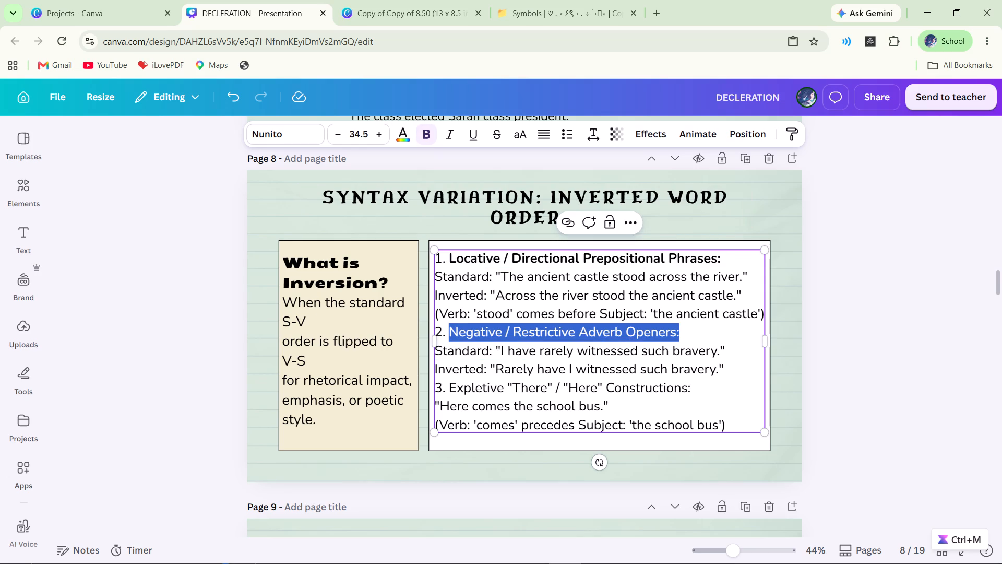
pyautogui.click(428, 131)
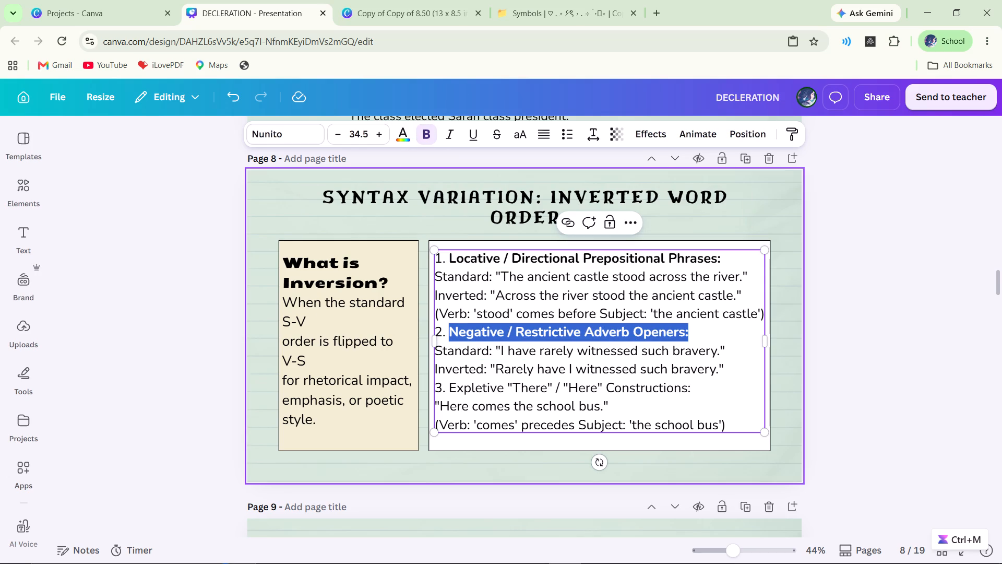
pyautogui.moveTo(447, 387); pyautogui.dragTo(700, 391)
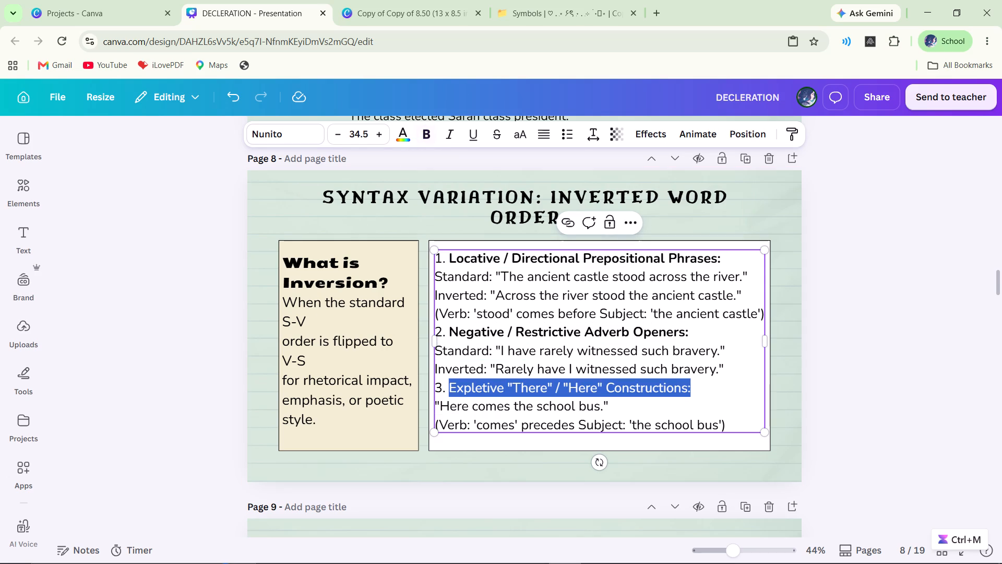
pyautogui.click(431, 134)
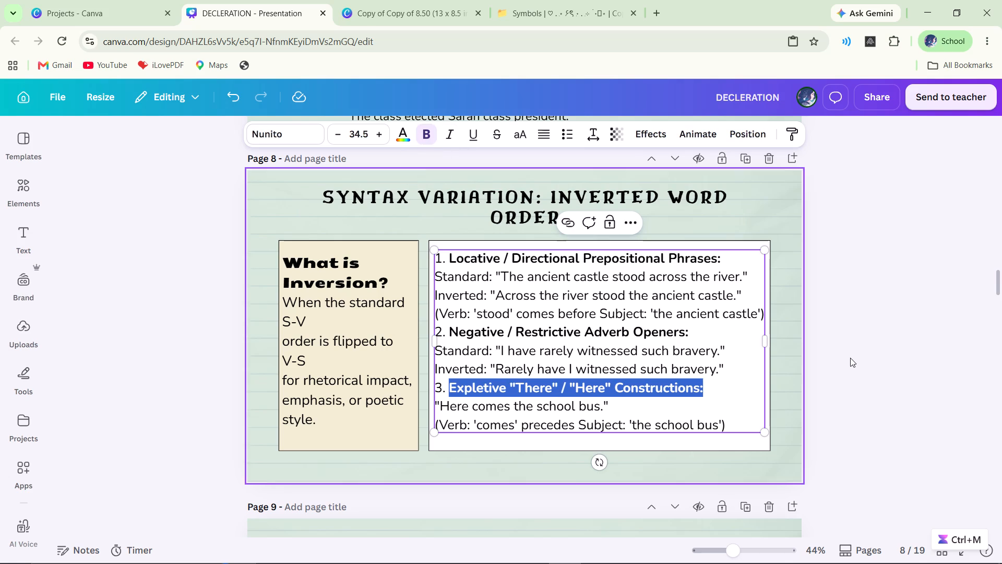
pyautogui.click(851, 360)
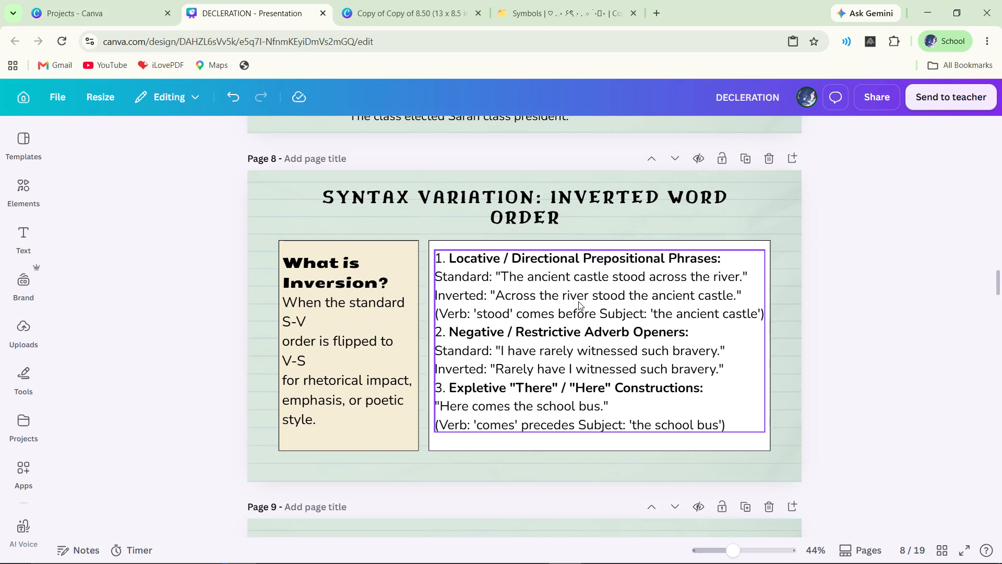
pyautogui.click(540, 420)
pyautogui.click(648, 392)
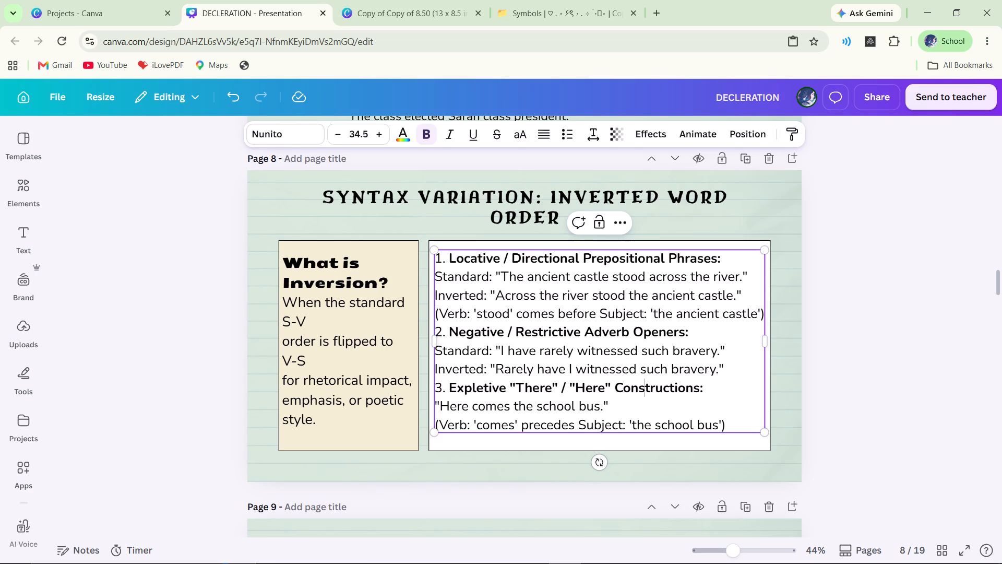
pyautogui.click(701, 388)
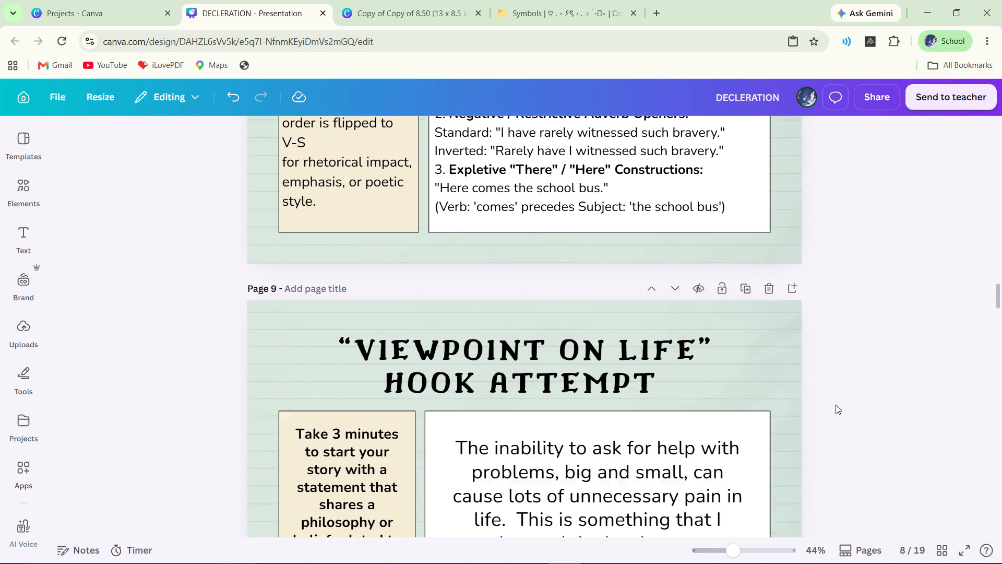
pyautogui.scroll(-3, 836, 405)
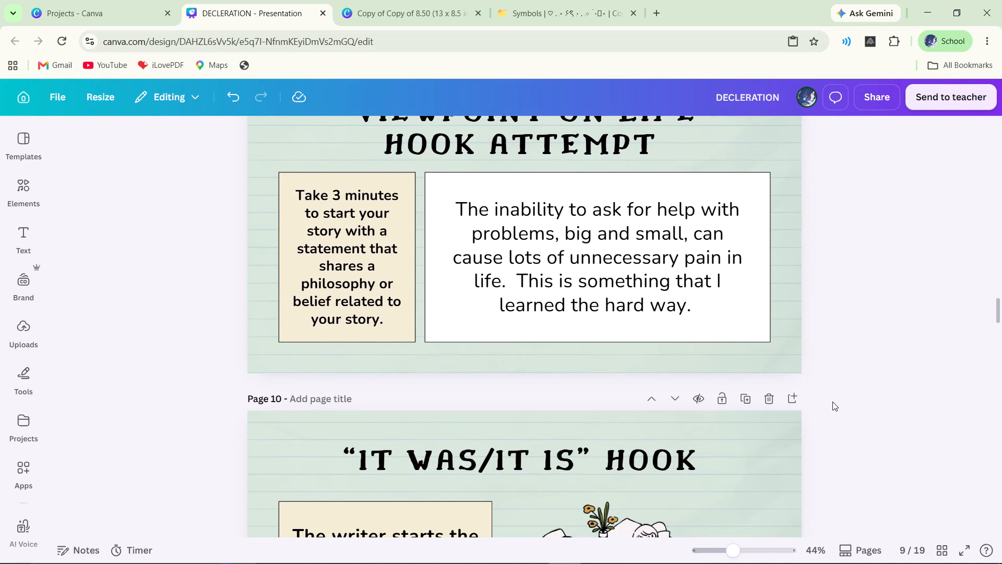
pyautogui.scroll(-1, 832, 402)
pyautogui.scroll(3, 832, 402)
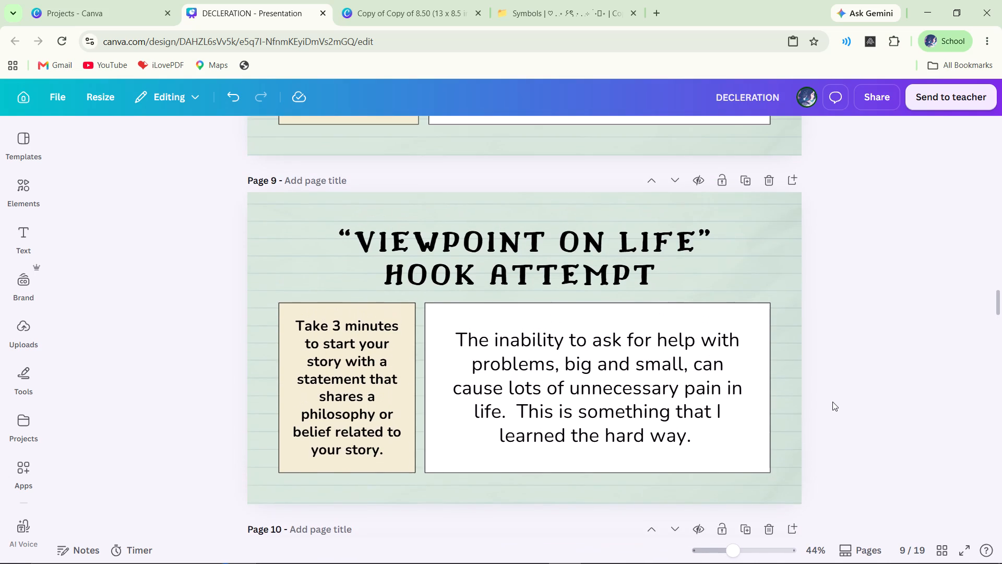
pyautogui.scroll(5, 832, 402)
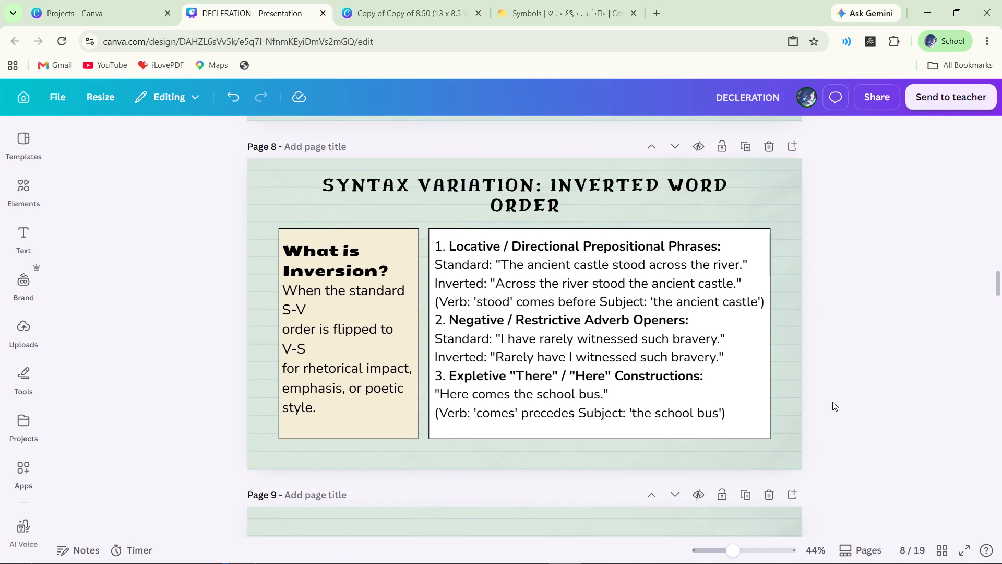
pyautogui.scroll(-3, 832, 402)
pyautogui.scroll(4, 826, 398)
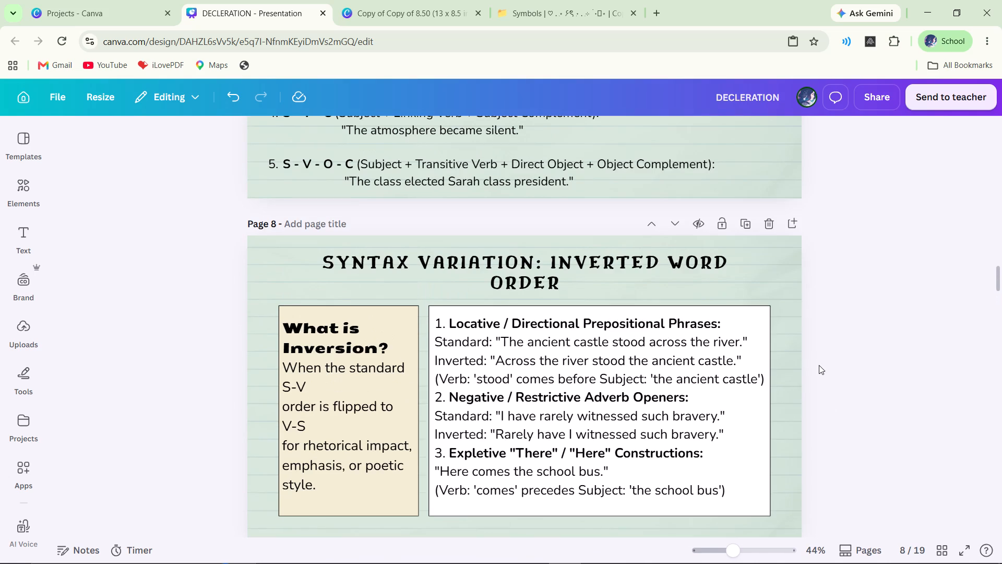
pyautogui.scroll(-2, 819, 365)
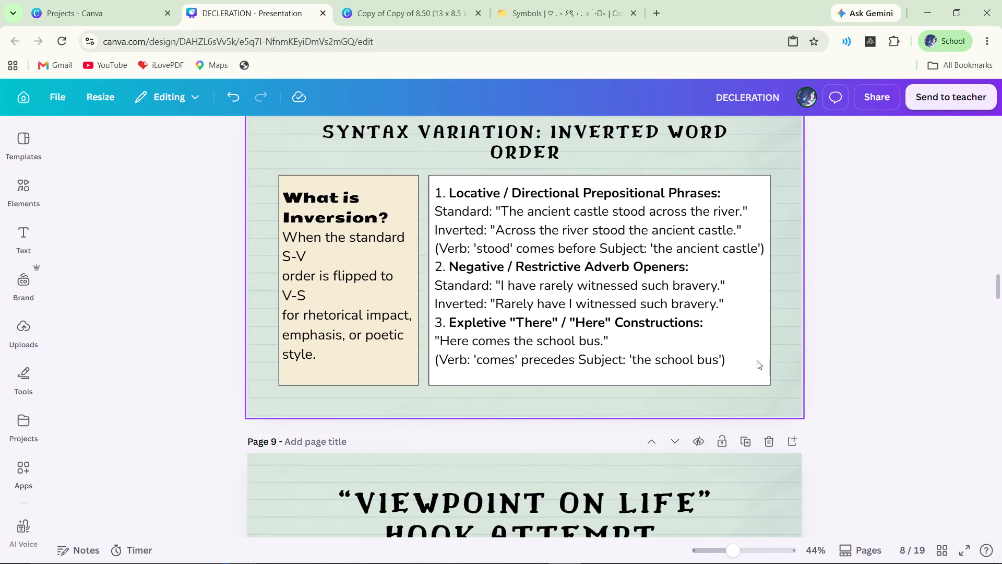
pyautogui.click(869, 394)
# Shrink the five core sentence patterns text on page 7 to font size 30.8 and shift it toward the slide's centre.
pyautogui.scroll(6, 869, 395)
pyautogui.click(658, 365)
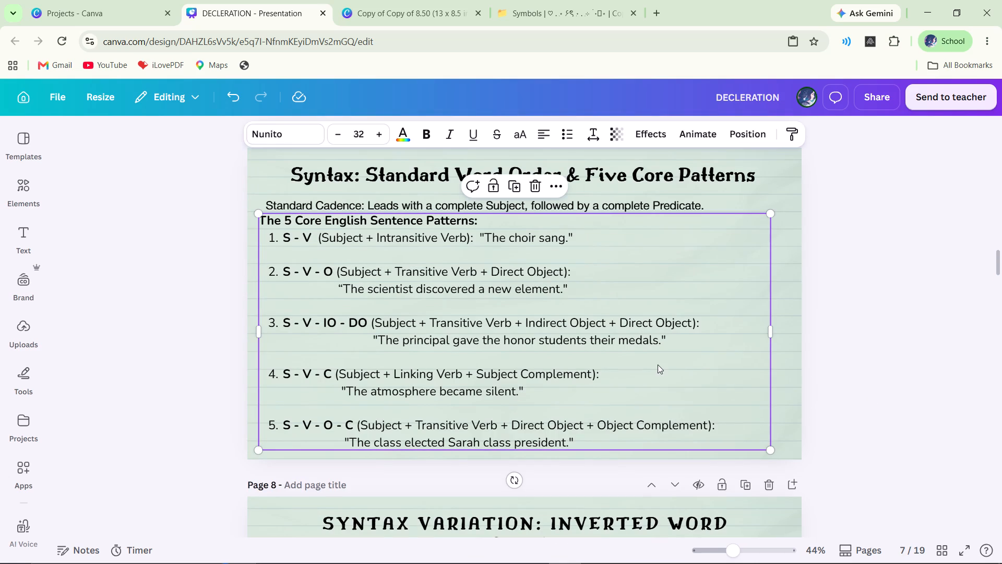
pyautogui.moveTo(769, 450); pyautogui.dragTo(756, 429)
pyautogui.click(955, 422)
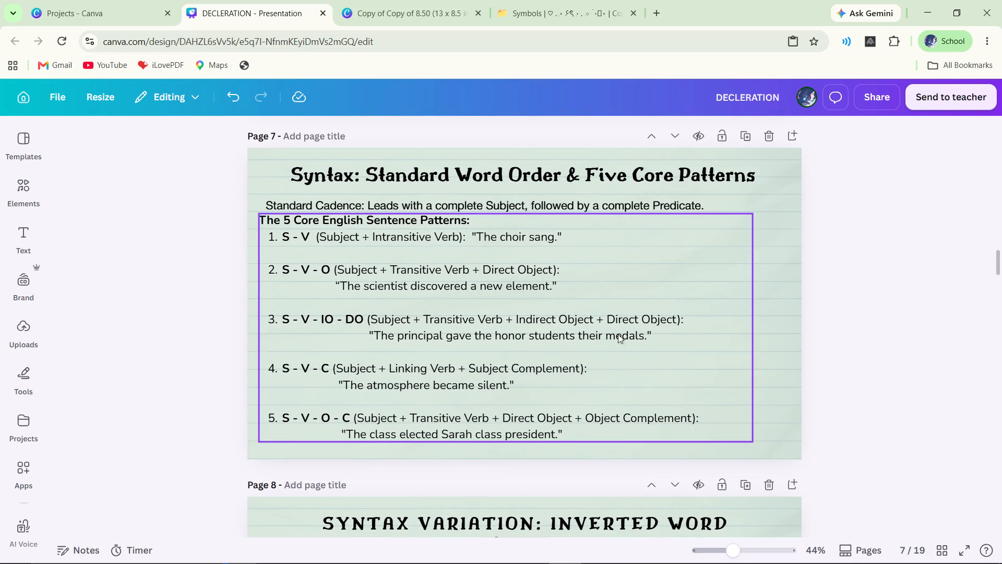
pyautogui.moveTo(594, 349); pyautogui.dragTo(613, 355)
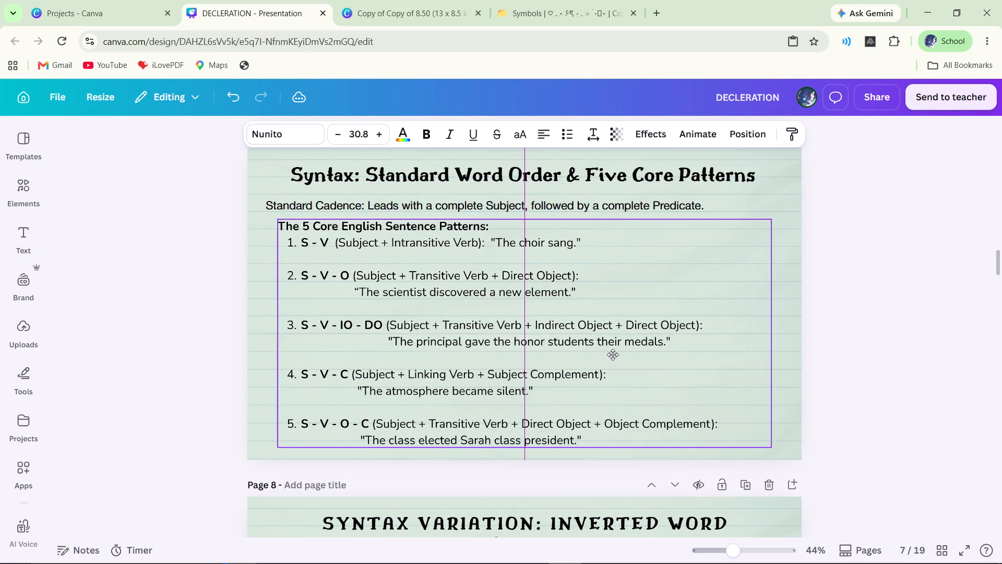
pyautogui.moveTo(613, 355); pyautogui.dragTo(615, 355)
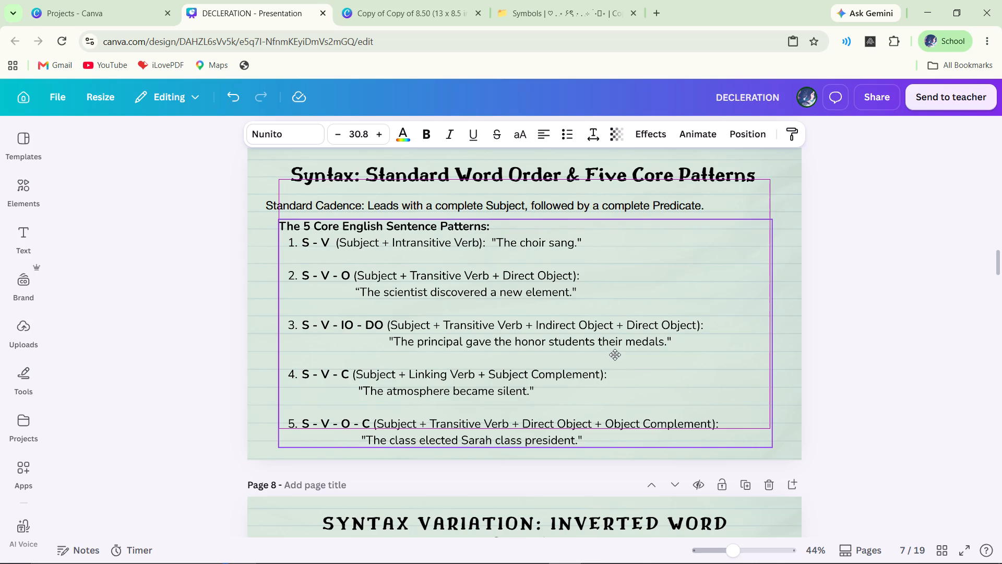
pyautogui.moveTo(615, 355); pyautogui.dragTo(618, 355)
# Narrow the five sentence patterns text box on page 7 to fit its longest line and centre it horizontally on the slide.
pyautogui.moveTo(778, 334); pyautogui.dragTo(740, 335)
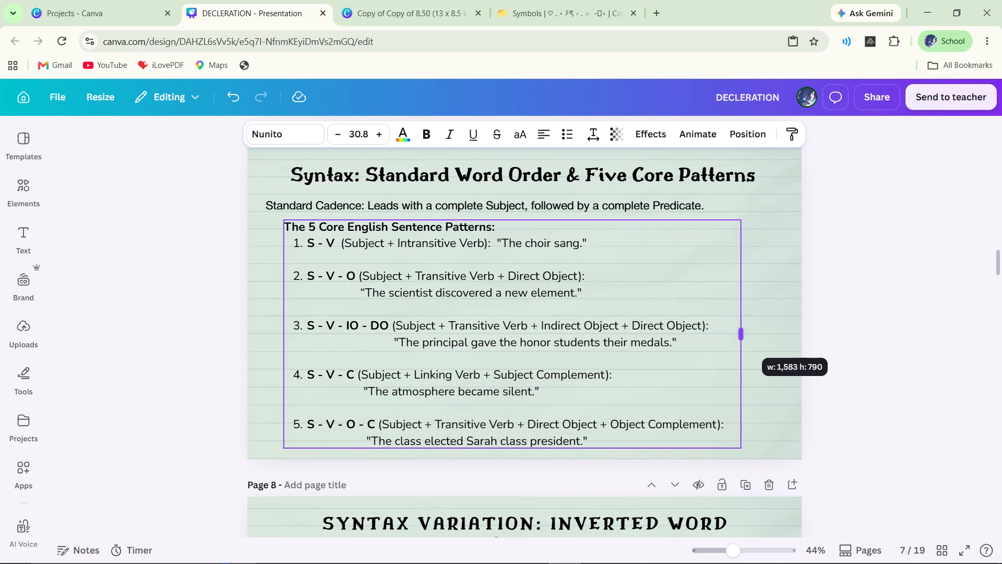
pyautogui.moveTo(740, 335); pyautogui.dragTo(731, 333)
pyautogui.moveTo(678, 368); pyautogui.dragTo(696, 369)
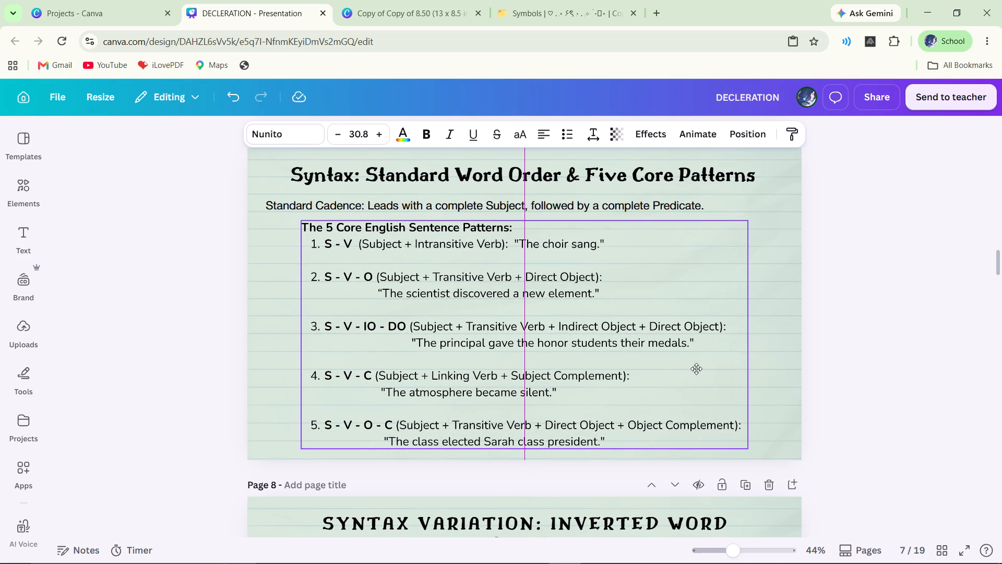
pyautogui.moveTo(696, 369); pyautogui.dragTo(698, 369)
pyautogui.click(963, 341)
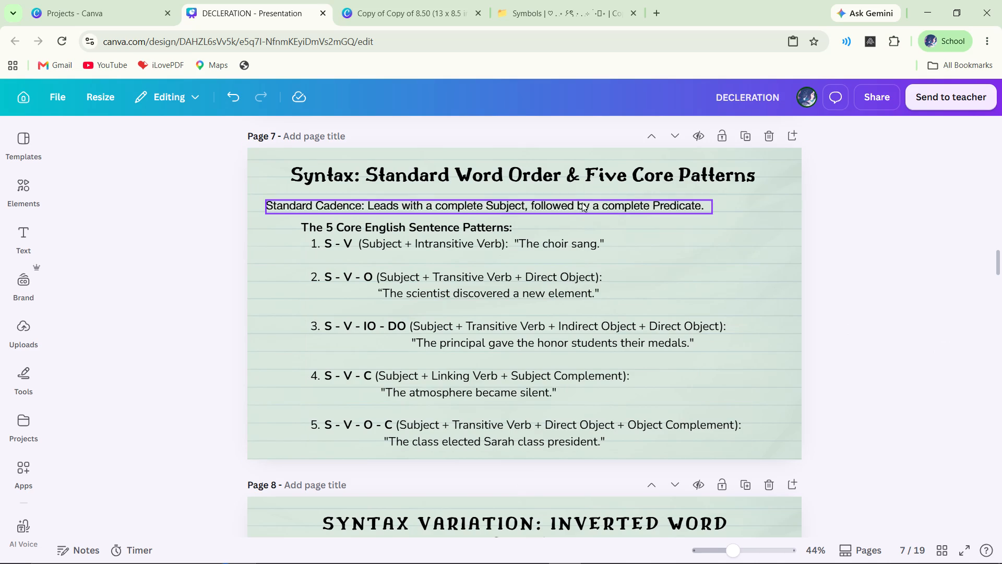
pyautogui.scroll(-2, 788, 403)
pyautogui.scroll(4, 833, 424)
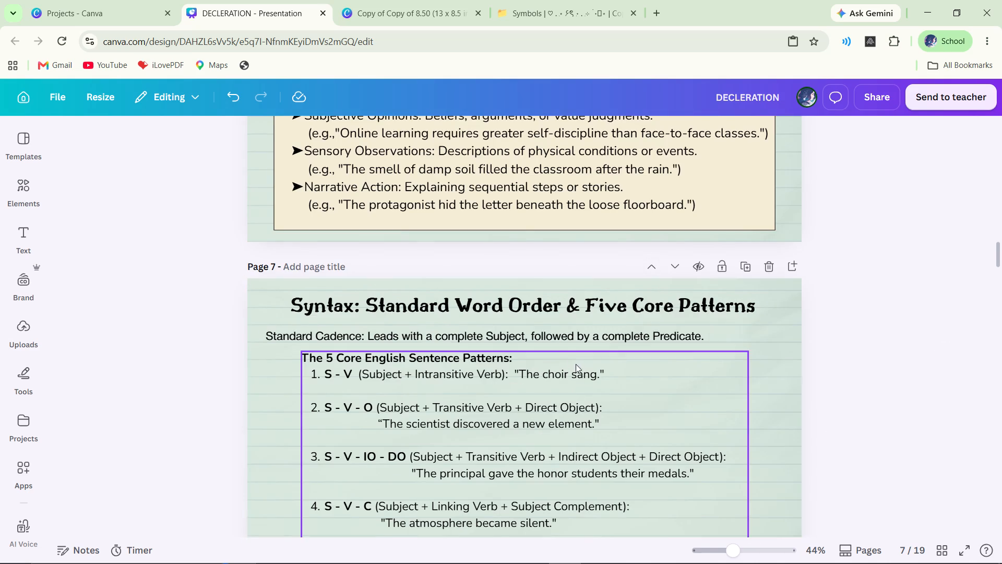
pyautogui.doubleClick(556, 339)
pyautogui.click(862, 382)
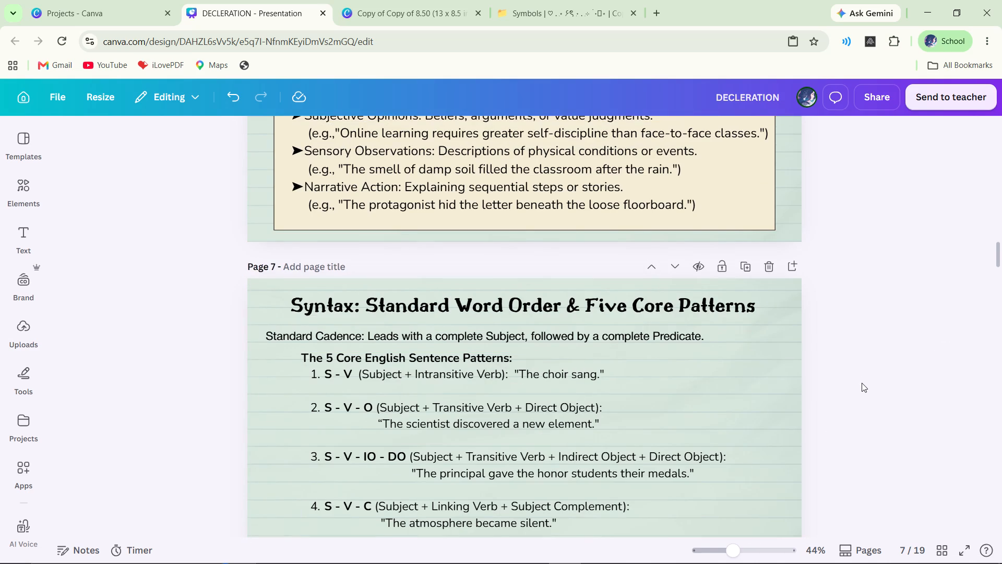
# Scale the five sentence patterns text box on page 7 down slightly more and re-centre it under the Standard Cadence line.
pyautogui.scroll(-3, 862, 382)
pyautogui.click(675, 342)
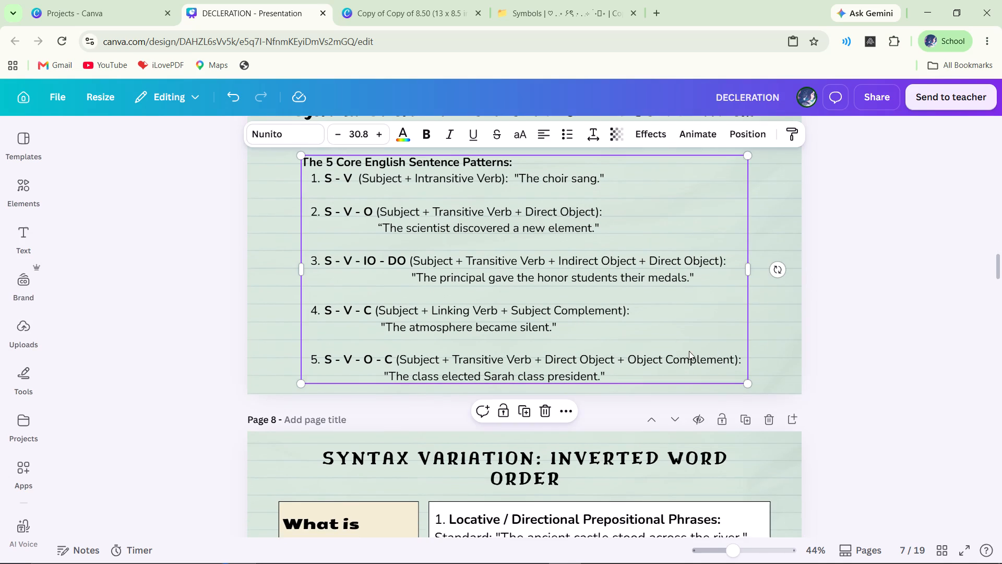
pyautogui.moveTo(748, 387); pyautogui.dragTo(734, 375)
pyautogui.moveTo(712, 333); pyautogui.dragTo(717, 333)
pyautogui.click(886, 355)
pyautogui.scroll(1, 857, 379)
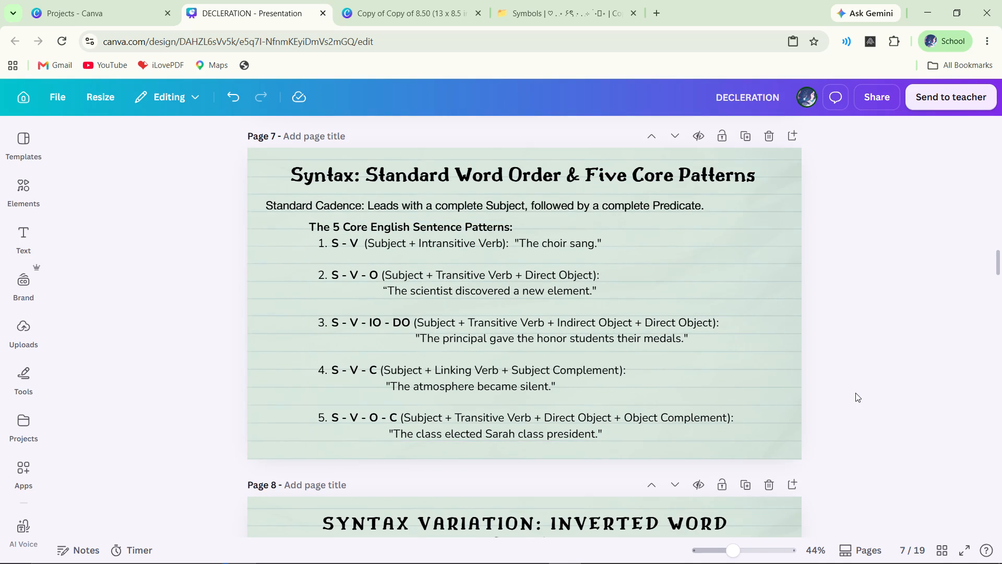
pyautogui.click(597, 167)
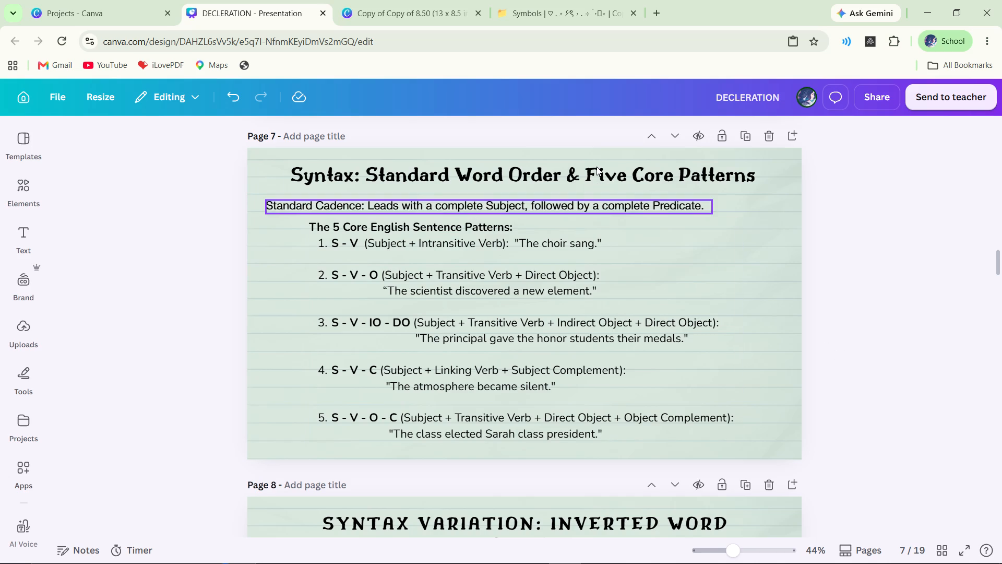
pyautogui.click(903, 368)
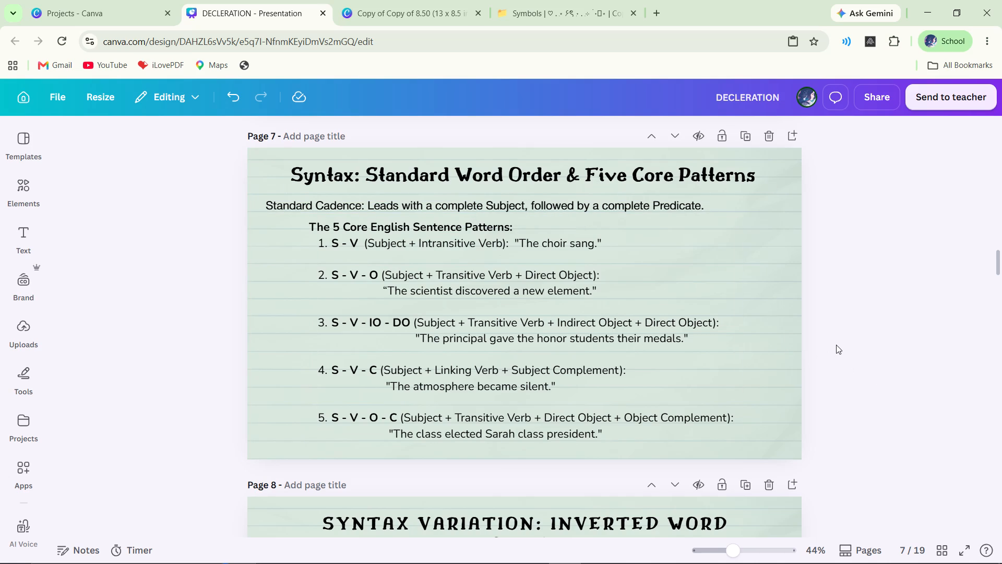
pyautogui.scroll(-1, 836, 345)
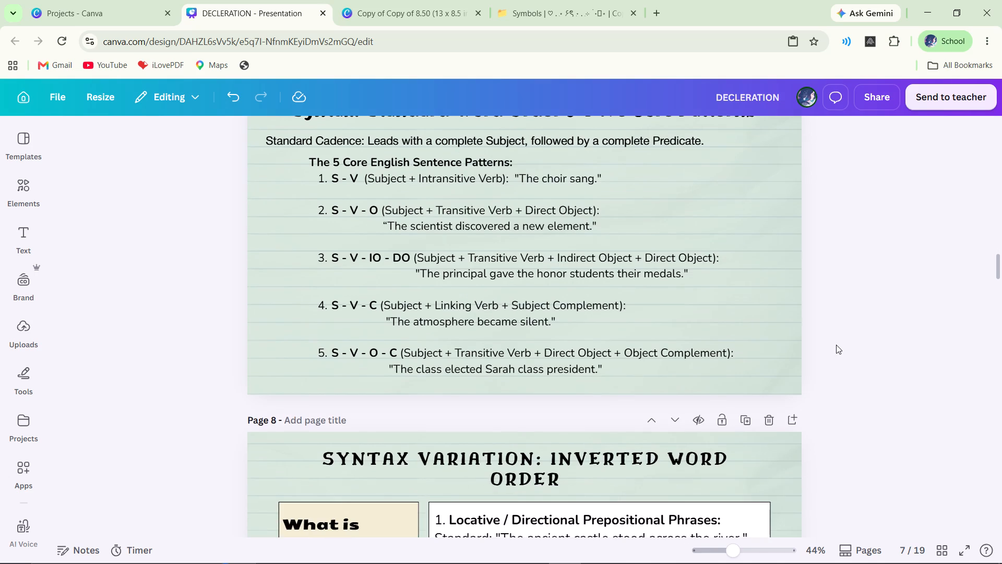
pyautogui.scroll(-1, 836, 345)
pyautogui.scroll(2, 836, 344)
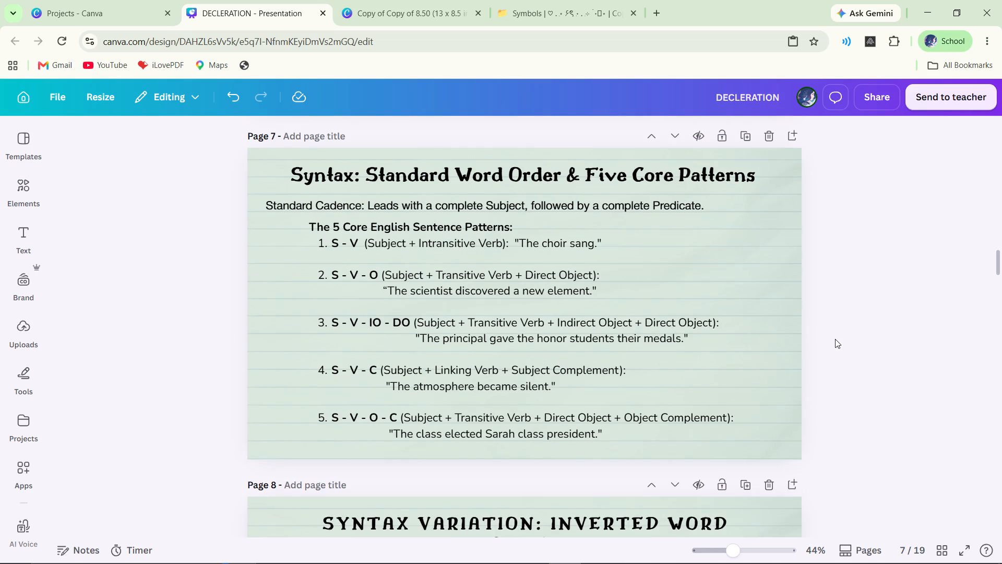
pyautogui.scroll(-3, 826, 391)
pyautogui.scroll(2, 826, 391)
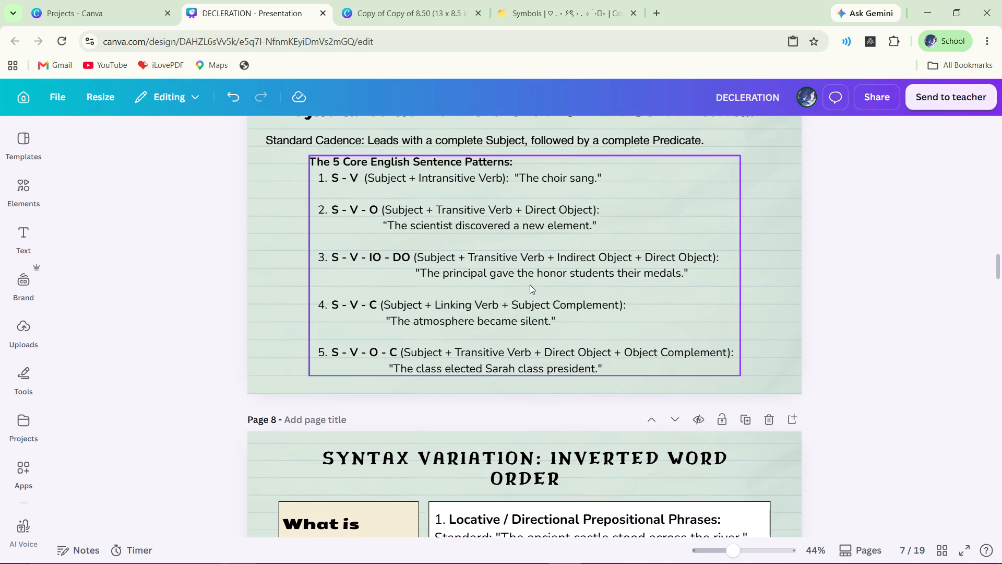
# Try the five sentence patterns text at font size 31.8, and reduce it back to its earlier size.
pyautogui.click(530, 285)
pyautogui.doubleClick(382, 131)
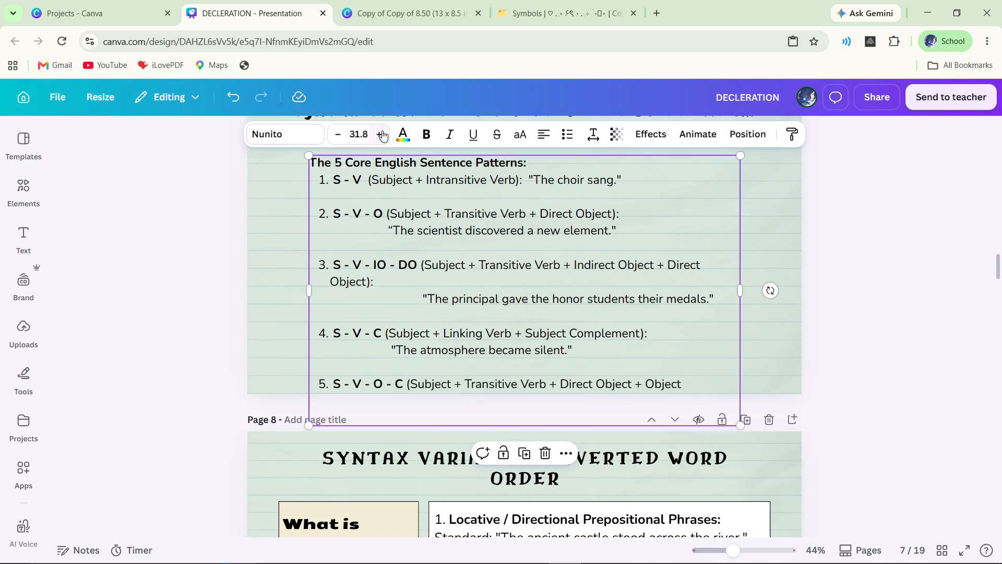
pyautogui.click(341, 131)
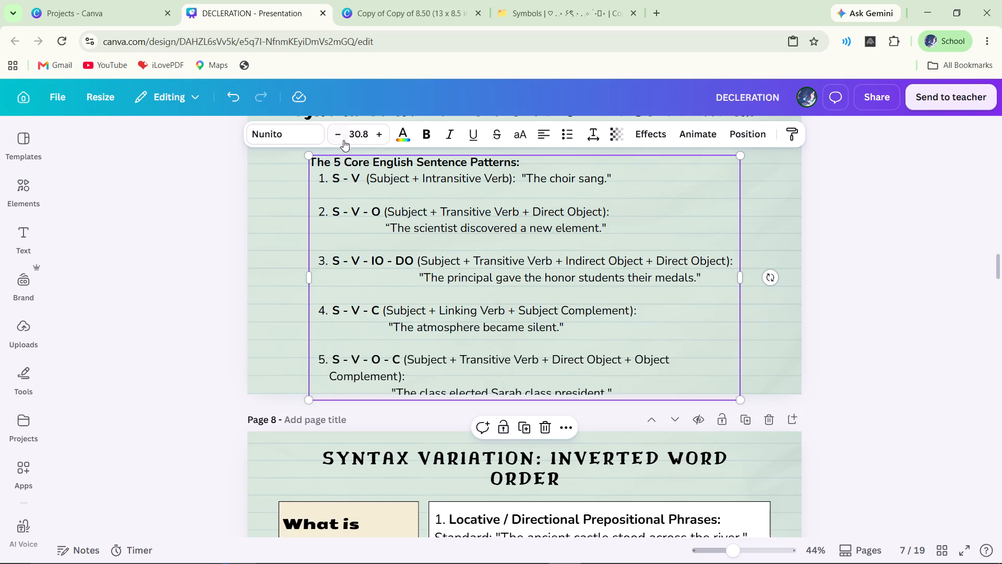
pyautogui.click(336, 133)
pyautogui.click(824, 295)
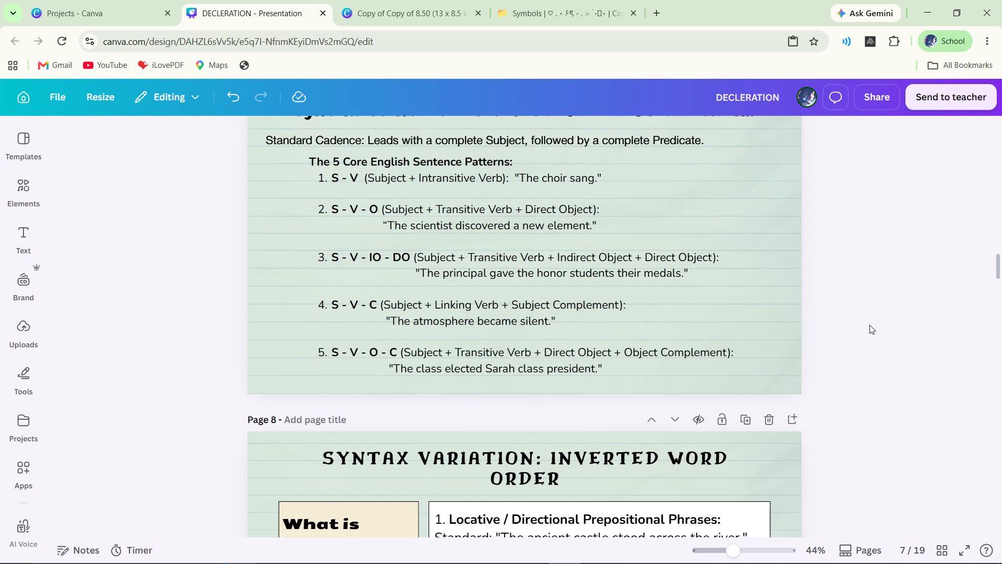
# Duplicate the "Syntax Variation: Inverted Word Order" slide on page 8 twice.
pyautogui.scroll(-9, 874, 327)
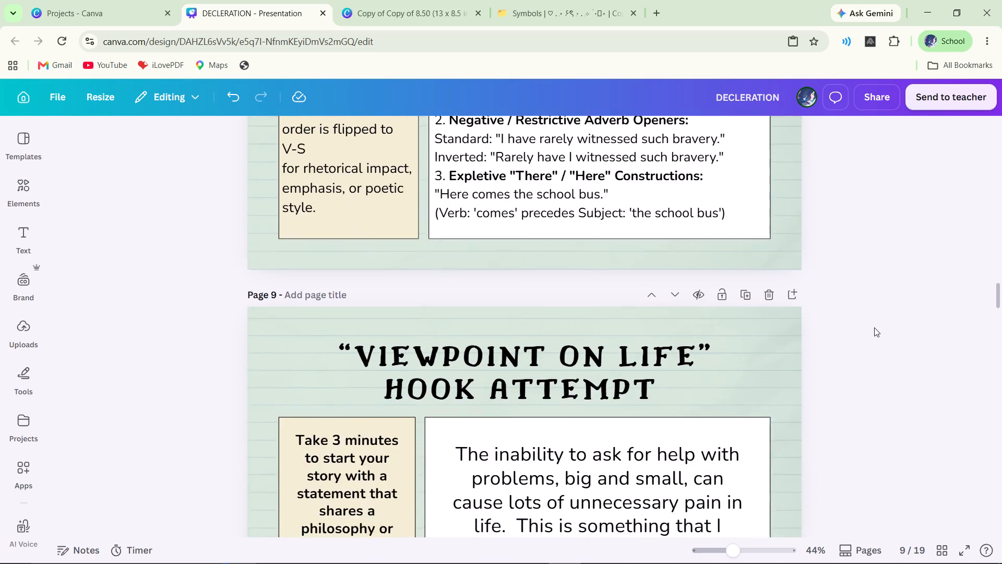
pyautogui.scroll(-1, 874, 327)
pyautogui.scroll(5, 874, 327)
pyautogui.doubleClick(641, 502)
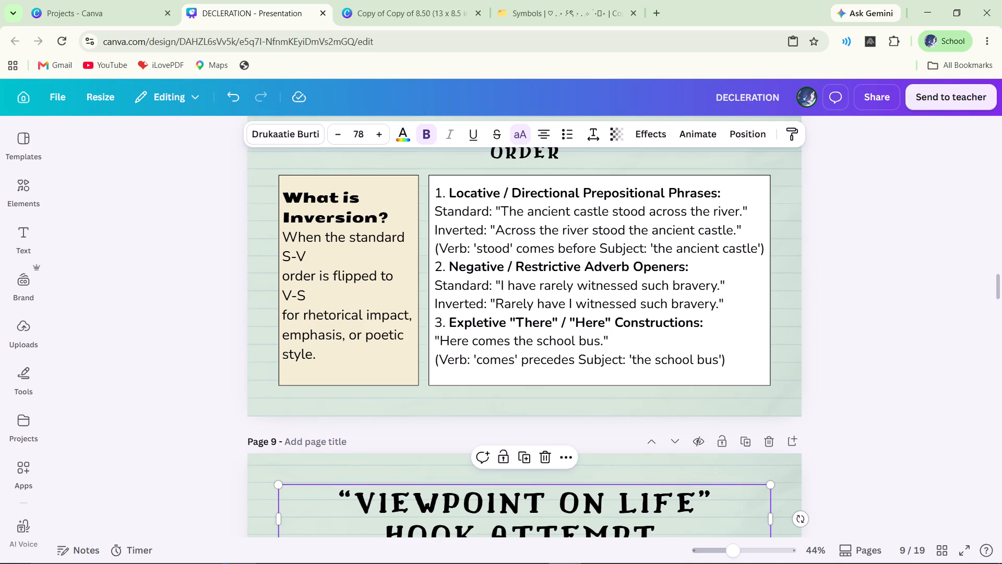
pyautogui.scroll(-1, 810, 460)
pyautogui.scroll(4, 805, 403)
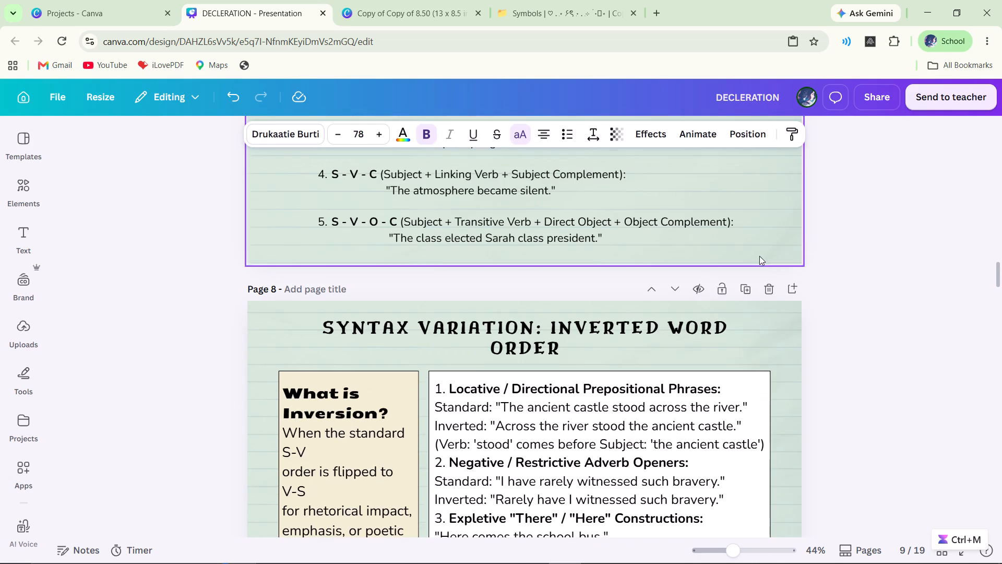
pyautogui.doubleClick(748, 293)
# Delete the extra inverted word order copy on page 10 and the page that follows it.
pyautogui.scroll(-2, 815, 385)
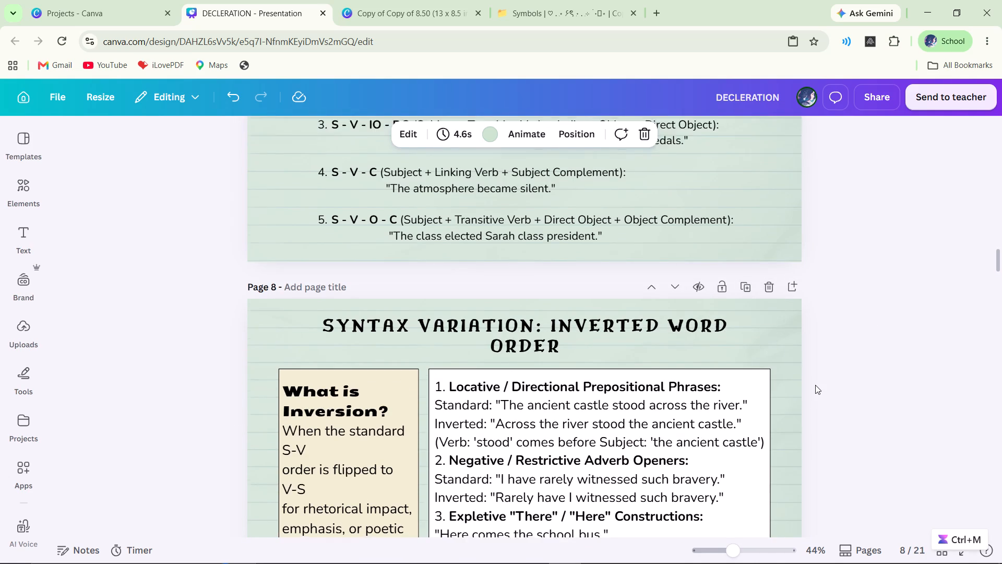
pyautogui.scroll(-6, 815, 385)
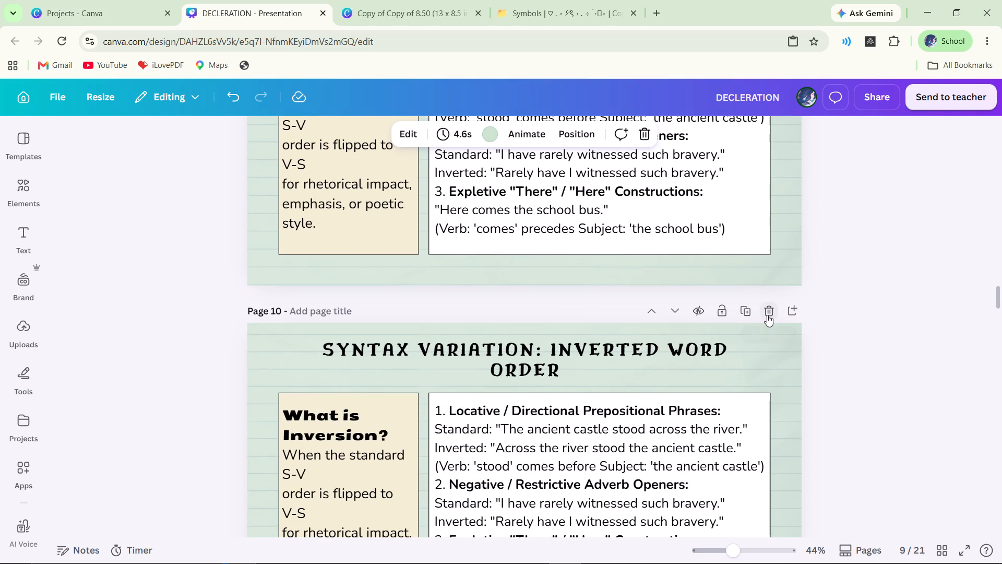
pyautogui.doubleClick(768, 314)
# Delete the inversion examples text box from the white box on the duplicated slide, page 9.
pyautogui.scroll(4, 778, 368)
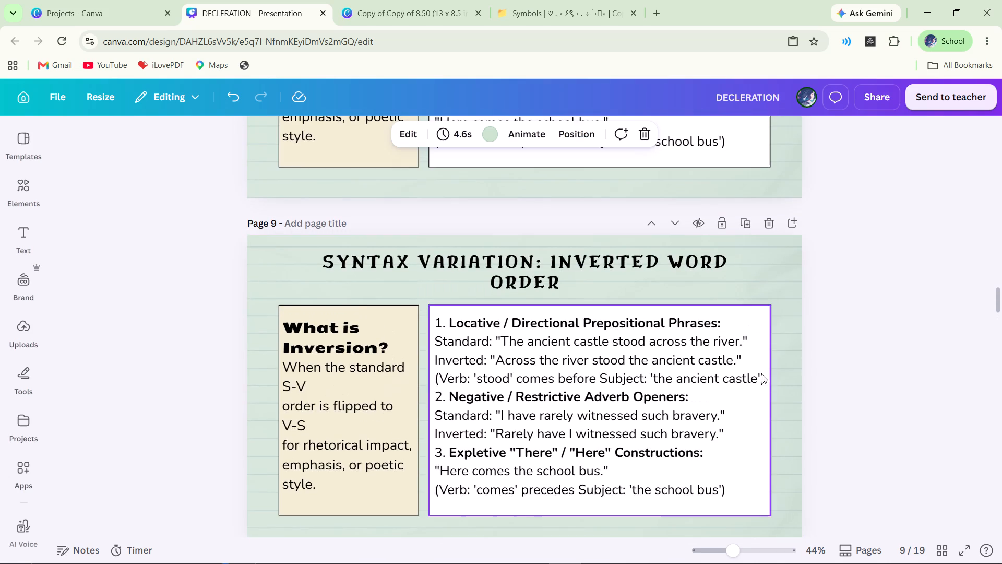
pyautogui.click(585, 389)
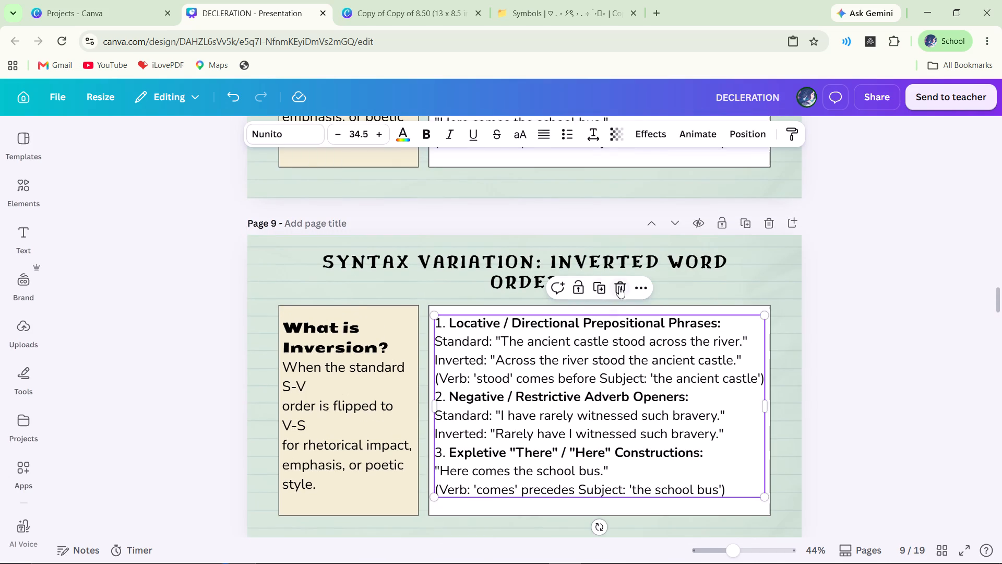
pyautogui.click(619, 287)
# Delete the "What is Inversion?" text box from the beige box on page 9.
pyautogui.doubleClick(341, 373)
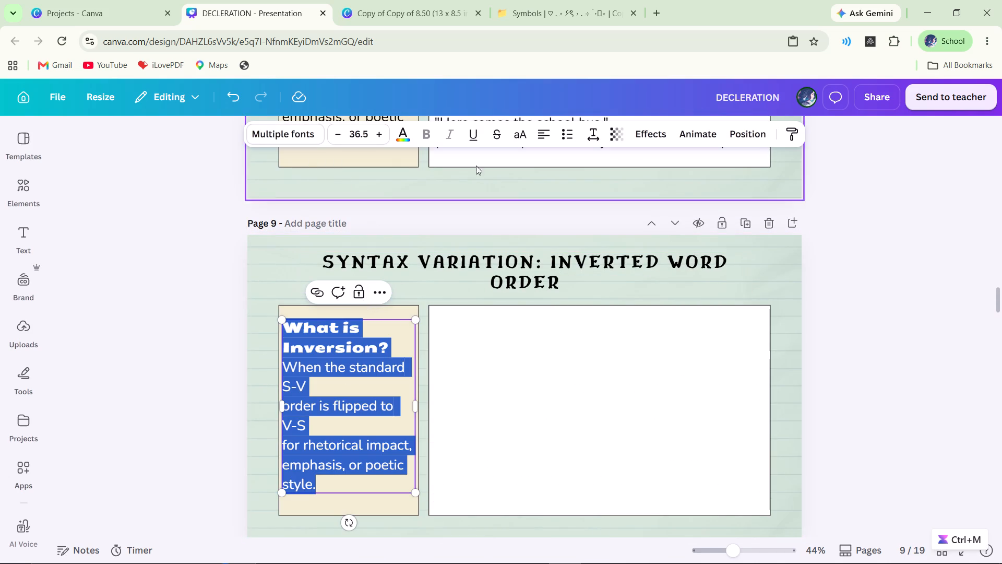
pyautogui.click(377, 292)
pyautogui.scroll(-2, 437, 489)
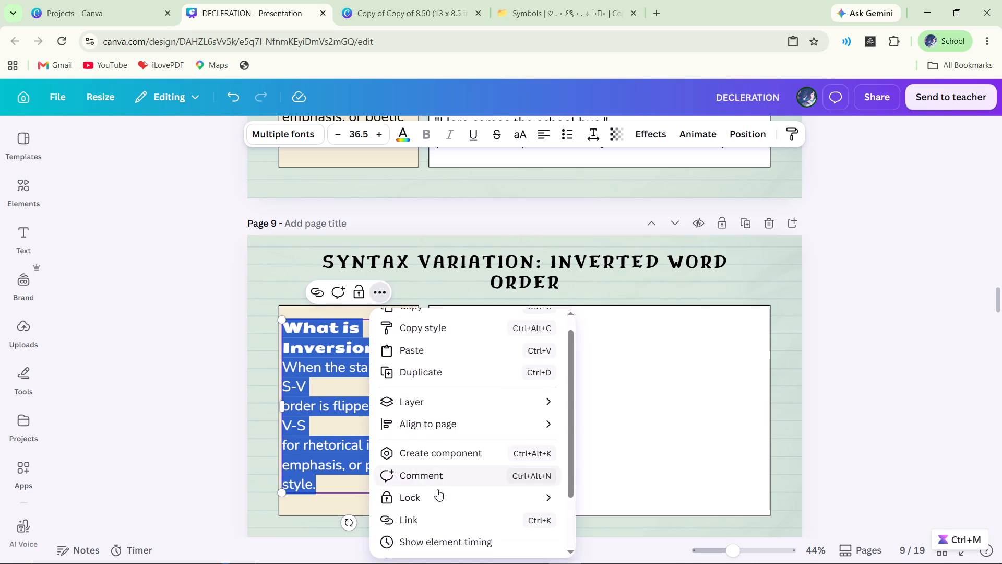
pyautogui.scroll(-4, 434, 512)
pyautogui.scroll(3, 449, 425)
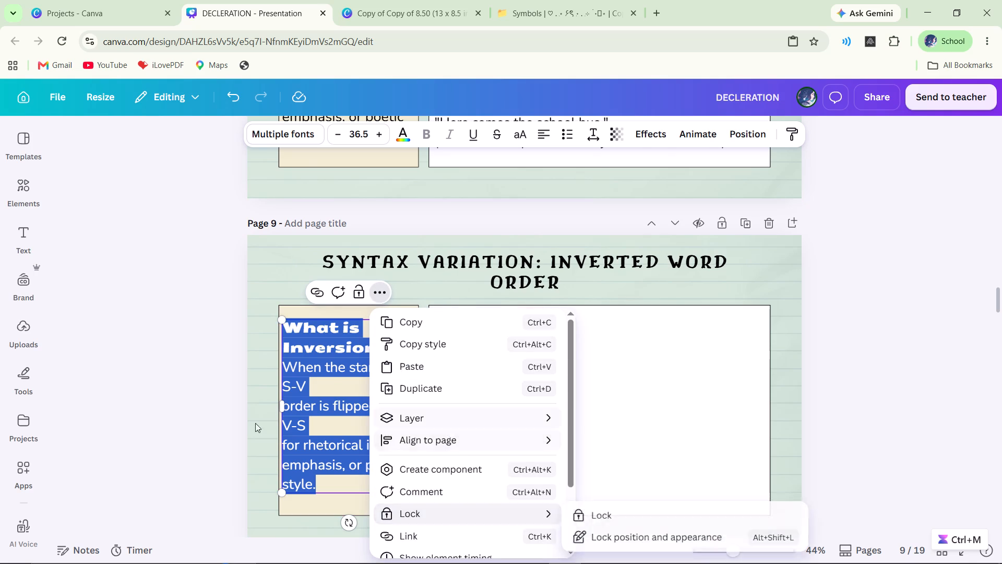
pyautogui.click(169, 432)
pyautogui.click(328, 407)
pyautogui.click(368, 294)
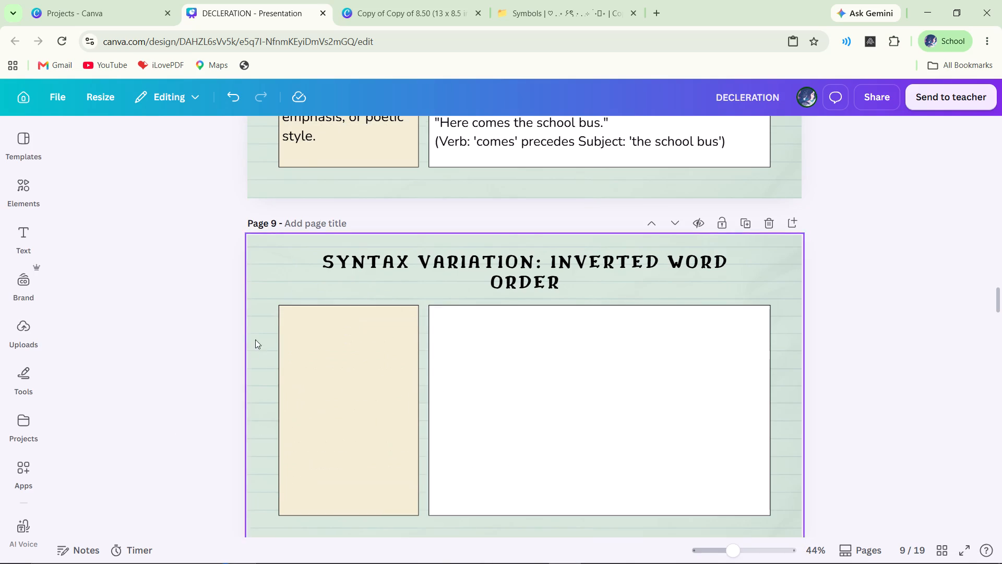
pyautogui.click(189, 348)
# Review the slides on pages 8 to 12, from inverted word order through the "It was/It is" hook template slides.
pyautogui.scroll(4, 185, 356)
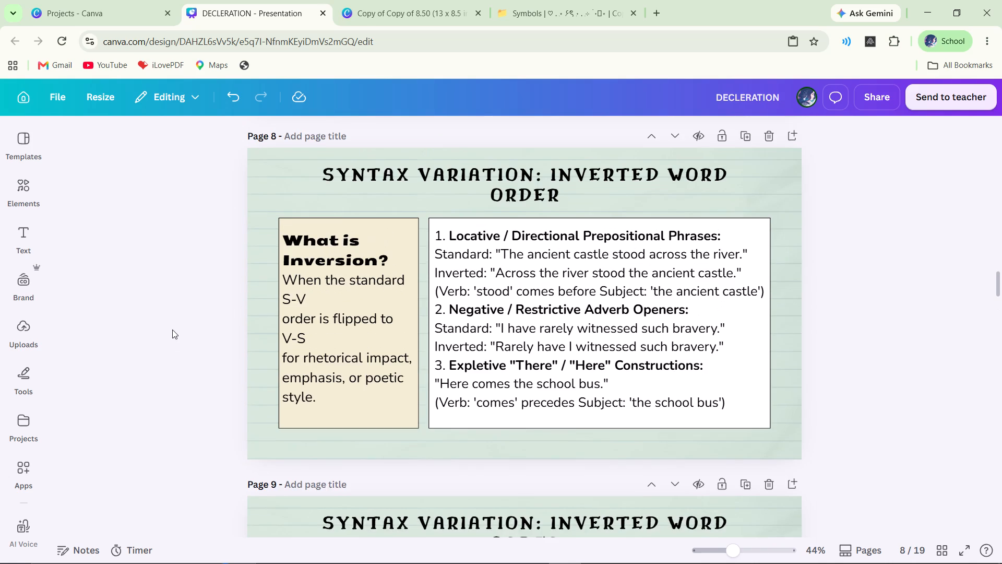
pyautogui.scroll(-2, 172, 330)
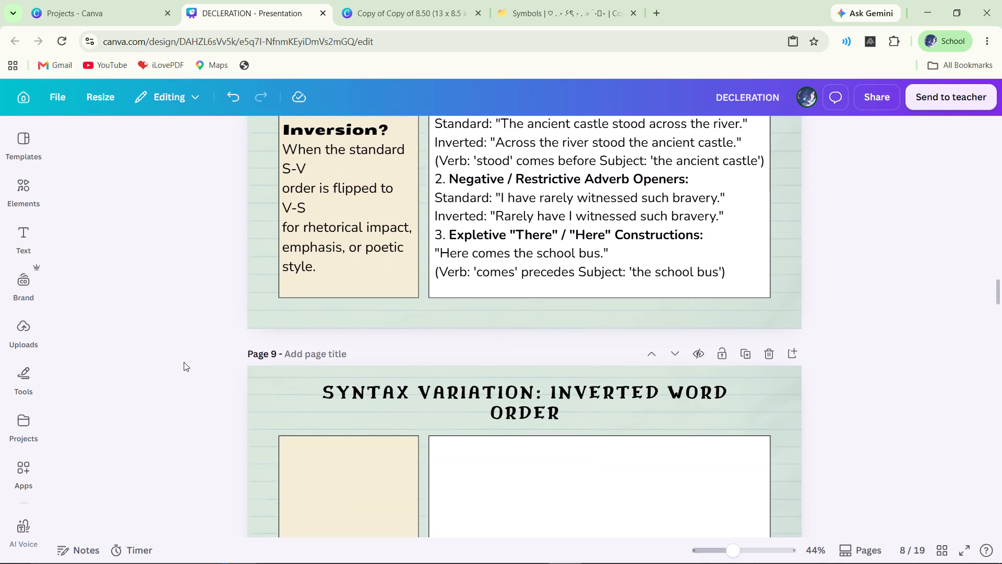
pyautogui.scroll(1, 185, 361)
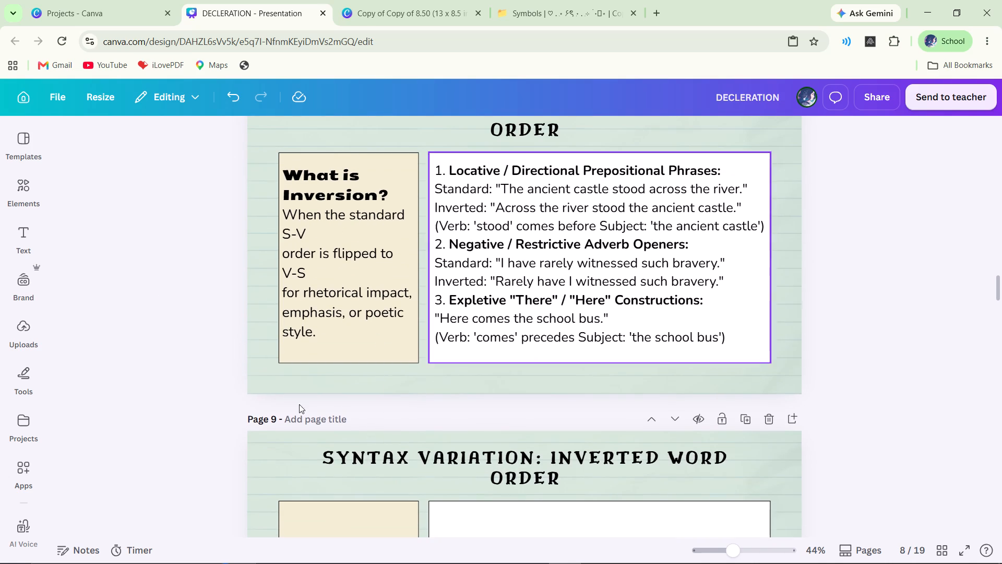
pyautogui.scroll(-2, 176, 413)
pyautogui.scroll(2, 182, 442)
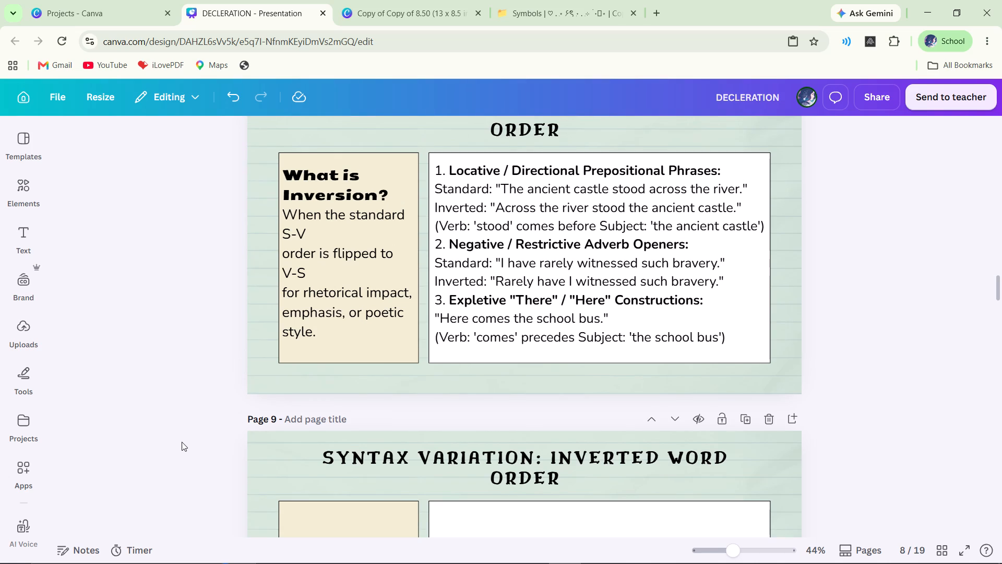
pyautogui.scroll(2, 182, 441)
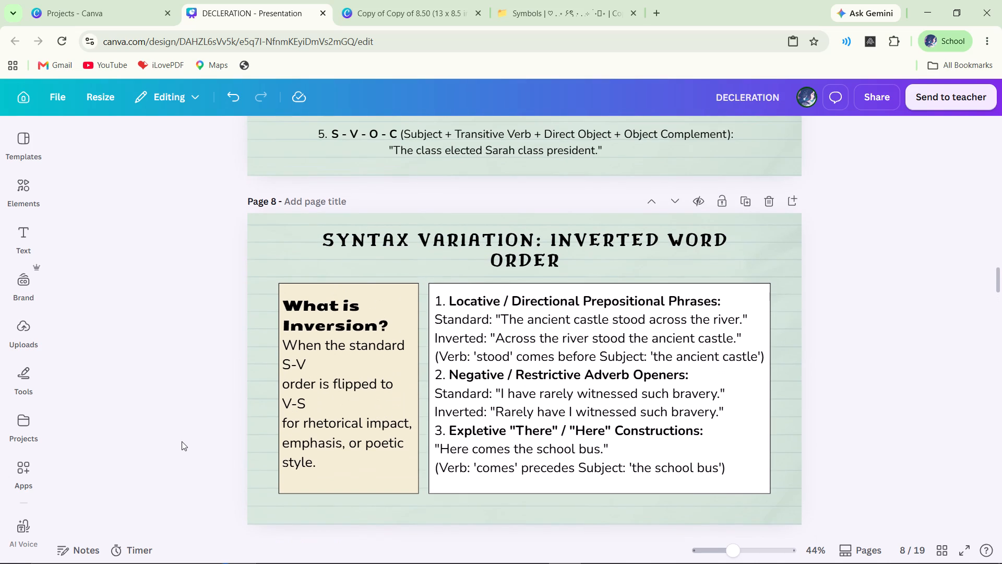
pyautogui.scroll(-2, 182, 441)
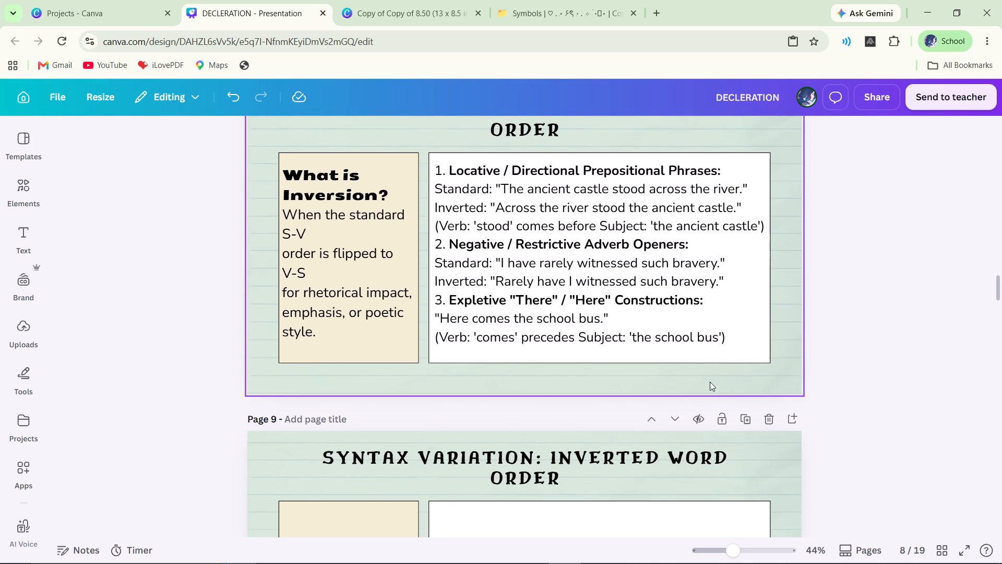
pyautogui.scroll(-2, 720, 563)
pyautogui.scroll(-12, 947, 385)
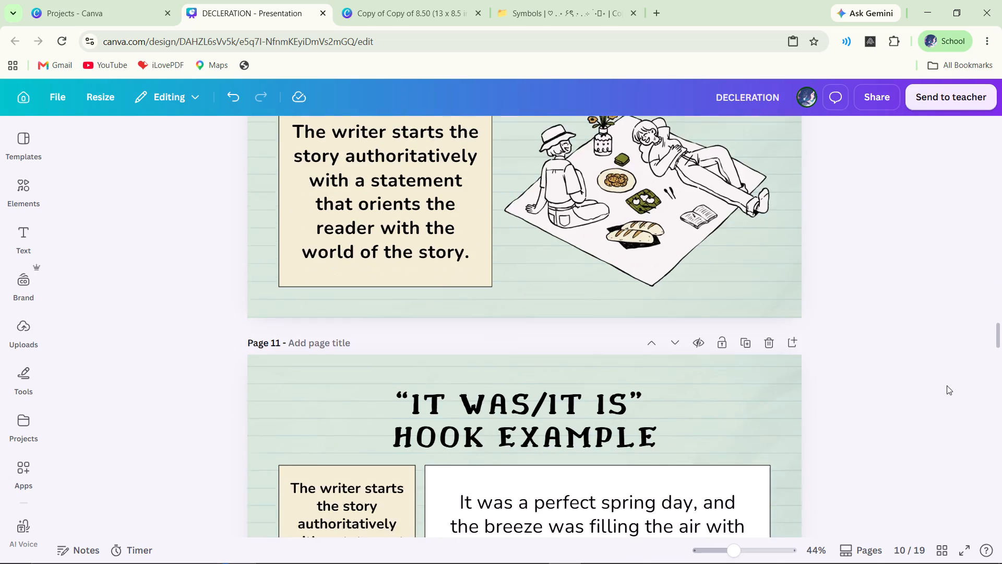
pyautogui.scroll(-5, 947, 385)
pyautogui.scroll(6, 947, 385)
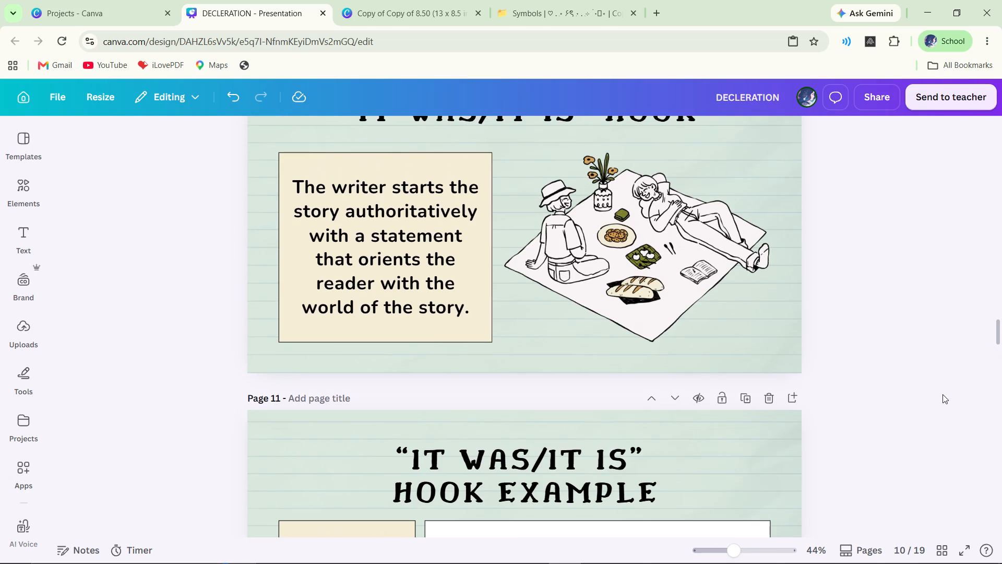
pyautogui.scroll(-1, 943, 394)
pyautogui.scroll(3, 943, 394)
pyautogui.scroll(-2, 943, 394)
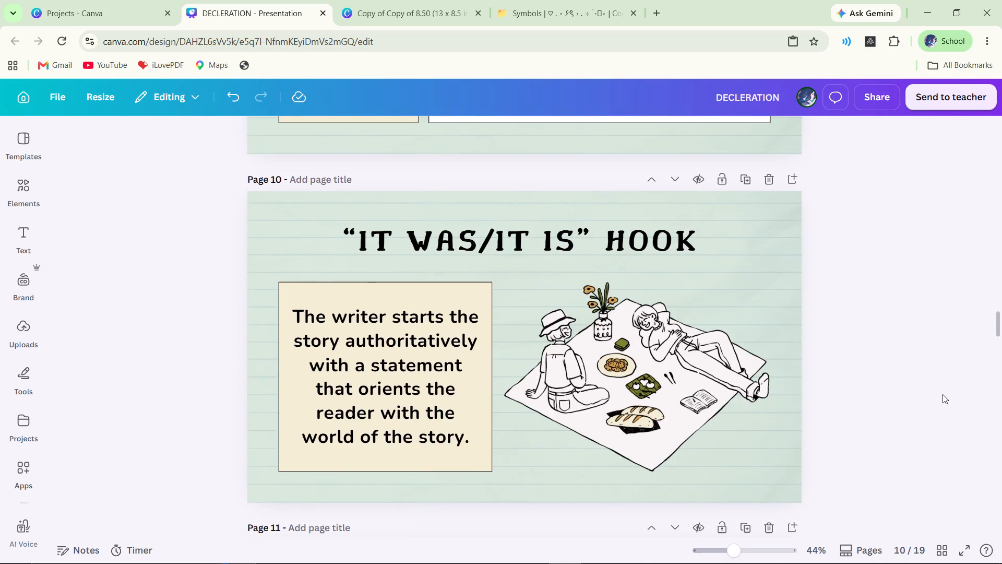
pyautogui.scroll(-10, 943, 394)
pyautogui.scroll(5, 943, 394)
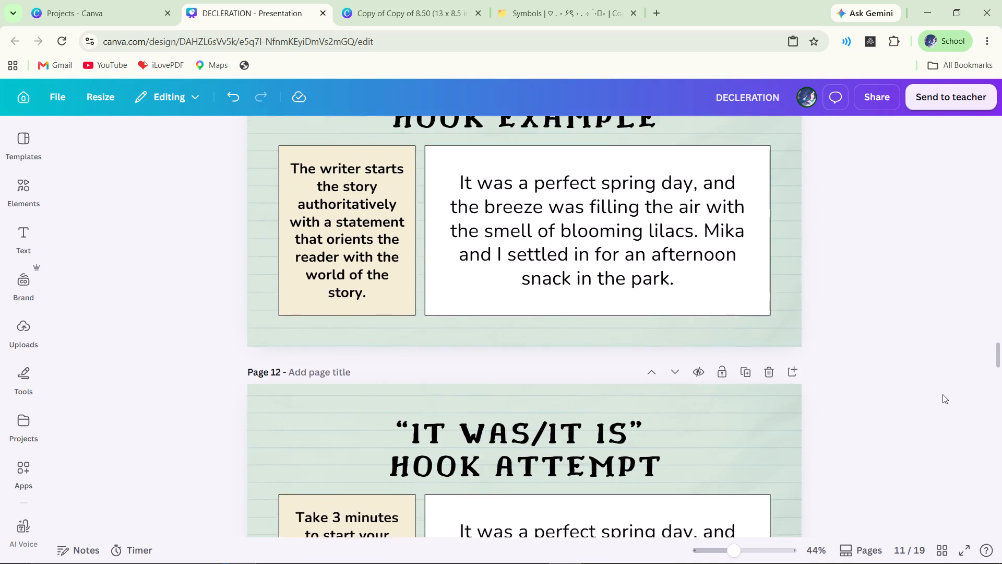
pyautogui.scroll(-3, 943, 394)
pyautogui.scroll(3, 943, 394)
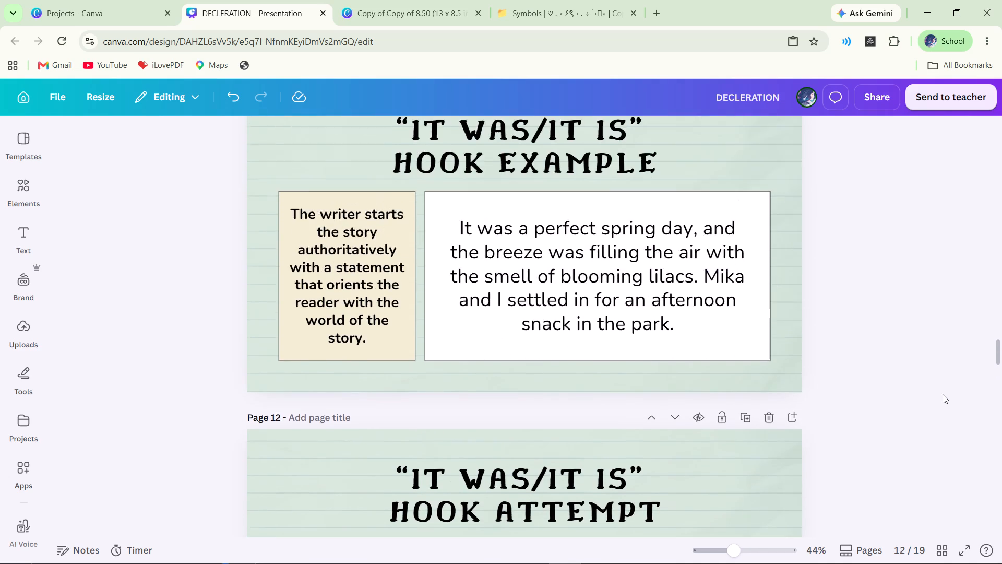
pyautogui.scroll(-3, 943, 394)
pyautogui.scroll(8, 943, 394)
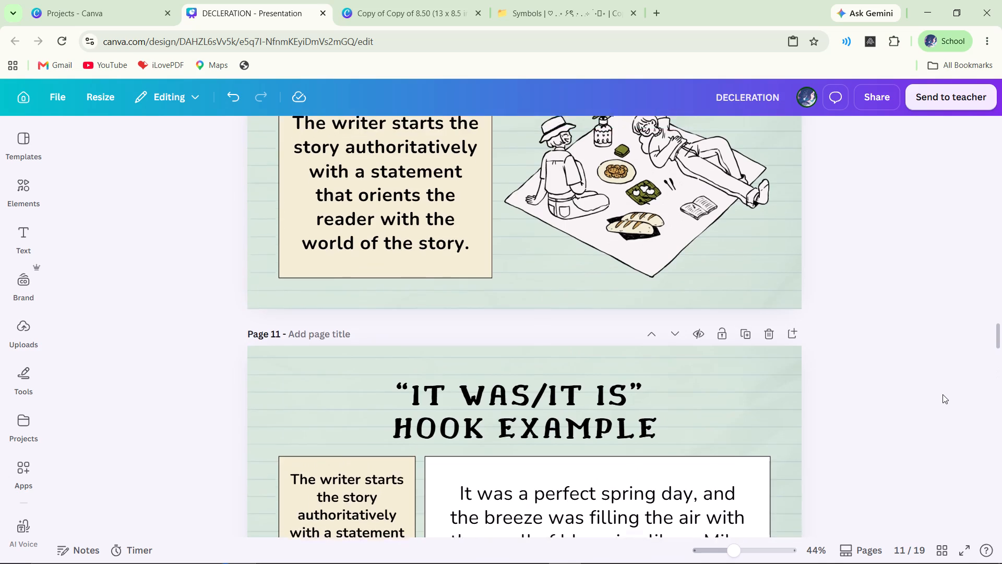
pyautogui.scroll(9, 943, 394)
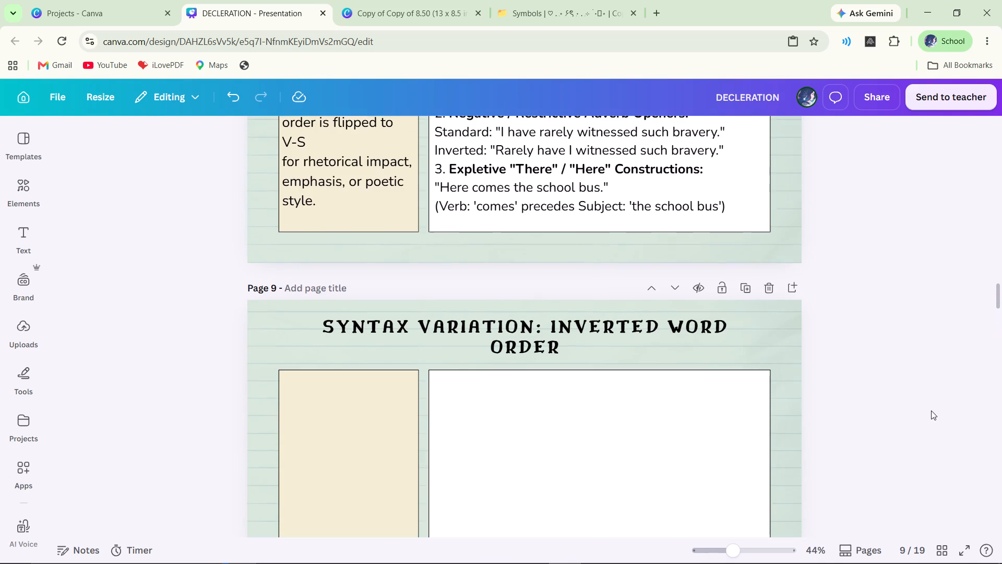
pyautogui.scroll(2, 892, 452)
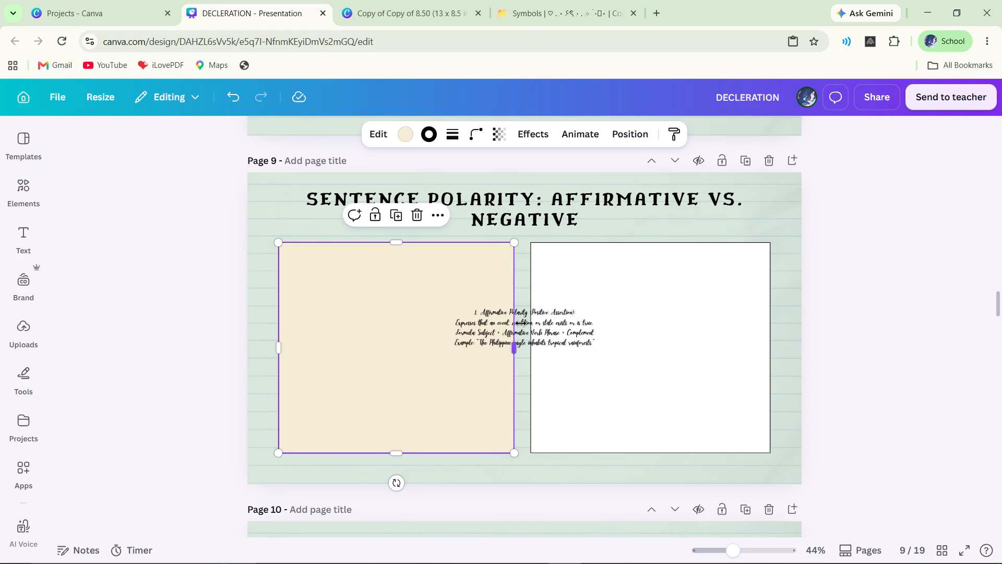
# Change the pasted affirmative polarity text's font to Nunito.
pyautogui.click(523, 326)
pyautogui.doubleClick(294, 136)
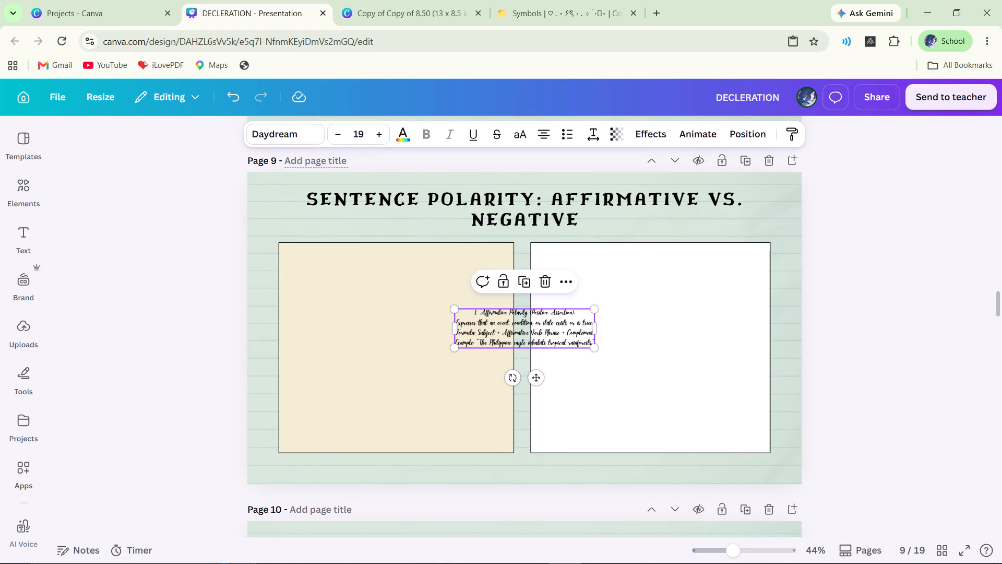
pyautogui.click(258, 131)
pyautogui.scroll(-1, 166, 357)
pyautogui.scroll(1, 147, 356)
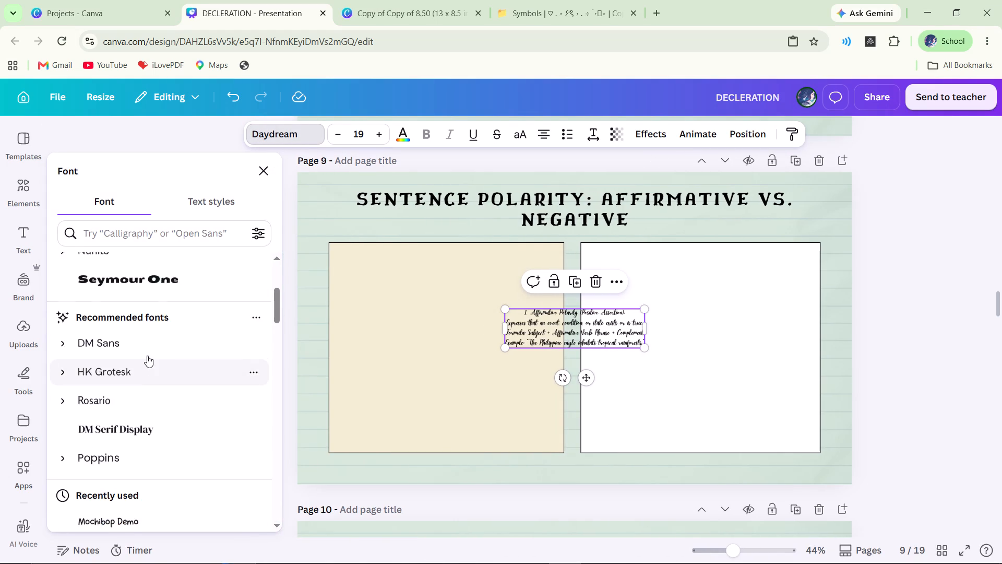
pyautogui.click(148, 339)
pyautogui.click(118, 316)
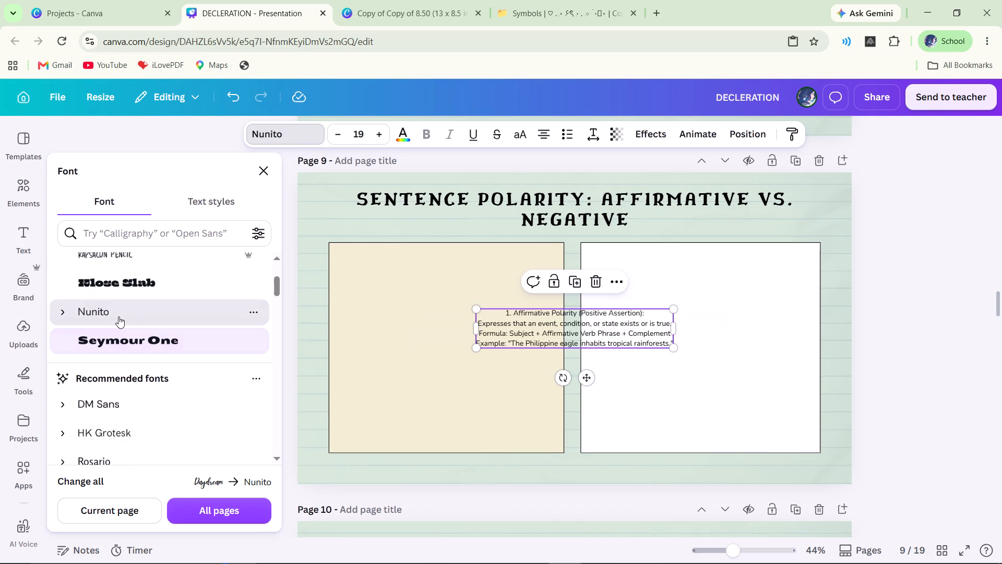
# Search the fonts for "calligraphy" and apply Lucida Calligraphy to the affirmative polarity text on page 9.
pyautogui.scroll(-7, 153, 330)
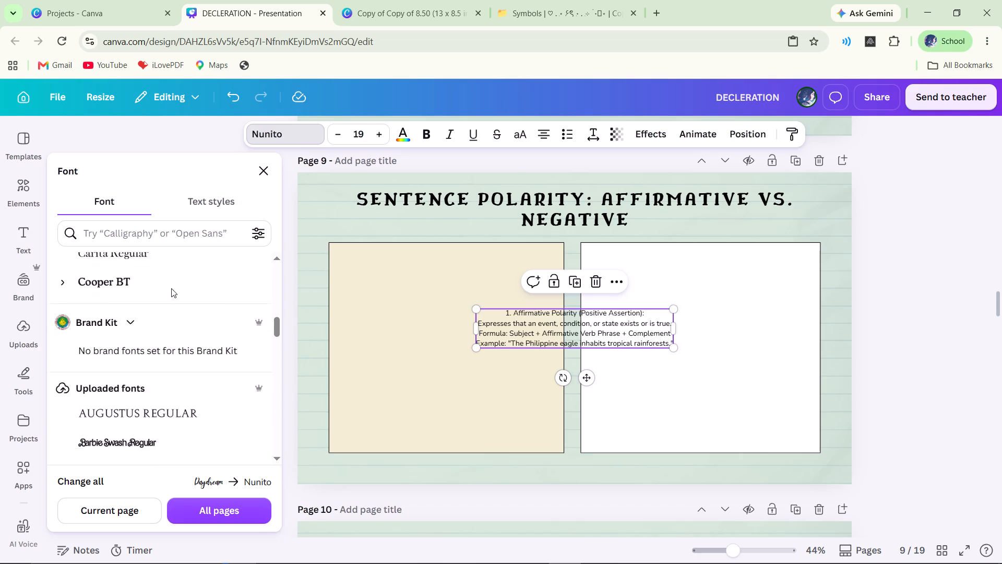
pyautogui.click(189, 233)
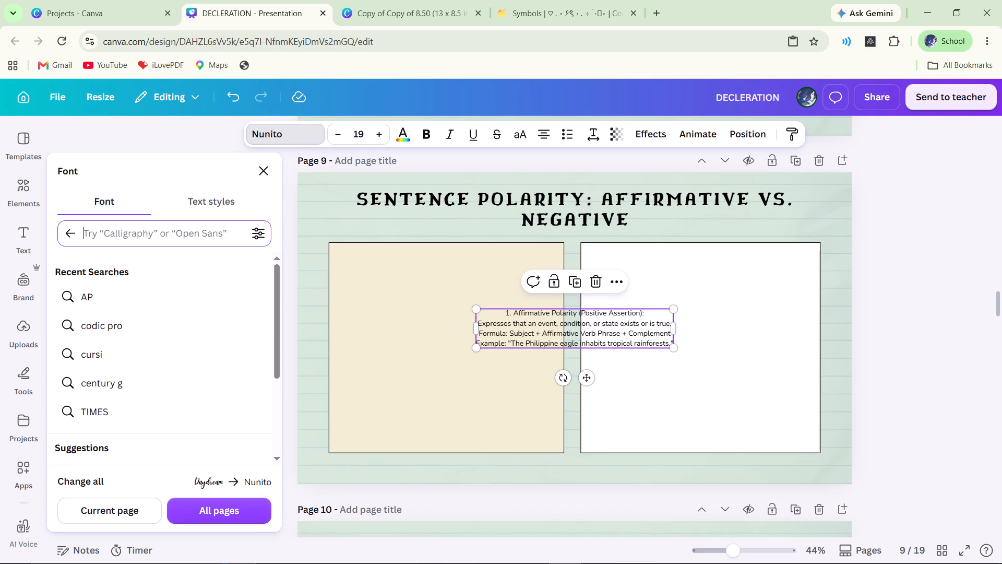
pyautogui.write('calli')
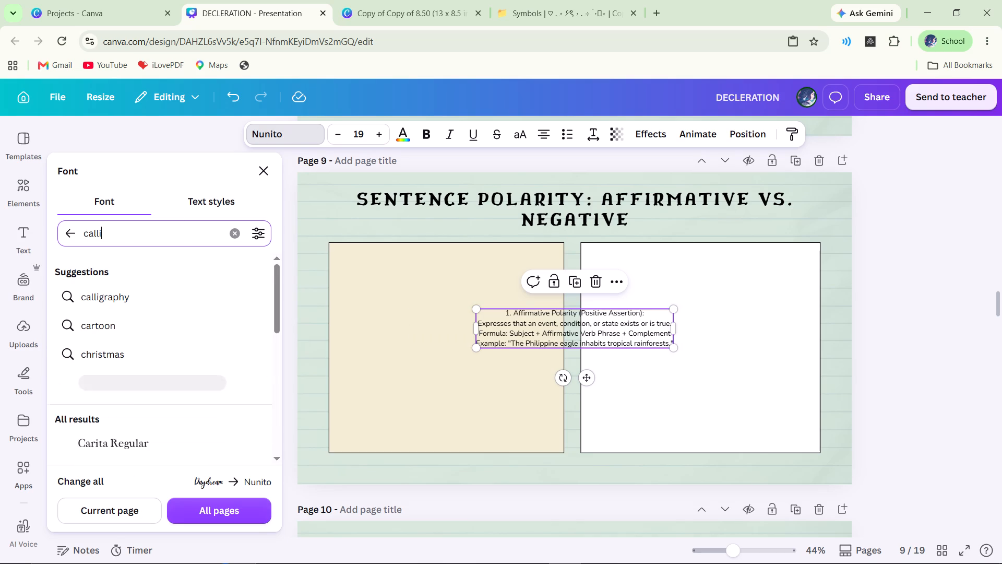
pyautogui.click(141, 303)
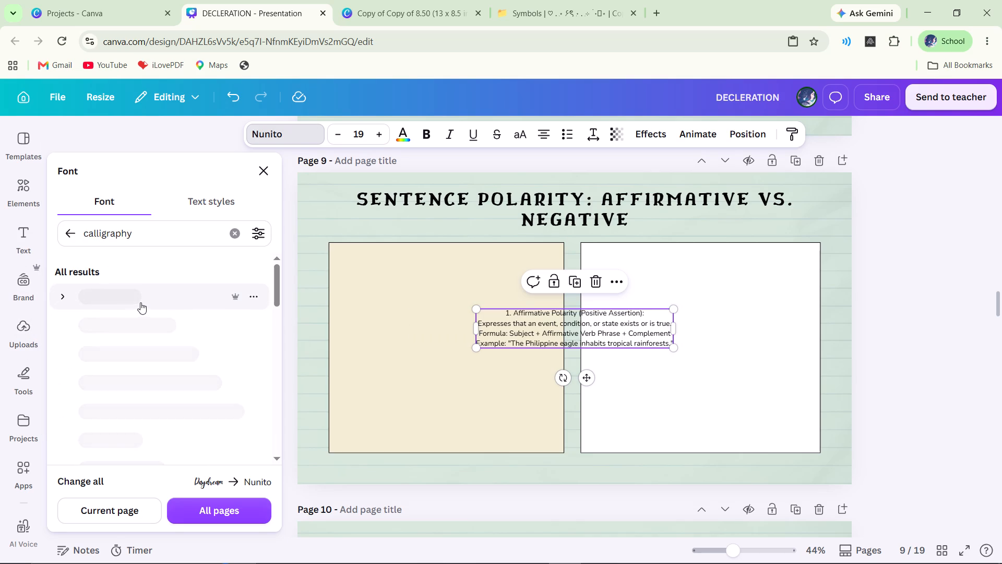
pyautogui.click(151, 299)
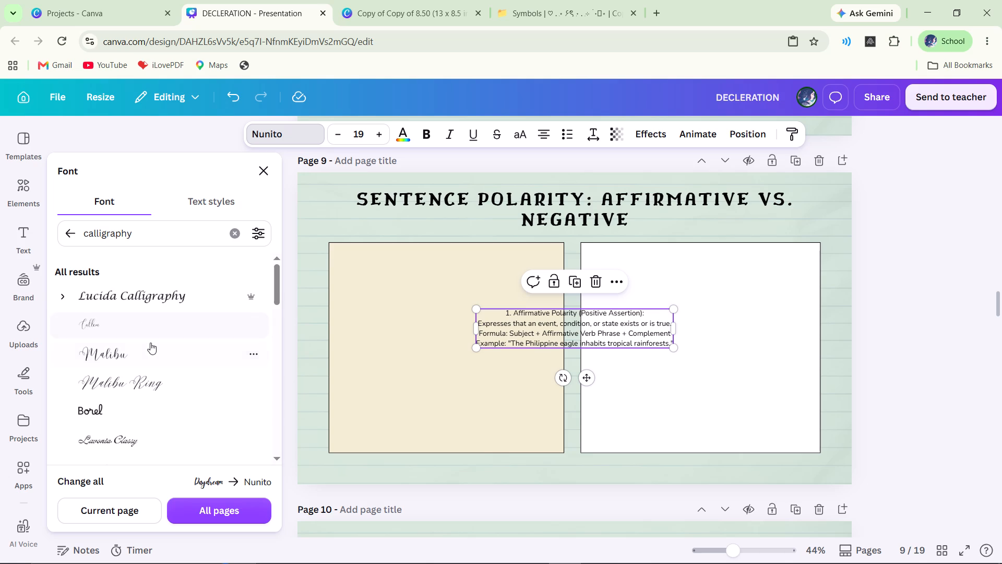
pyautogui.click(146, 298)
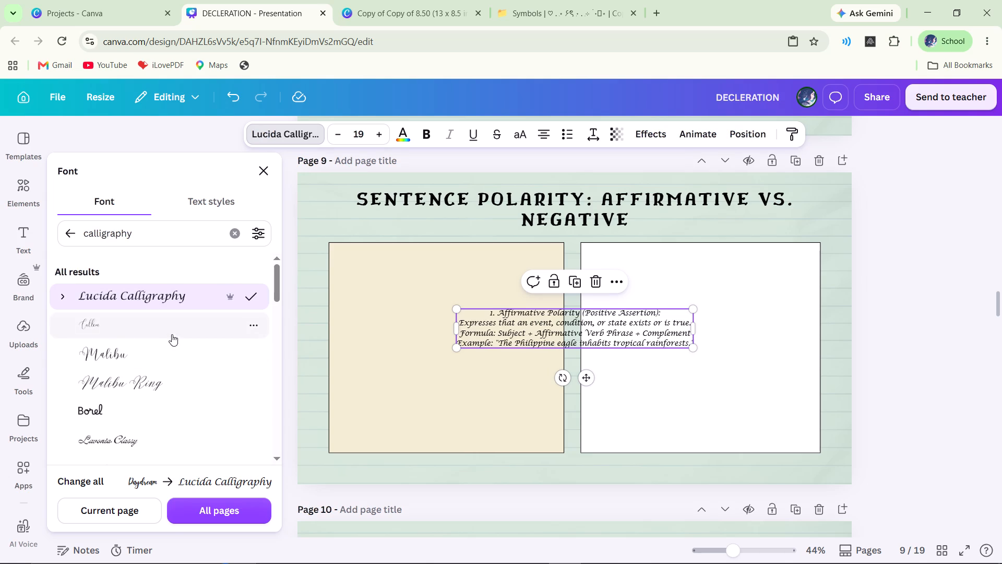
# Search the fonts for "open sans" and apply Open Sans SemiCondensed to the affirmative polarity text on page 9.
pyautogui.scroll(-2, 152, 369)
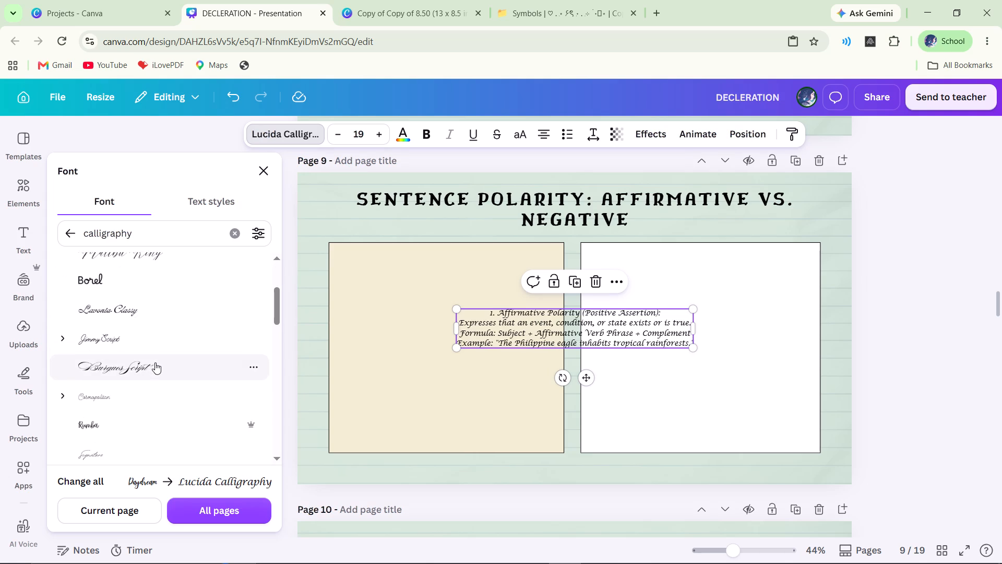
pyautogui.scroll(-4, 155, 362)
pyautogui.click(237, 234)
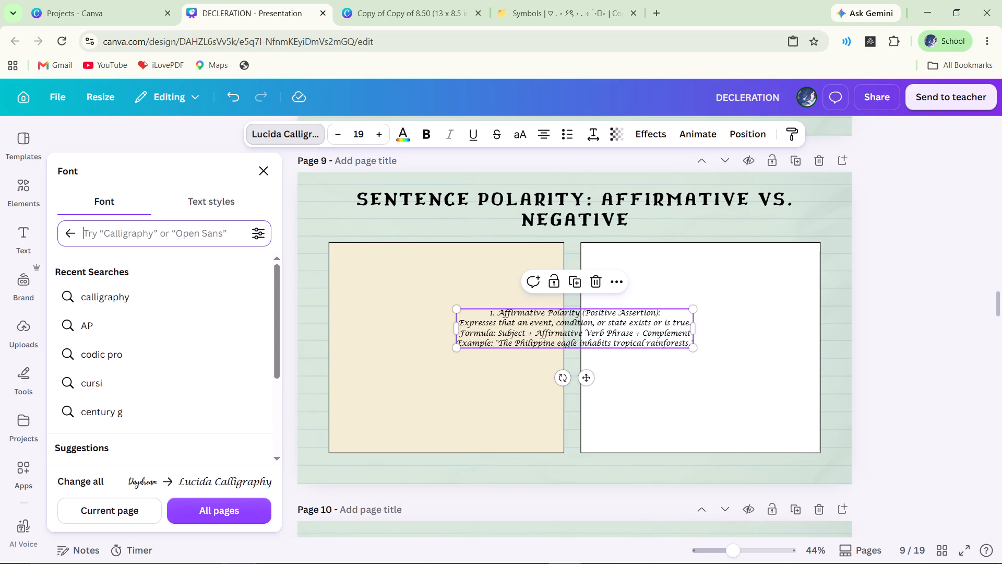
pyautogui.click(212, 234)
pyautogui.write('open sans')
pyautogui.press('Return')
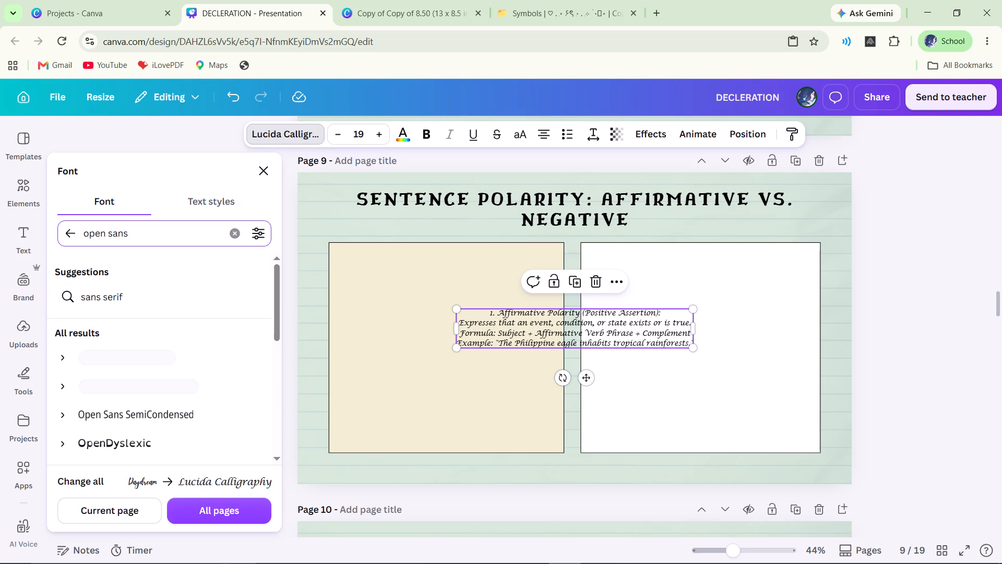
pyautogui.scroll(-1, 208, 290)
pyautogui.click(196, 314)
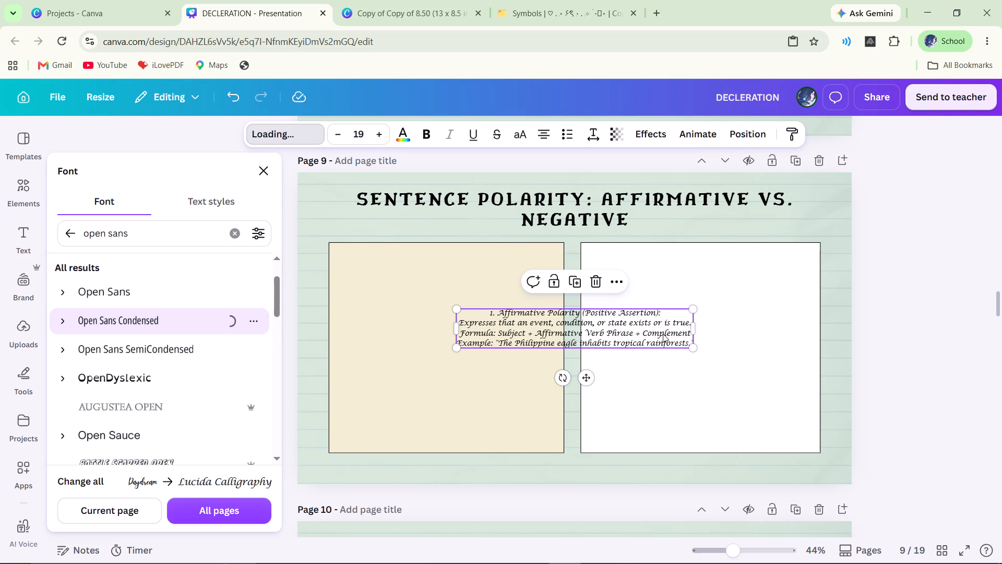
pyautogui.click(154, 355)
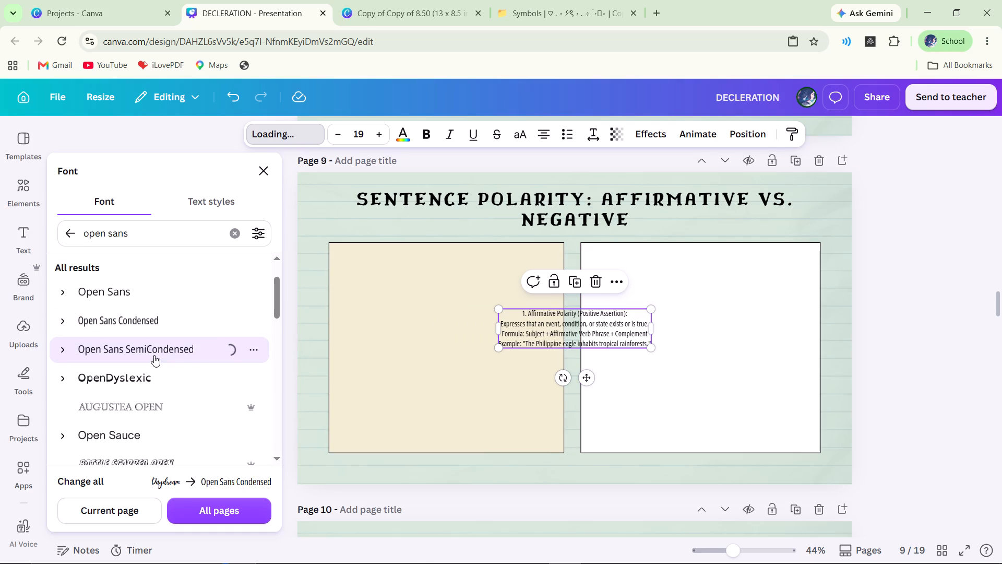
# Enlarge the affirmative polarity text to about size 37.8 and narrow its text frame so the lines wrap.
pyautogui.moveTo(664, 351); pyautogui.dragTo(703, 428)
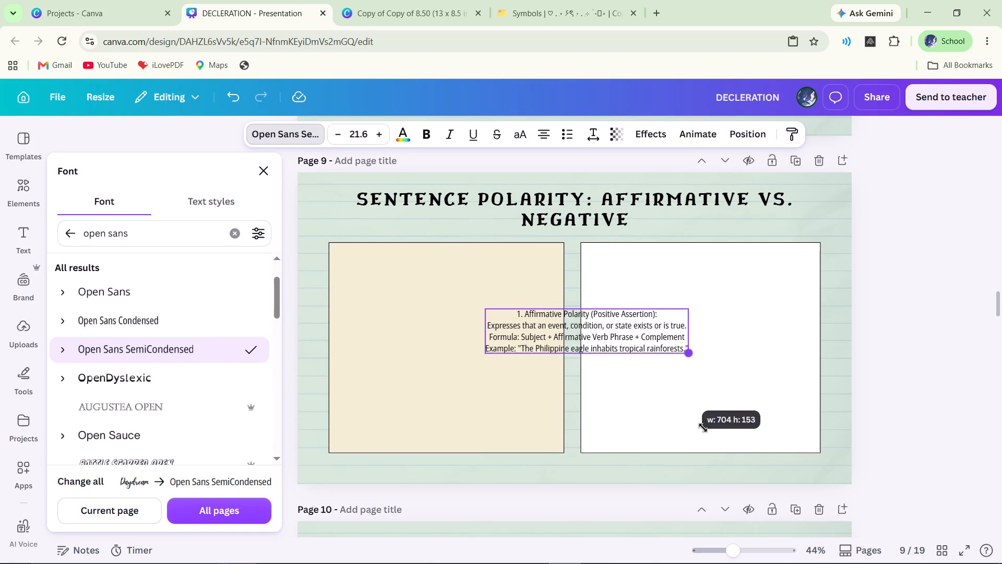
pyautogui.moveTo(703, 428); pyautogui.dragTo(809, 532)
pyautogui.click(809, 533)
pyautogui.click(702, 325)
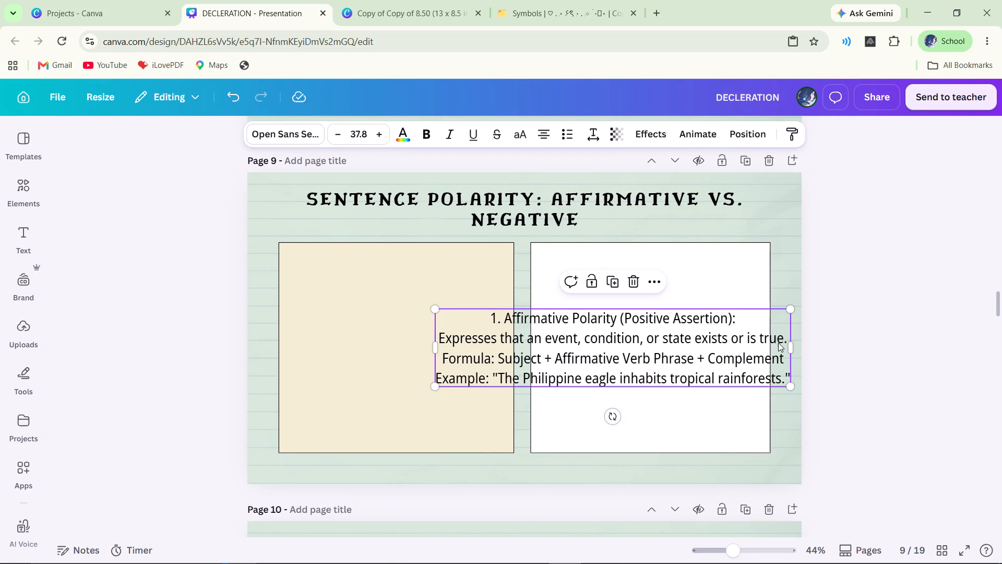
pyautogui.moveTo(792, 347); pyautogui.dragTo(665, 351)
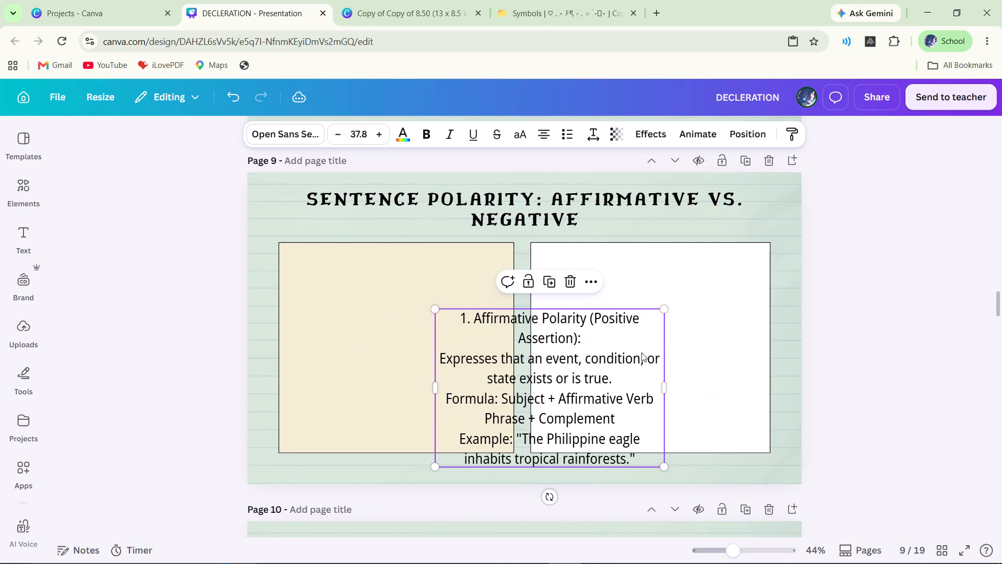
pyautogui.click(912, 390)
# Move the affirmative polarity text into page 9's cream box and enlarge it to about size 42.5, fitting the box's width.
pyautogui.moveTo(615, 368); pyautogui.dragTo(455, 306)
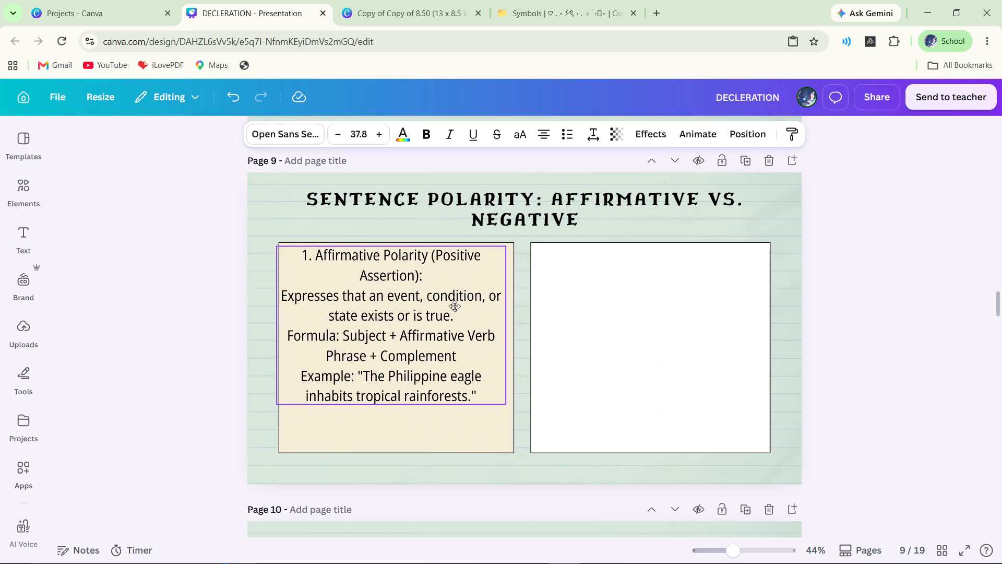
pyautogui.moveTo(455, 306); pyautogui.dragTo(461, 302)
pyautogui.moveTo(514, 323); pyautogui.dragTo(492, 322)
pyautogui.moveTo(490, 405); pyautogui.dragTo(507, 433)
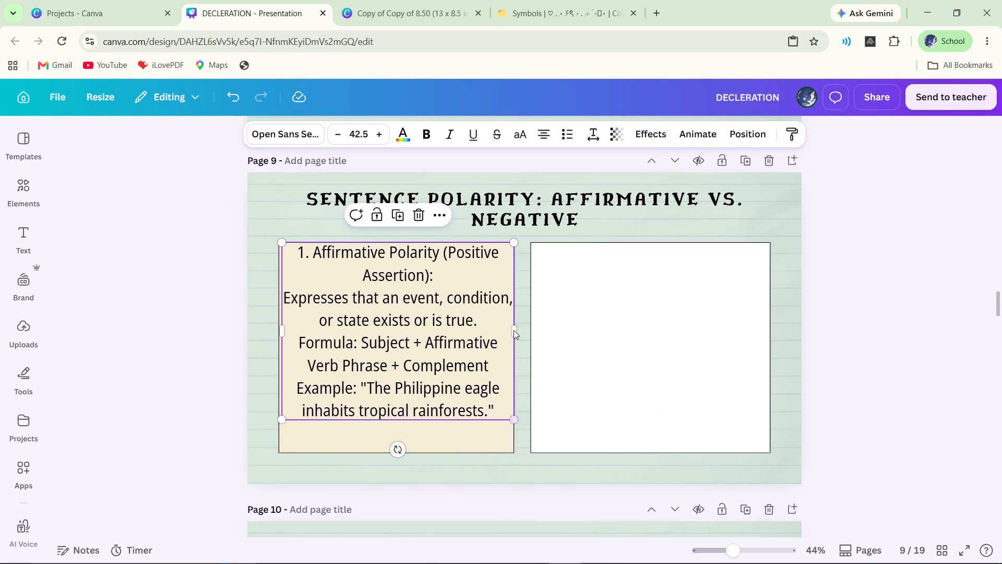
pyautogui.moveTo(515, 331); pyautogui.dragTo(507, 333)
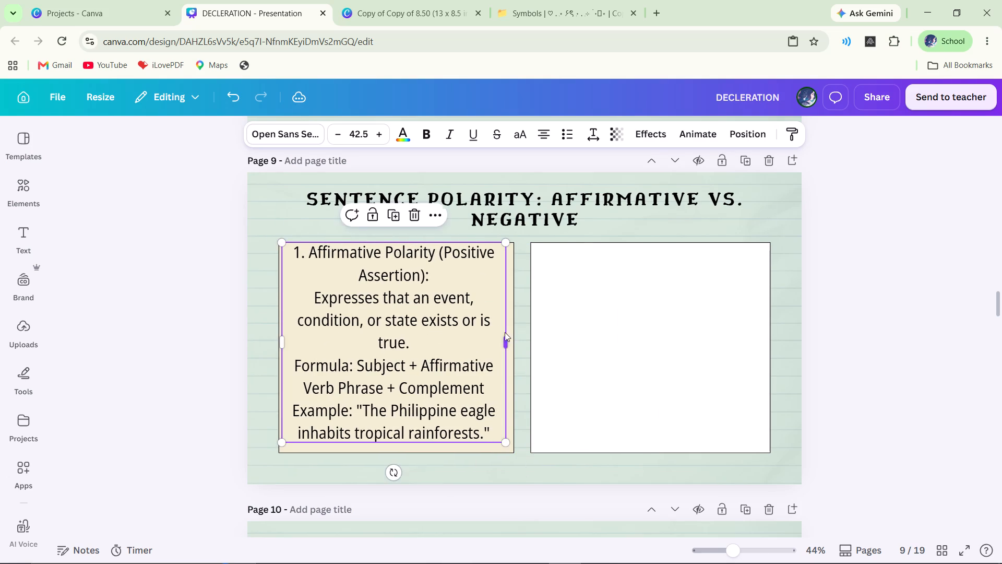
pyautogui.moveTo(490, 328); pyautogui.dragTo(494, 332)
# Justify the affirmative polarity text in the cream box.
pyautogui.click(547, 136)
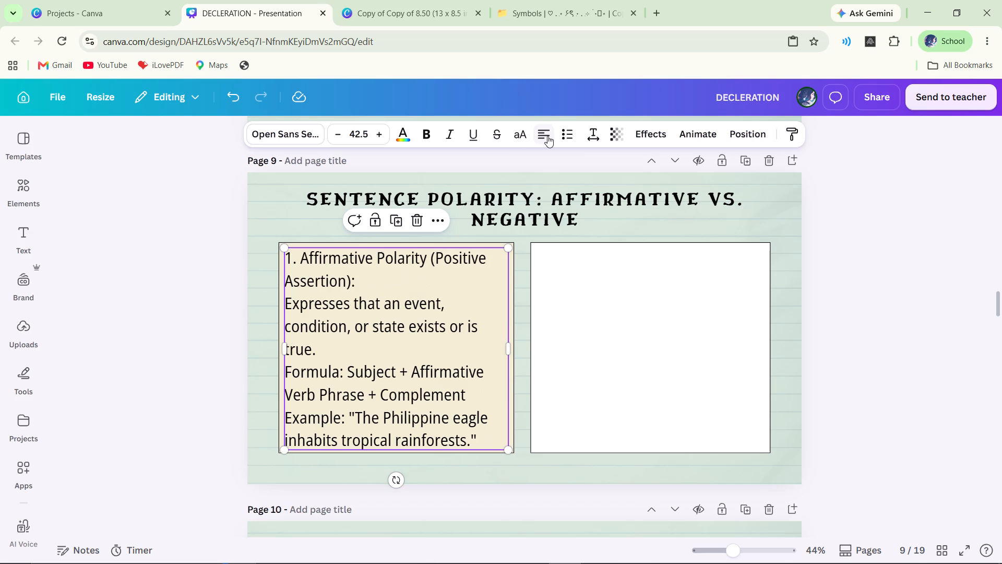
pyautogui.click(344, 297)
pyautogui.click(829, 353)
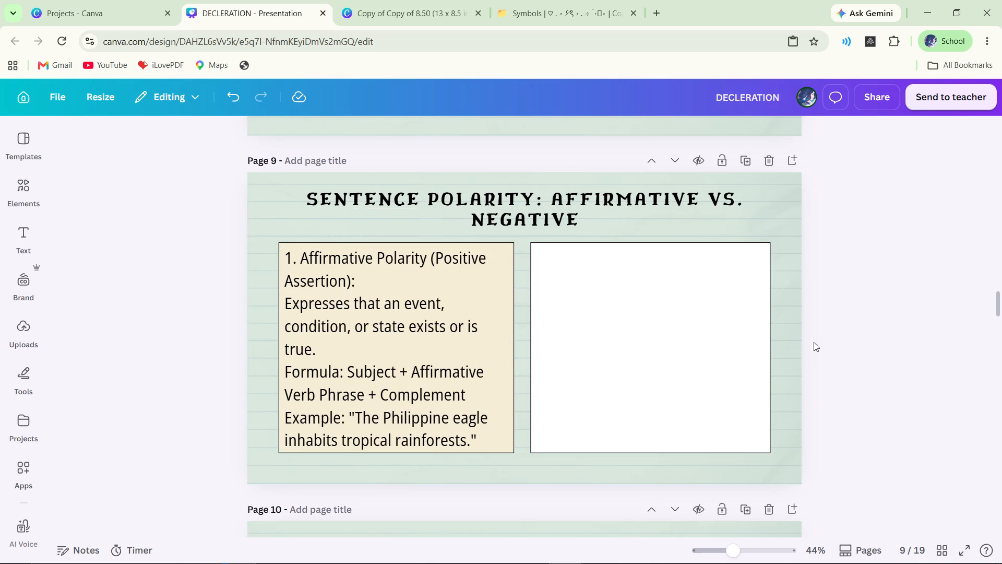
pyautogui.click(337, 298)
pyautogui.click(540, 134)
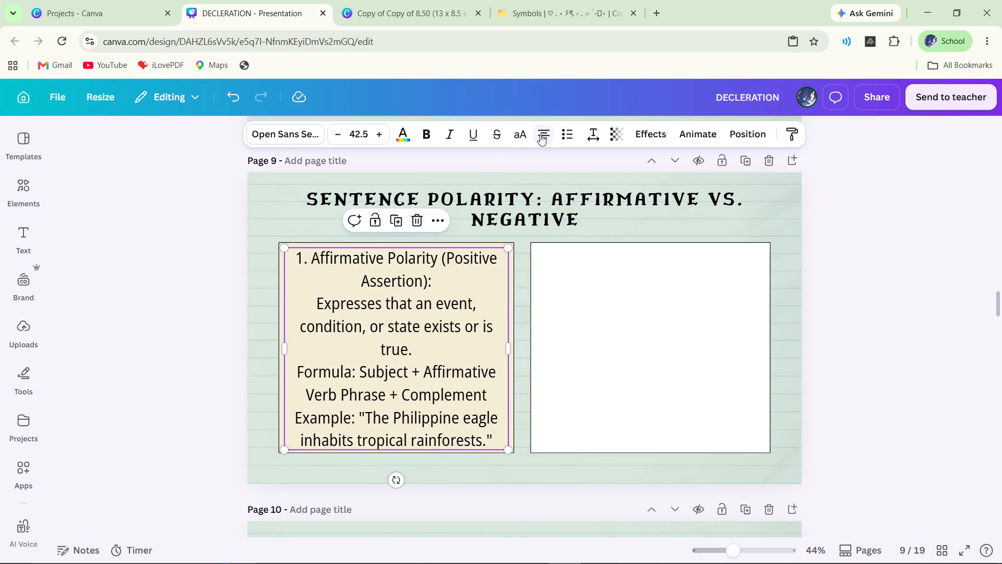
pyautogui.click(541, 134)
pyautogui.click(541, 134)
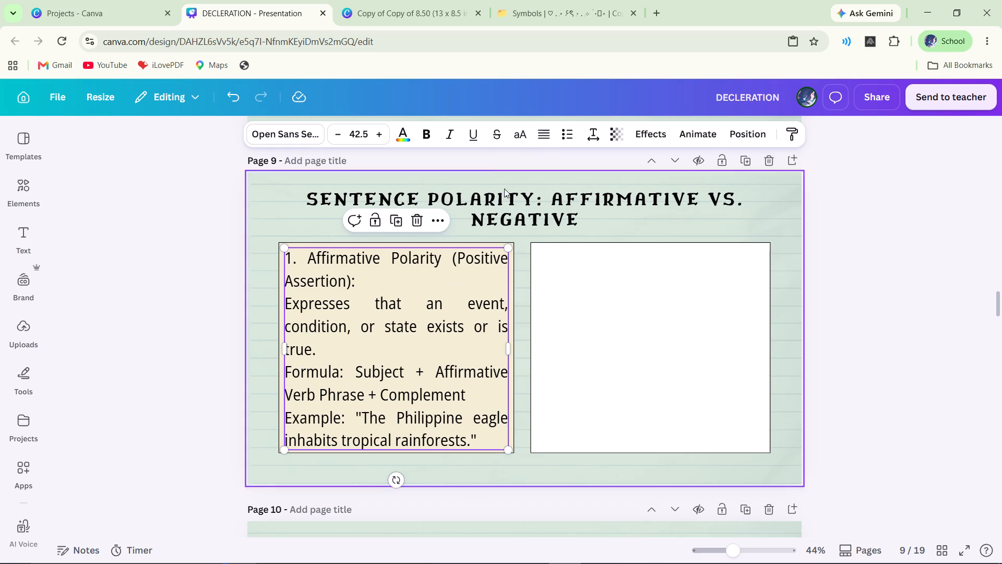
pyautogui.click(784, 285)
# Narrow the affirmative polarity text frame, shrink the text to about size 39.5 and position it with margins inside the cream box.
pyautogui.doubleClick(441, 386)
pyautogui.moveTo(513, 346); pyautogui.dragTo(503, 344)
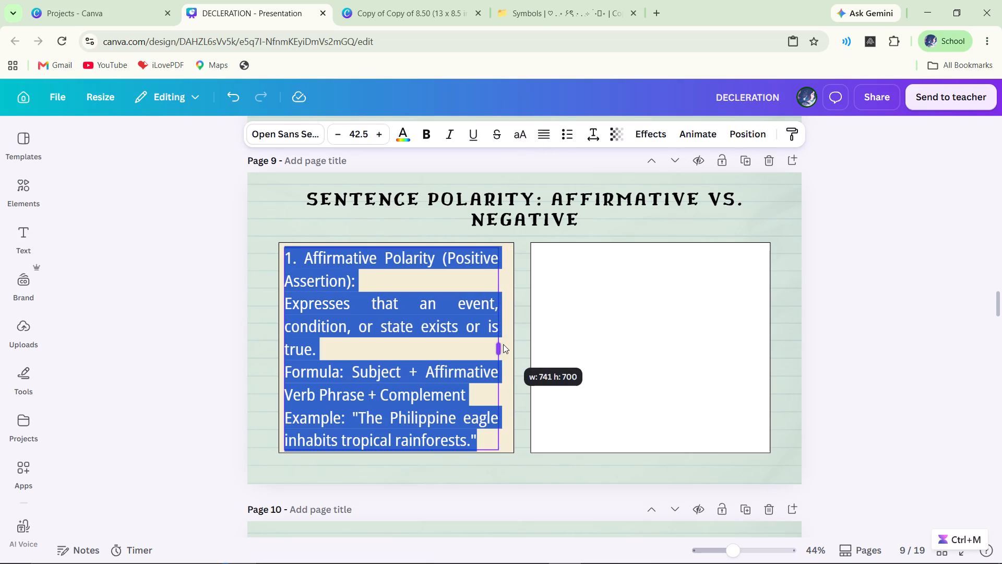
pyautogui.moveTo(503, 344); pyautogui.dragTo(499, 344)
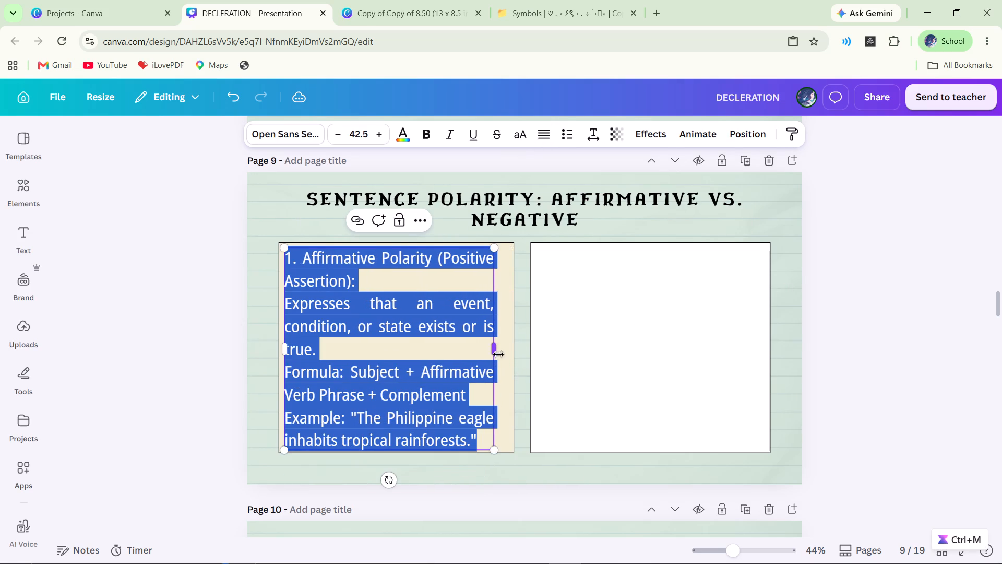
pyautogui.moveTo(494, 448); pyautogui.dragTo(483, 430)
pyautogui.click(832, 354)
pyautogui.moveTo(469, 347); pyautogui.dragTo(476, 348)
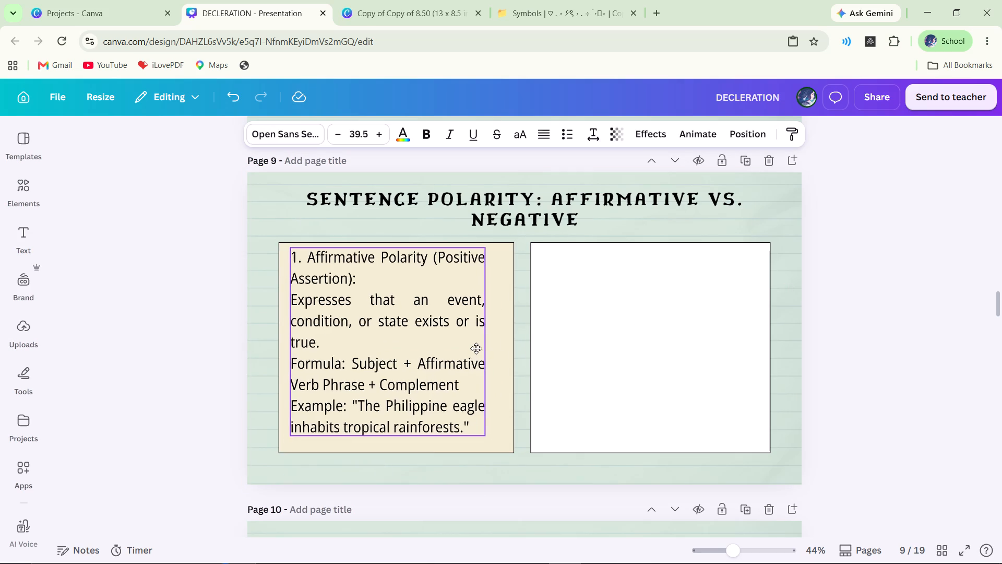
pyautogui.moveTo(476, 348); pyautogui.dragTo(478, 350)
pyautogui.click(816, 363)
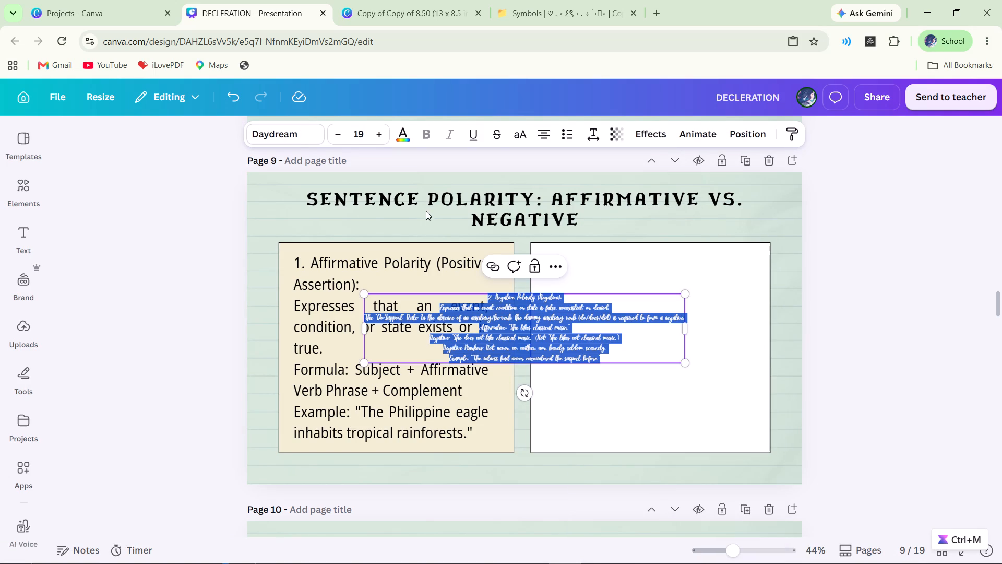
# Change the pasted negative polarity text's font to Open Sans SemiCondensed.
pyautogui.doubleClick(291, 133)
pyautogui.click(269, 131)
pyautogui.click(188, 302)
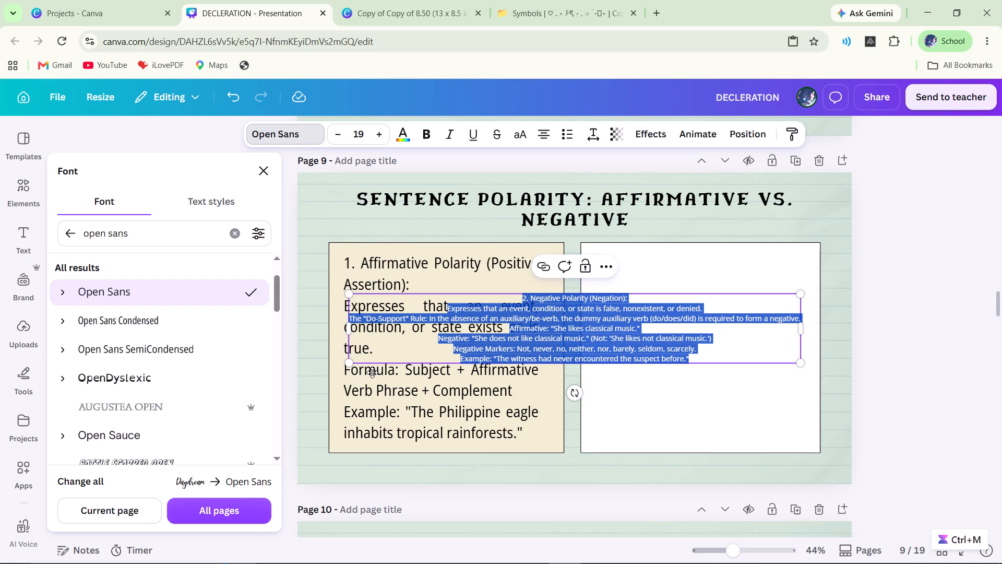
pyautogui.doubleClick(216, 345)
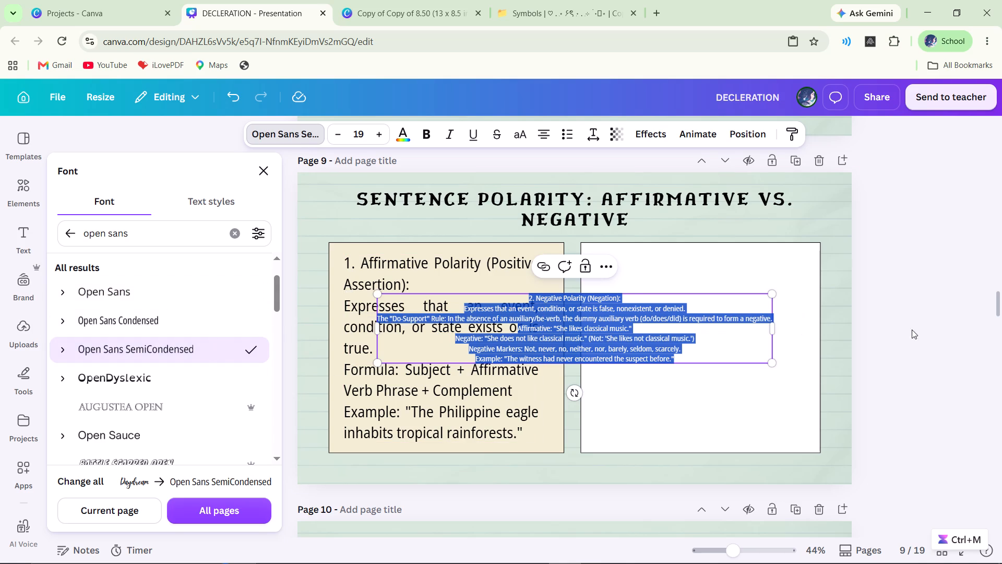
# Narrow the negative polarity text frame, enlarge its text to about size 30.5 and move it over the white box.
pyautogui.moveTo(772, 329); pyautogui.dragTo(778, 317)
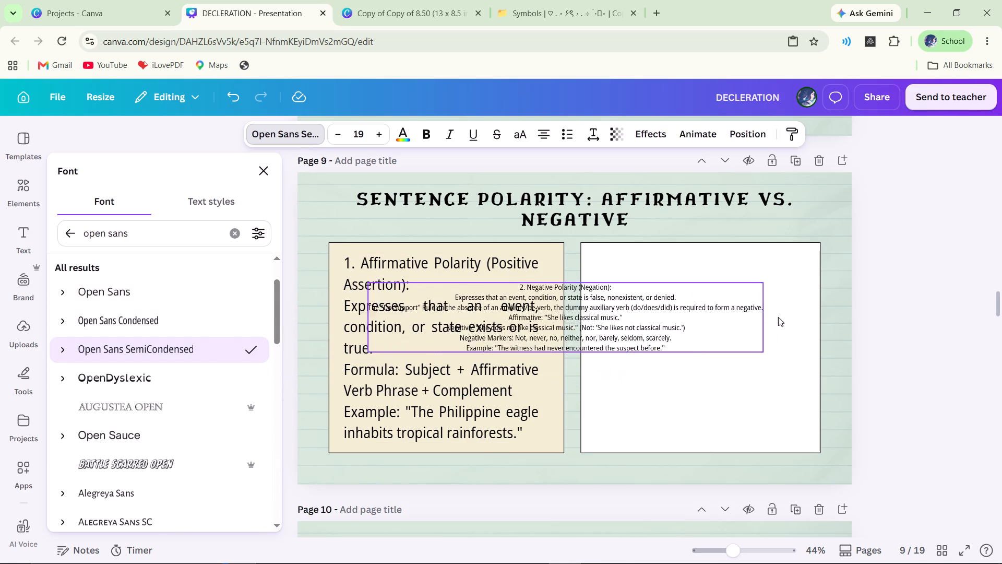
pyautogui.moveTo(778, 317); pyautogui.dragTo(780, 316)
pyautogui.moveTo(781, 313); pyautogui.dragTo(568, 320)
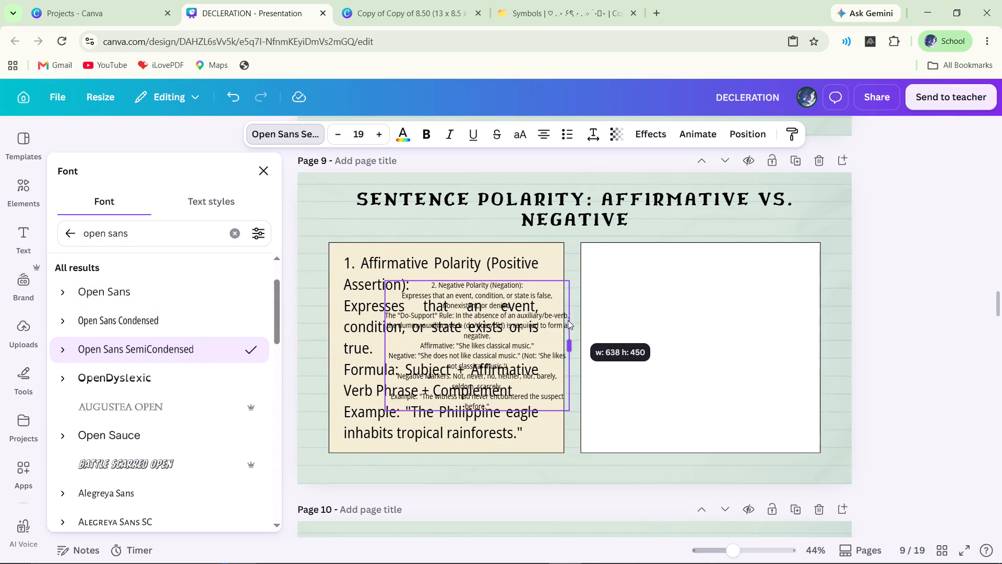
pyautogui.moveTo(568, 320); pyautogui.dragTo(560, 319)
pyautogui.click(560, 319)
pyautogui.moveTo(562, 412); pyautogui.dragTo(730, 491)
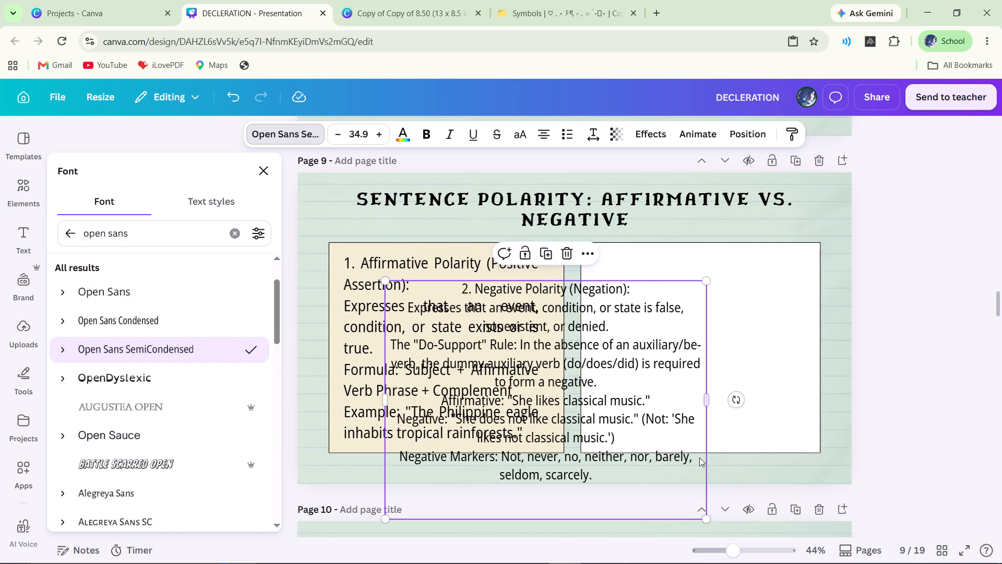
pyautogui.moveTo(685, 472); pyautogui.dragTo(838, 433)
pyautogui.moveTo(862, 364); pyautogui.dragTo(815, 365)
pyautogui.moveTo(810, 481); pyautogui.dragTo(790, 439)
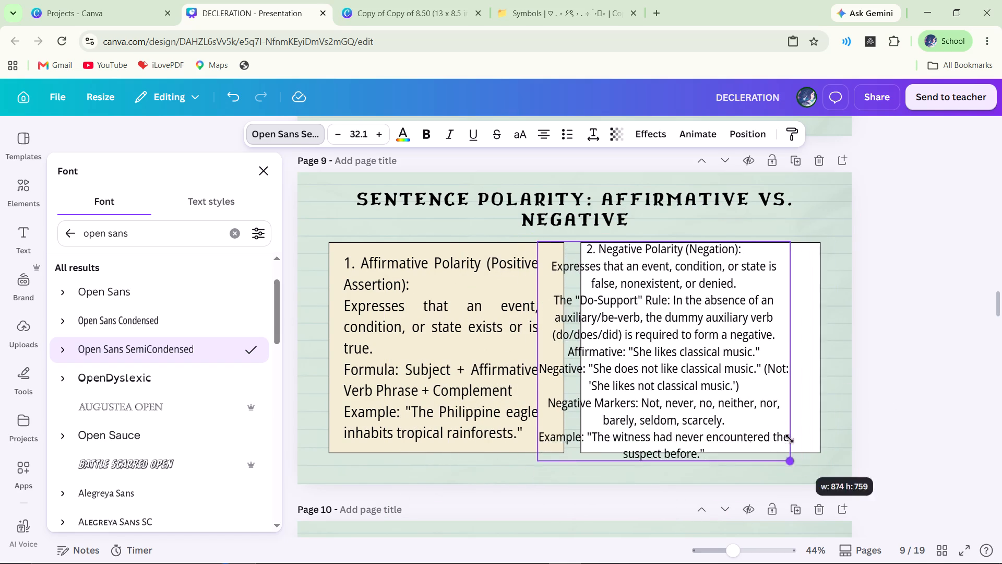
pyautogui.moveTo(790, 439); pyautogui.dragTo(789, 437)
# Narrow the negative polarity text frame further, scale its text to about size 29 and shift it within the white box.
pyautogui.moveTo(781, 354); pyautogui.dragTo(793, 355)
pyautogui.moveTo(781, 366); pyautogui.dragTo(808, 371)
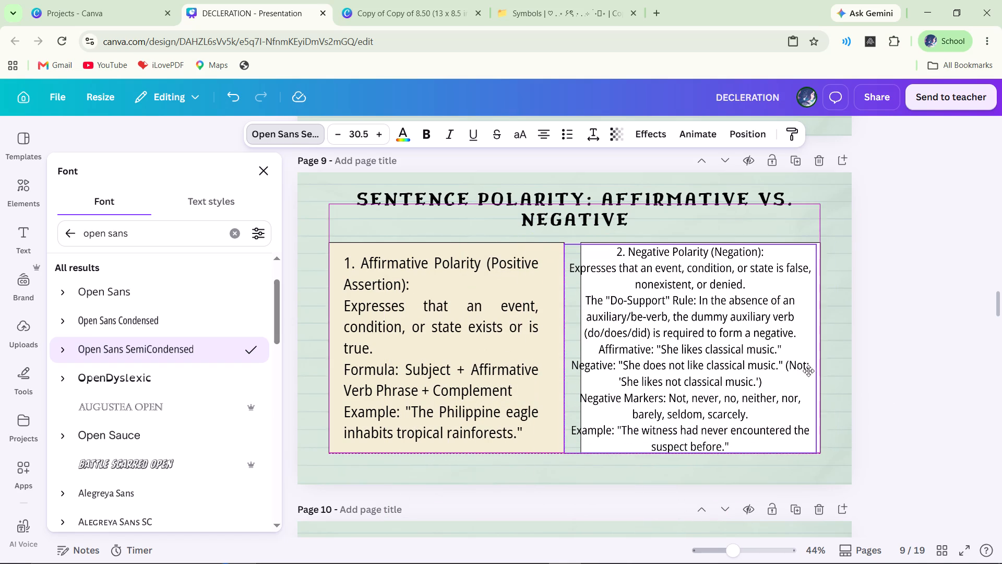
pyautogui.moveTo(808, 371); pyautogui.dragTo(809, 370)
pyautogui.moveTo(820, 354); pyautogui.dragTo(797, 356)
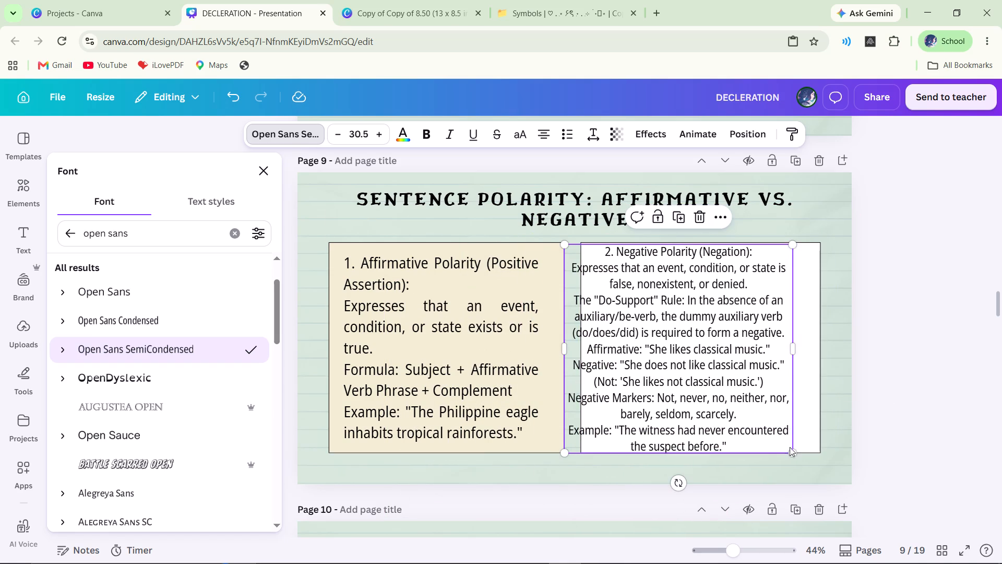
pyautogui.moveTo(792, 450); pyautogui.dragTo(776, 435)
pyautogui.moveTo(766, 419); pyautogui.dragTo(777, 420)
pyautogui.moveTo(778, 420); pyautogui.dragTo(796, 424)
pyautogui.moveTo(790, 356); pyautogui.dragTo(798, 356)
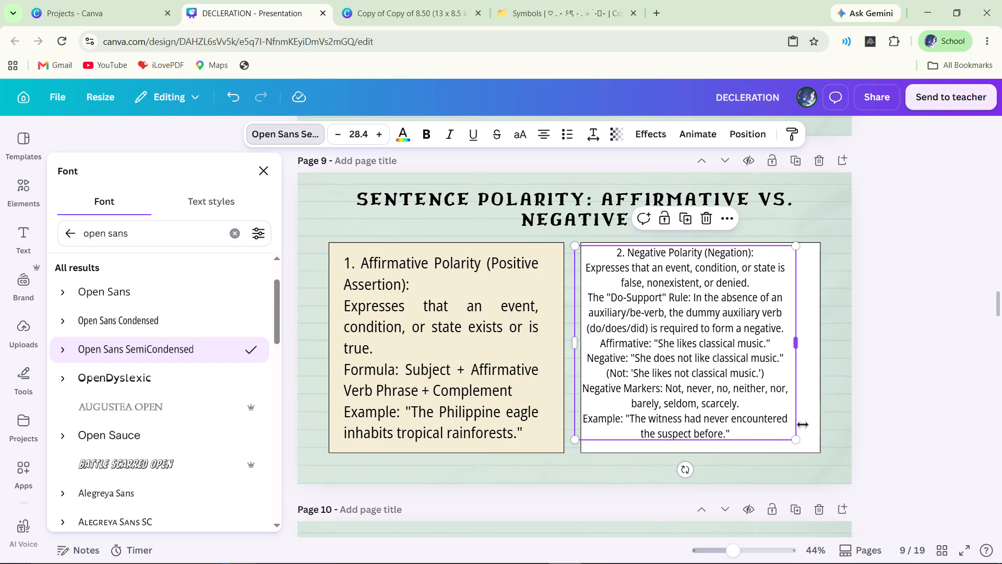
pyautogui.moveTo(798, 439); pyautogui.dragTo(807, 441)
pyautogui.click(807, 441)
# Realign the white box and the negative polarity text so the text sits inside the box.
pyautogui.moveTo(785, 400); pyautogui.dragTo(775, 400)
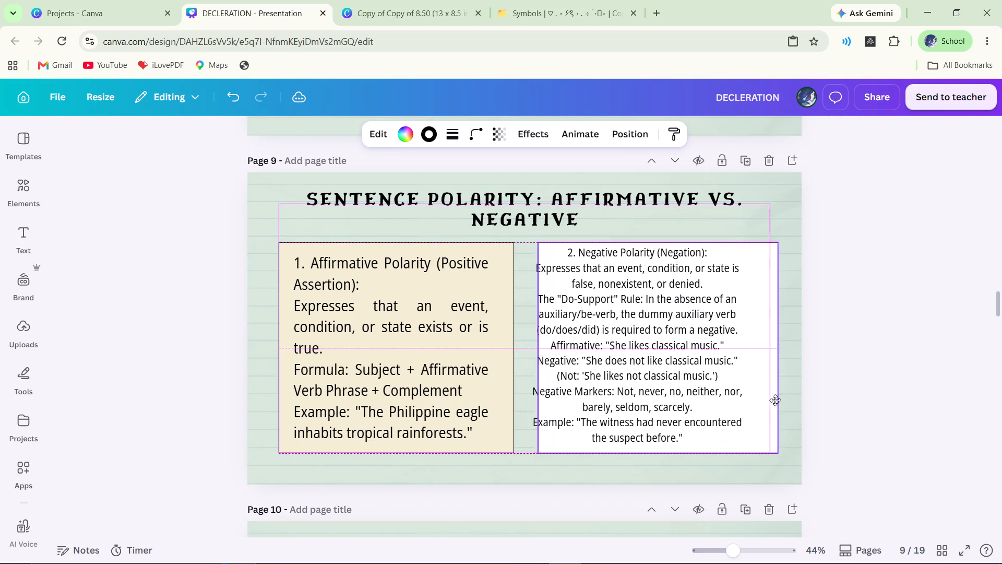
pyautogui.moveTo(775, 400); pyautogui.dragTo(770, 400)
pyautogui.click(770, 400)
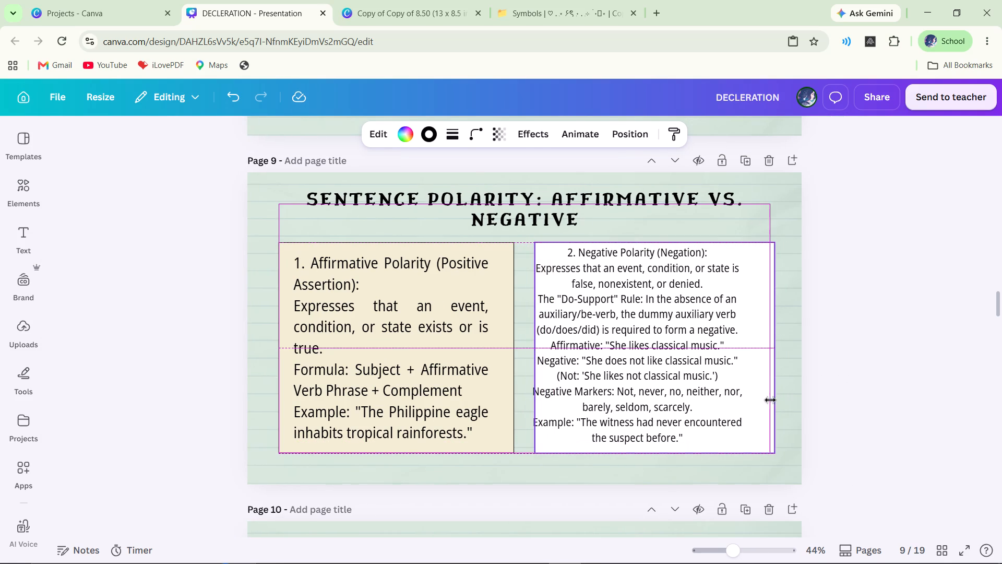
pyautogui.click(719, 383)
pyautogui.moveTo(720, 384); pyautogui.dragTo(728, 385)
# Justify the negative polarity text.
pyautogui.click(545, 137)
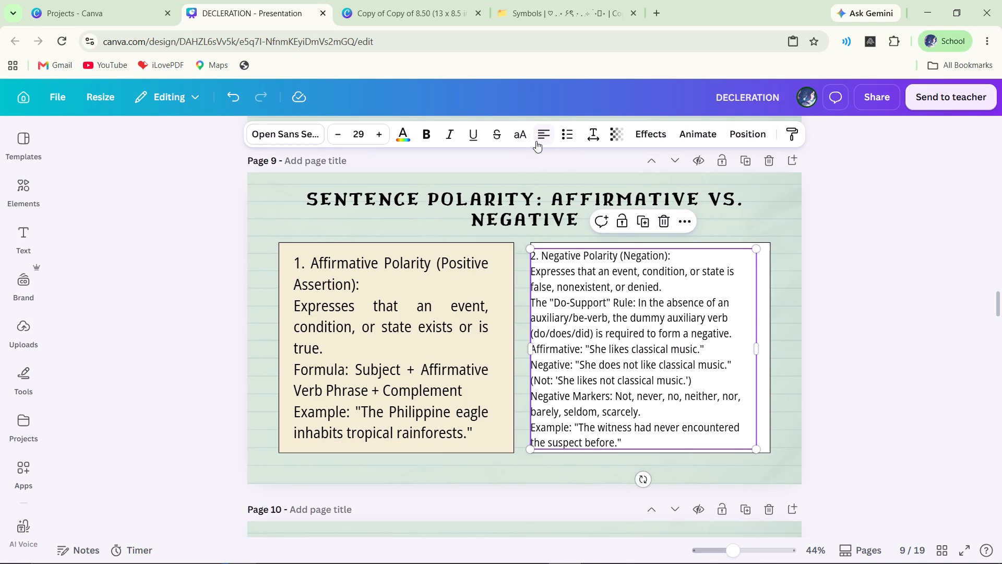
pyautogui.doubleClick(536, 142)
pyautogui.click(536, 142)
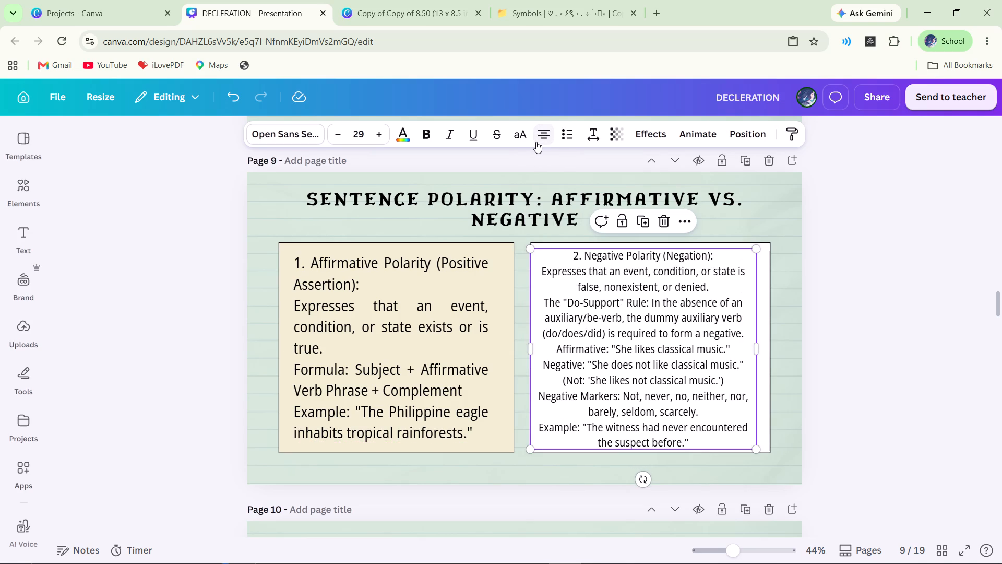
pyautogui.click(536, 141)
pyautogui.click(535, 134)
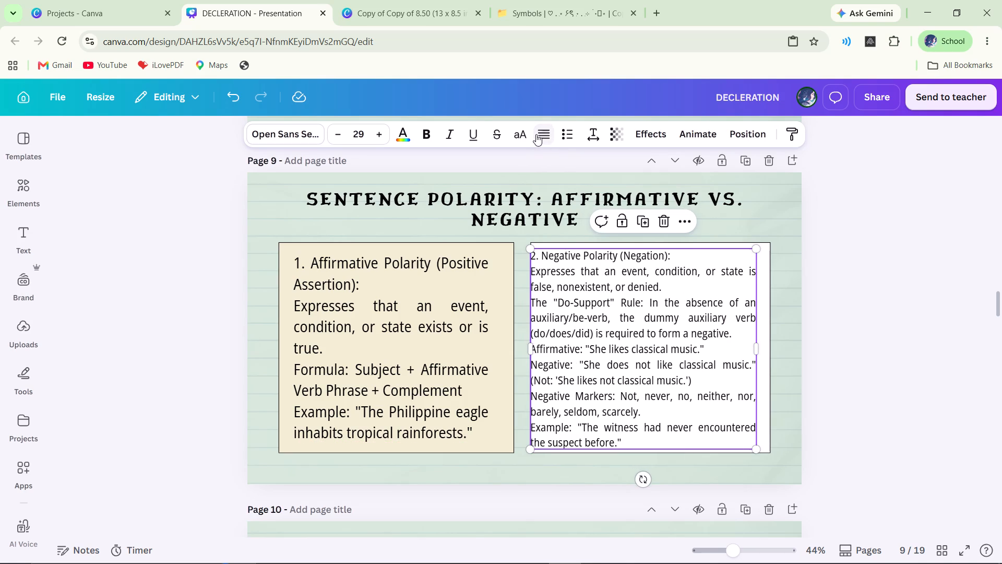
# Move the white box slightly closer to the cream box and widen it a little around the negative polarity text.
pyautogui.click(1001, 425)
pyautogui.click(908, 385)
pyautogui.doubleClick(711, 347)
pyautogui.moveTo(723, 352); pyautogui.dragTo(726, 351)
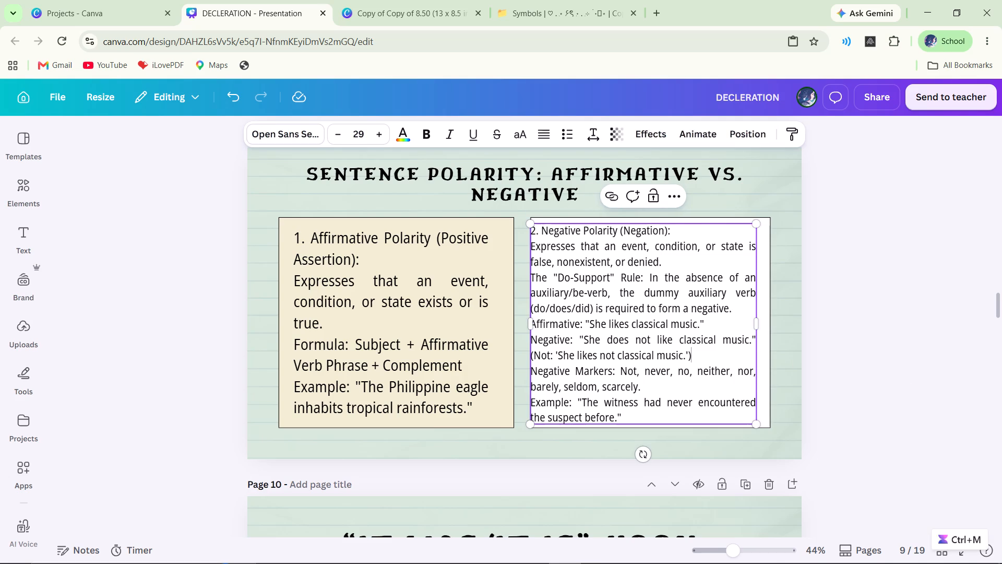
pyautogui.moveTo(726, 351); pyautogui.dragTo(728, 351)
pyautogui.doubleClick(942, 385)
pyautogui.click(760, 373)
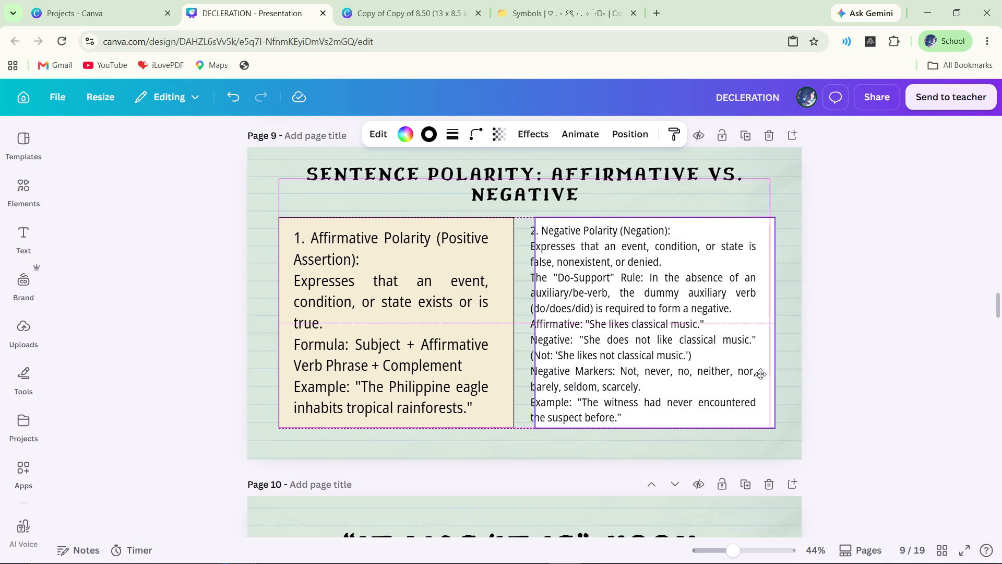
pyautogui.click(756, 374)
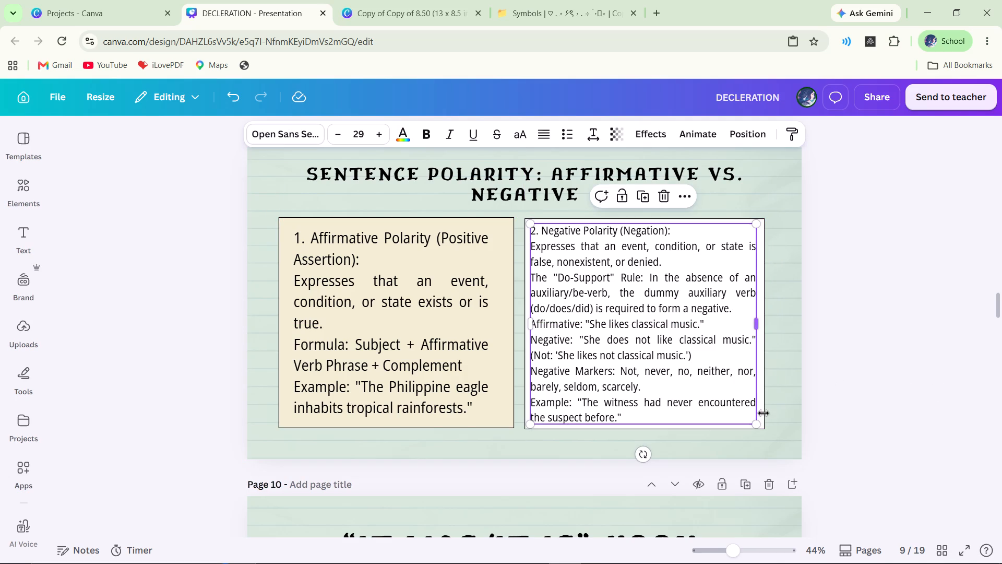
pyautogui.click(764, 413)
pyautogui.click(859, 431)
pyautogui.click(763, 409)
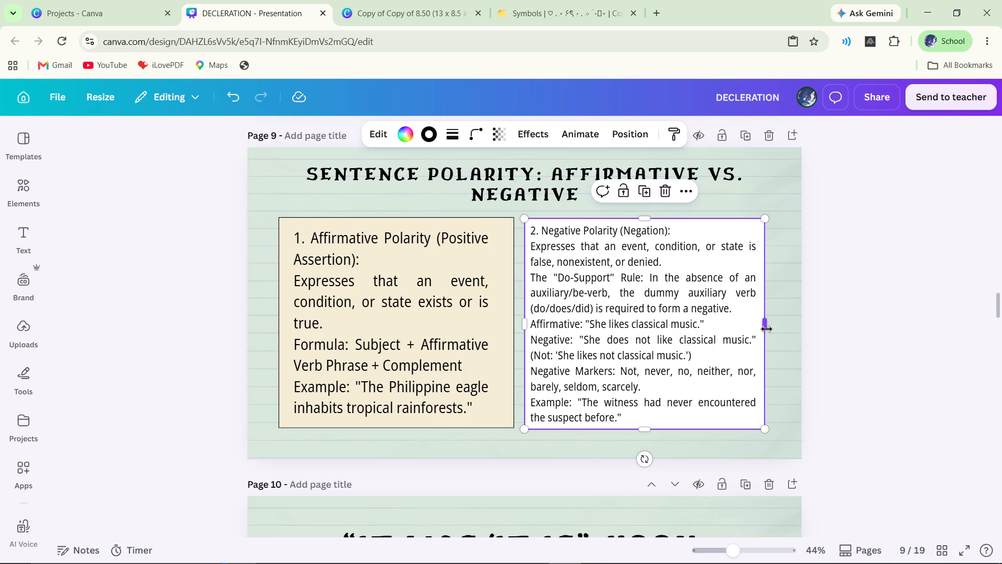
pyautogui.click(767, 329)
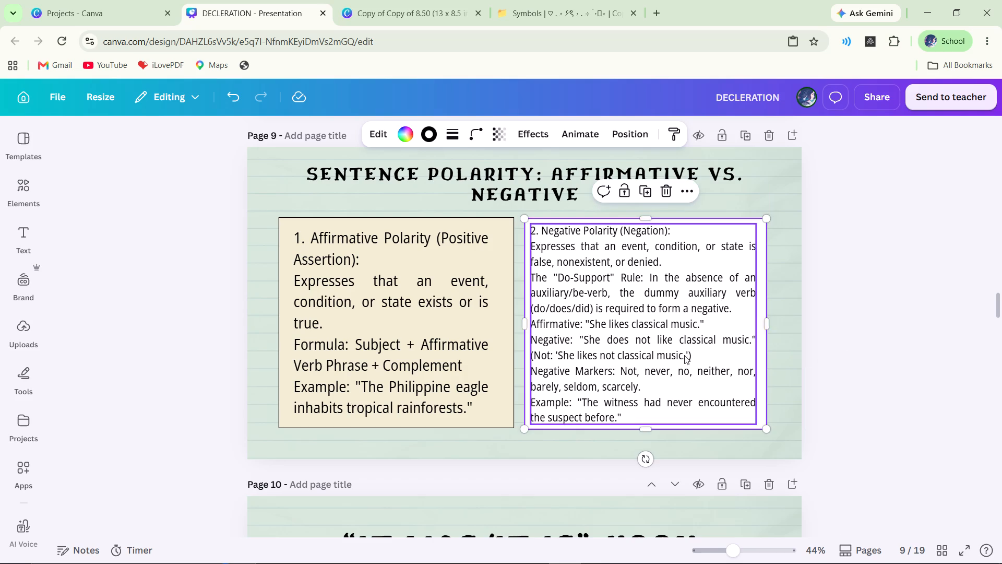
# Centre the negative polarity text in the white box, scale it to about size 29.7 and widen its frame slightly.
pyautogui.click(684, 355)
pyautogui.click(689, 357)
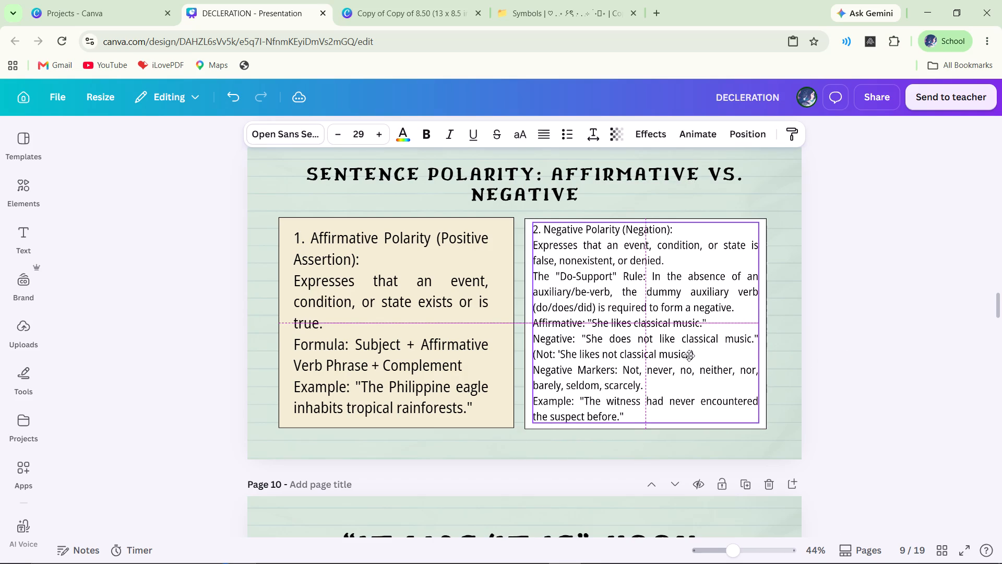
pyautogui.doubleClick(375, 136)
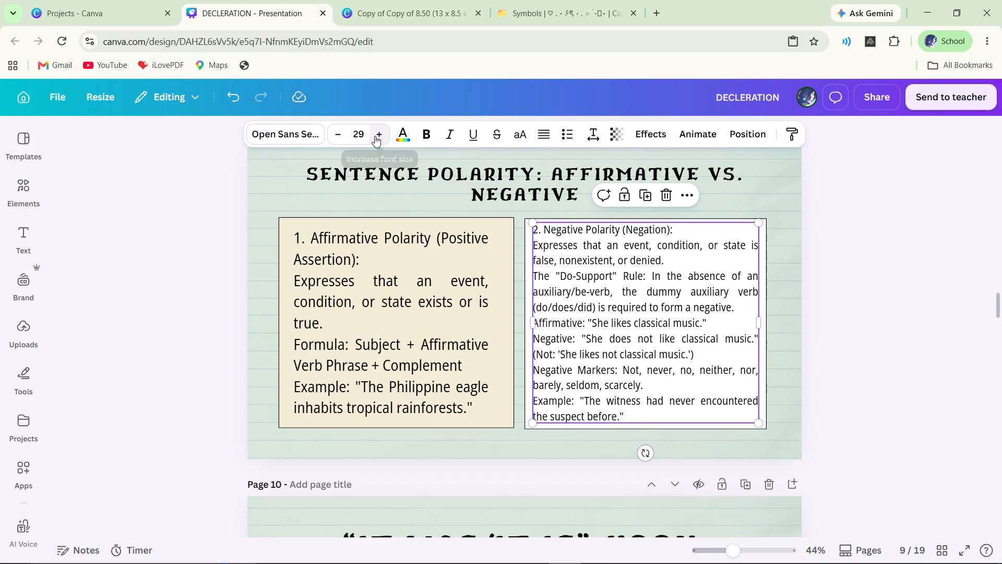
pyautogui.moveTo(759, 433); pyautogui.dragTo(757, 430)
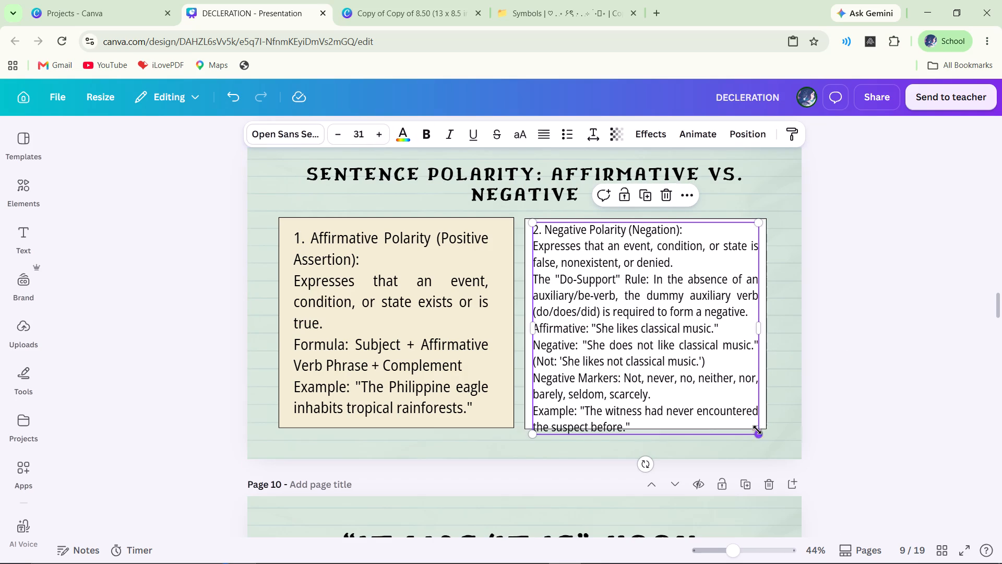
pyautogui.moveTo(757, 430); pyautogui.dragTo(756, 425)
pyautogui.click(753, 323)
pyautogui.moveTo(755, 325); pyautogui.dragTo(762, 326)
pyautogui.click(998, 382)
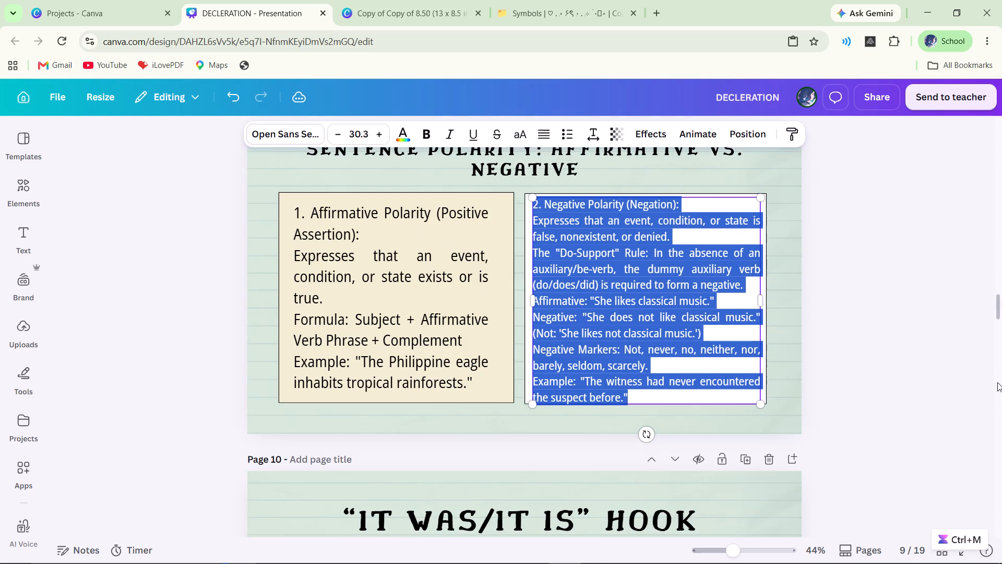
pyautogui.click(957, 385)
pyautogui.click(711, 373)
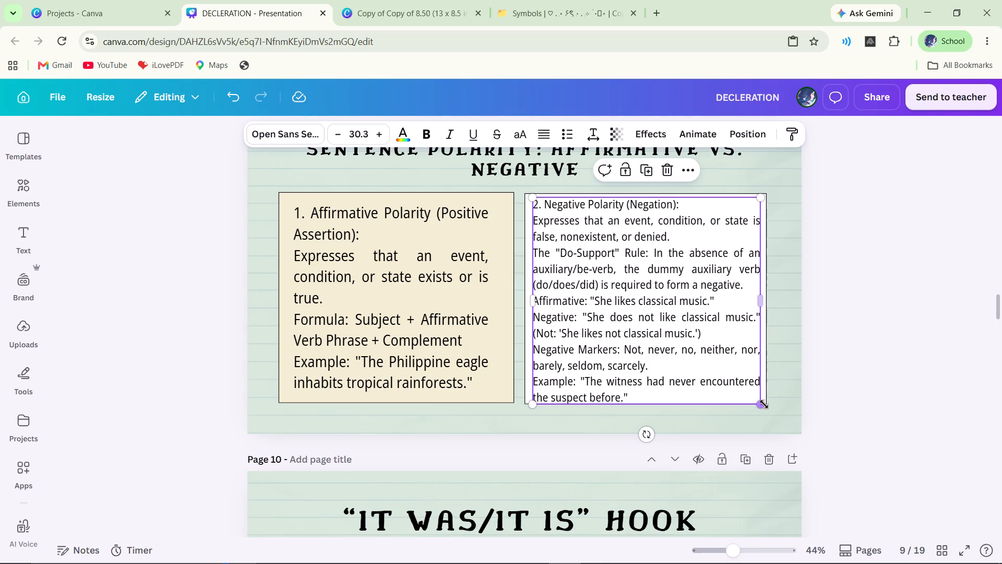
pyautogui.moveTo(764, 405); pyautogui.dragTo(759, 402)
pyautogui.moveTo(757, 298); pyautogui.dragTo(762, 300)
pyautogui.click(904, 361)
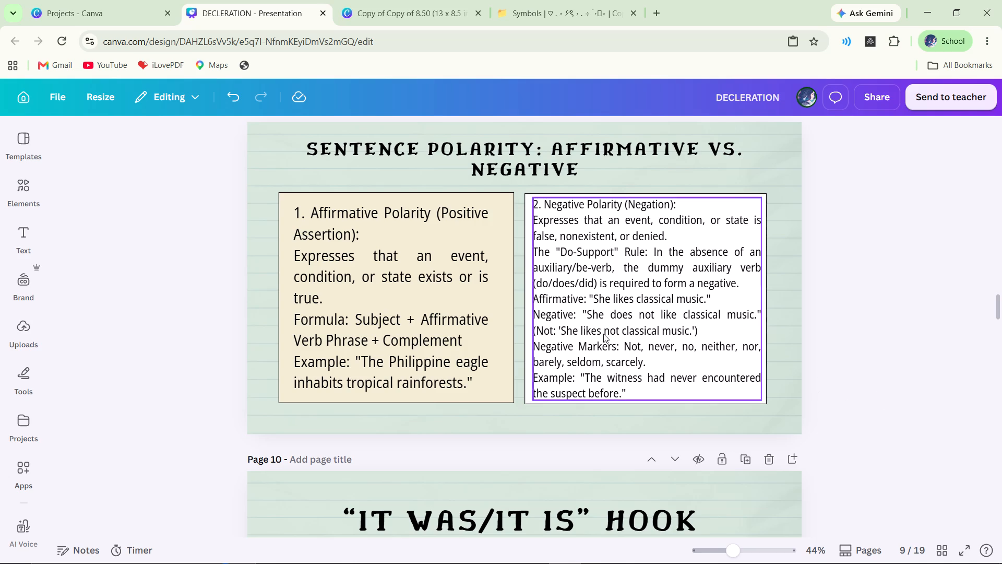
# Narrow the affirmative polarity text frame, shrink the text to about size 37.8 and move it toward the cream box's upper-left corner.
pyautogui.click(475, 330)
pyautogui.moveTo(489, 294); pyautogui.dragTo(479, 294)
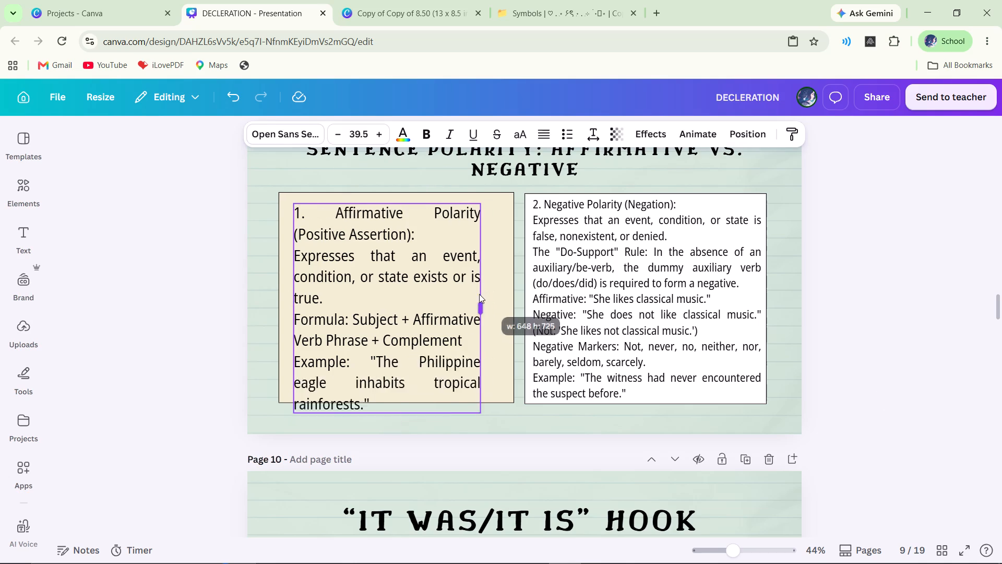
pyautogui.moveTo(479, 294); pyautogui.dragTo(481, 294)
pyautogui.click(481, 294)
pyautogui.moveTo(470, 300); pyautogui.dragTo(469, 295)
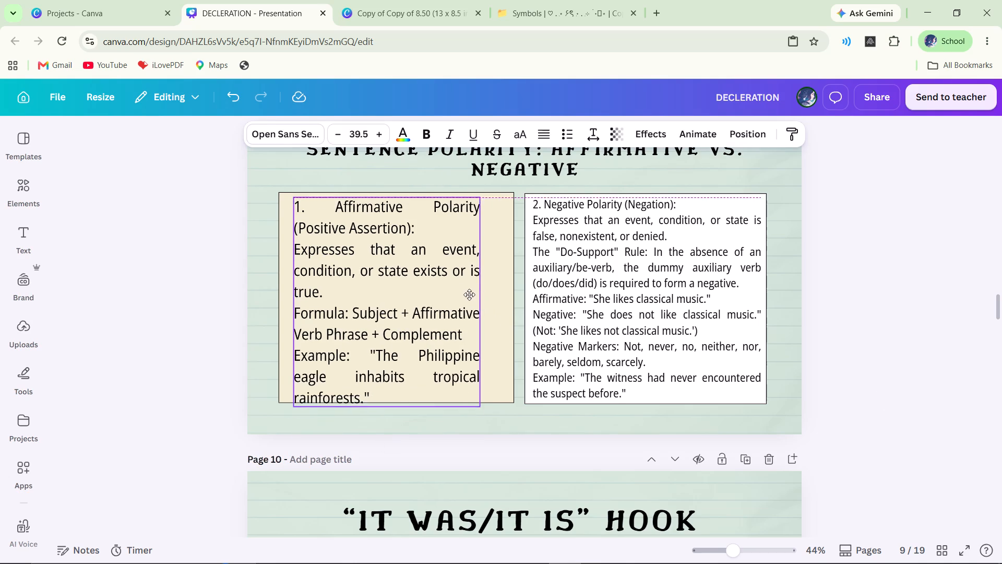
pyautogui.moveTo(469, 295); pyautogui.dragTo(461, 293)
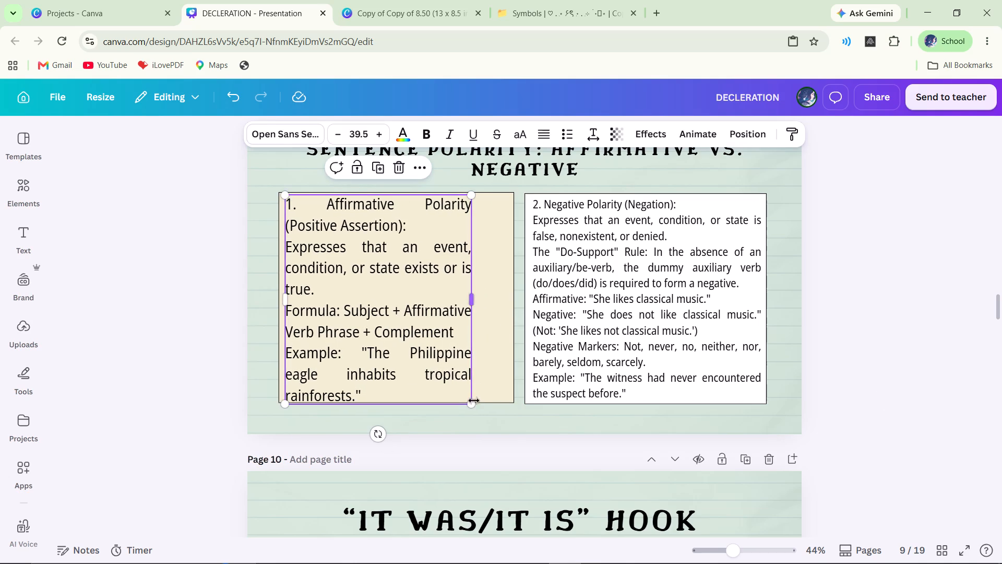
pyautogui.moveTo(471, 403); pyautogui.dragTo(464, 397)
pyautogui.click(464, 397)
pyautogui.click(443, 289)
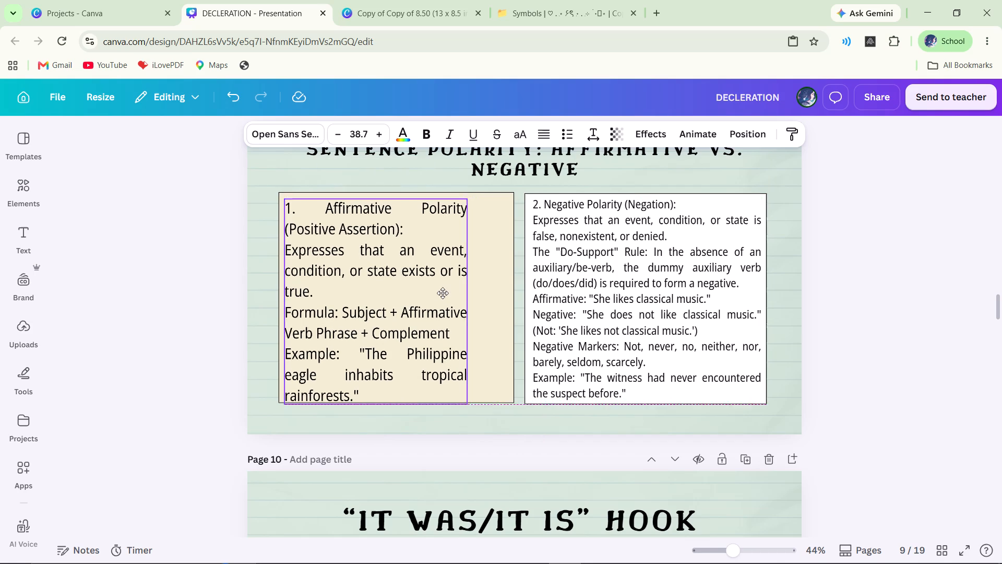
pyautogui.moveTo(465, 401); pyautogui.dragTo(461, 395)
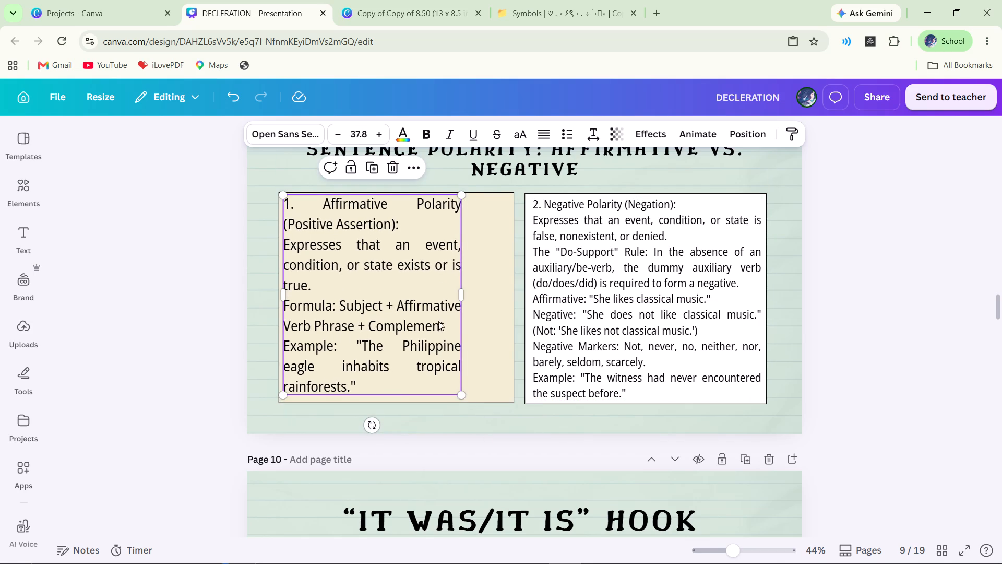
pyautogui.click(437, 315)
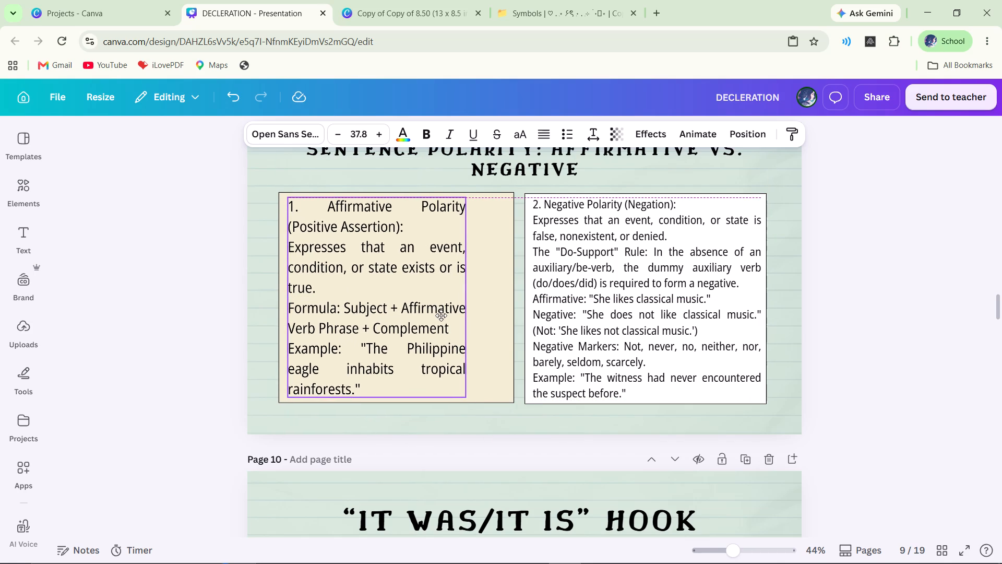
# Narrow the cream box around the affirmative text and extend the white box's left edge toward it.
pyautogui.click(512, 325)
pyautogui.moveTo(513, 300); pyautogui.dragTo(508, 299)
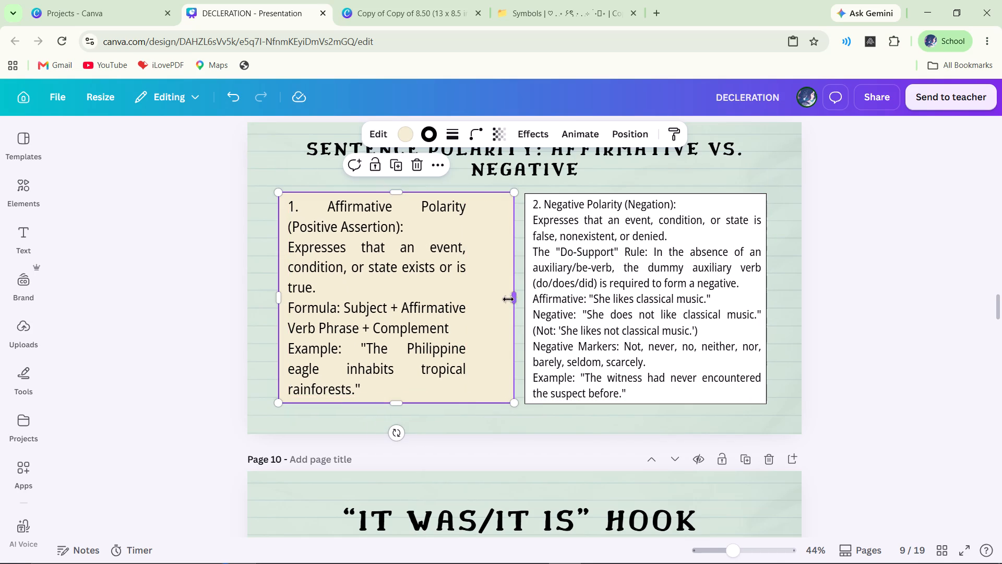
pyautogui.moveTo(508, 299); pyautogui.dragTo(484, 296)
pyautogui.click(529, 297)
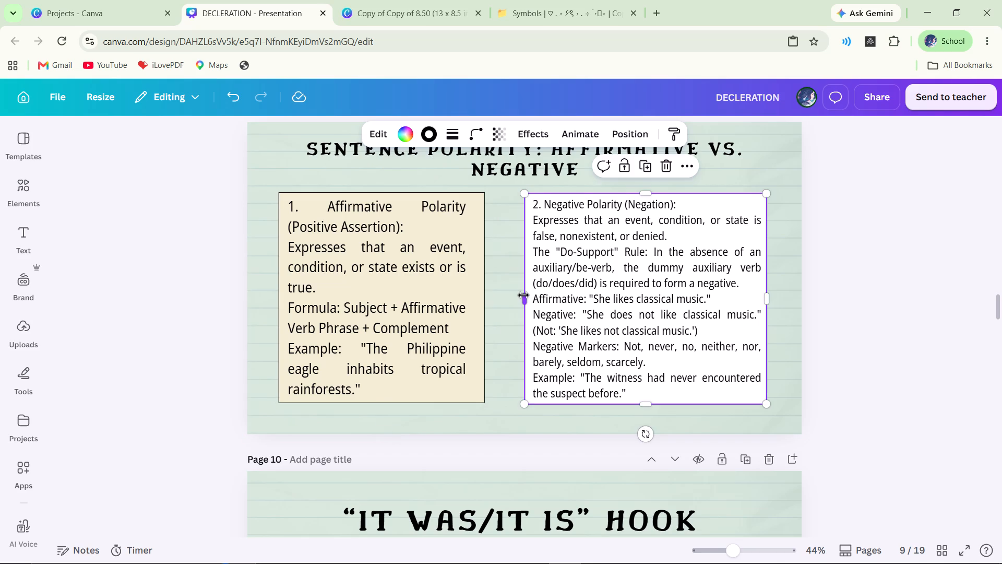
pyautogui.moveTo(523, 295); pyautogui.dragTo(501, 295)
# Widen the negative polarity text frame leftward to about 820 wide inside the white box.
pyautogui.click(584, 302)
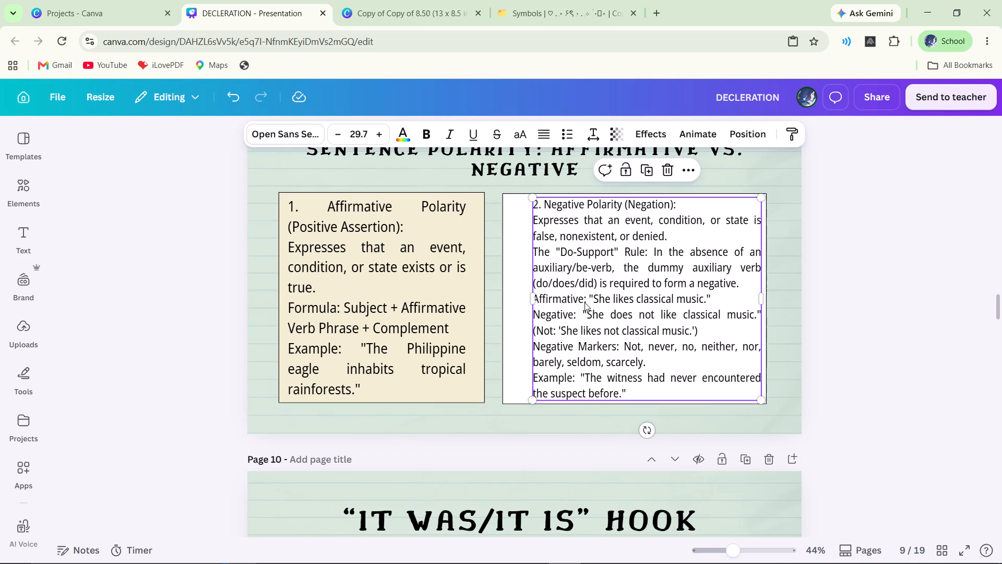
pyautogui.click(532, 297)
pyautogui.click(530, 297)
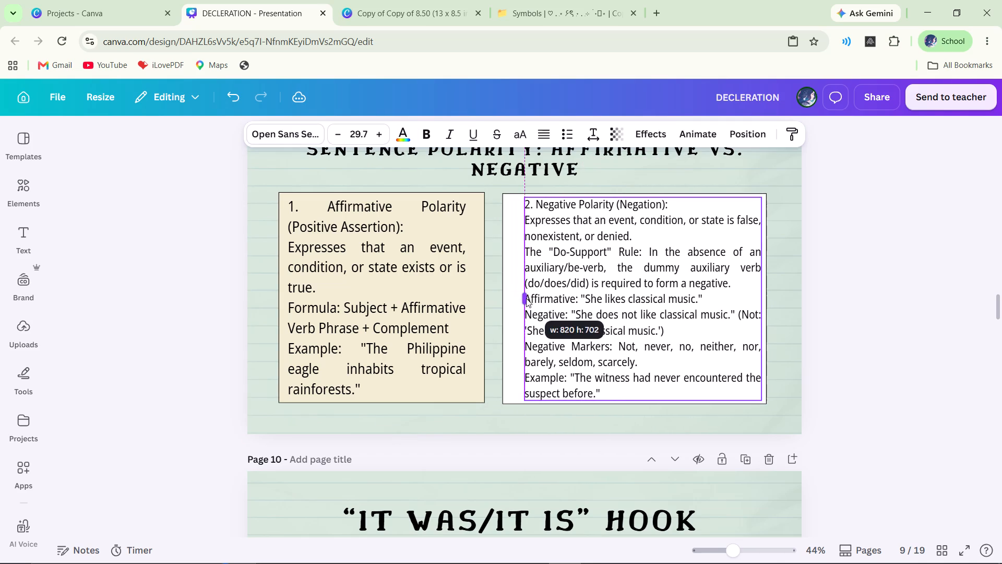
# Extend the cream and white boxes on page 9 downward to align their bottom edges, with the white box about 746 high and slightly wider.
pyautogui.doubleClick(510, 329)
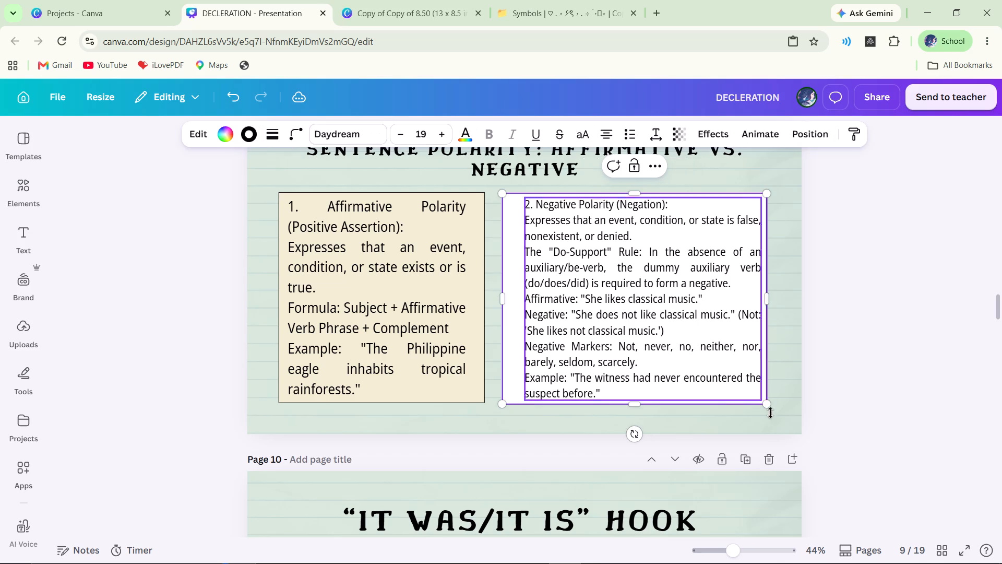
pyautogui.moveTo(764, 403); pyautogui.dragTo(768, 410)
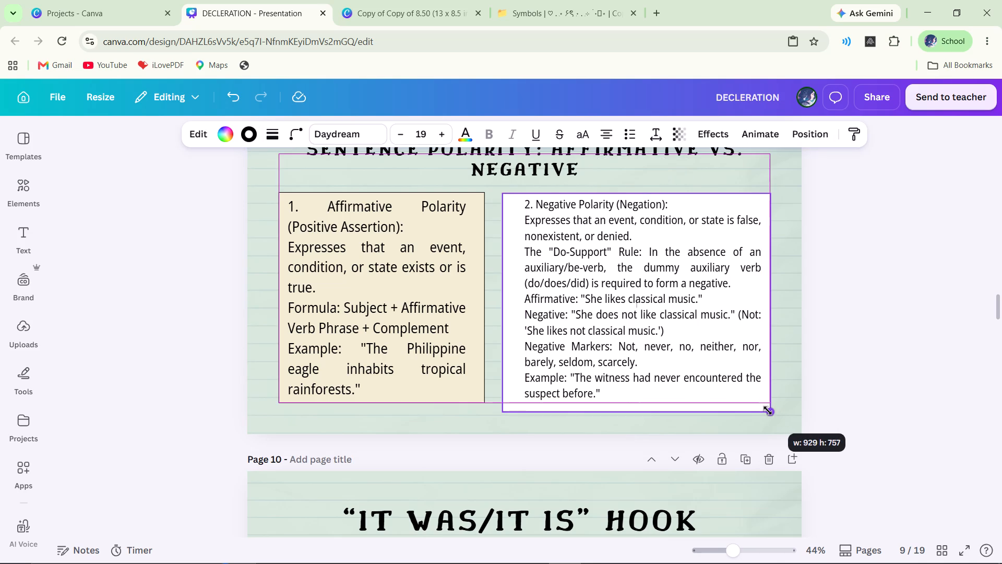
pyautogui.moveTo(768, 410); pyautogui.dragTo(767, 410)
pyautogui.click(462, 402)
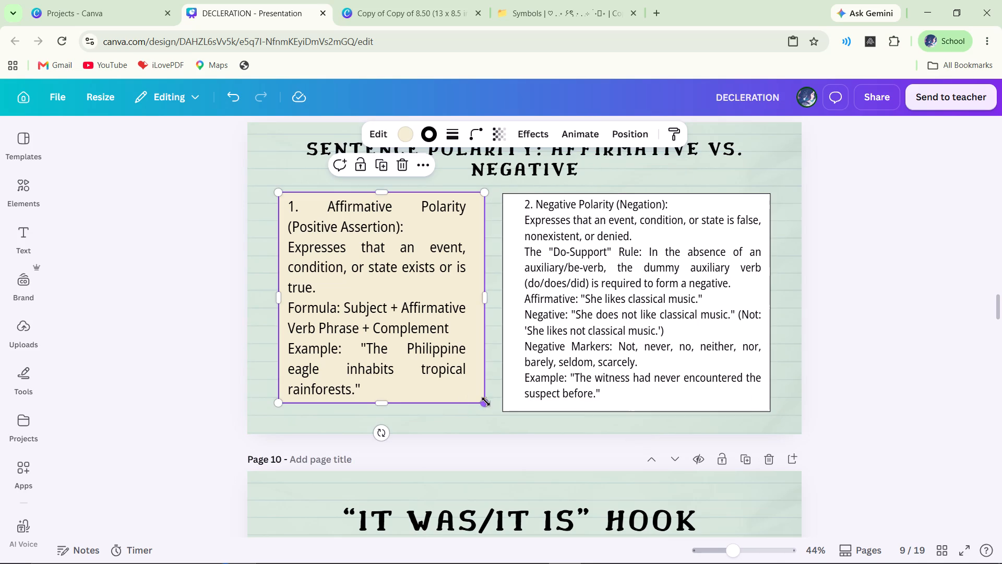
pyautogui.moveTo(486, 402); pyautogui.dragTo(487, 408)
pyautogui.click(487, 408)
pyautogui.click(511, 399)
pyautogui.moveTo(503, 408); pyautogui.dragTo(503, 409)
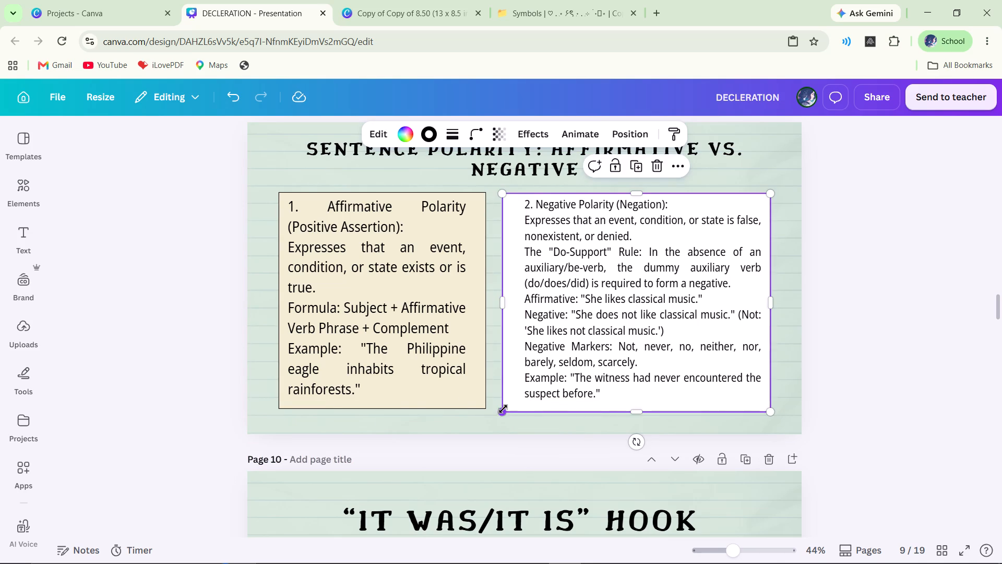
pyautogui.moveTo(503, 409); pyautogui.dragTo(496, 408)
# Scale the negative polarity text to about size 30.2, widen its frame and centre it in the white box.
pyautogui.click(584, 359)
pyautogui.moveTo(589, 354); pyautogui.dragTo(574, 354)
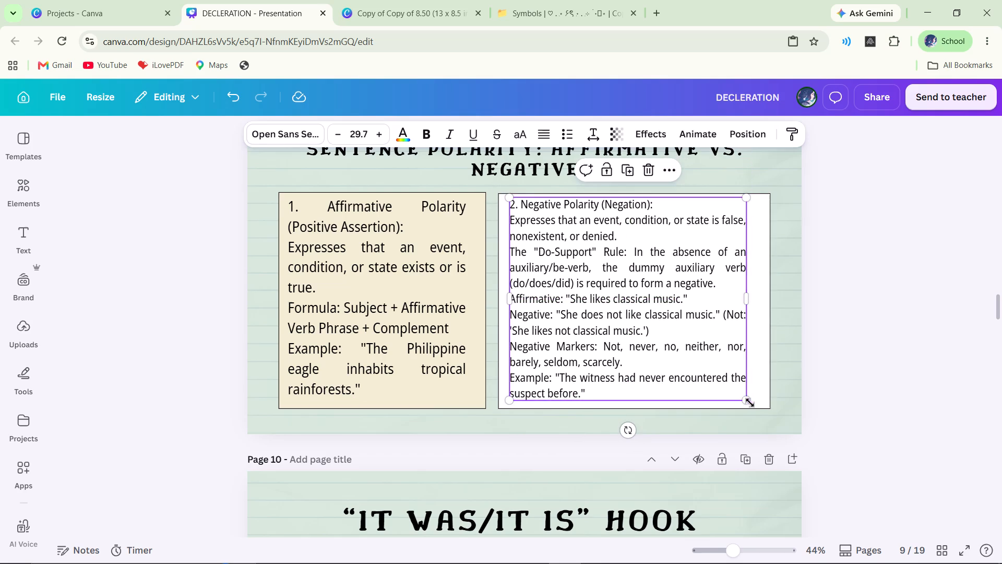
pyautogui.moveTo(745, 403); pyautogui.dragTo(754, 404)
pyautogui.moveTo(755, 304); pyautogui.dragTo(770, 309)
pyautogui.moveTo(749, 301); pyautogui.dragTo(744, 300)
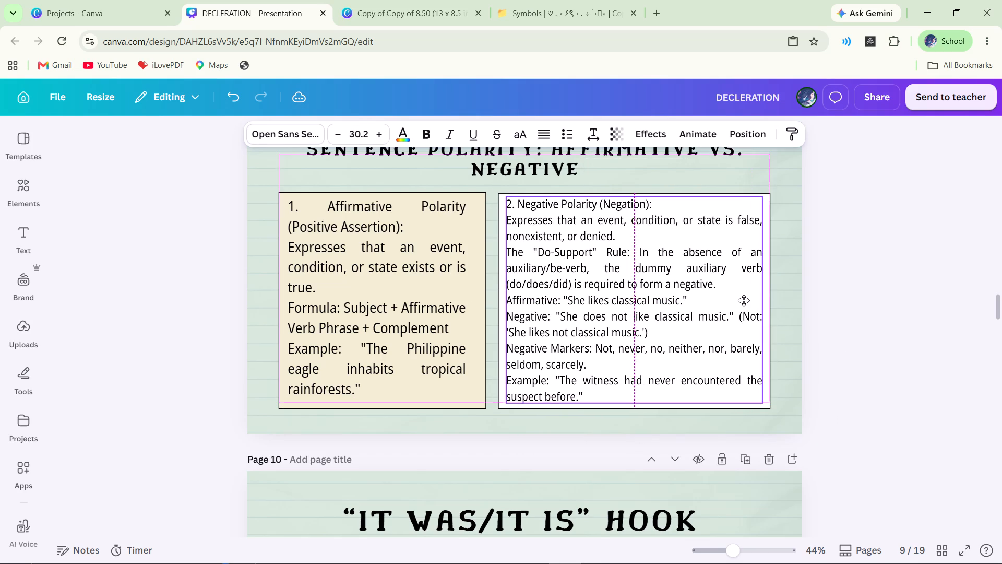
pyautogui.moveTo(744, 300); pyautogui.dragTo(744, 300)
pyautogui.click(949, 348)
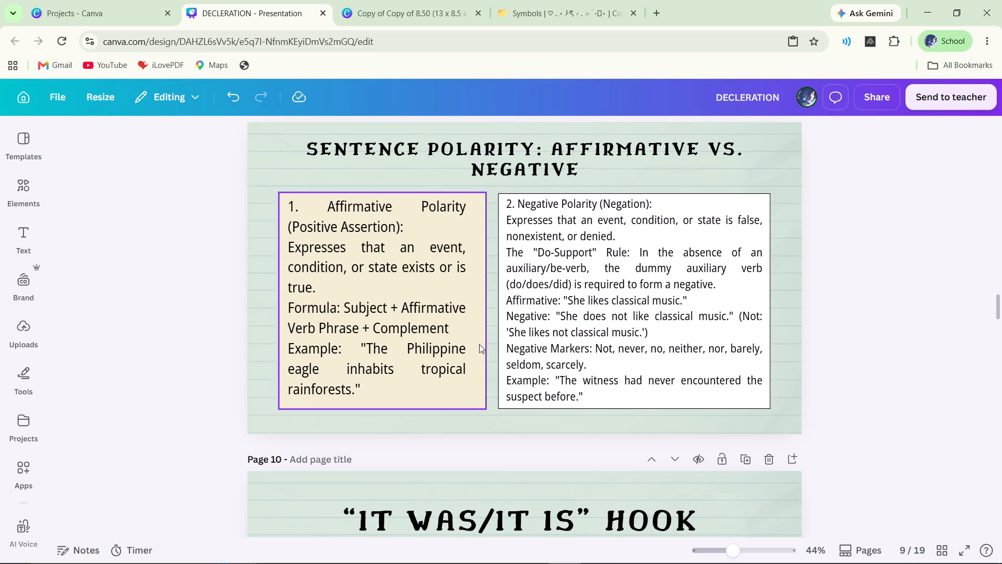
# Narrow the cream box from its right edge and extend the white box's left edge toward it.
pyautogui.click(476, 343)
pyautogui.moveTo(489, 299); pyautogui.dragTo(479, 299)
pyautogui.doubleClick(502, 305)
pyautogui.moveTo(499, 298); pyautogui.dragTo(487, 298)
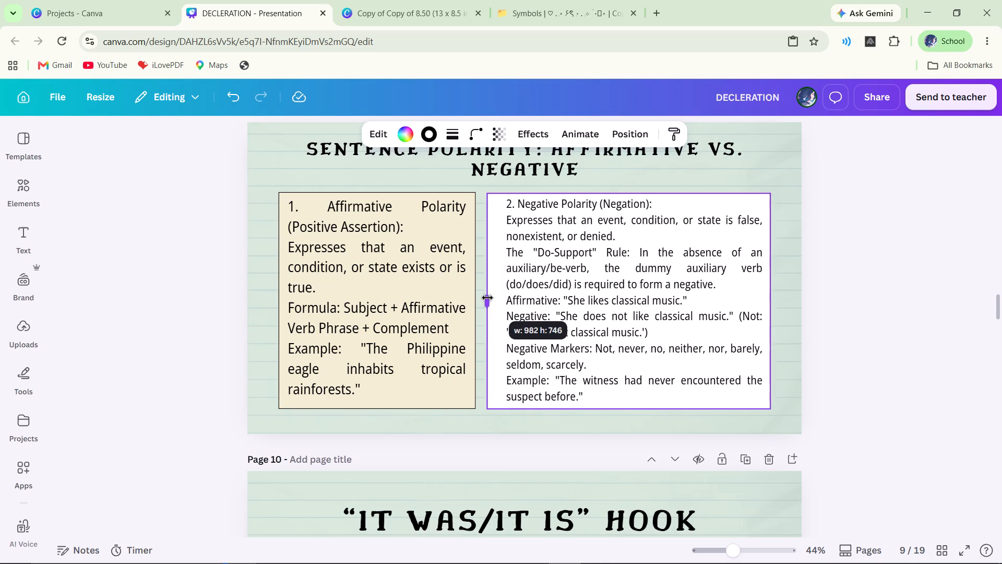
pyautogui.moveTo(487, 298); pyautogui.dragTo(486, 298)
# Shift the negative polarity text left inside the white box and widen its frame to about 922.
pyautogui.click(552, 302)
pyautogui.moveTo(563, 307); pyautogui.dragTo(552, 305)
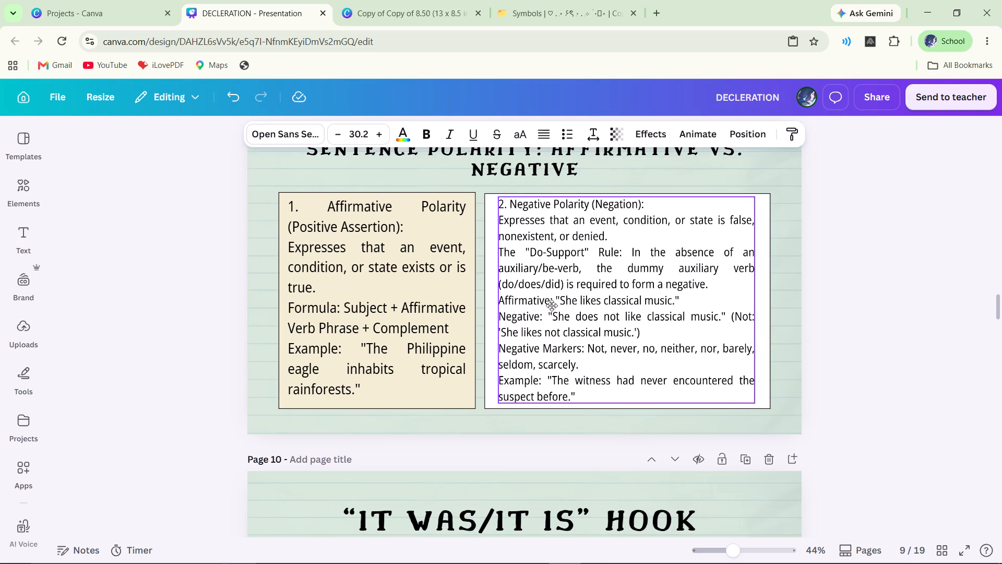
pyautogui.moveTo(552, 305); pyautogui.dragTo(550, 305)
pyautogui.click(550, 305)
pyautogui.click(907, 319)
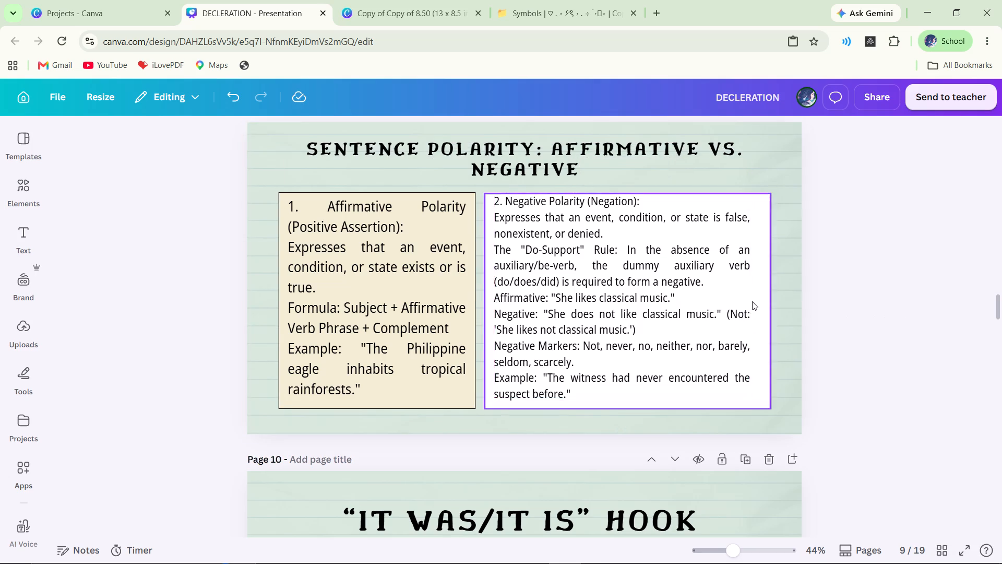
pyautogui.click(736, 302)
pyautogui.moveTo(751, 296); pyautogui.dragTo(761, 298)
pyautogui.click(759, 394)
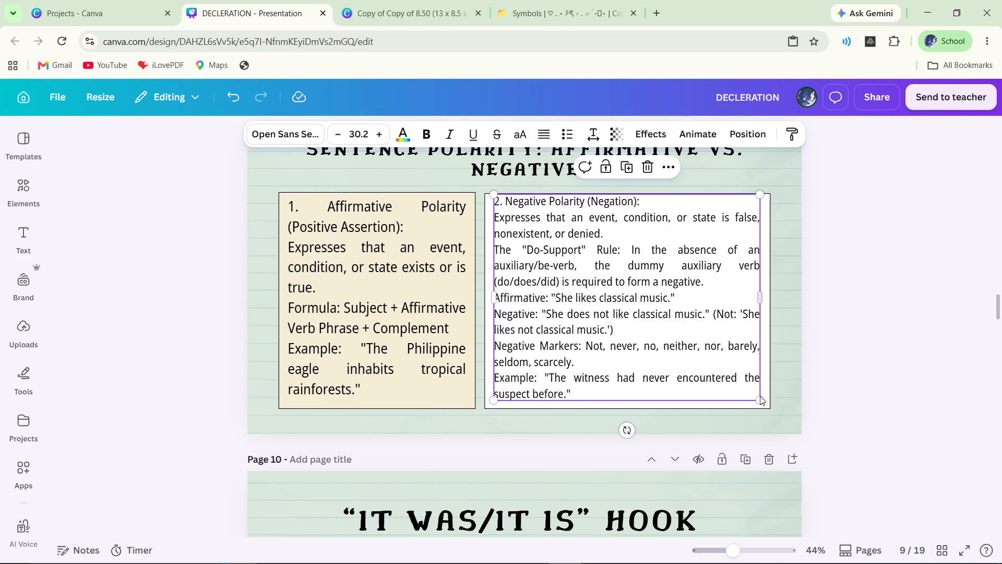
pyautogui.click(760, 402)
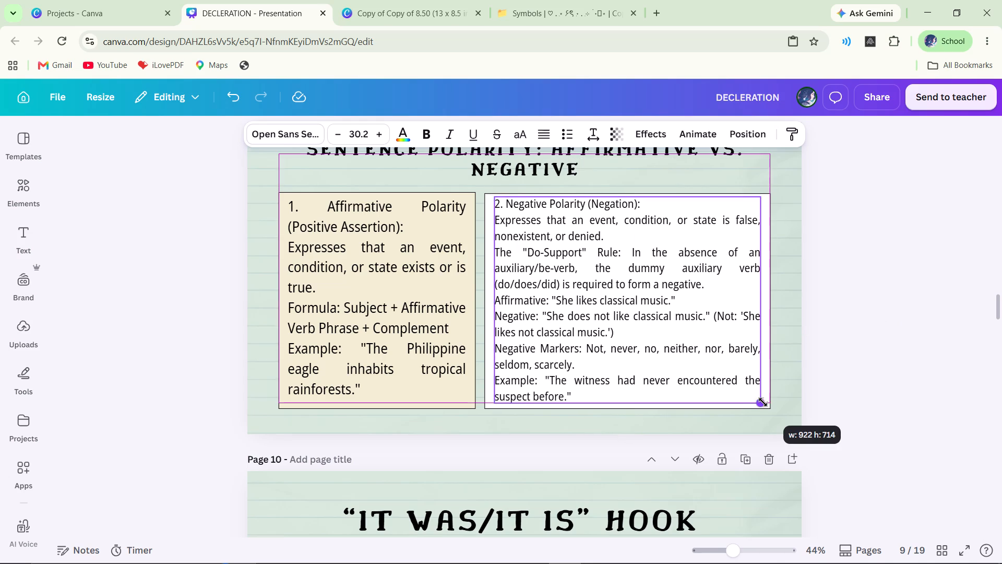
pyautogui.click(858, 337)
pyautogui.moveTo(730, 324); pyautogui.dragTo(729, 324)
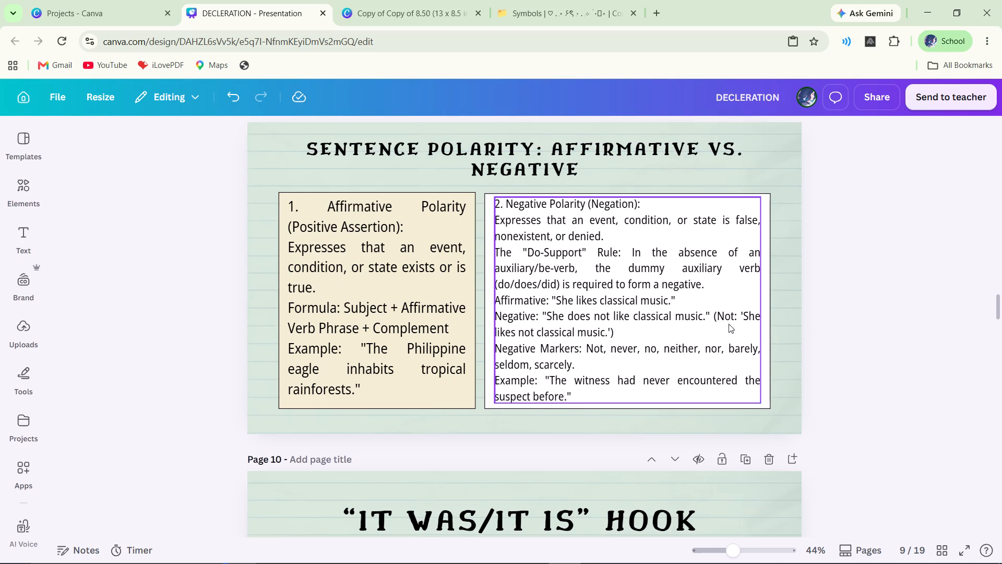
pyautogui.moveTo(729, 324); pyautogui.dragTo(725, 323)
pyautogui.click(899, 343)
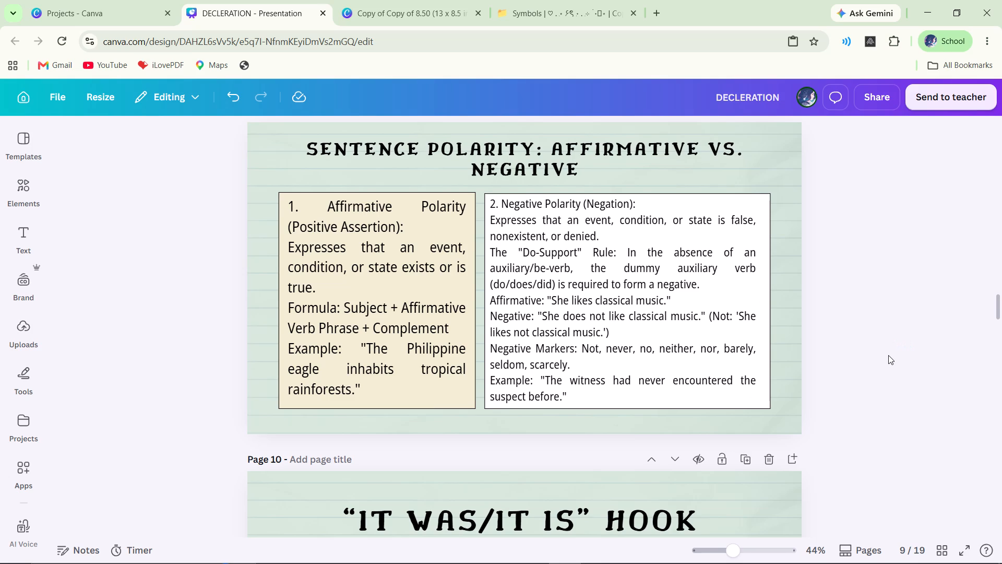
# Compare the text box layout of page 9 with that of page 8.
pyautogui.scroll(6, 892, 337)
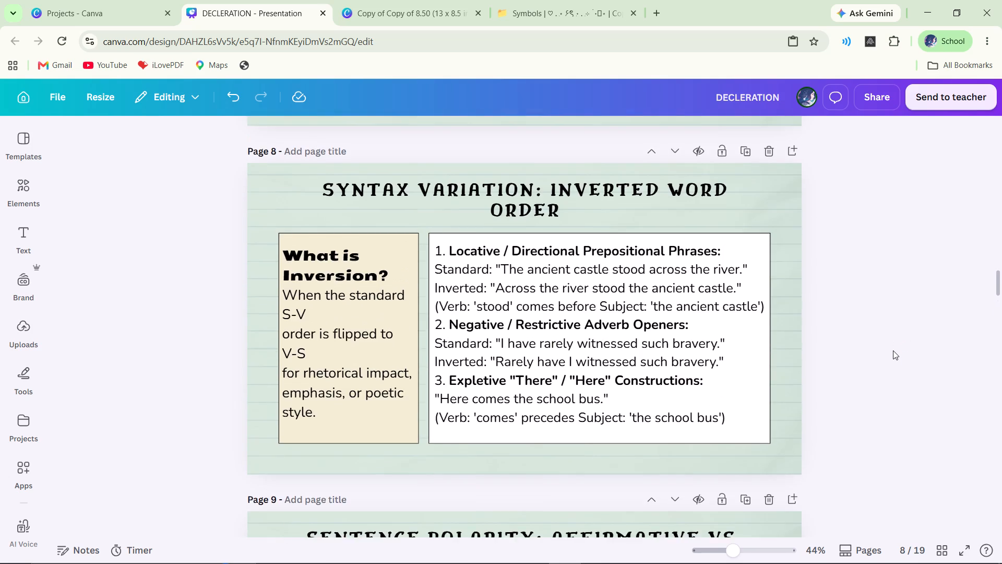
pyautogui.scroll(3, 893, 350)
pyautogui.scroll(-8, 893, 350)
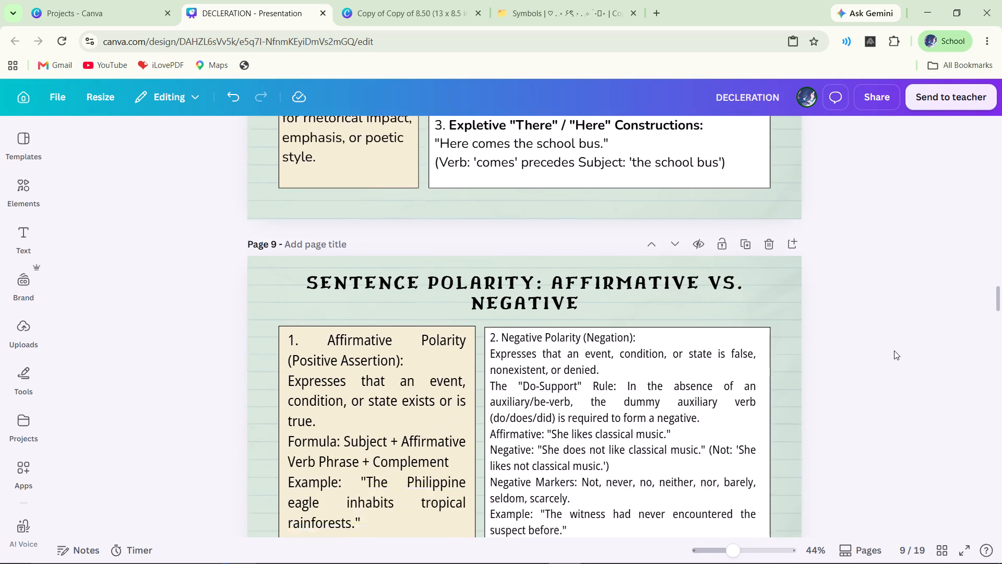
pyautogui.scroll(3, 894, 350)
pyautogui.scroll(-3, 894, 350)
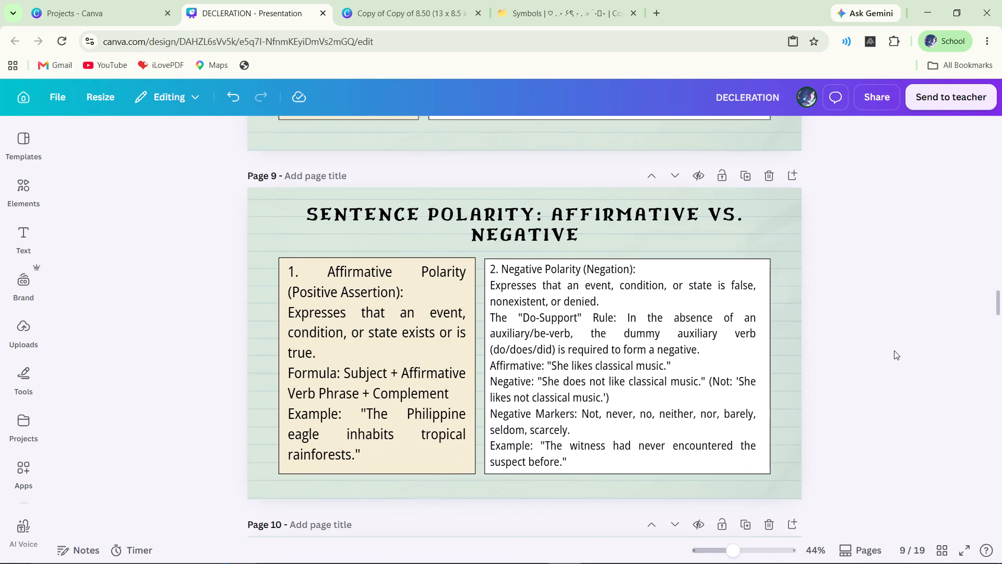
pyautogui.scroll(-3, 893, 349)
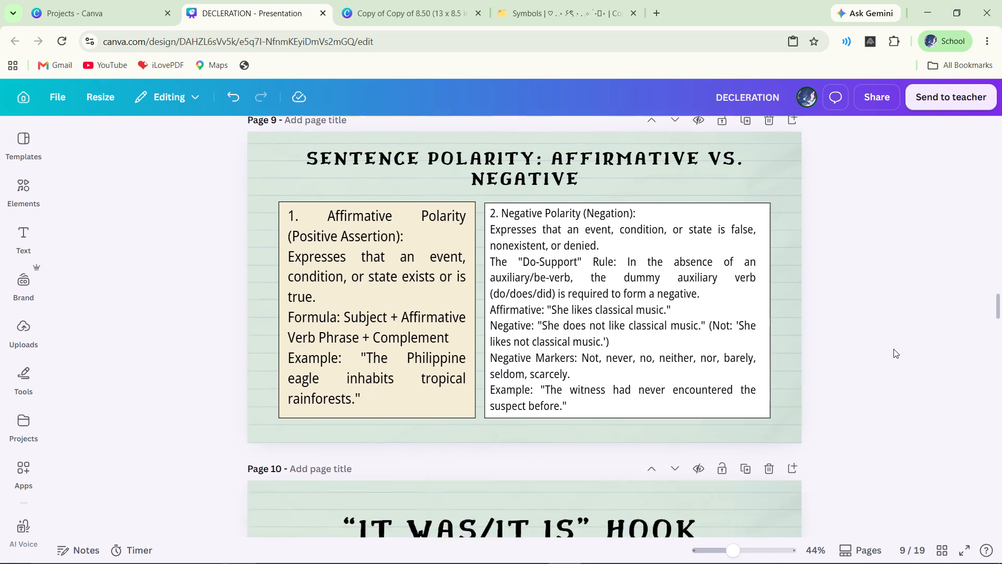
# Select the picnic illustration on page 10 and show all the elements recommended for the design.
pyautogui.scroll(-2, 893, 349)
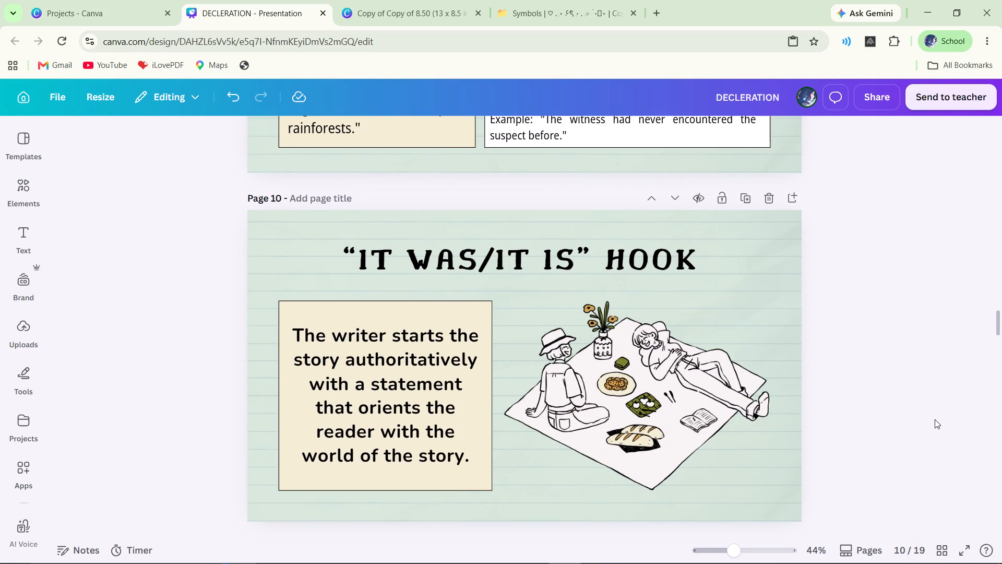
pyautogui.scroll(-1, 935, 419)
pyautogui.doubleClick(662, 358)
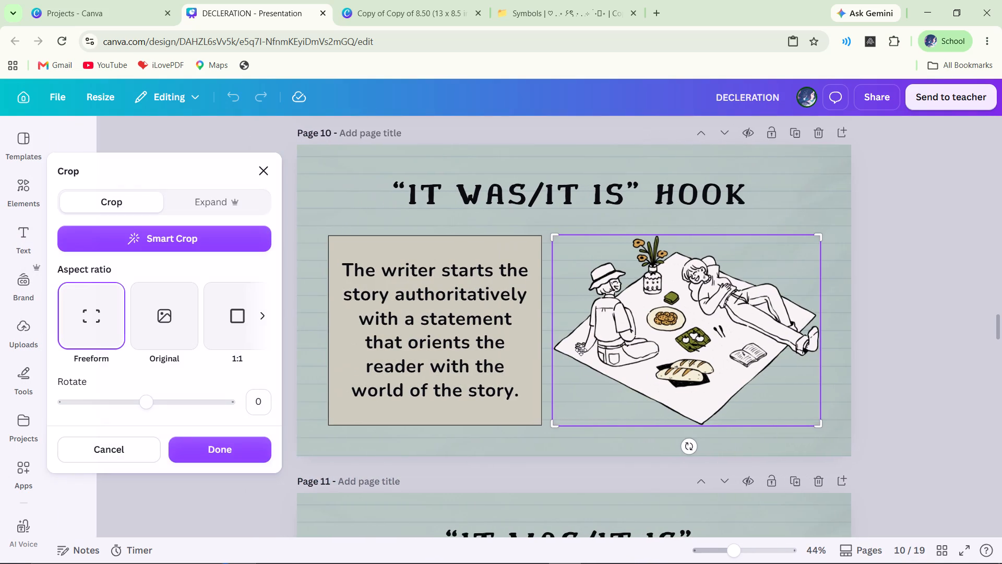
pyautogui.doubleClick(396, 438)
pyautogui.click(19, 185)
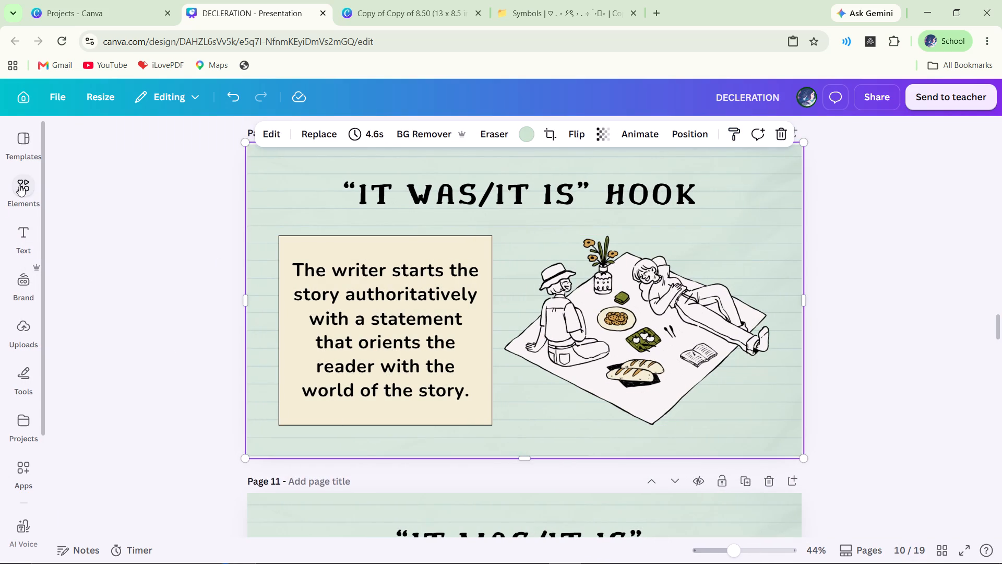
pyautogui.click(802, 355)
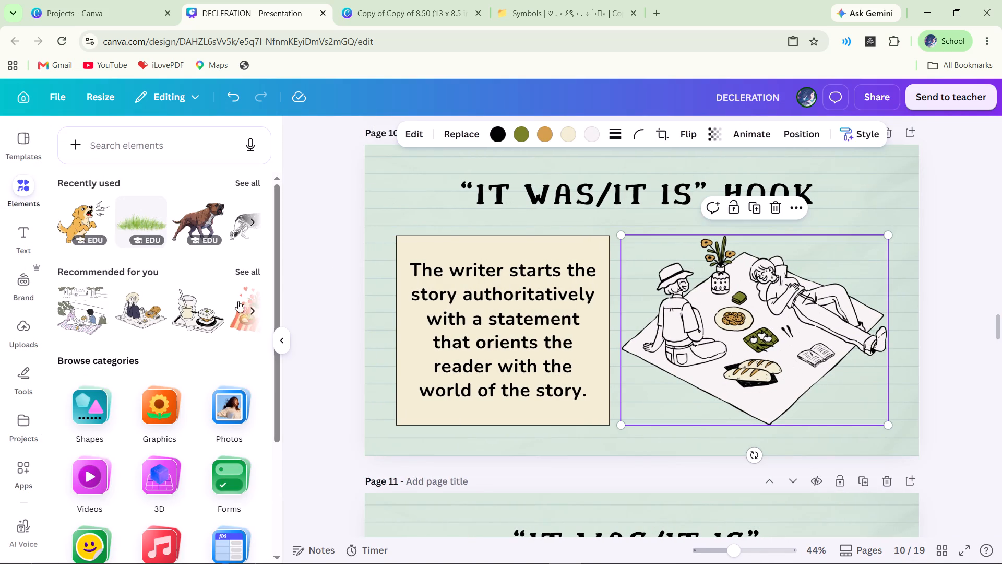
pyautogui.click(246, 274)
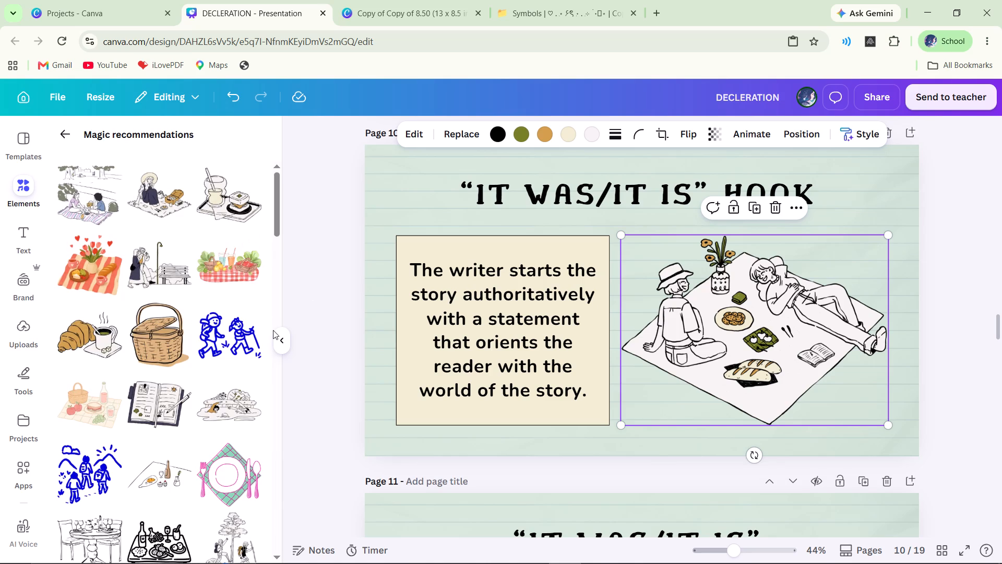
# Browse the magic recommendations and star the Quirky Single Line Concert Ticket graphic.
pyautogui.scroll(3, 217, 393)
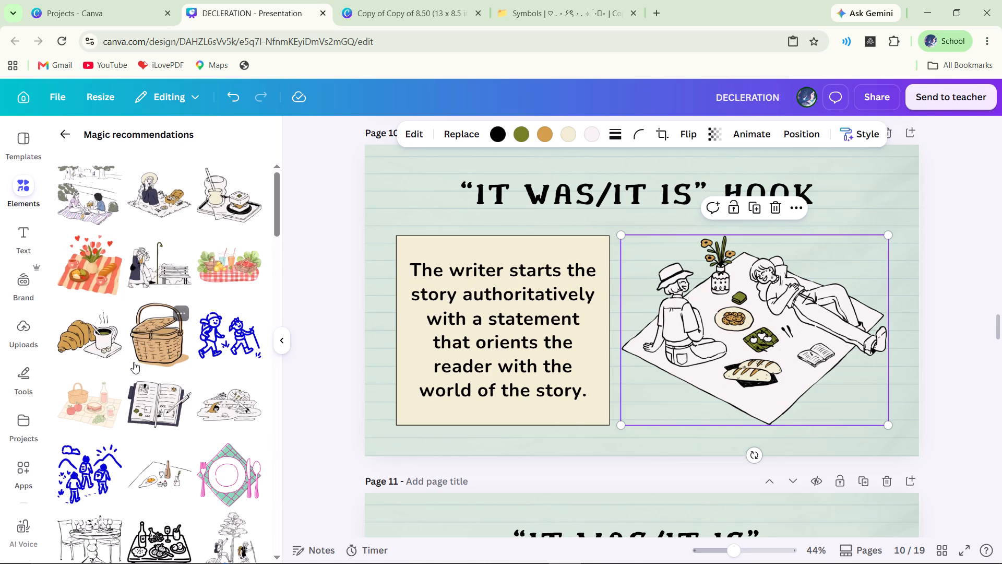
pyautogui.scroll(-2, 149, 363)
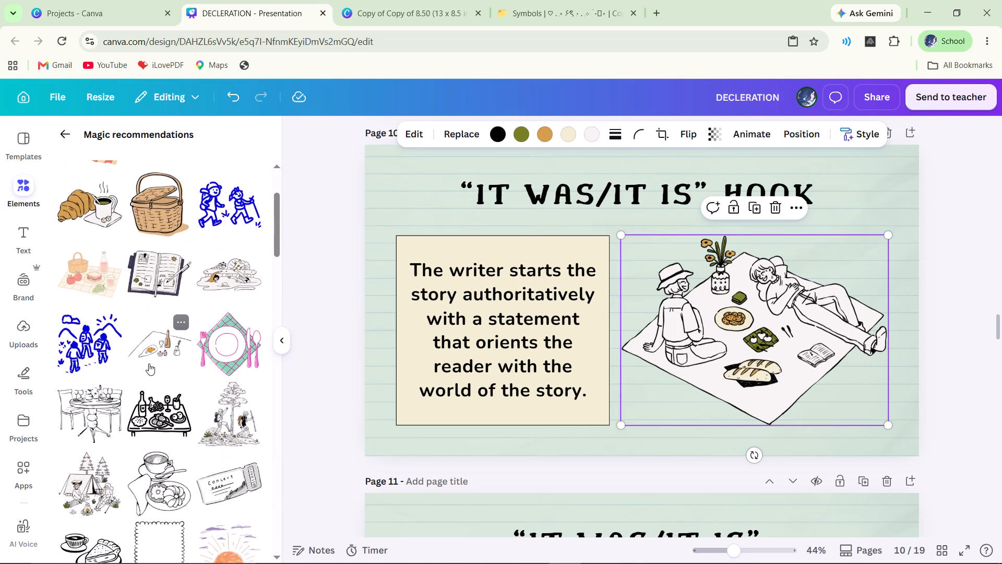
pyautogui.scroll(-3, 150, 360)
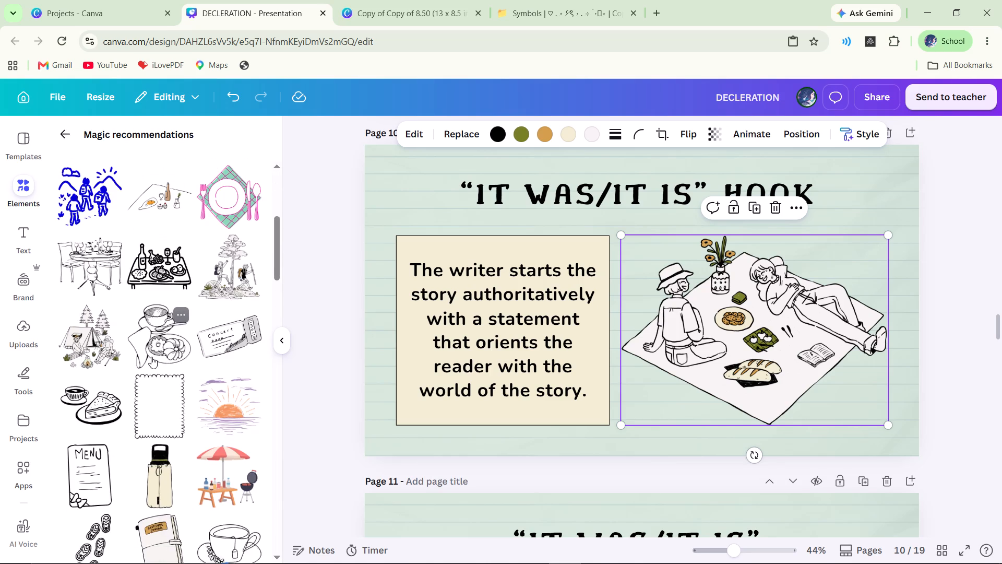
pyautogui.scroll(-4, 151, 357)
pyautogui.scroll(6, 152, 361)
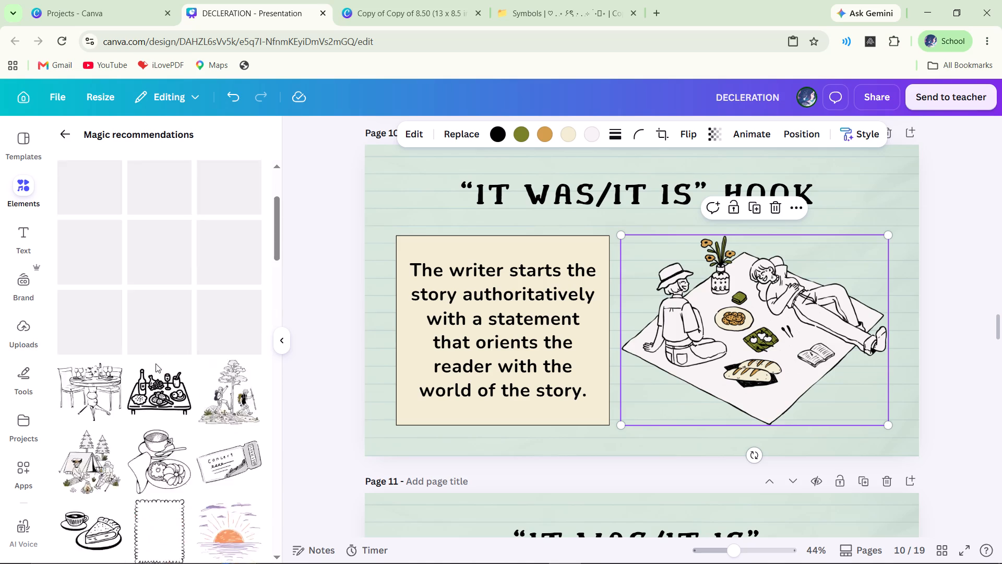
pyautogui.scroll(7, 156, 363)
pyautogui.scroll(-6, 146, 355)
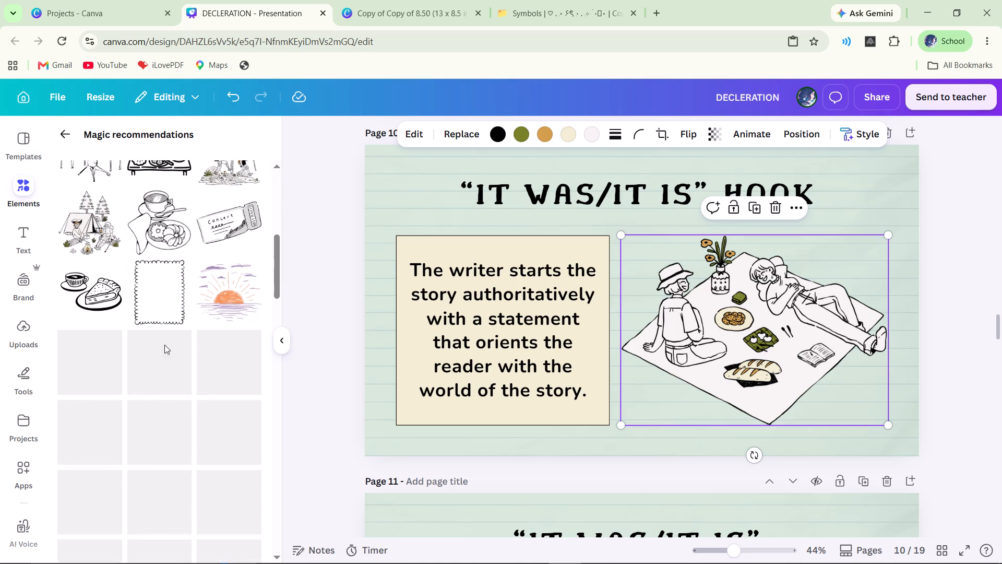
pyautogui.click(248, 205)
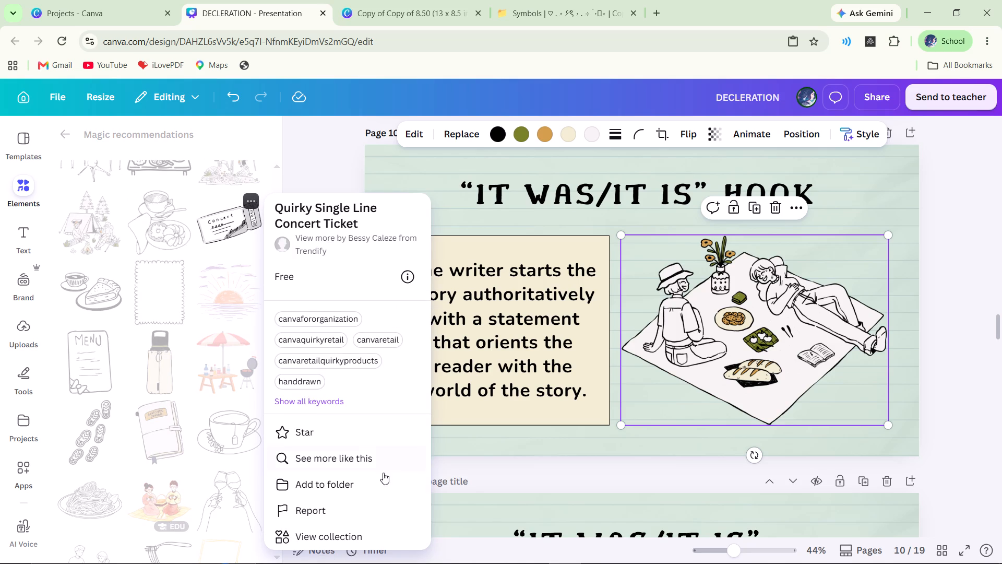
pyautogui.click(302, 427)
pyautogui.click(228, 134)
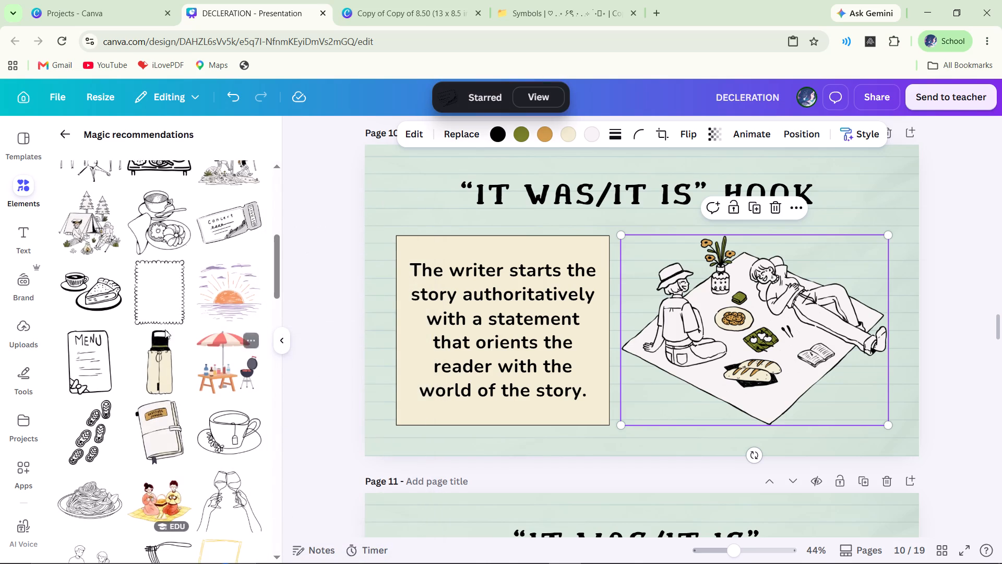
# Star the Table and Chairs Illustration in the magic recommendations.
pyautogui.scroll(4, 105, 365)
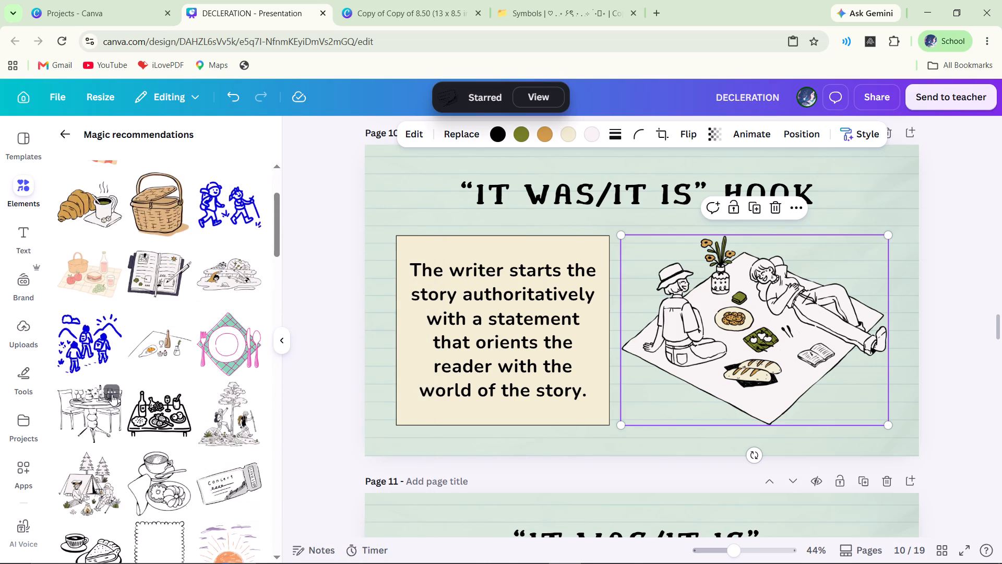
pyautogui.click(112, 394)
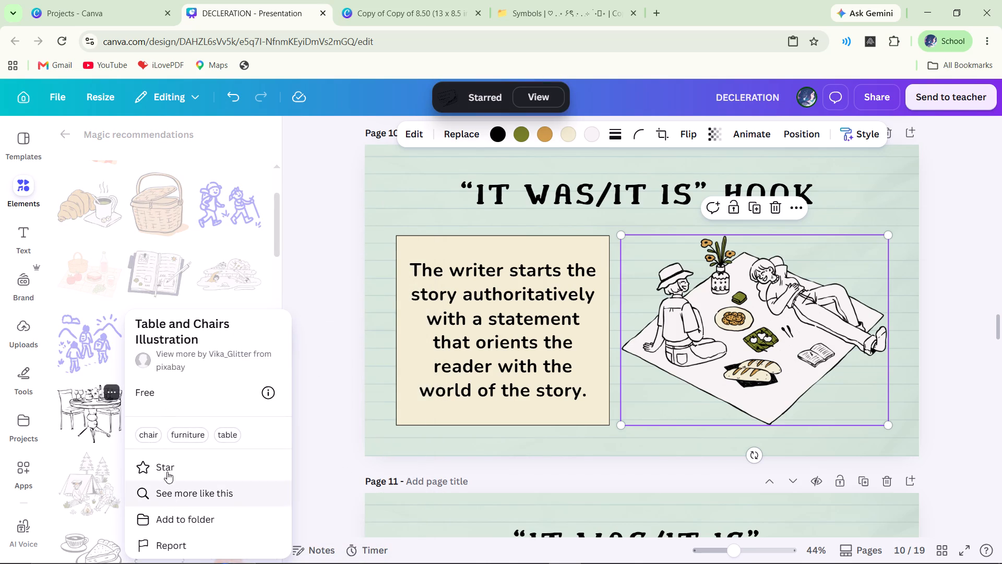
pyautogui.click(159, 465)
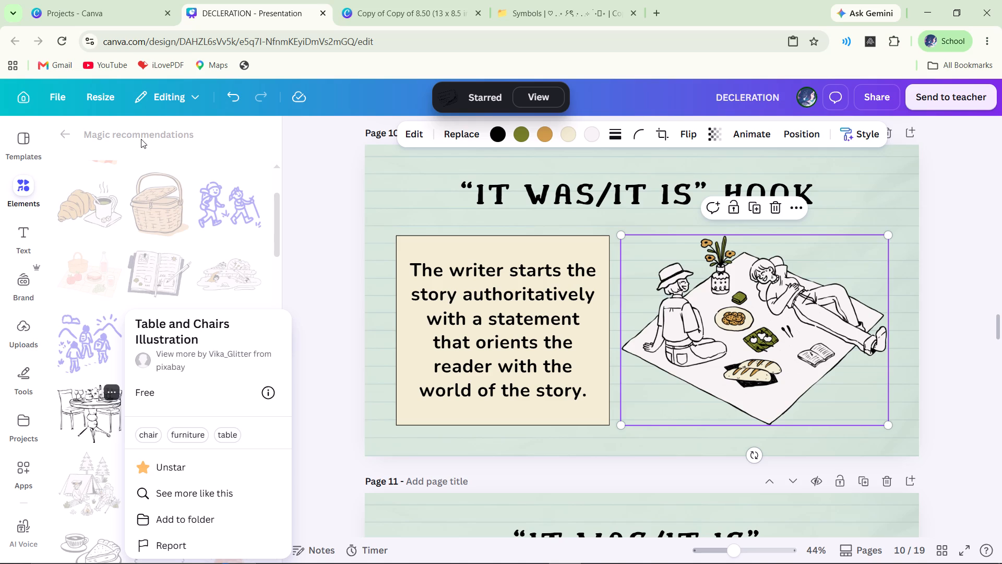
pyautogui.click(140, 139)
# Star the Loose Doodle Couple on a Picnic and Delicate Handdrawn Self Picnic graphics in the magic recommendations.
pyautogui.scroll(3, 159, 236)
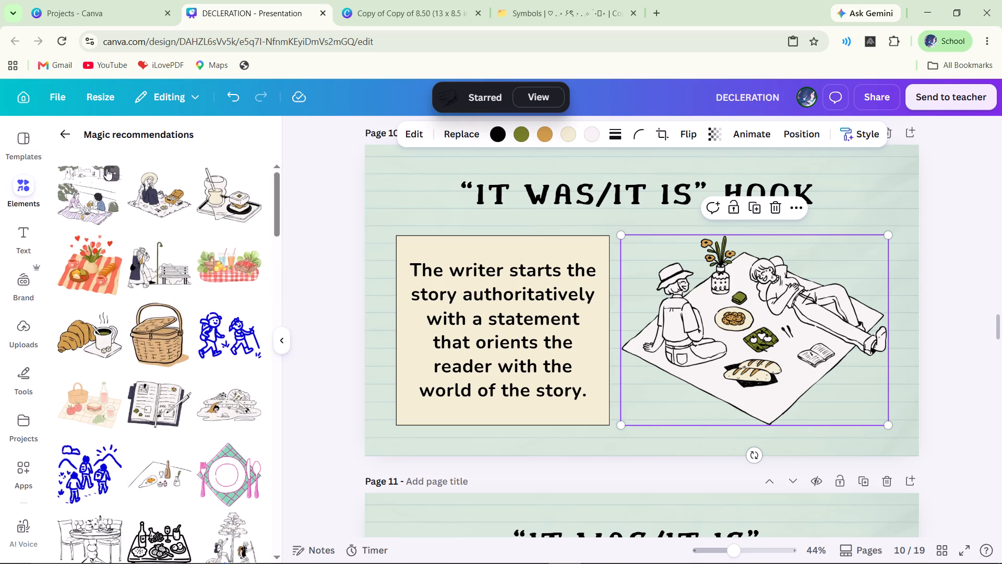
pyautogui.click(106, 169)
pyautogui.click(164, 388)
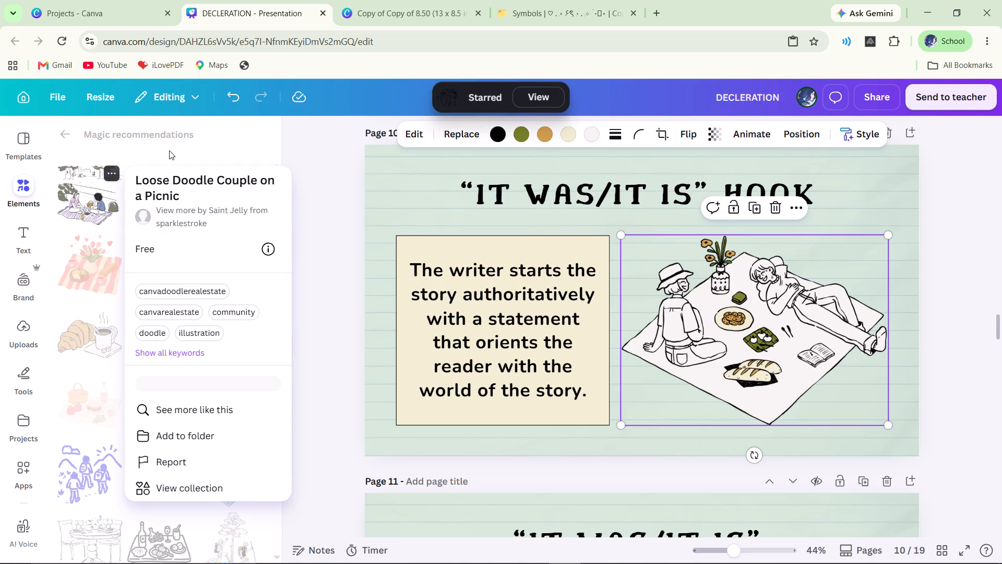
pyautogui.click(175, 146)
pyautogui.click(177, 174)
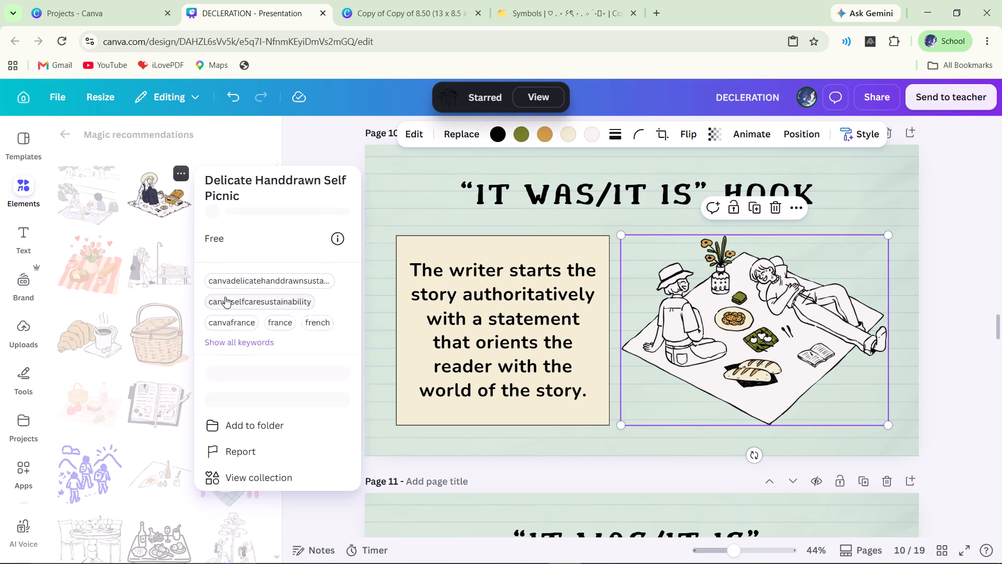
pyautogui.click(223, 382)
pyautogui.click(217, 130)
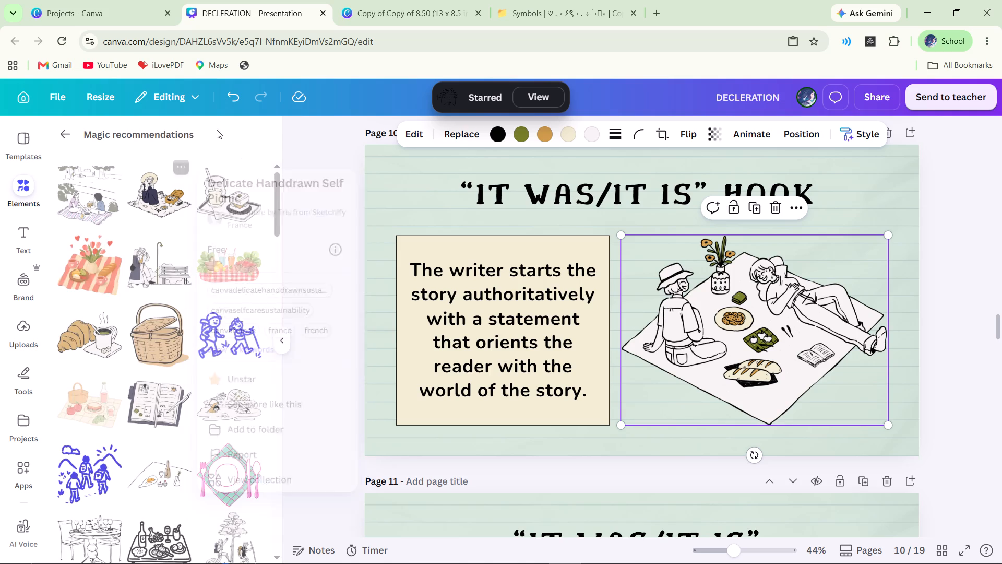
# Star the Delicate Handdrawn Cafe and Delicate Handdrawn Walking graphics in the magic recommendations.
pyautogui.doubleClick(250, 168)
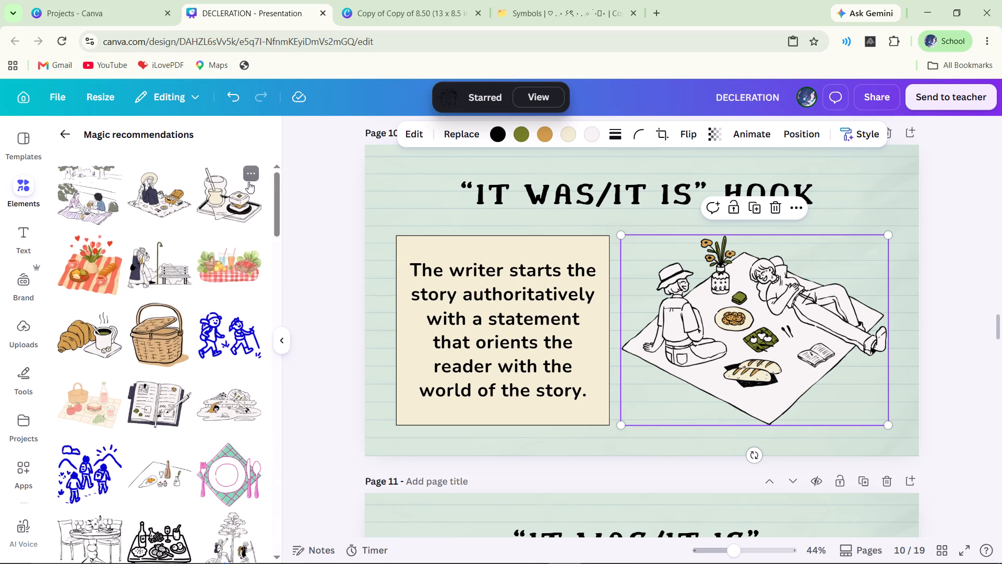
pyautogui.click(253, 173)
pyautogui.click(315, 369)
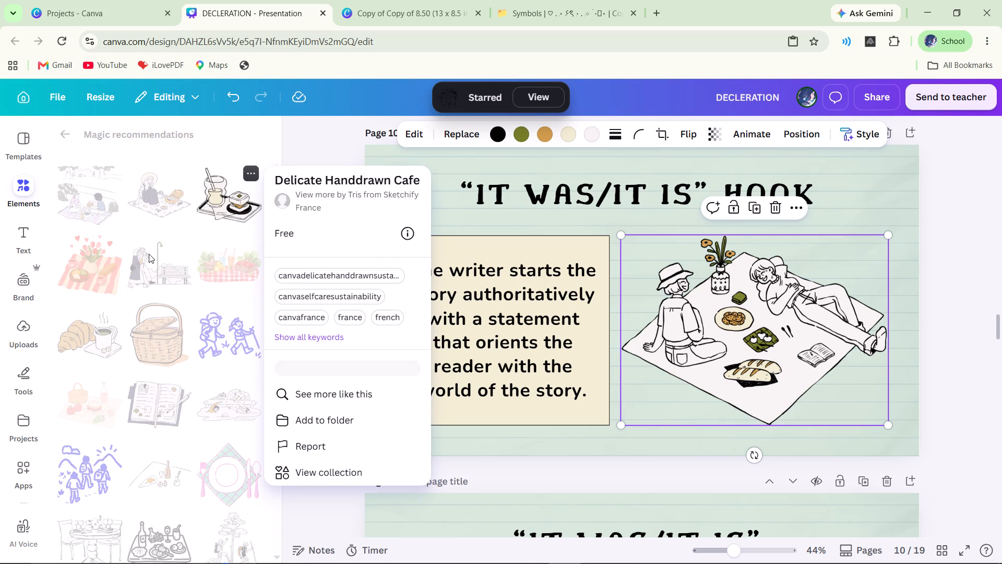
pyautogui.click(164, 260)
pyautogui.click(182, 249)
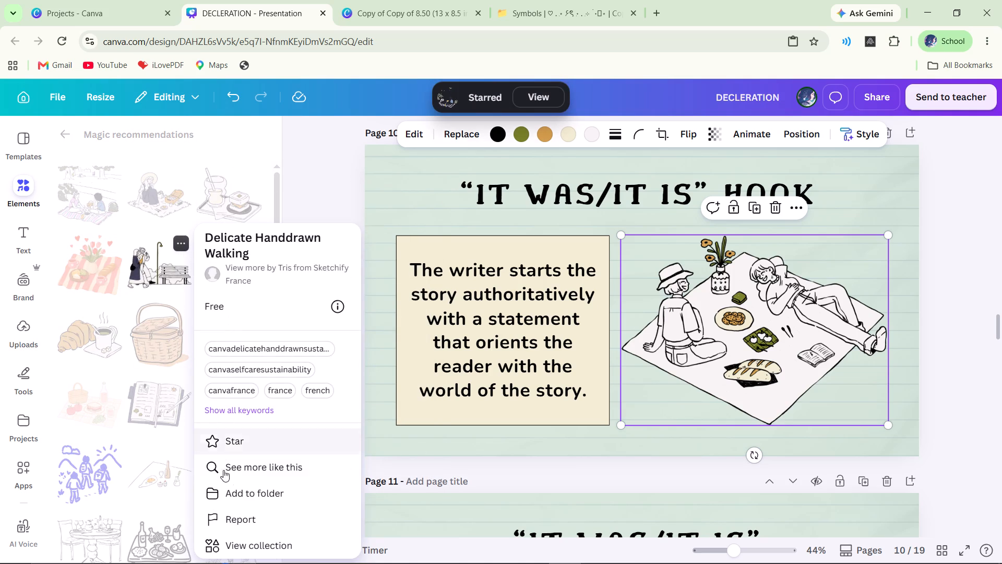
pyautogui.click(233, 445)
pyautogui.click(144, 382)
# Star the Delicate Handdrawn River Swimming graphic in the magic recommendations.
pyautogui.scroll(-1, 178, 389)
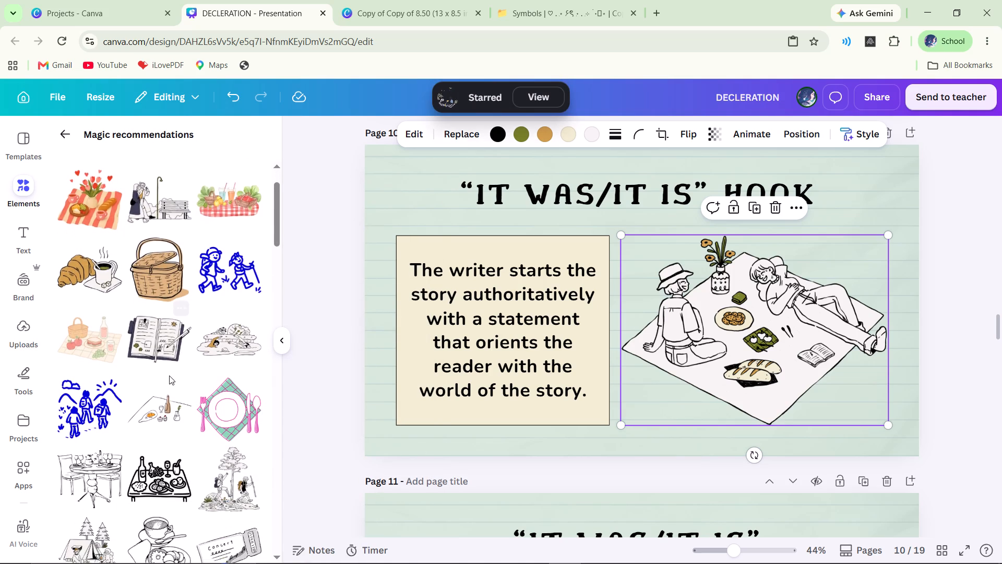
pyautogui.scroll(-1, 169, 375)
pyautogui.click(251, 253)
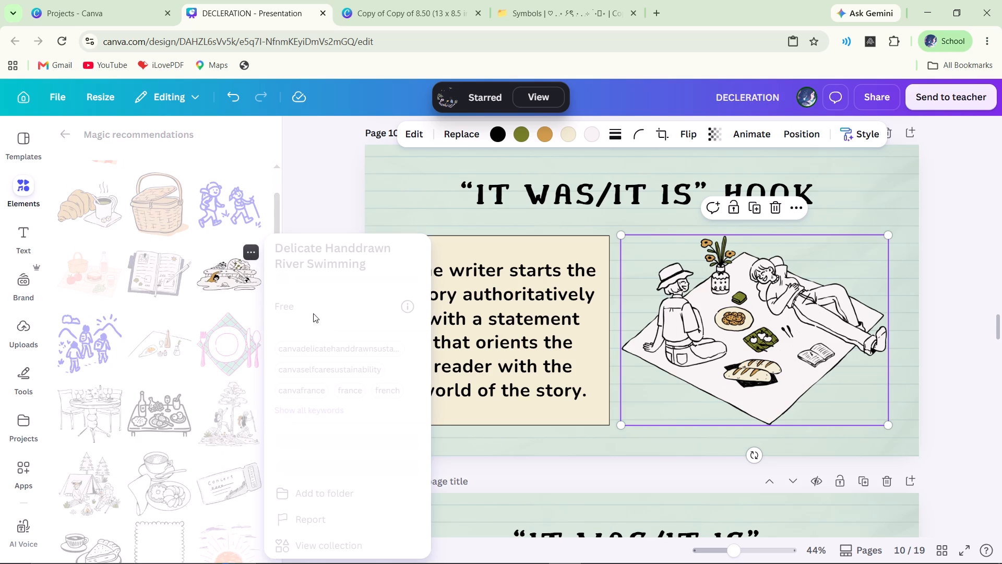
pyautogui.click(303, 446)
pyautogui.click(217, 412)
# Star the Delicate Handdrawn Hiking Microadventure and Delicate Handdrawn Camping Microadventure graphics in the magic recommendations.
pyautogui.scroll(-1, 217, 410)
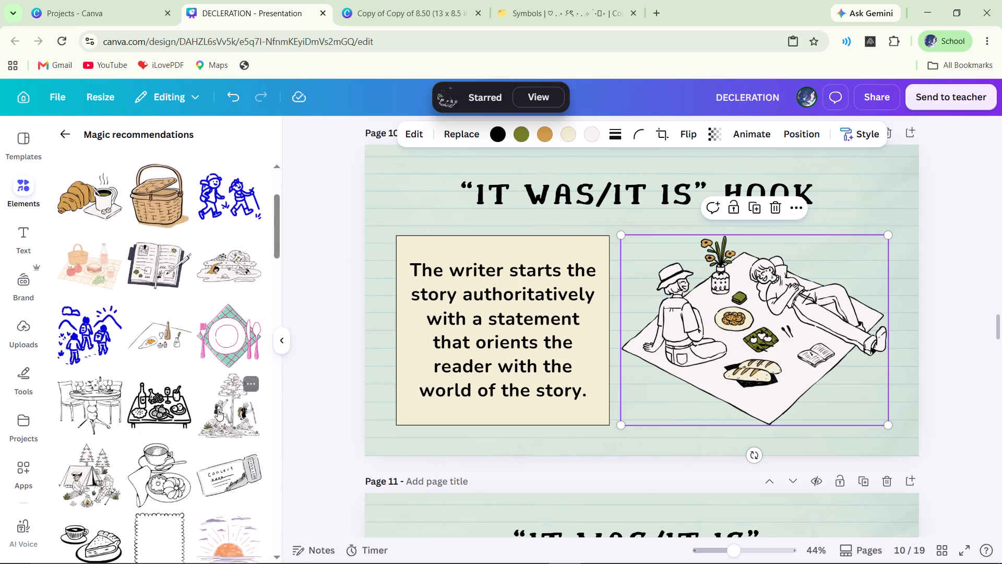
pyautogui.scroll(-2, 218, 409)
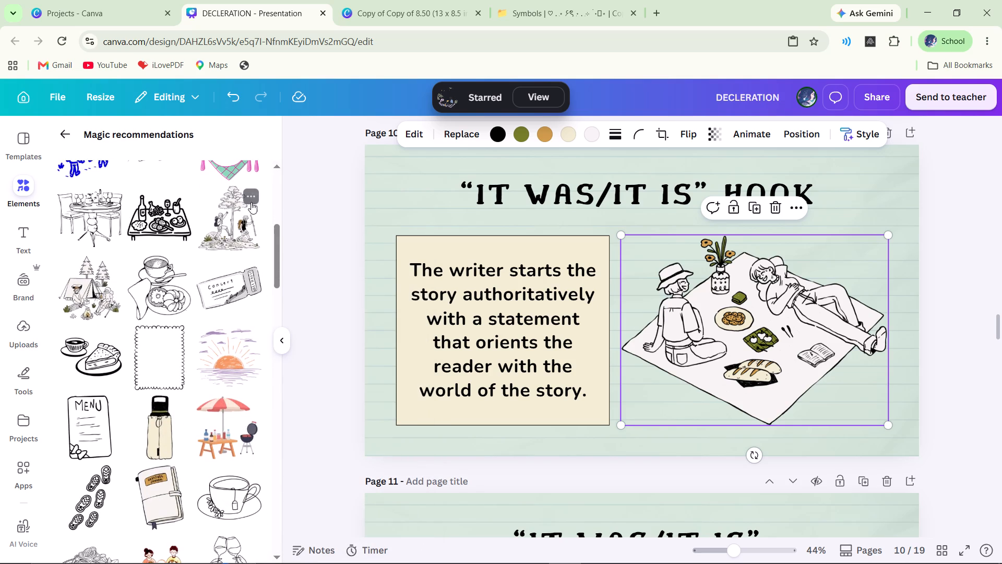
pyautogui.click(253, 198)
pyautogui.click(296, 412)
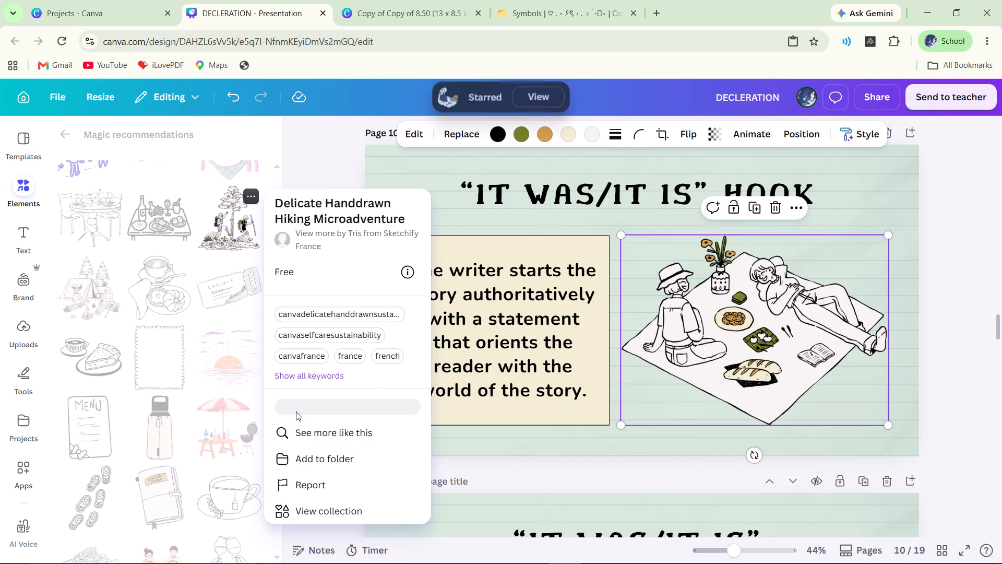
pyautogui.click(121, 238)
pyautogui.click(124, 239)
pyautogui.click(111, 268)
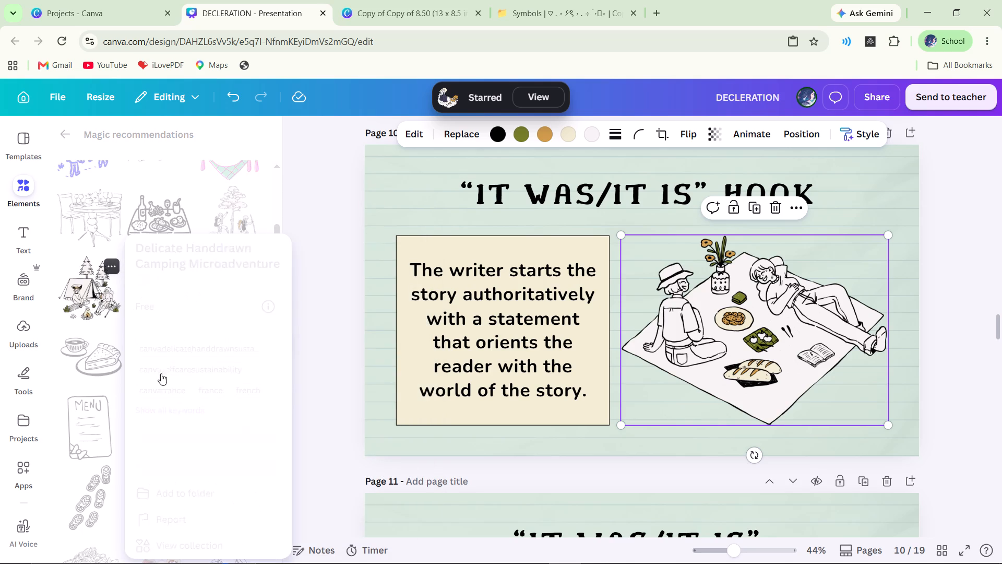
pyautogui.click(192, 441)
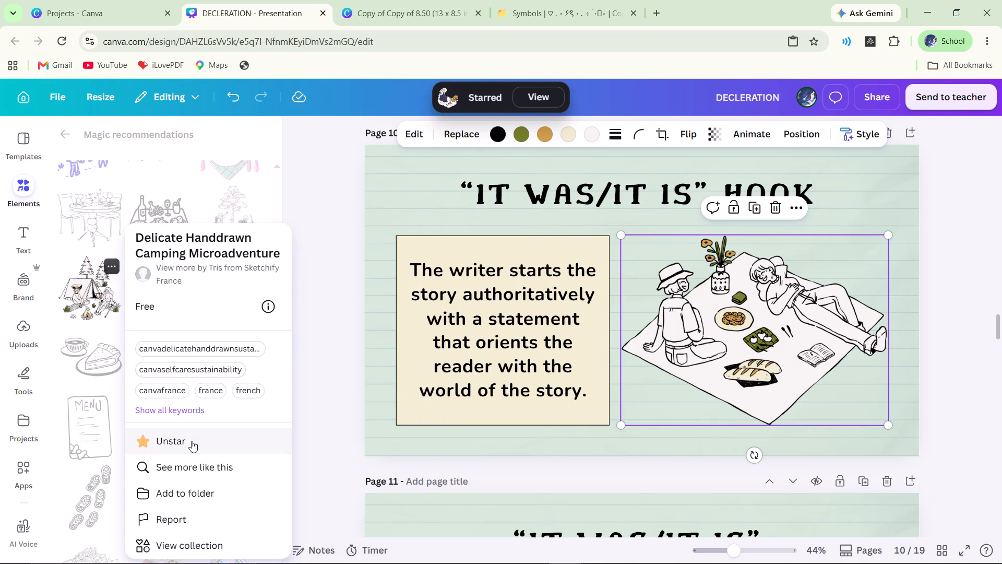
pyautogui.doubleClick(232, 151)
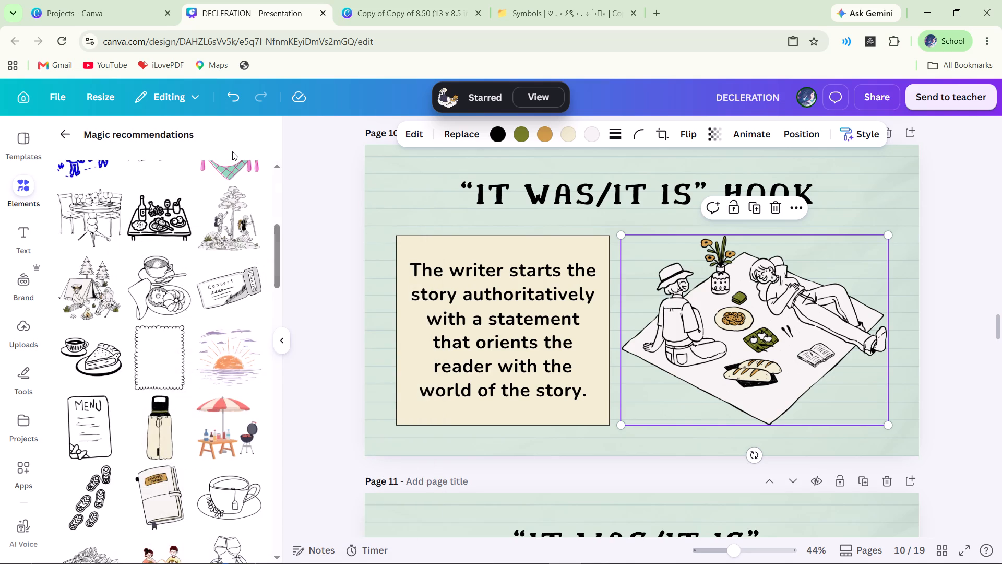
pyautogui.doubleClick(319, 313)
# Select the "IT WAS/IT IS" HOOK heading on page 10.
pyautogui.scroll(1, 344, 402)
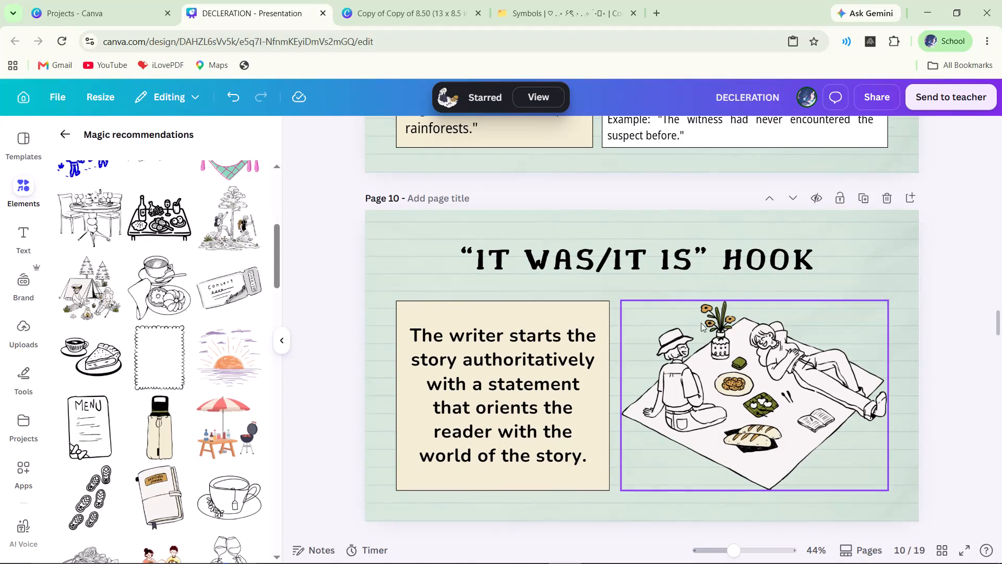
pyautogui.click(710, 270)
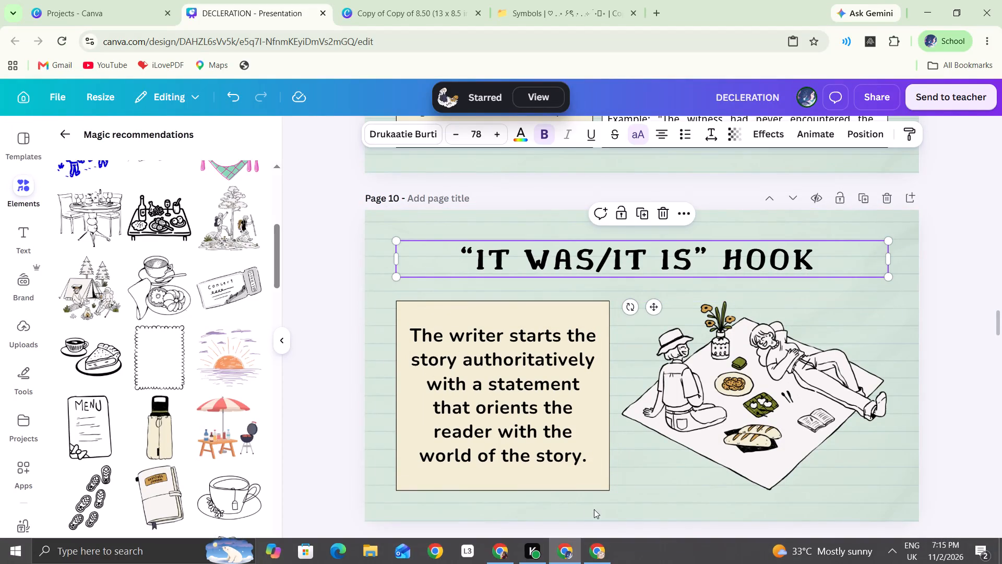